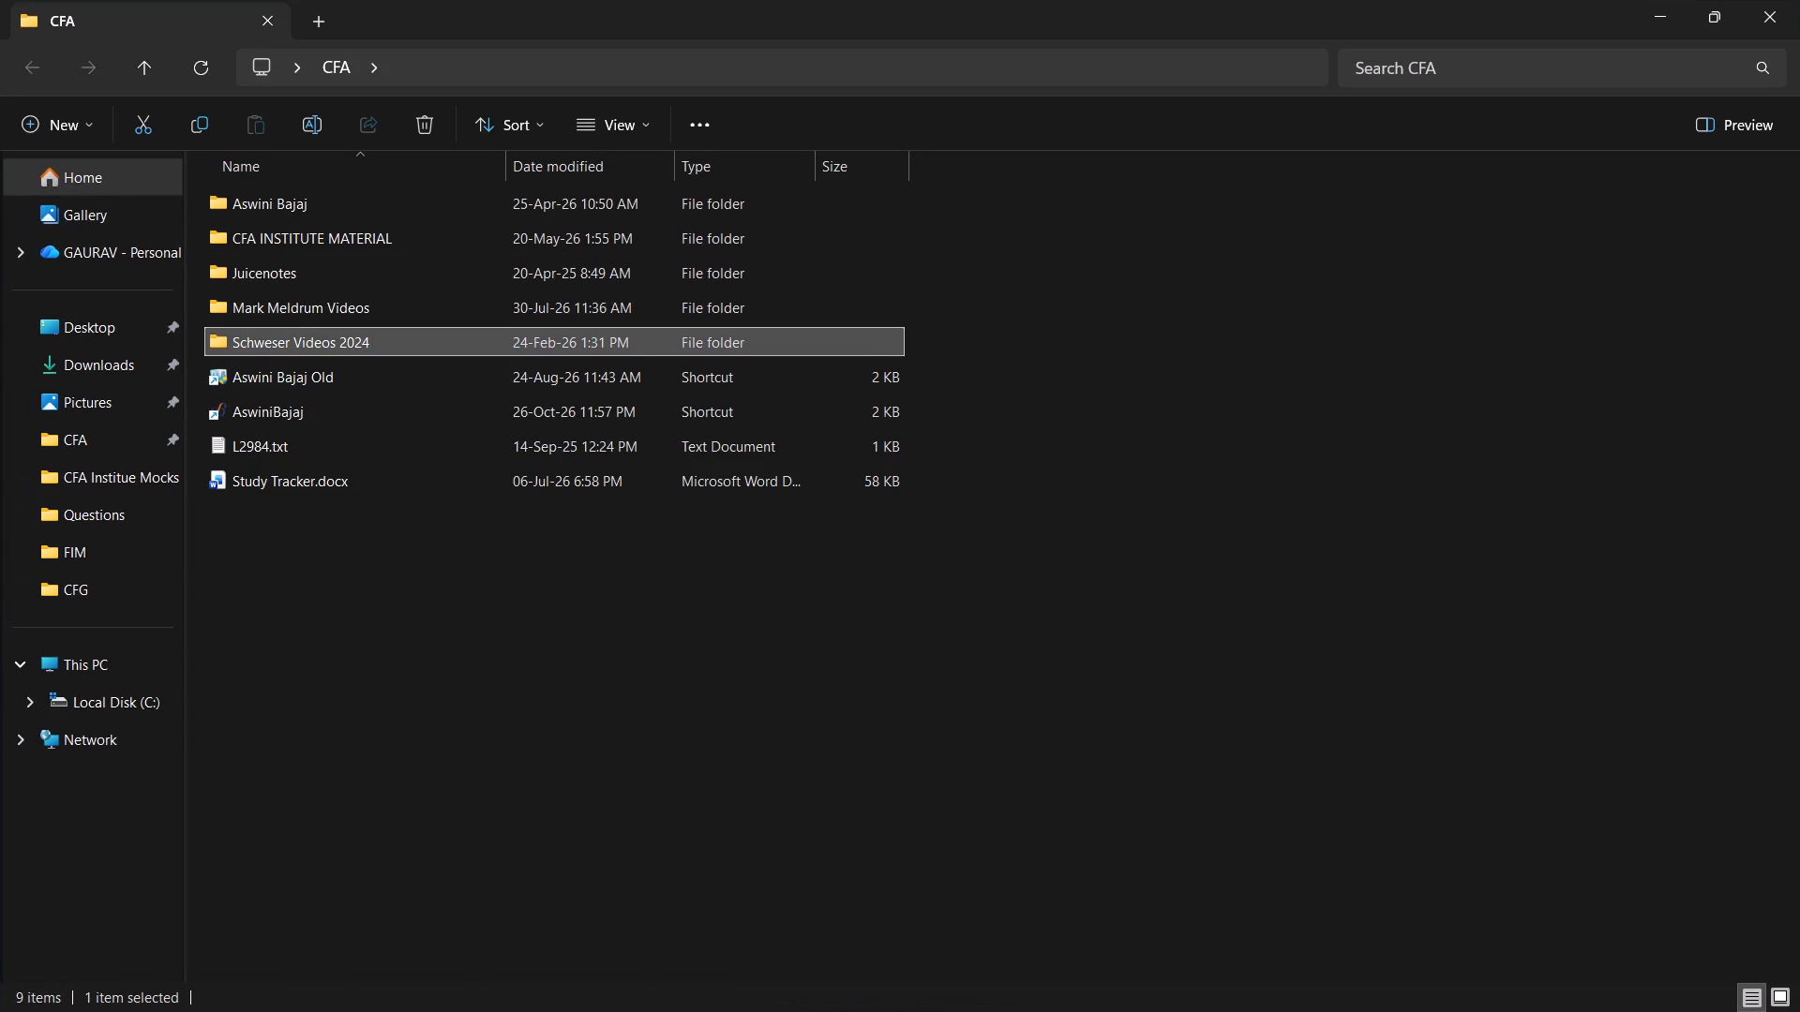
Go to the FIM folder inside York on the desktop and open the workbook FIM_TF_04_ED02.xlsx in Excel.
key(BackSpace)
key(Right)
key(Right)
key(Return)
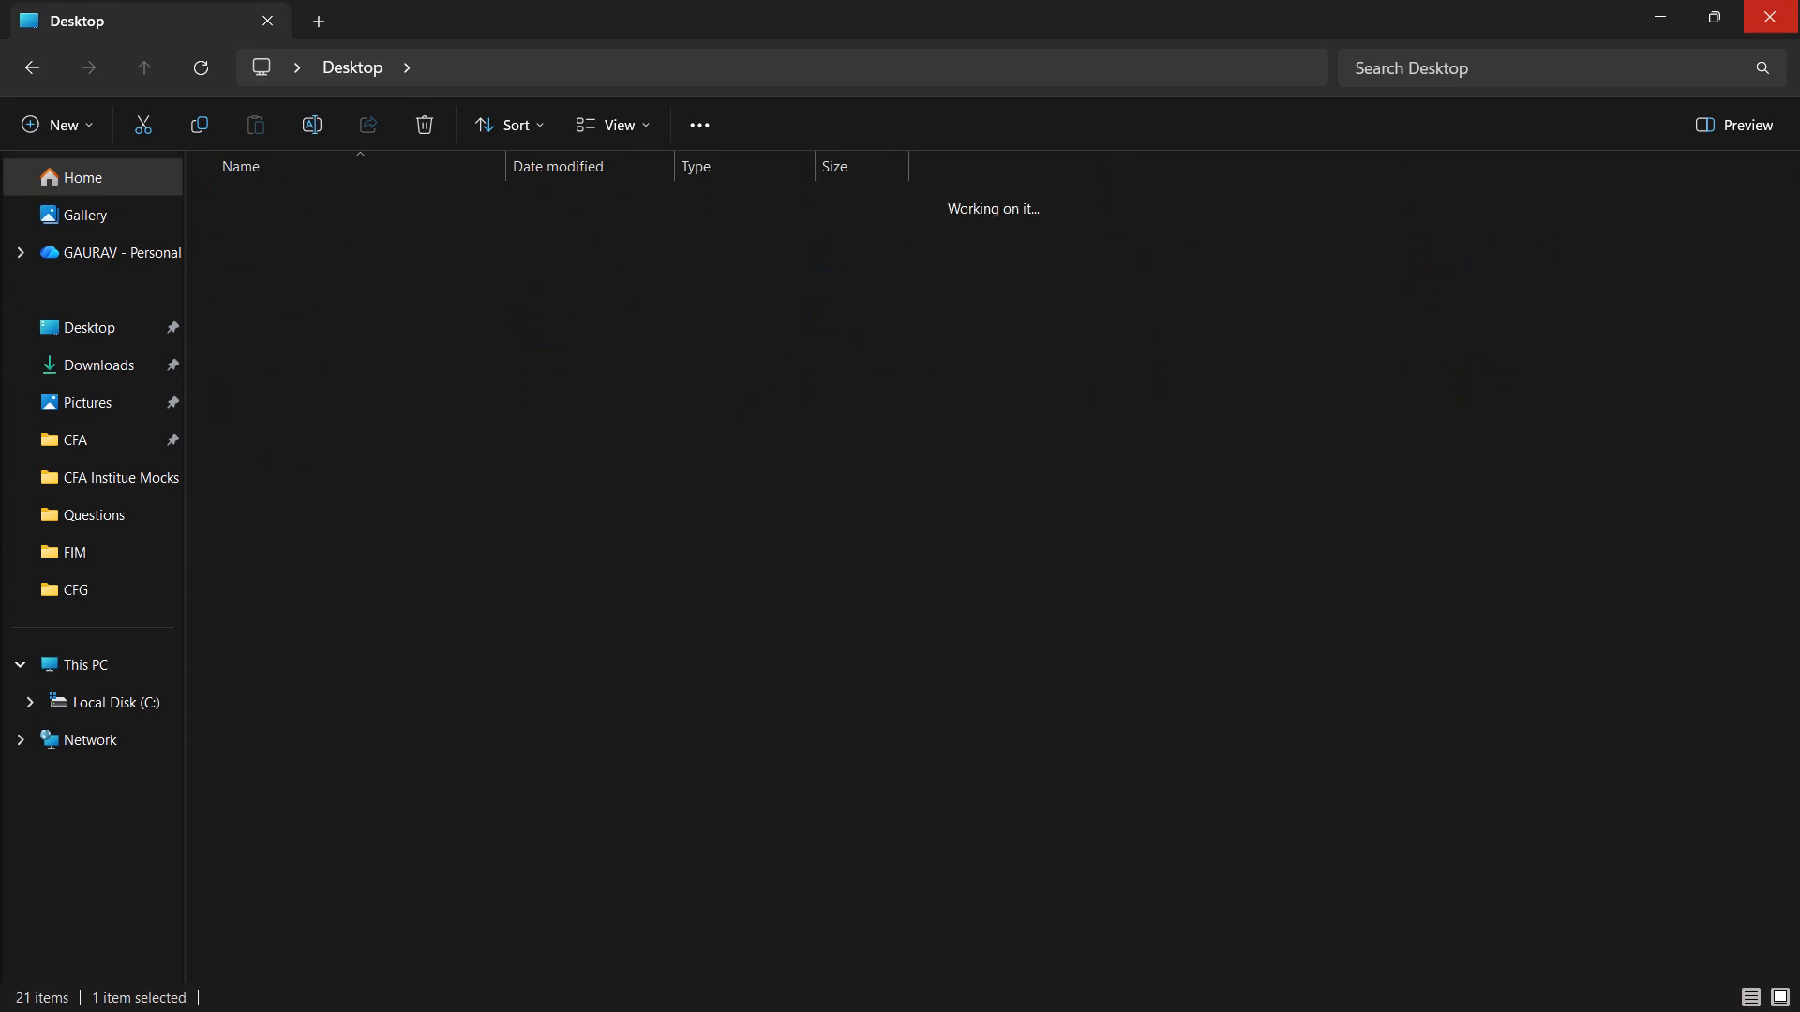
key(Down)
key(Return)
key(Down)
key(Down)
key(Down)
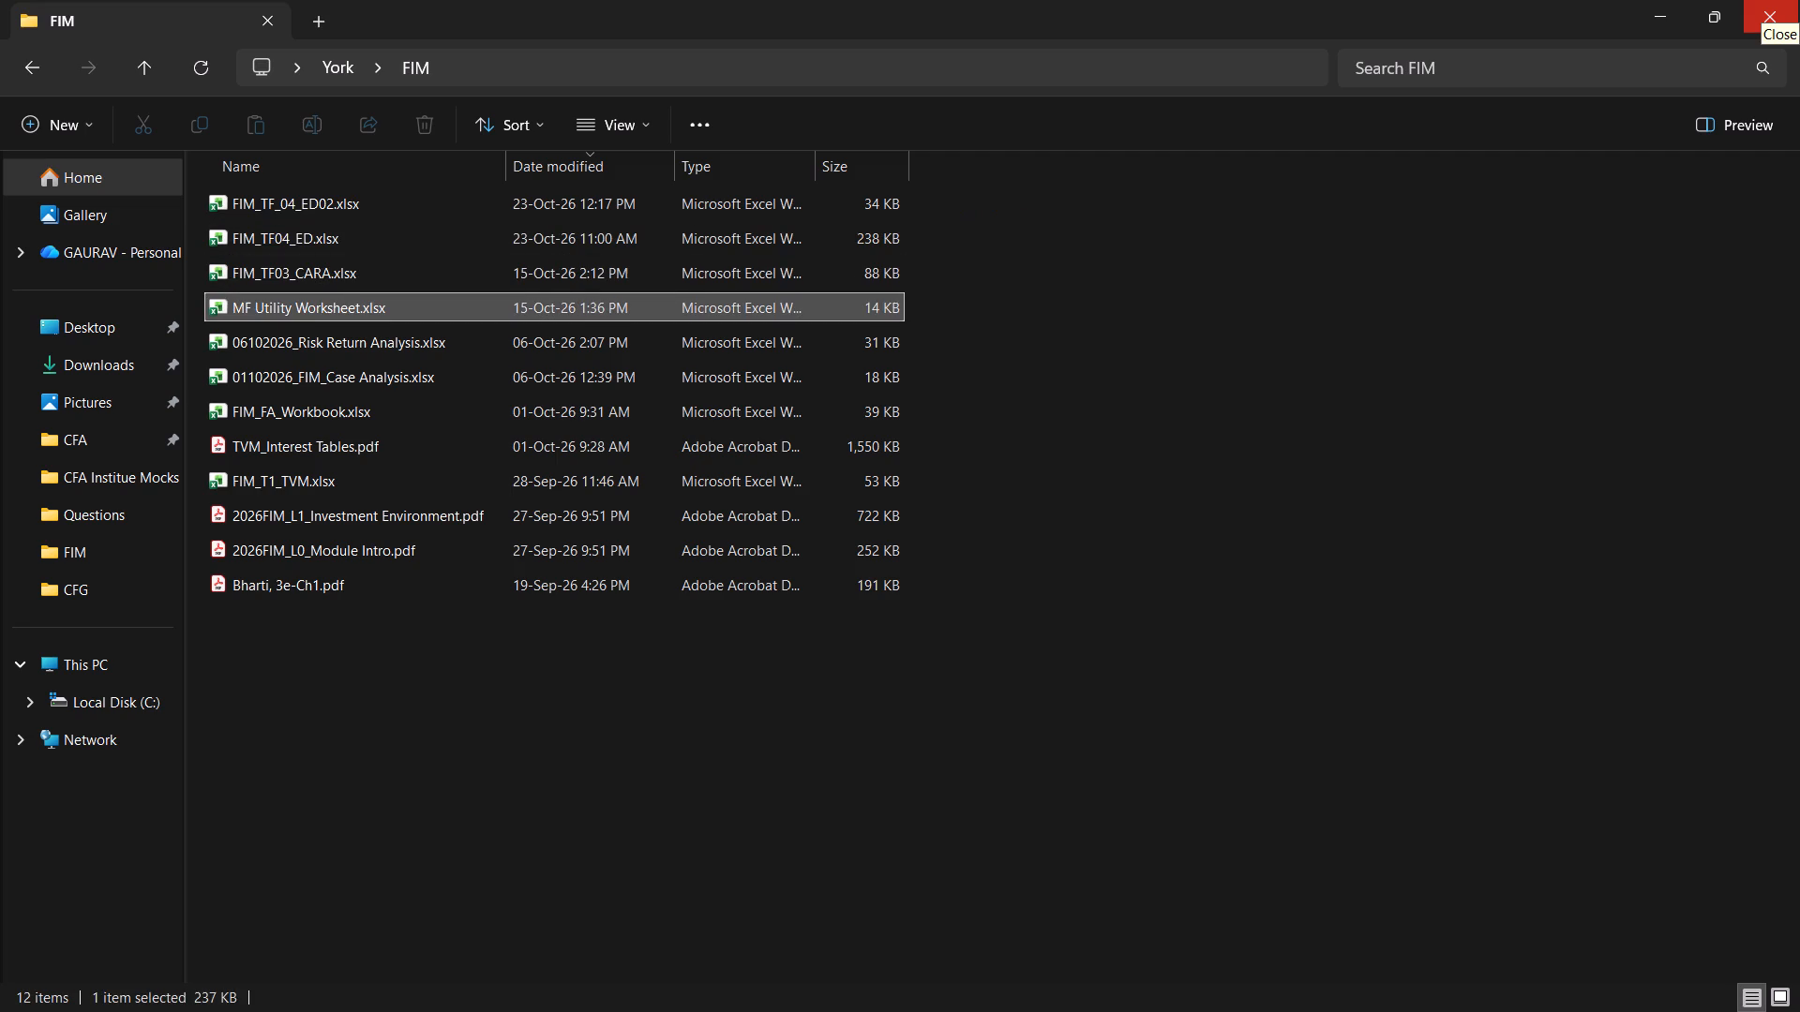
key(Down)
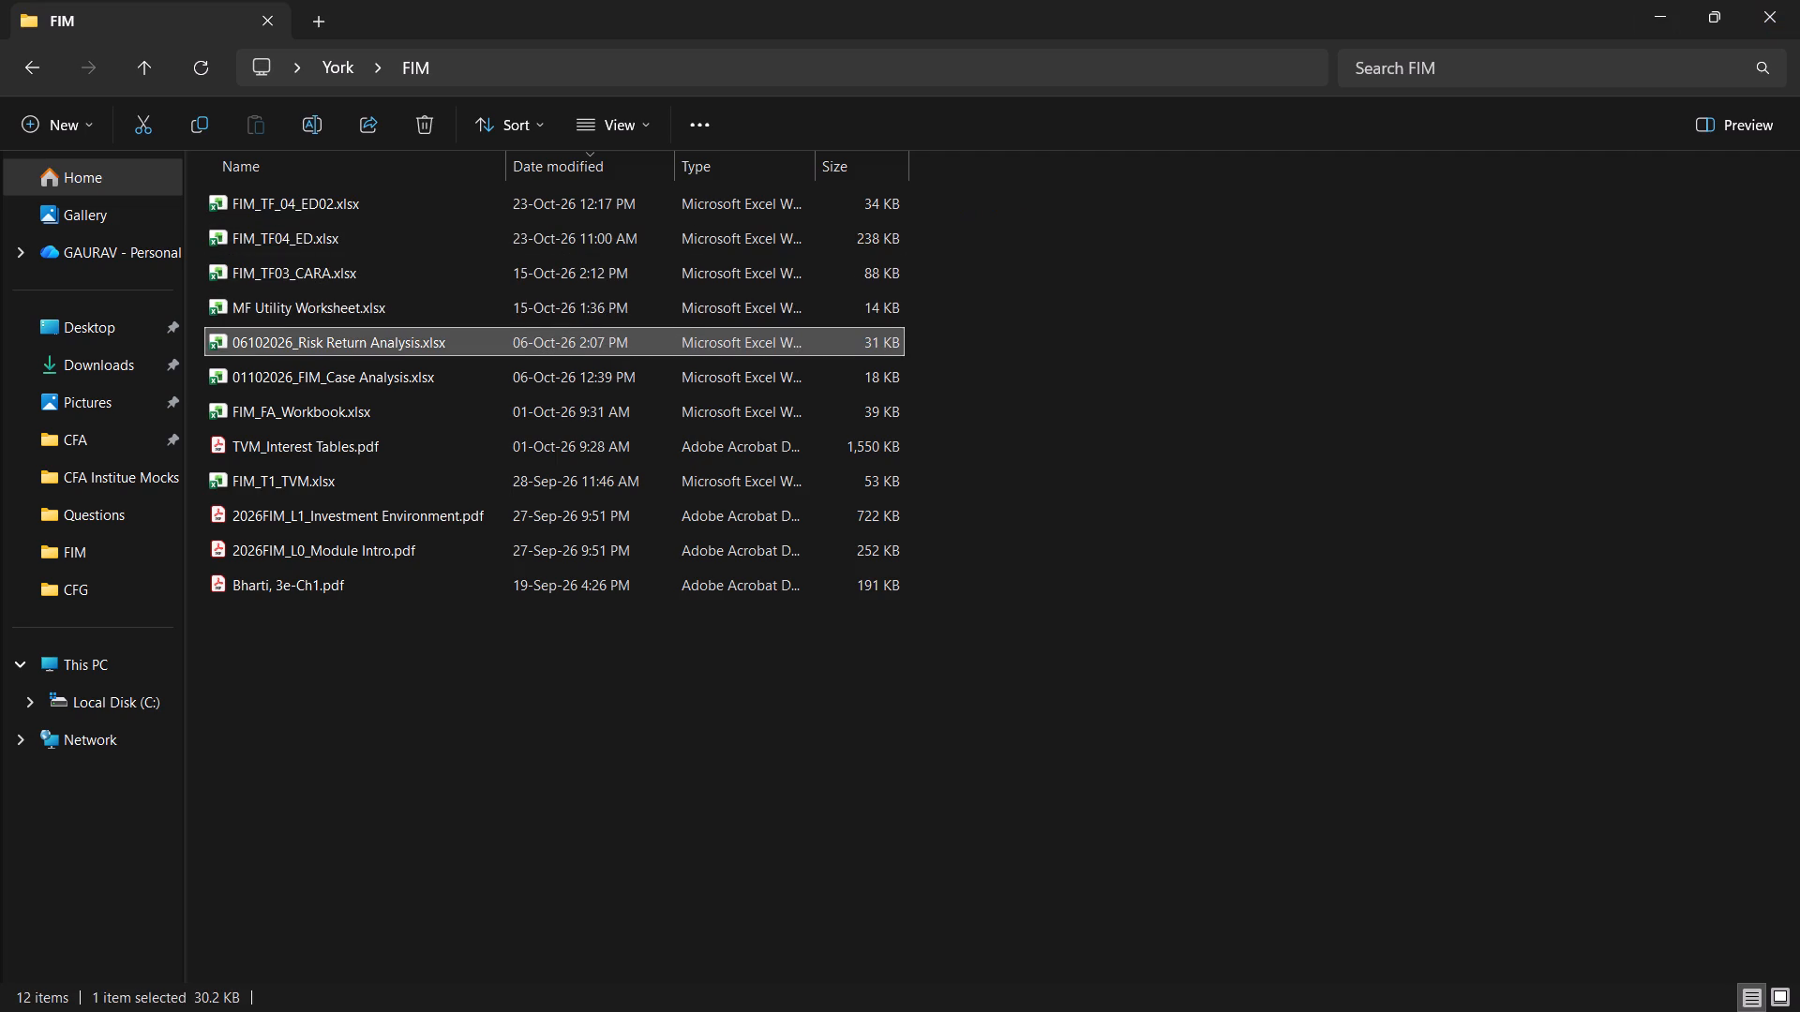
click(586, 211)
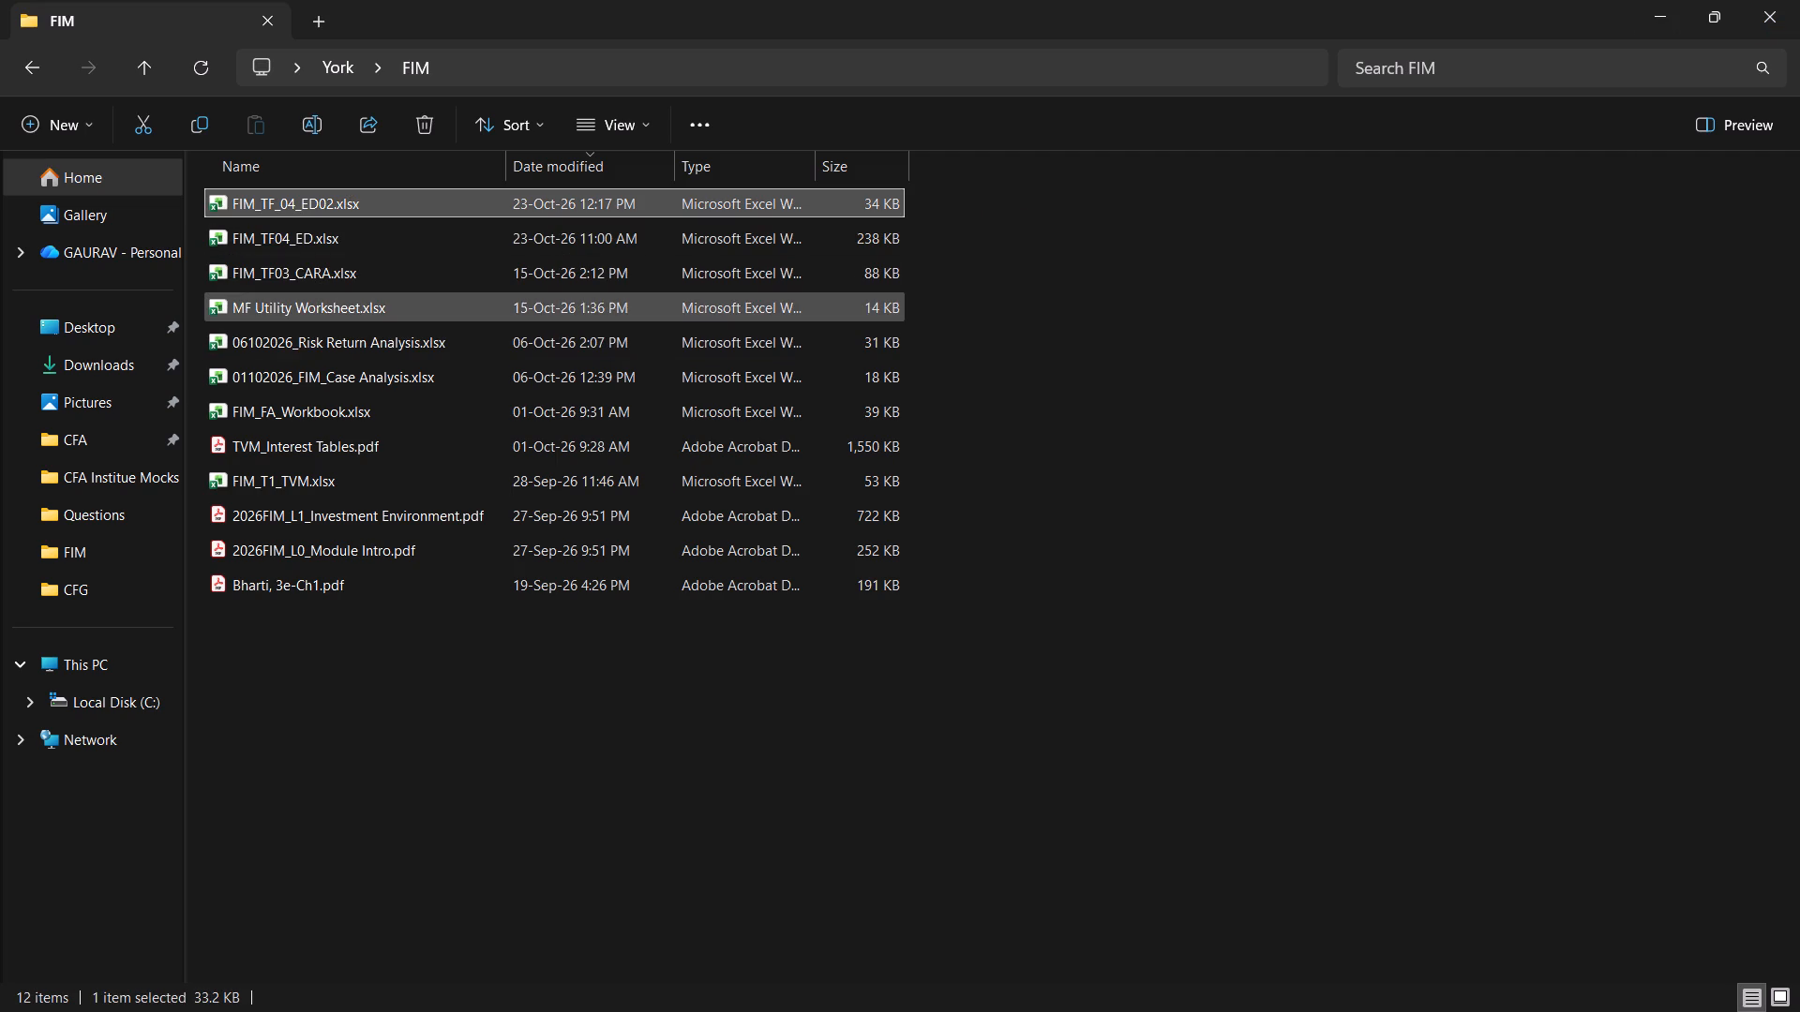
key(Return)
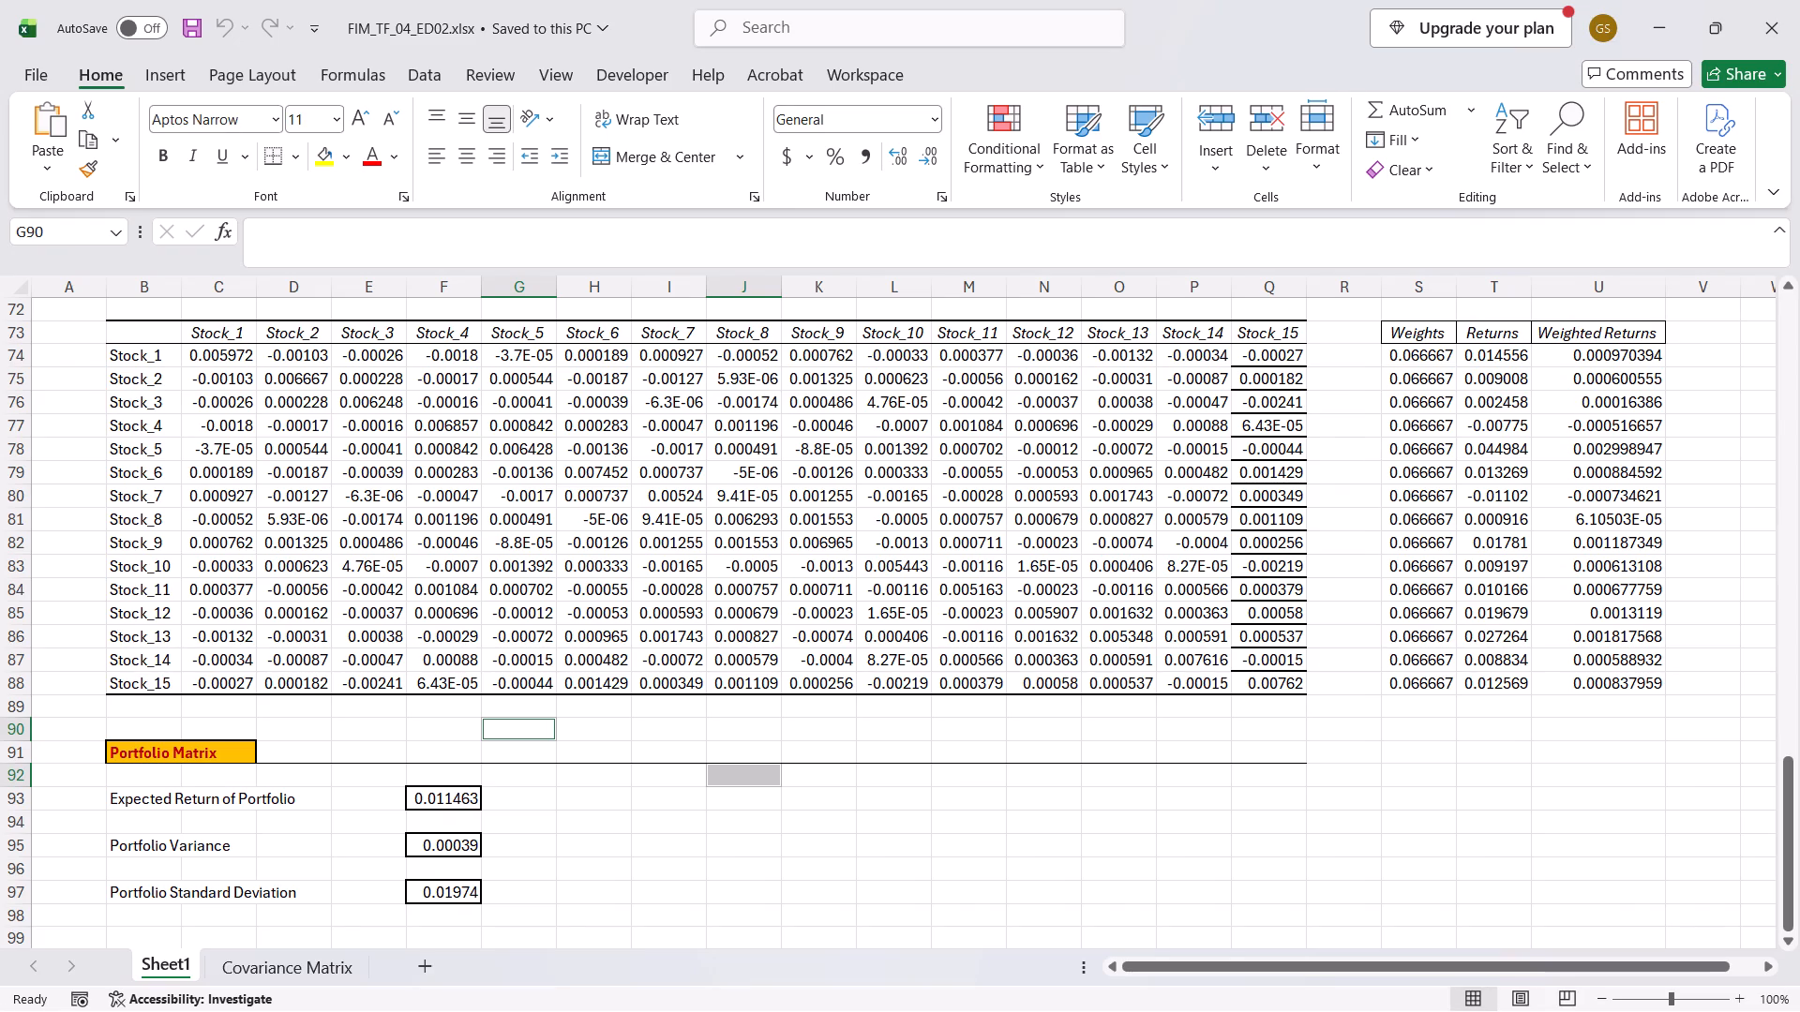
Review Sheet1 from the 5-year monthly stock returns down to the covariance table and the Portfolio Matrix section.
scroll(557, 837, right, 1)
scroll(502, 811, up, 7)
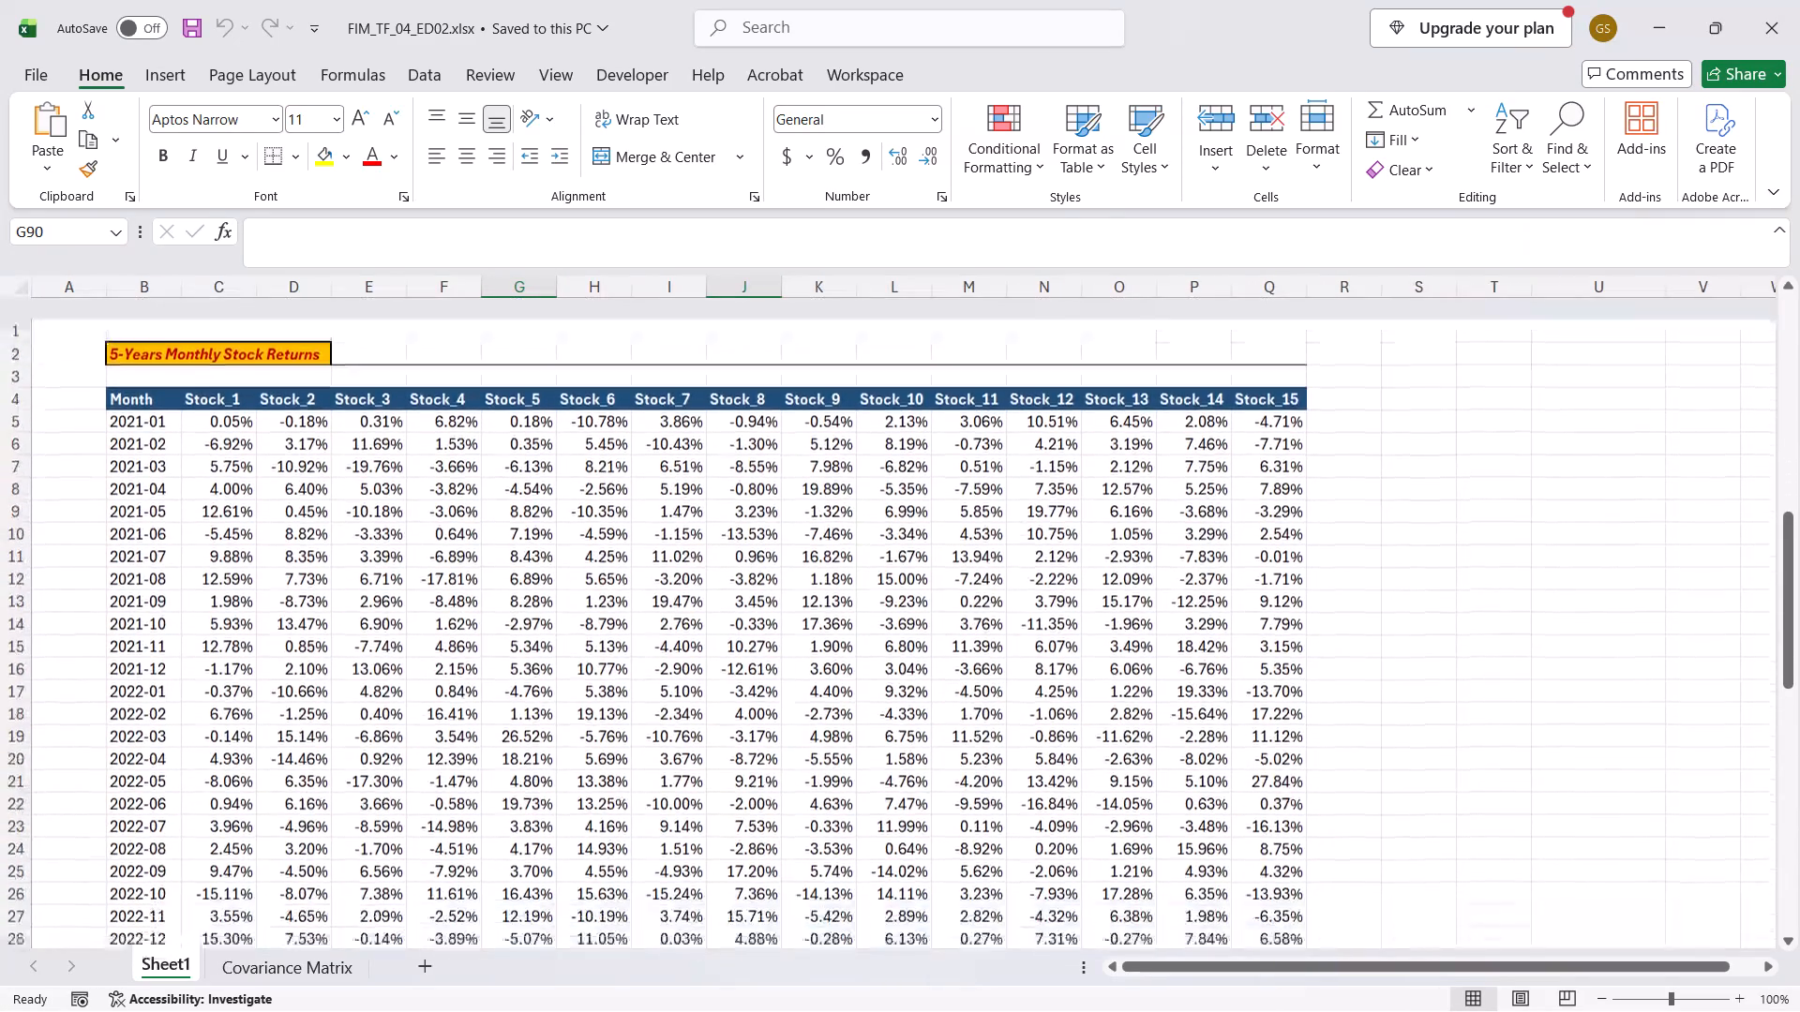
scroll(502, 811, down, 5)
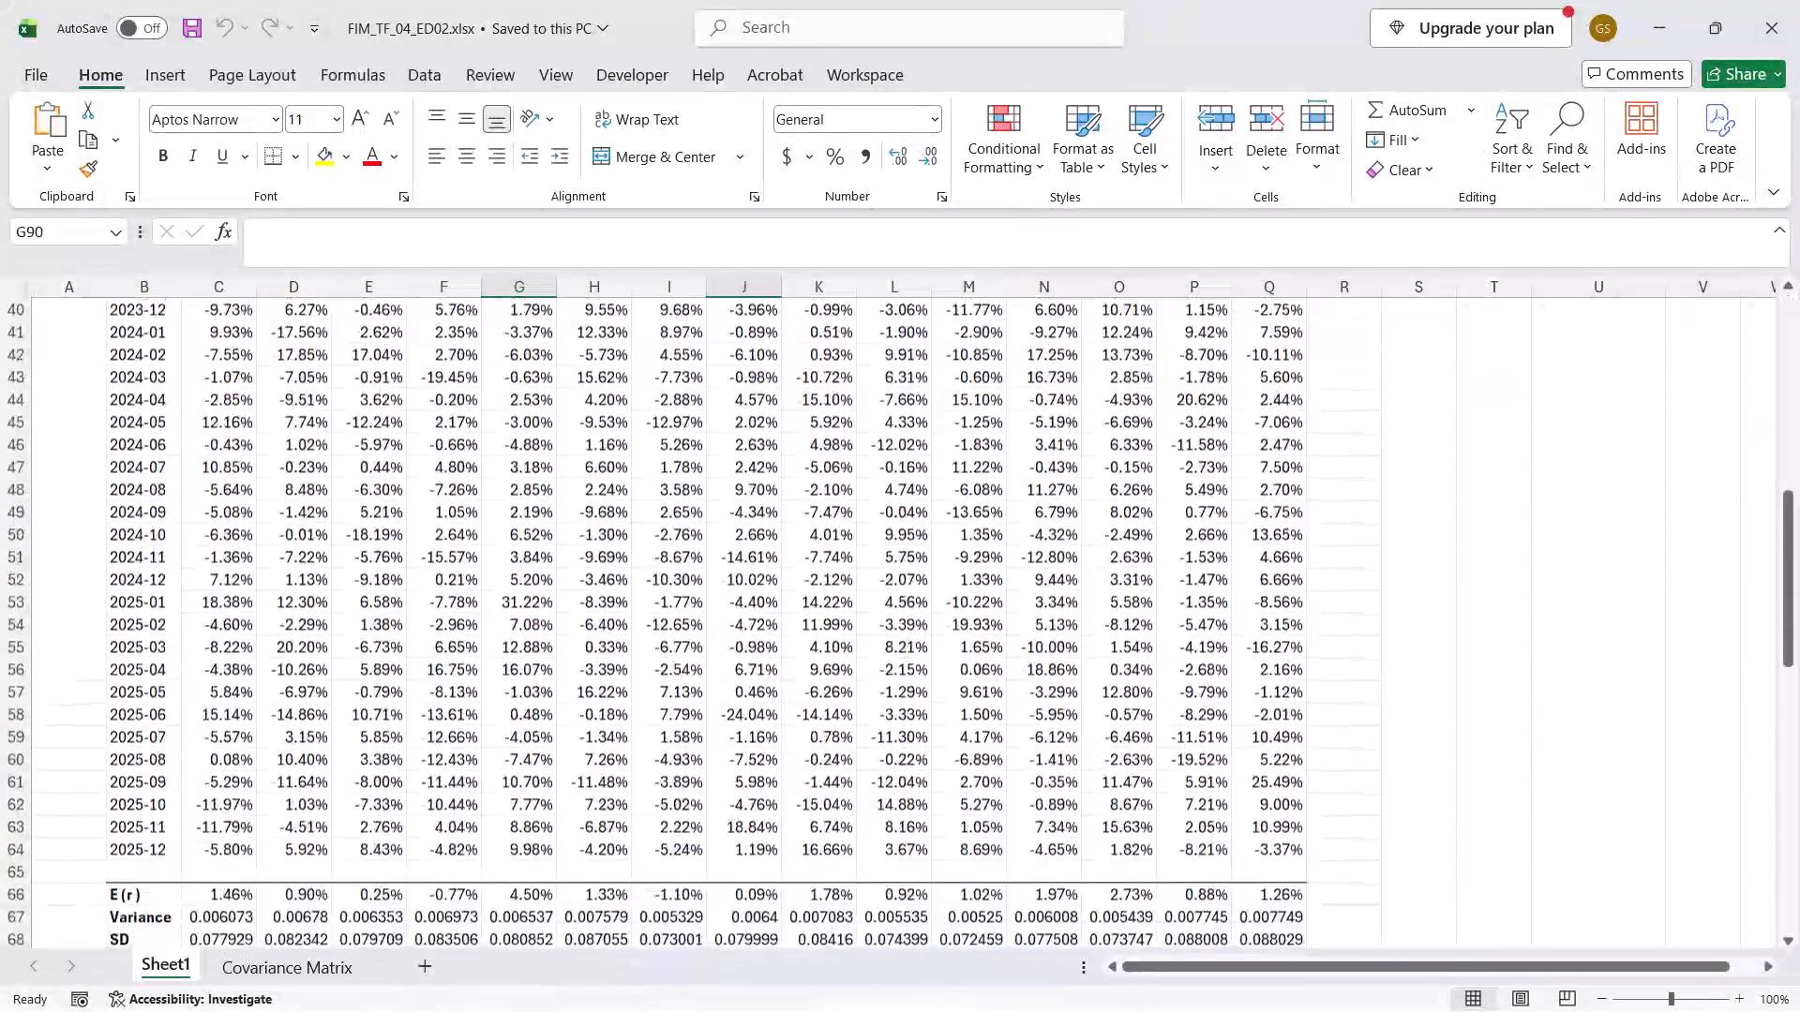
scroll(502, 811, down, 5)
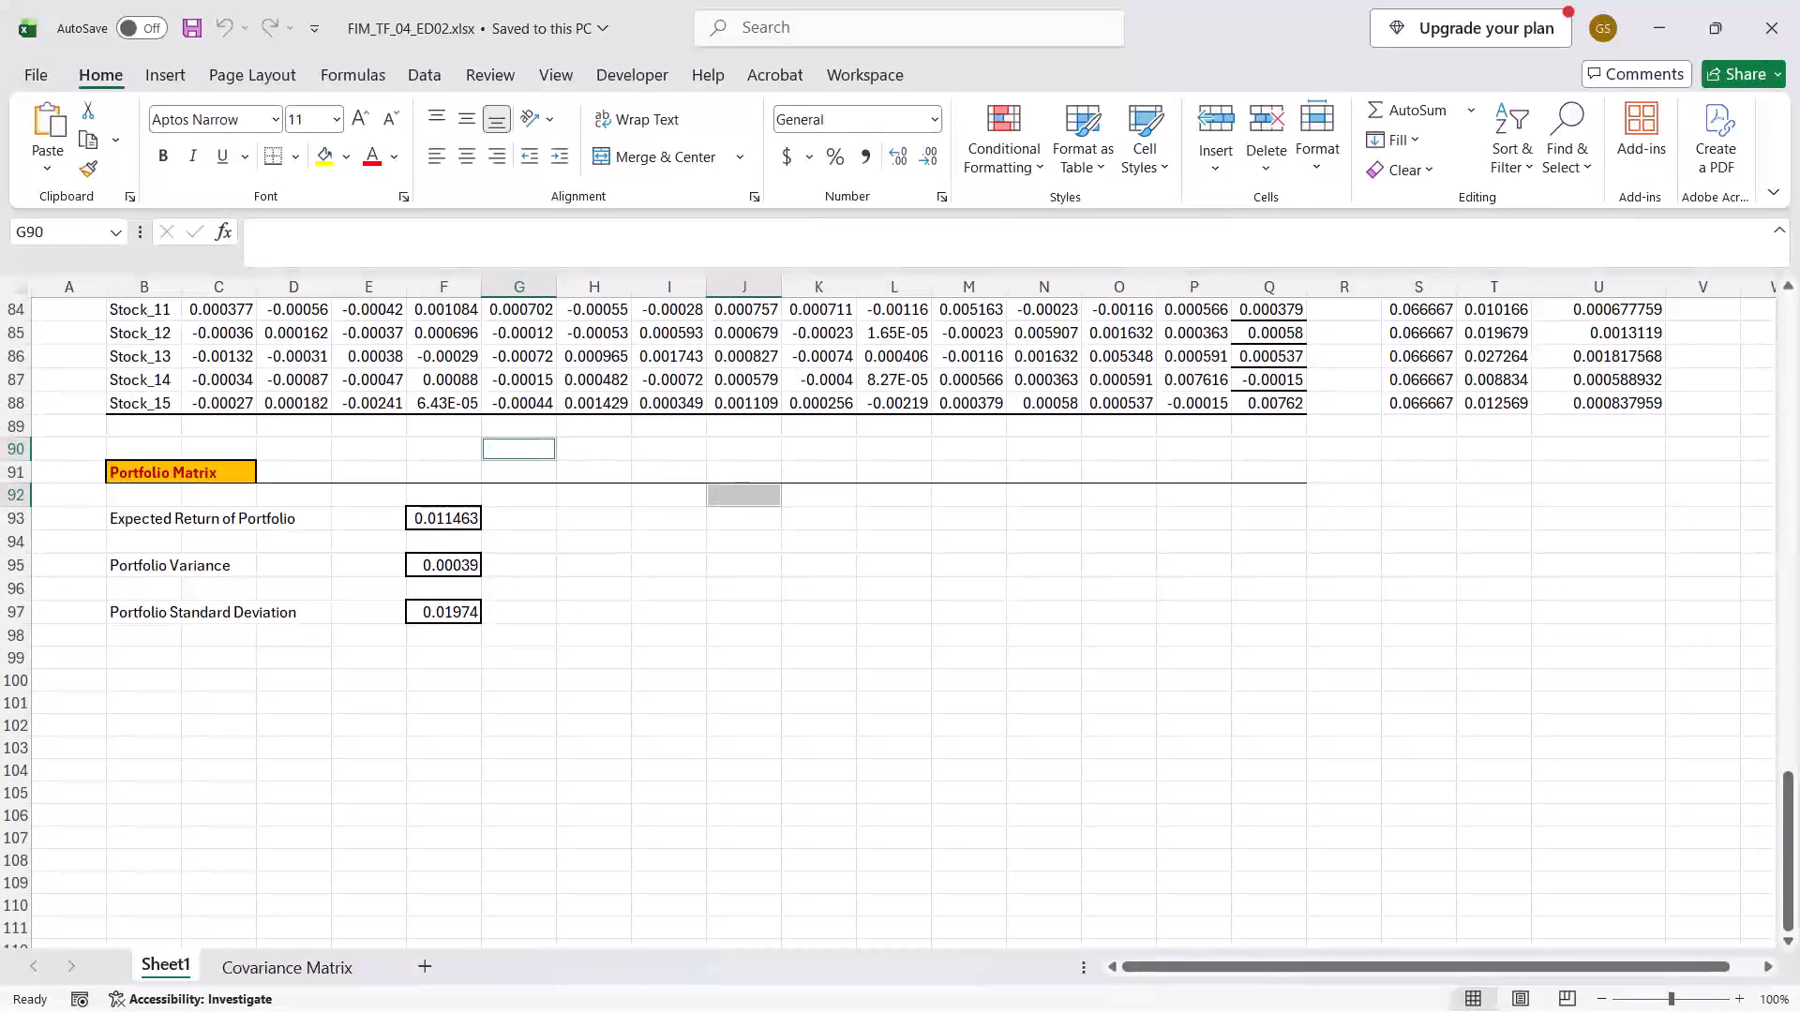
Switch to the Covariance Matrix sheet and examine the covariance table for Stock_1 to Stock_15.
click(759, 504)
click(277, 958)
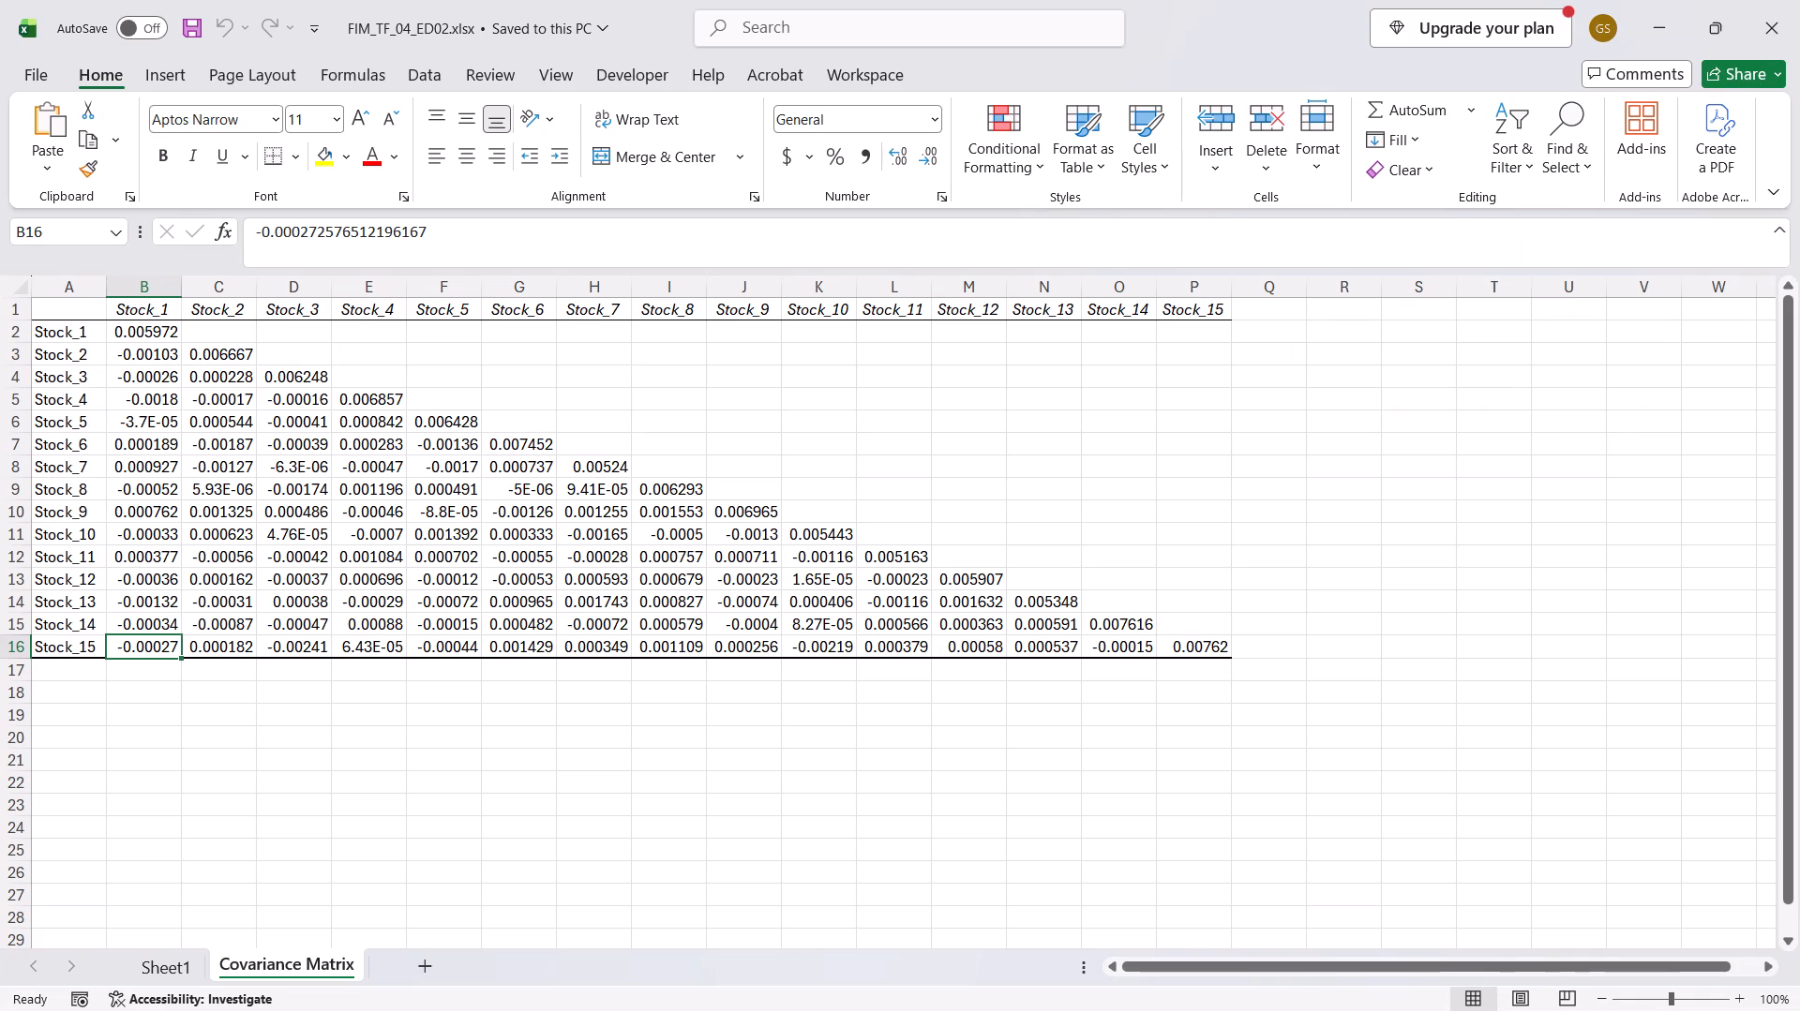
scroll(277, 958, right, 3)
scroll(399, 894, up, 1)
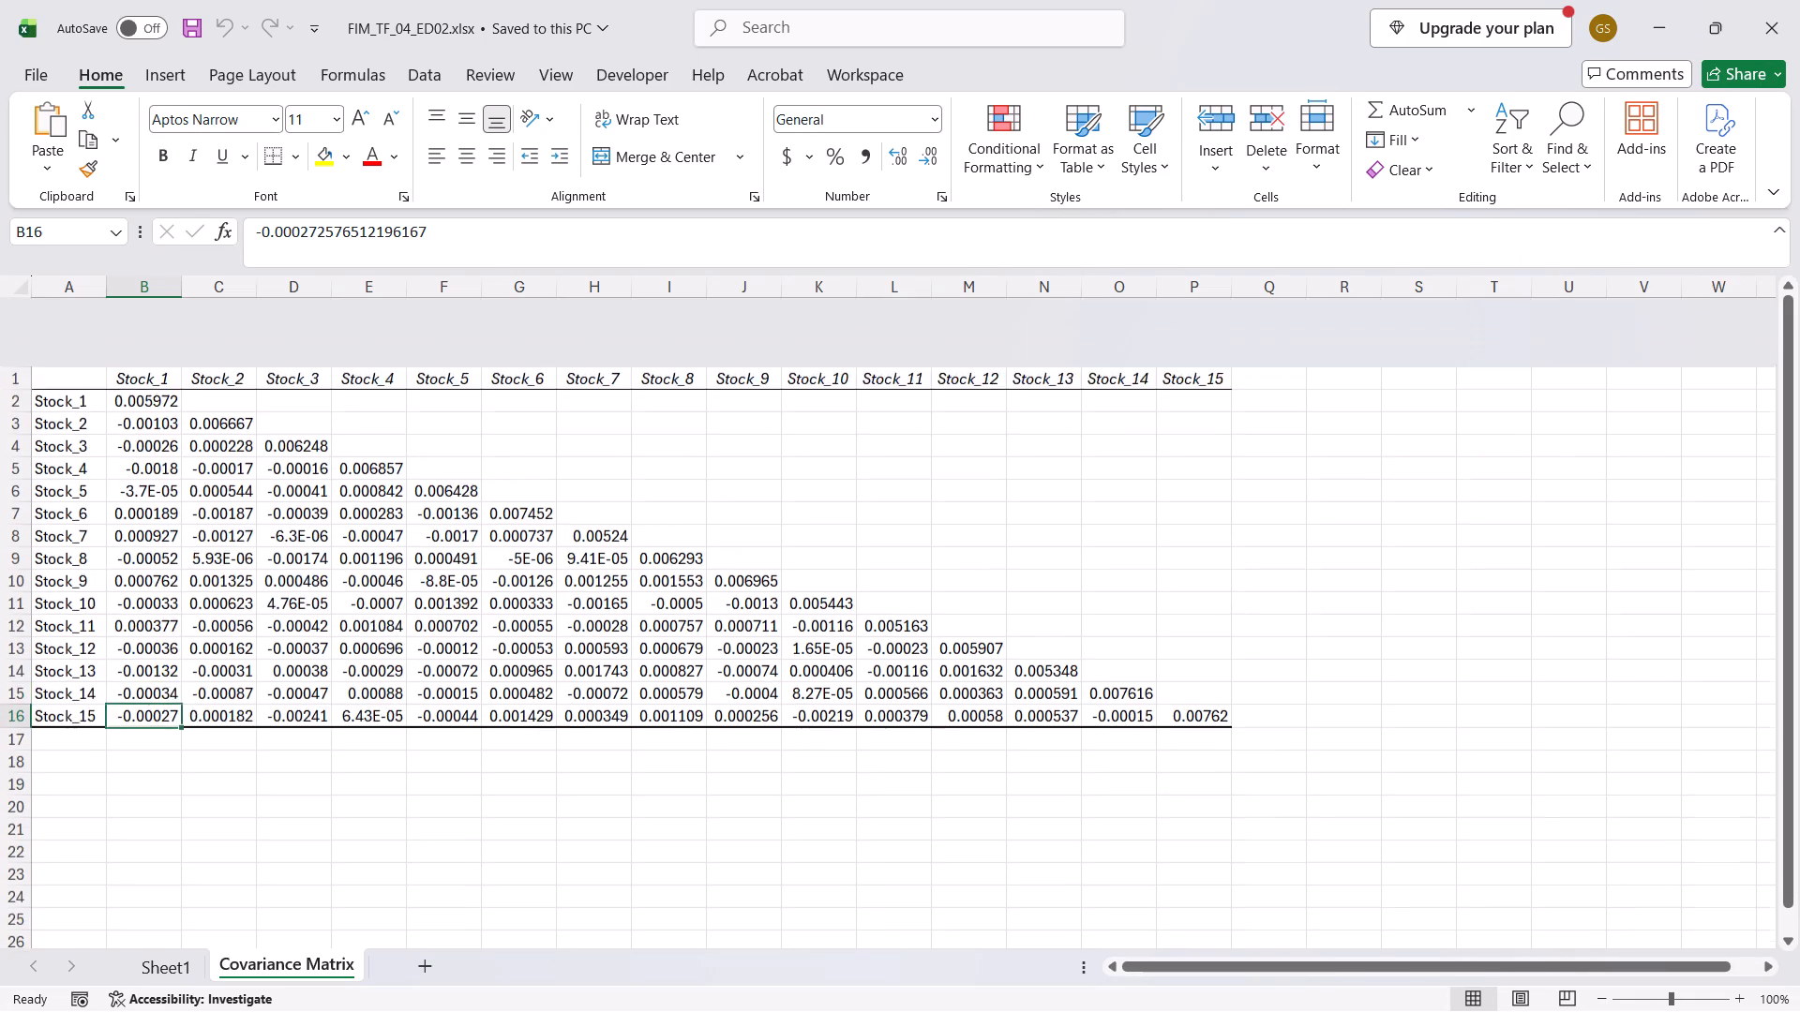
scroll(399, 894, up, 1)
scroll(399, 894, right, 3)
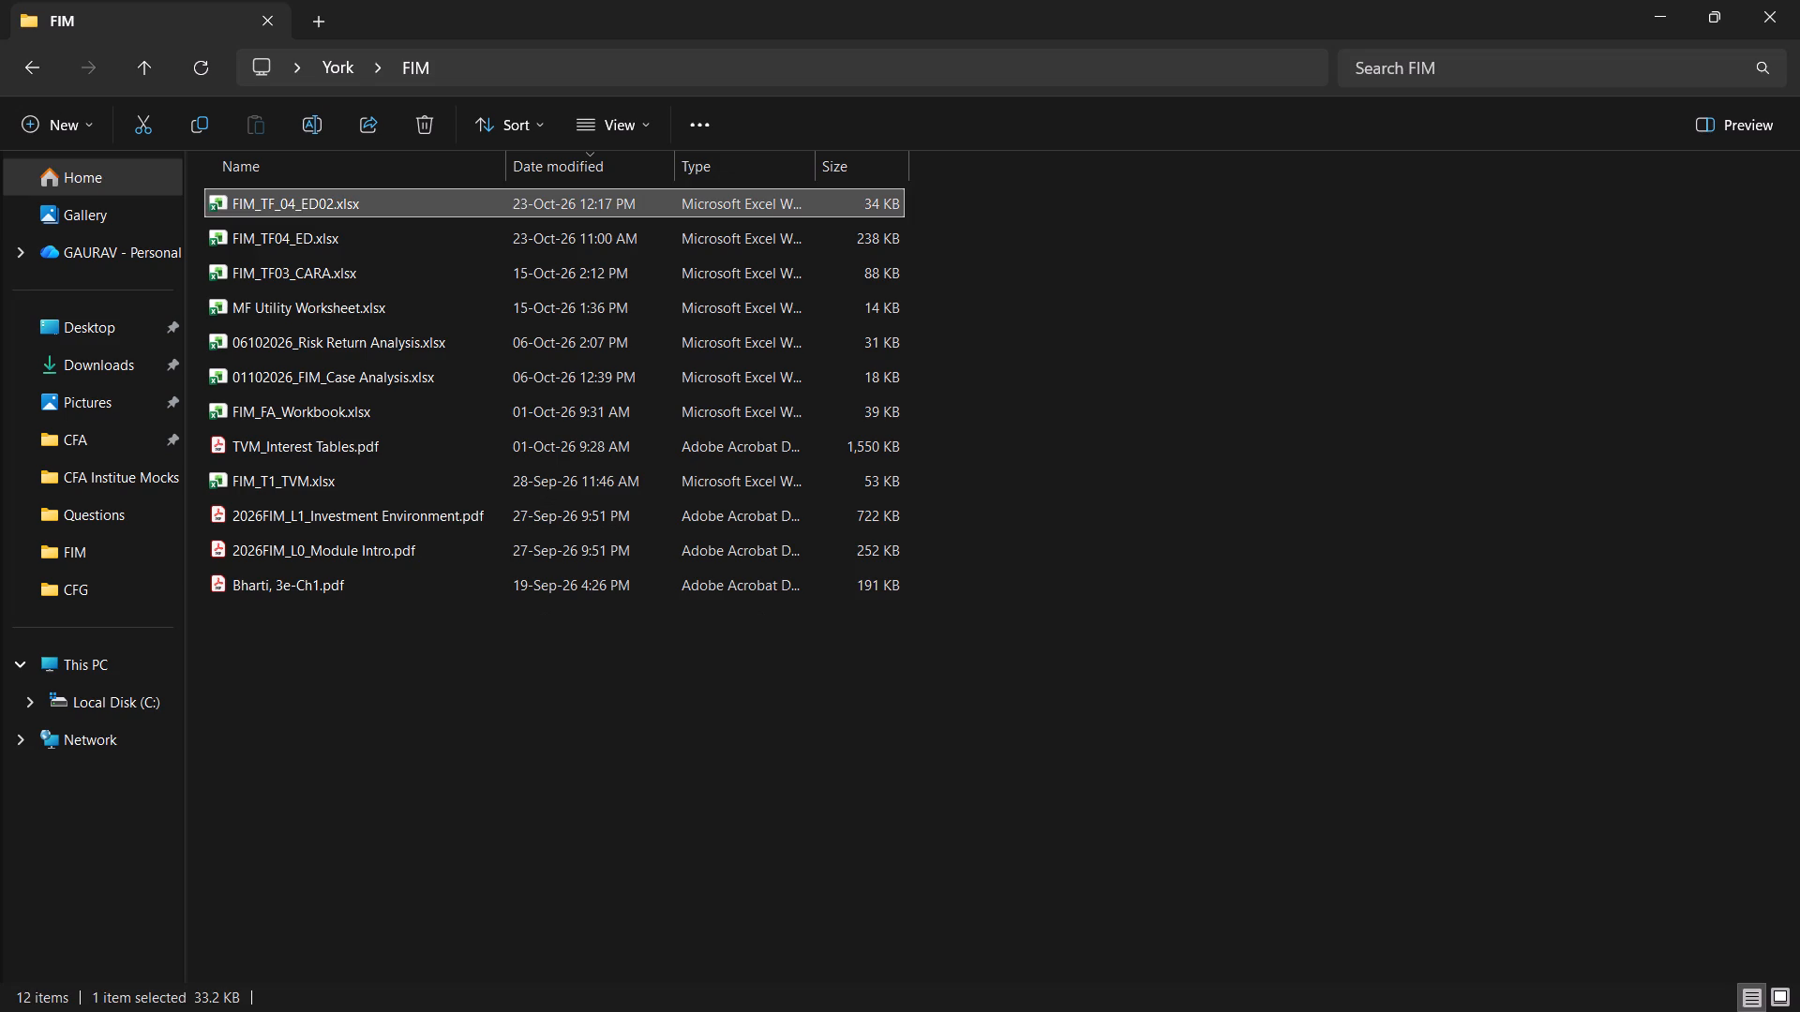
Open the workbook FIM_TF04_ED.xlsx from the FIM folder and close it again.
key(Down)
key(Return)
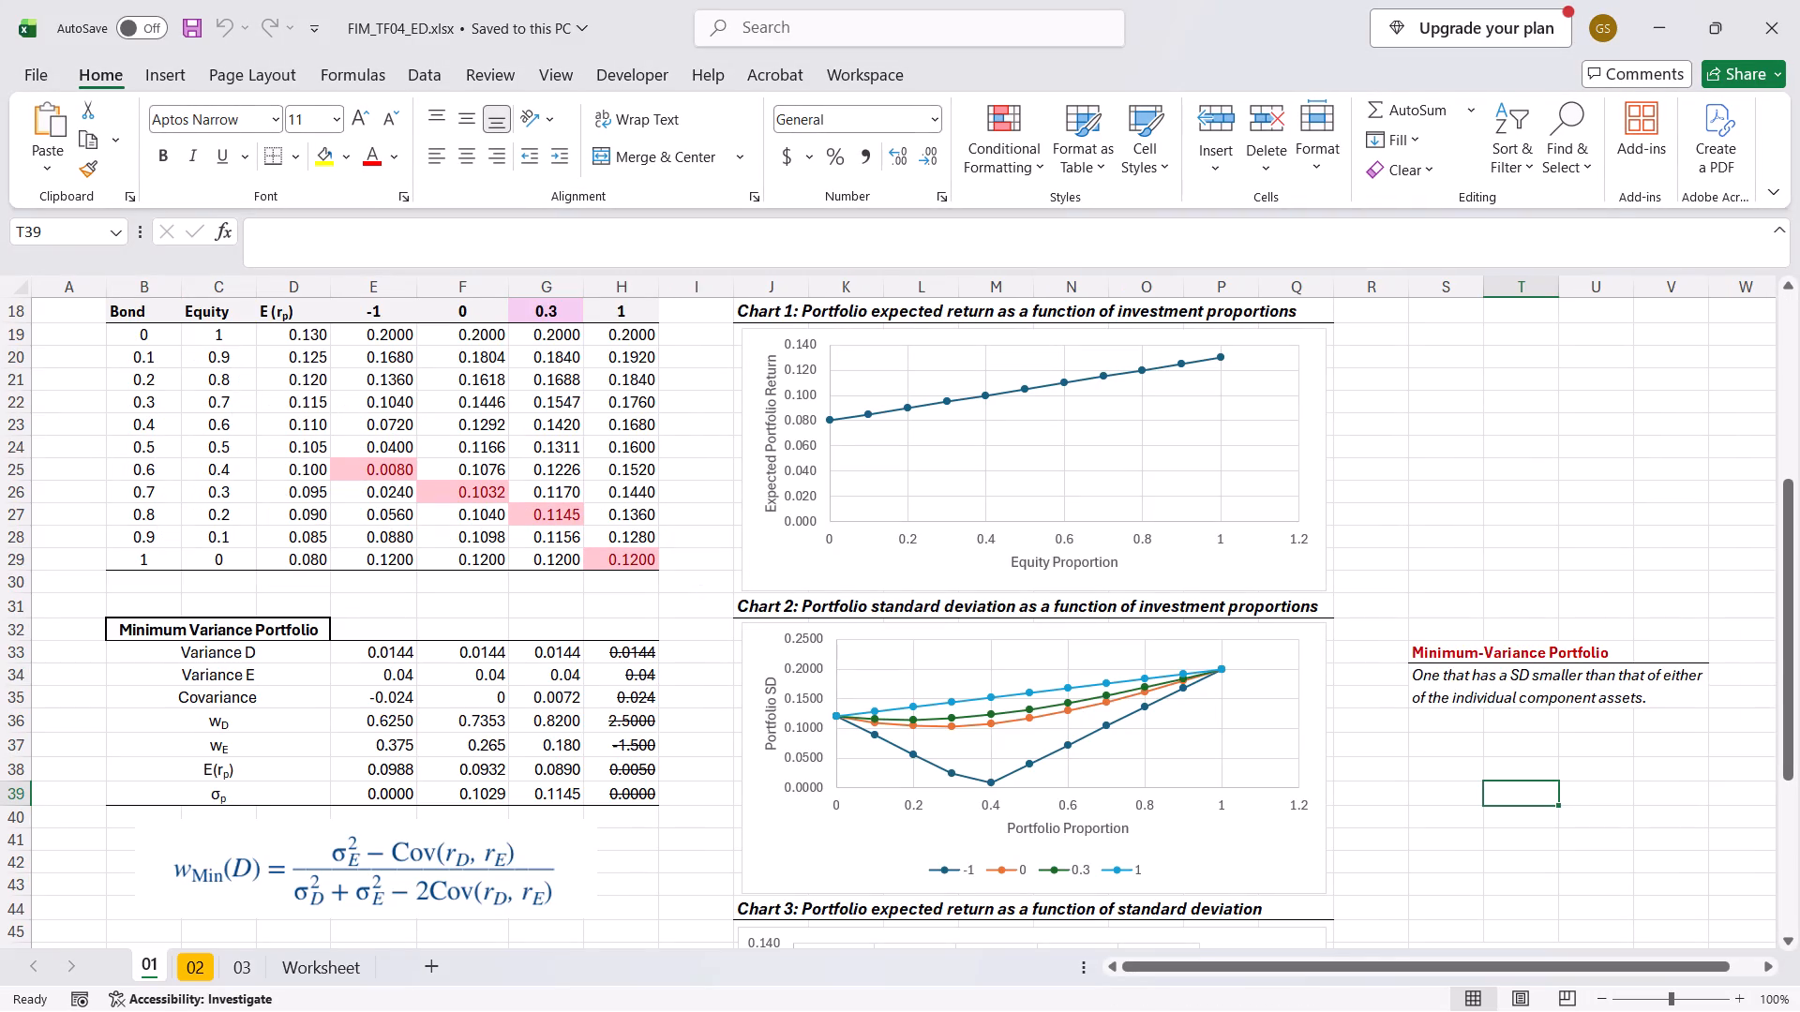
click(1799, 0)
Return to Sheet1 of FIM_TF_04_ED02.xlsx and view the start of the 5-Years Monthly Stock Returns table.
scroll(1041, 446, up, 2)
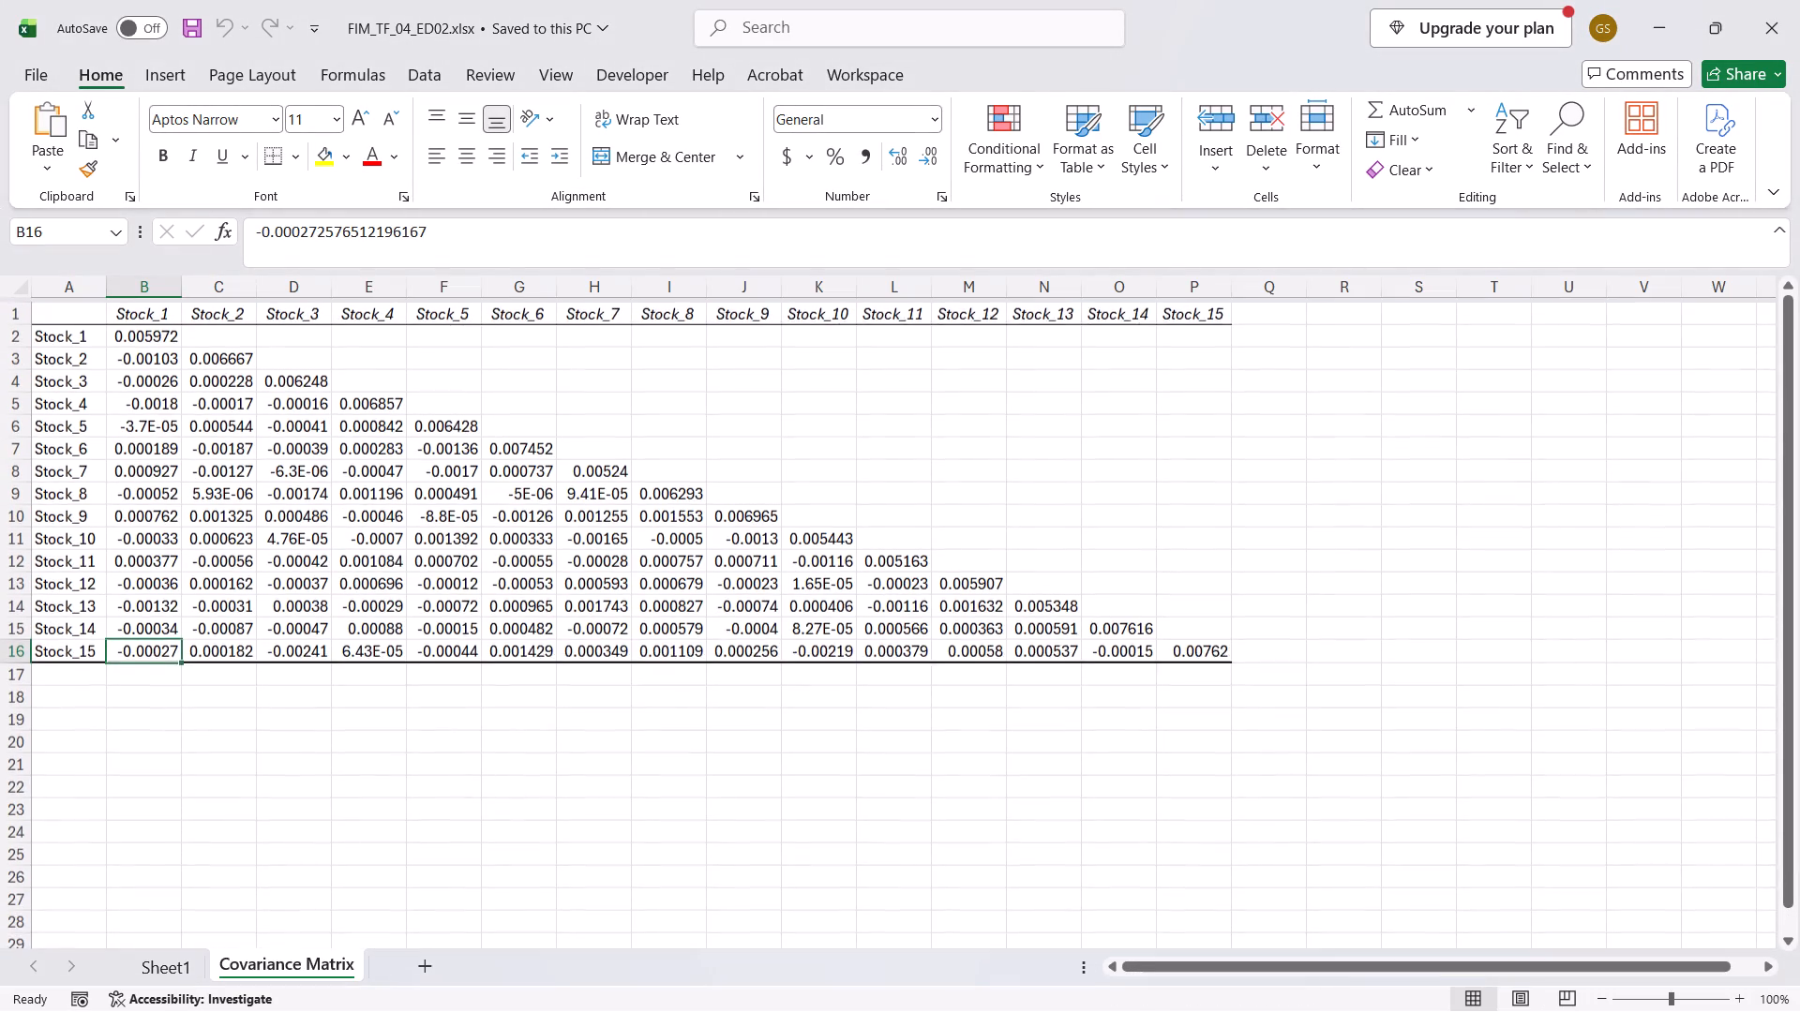
scroll(385, 558, up, 2)
scroll(385, 558, right, 5)
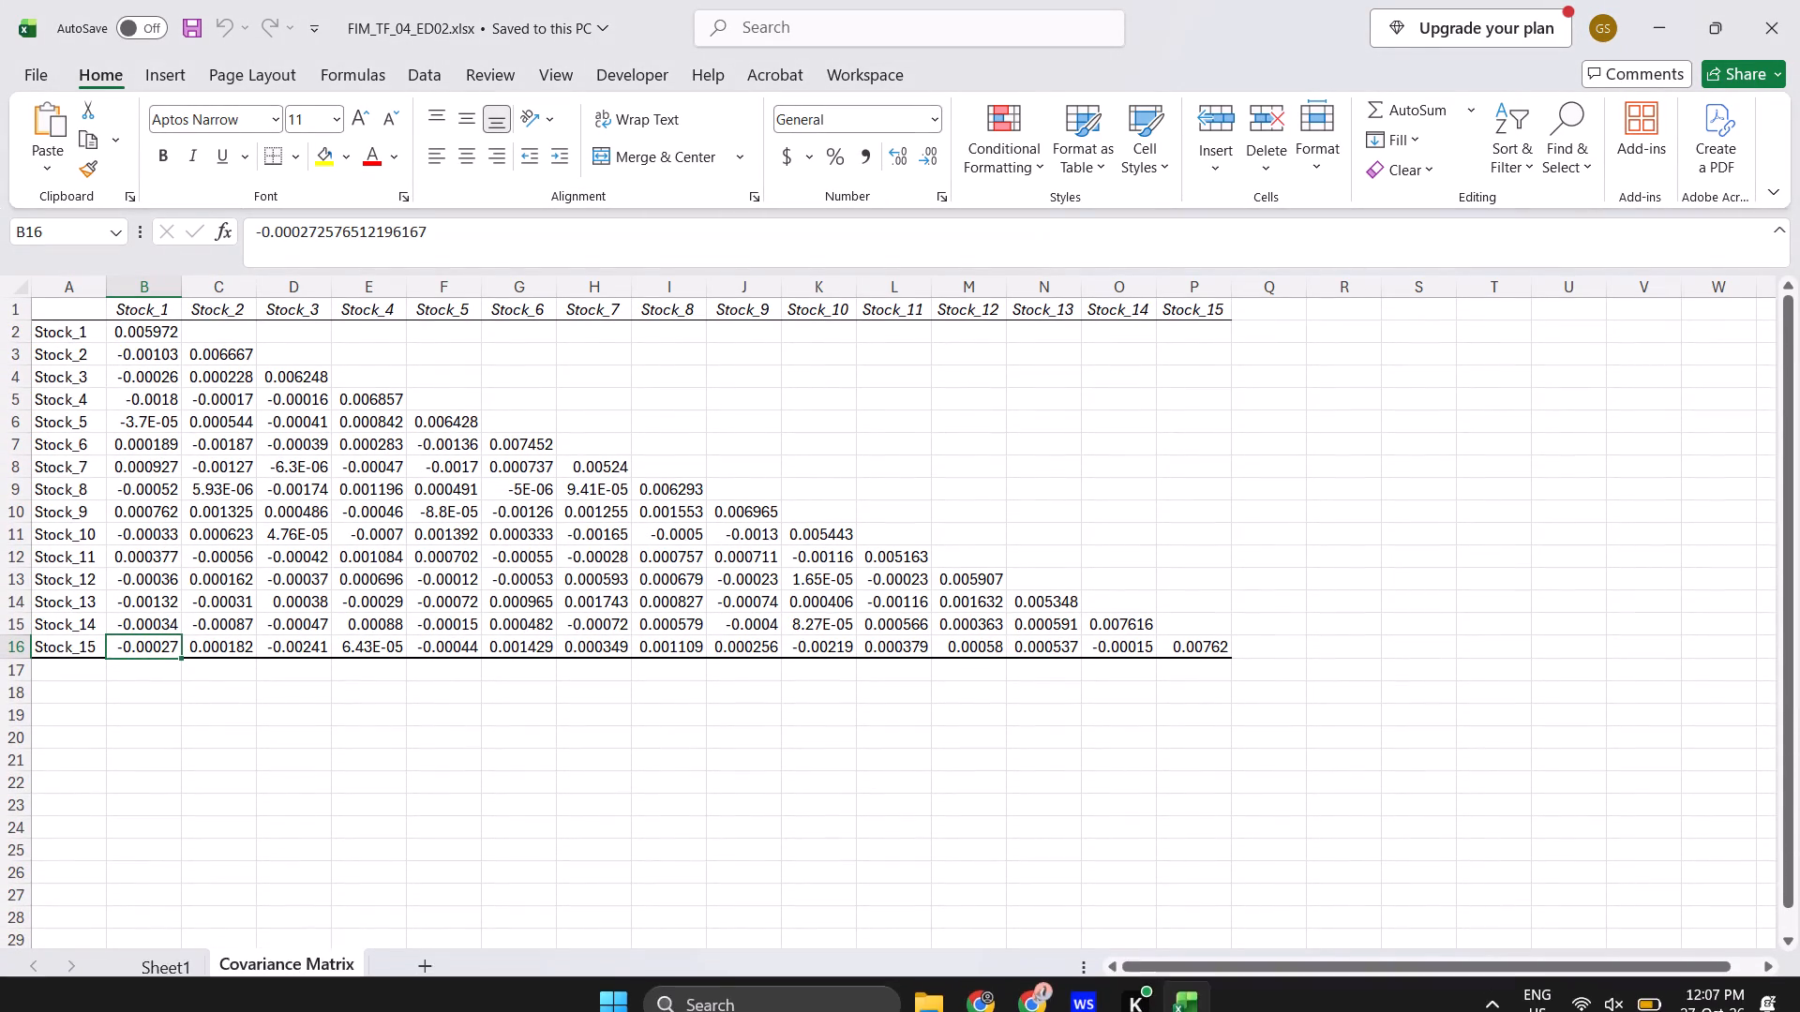
click(176, 973)
scroll(322, 796, up, 7)
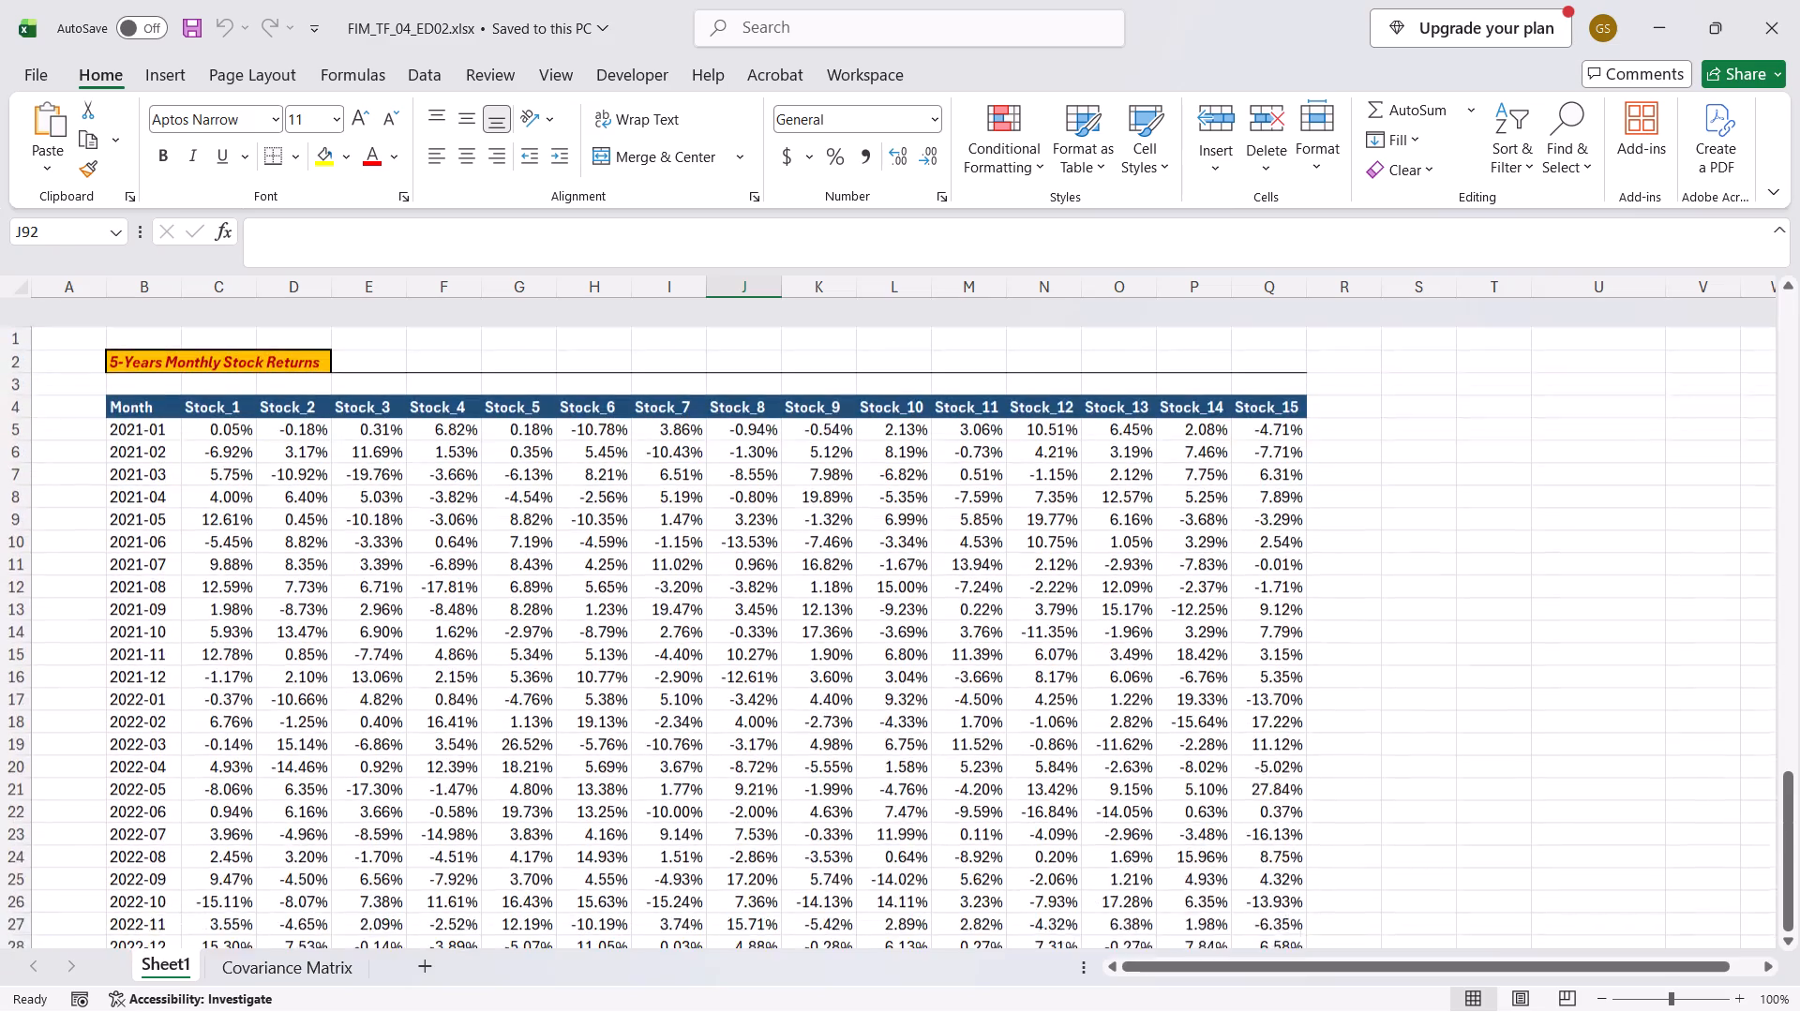
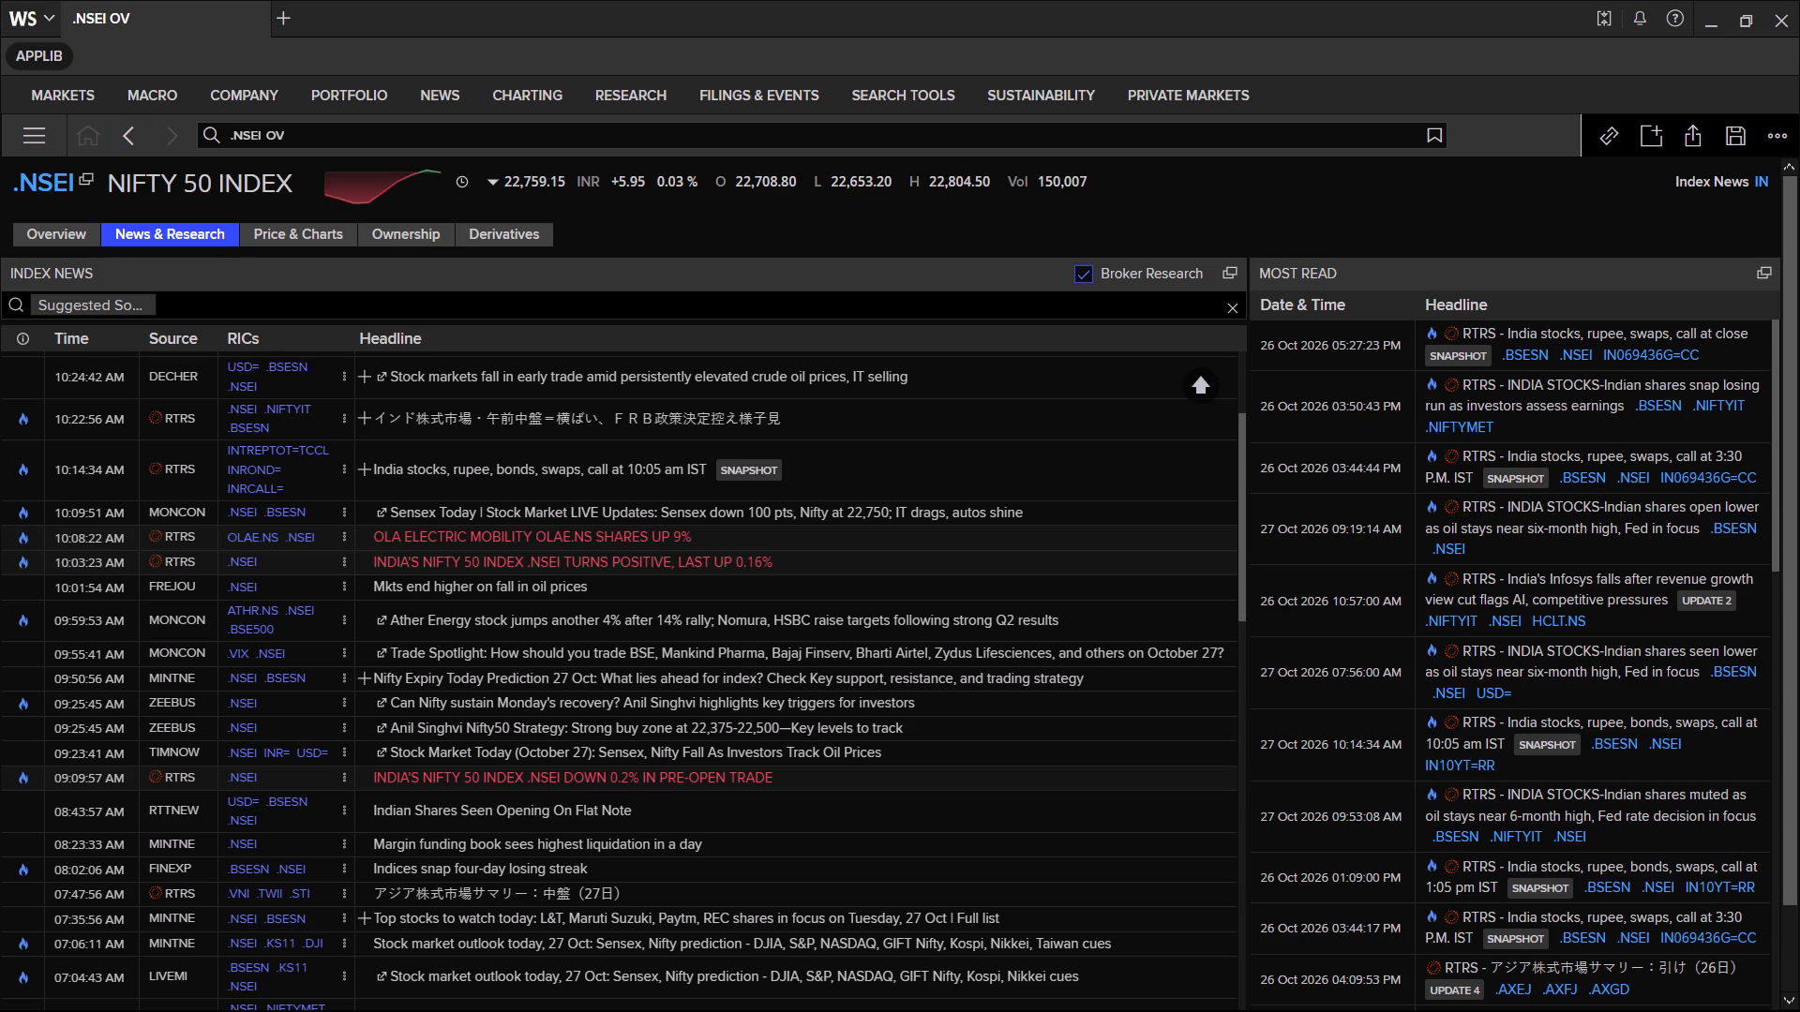
In Refinitiv Workspace, open the macro Countries & Regions overview and set its country to India.
click(45, 94)
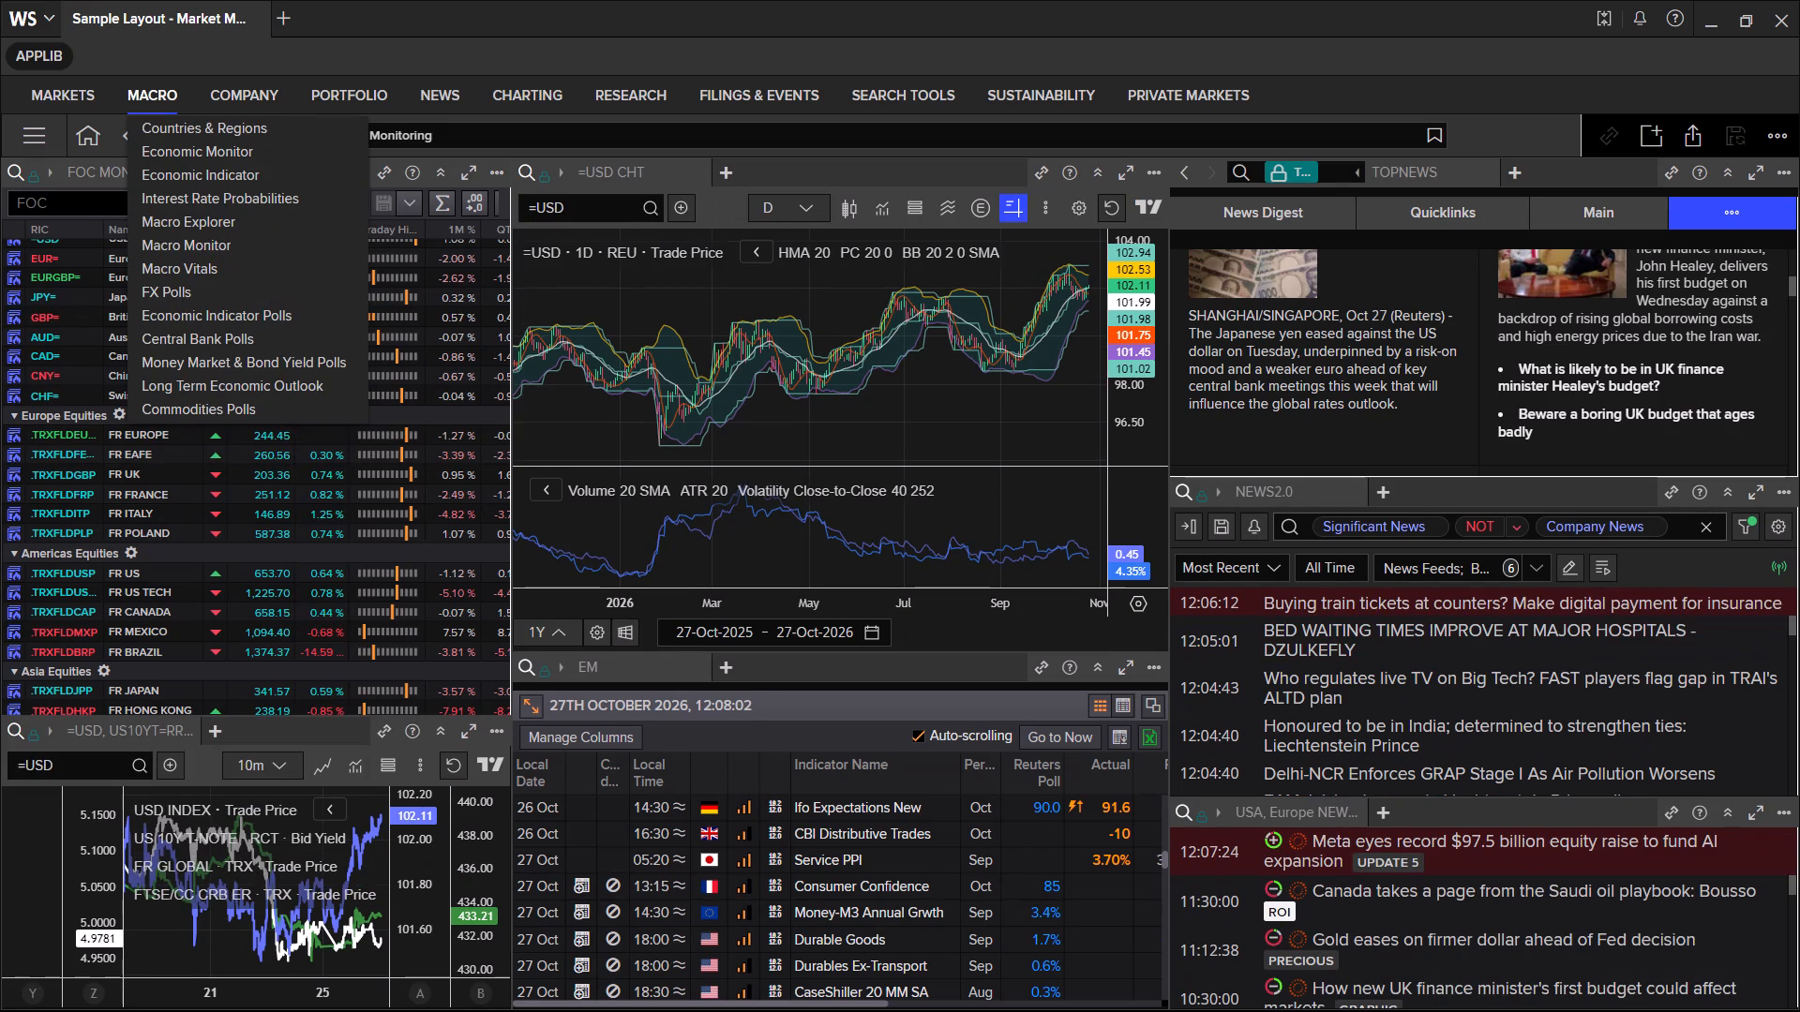
click(205, 126)
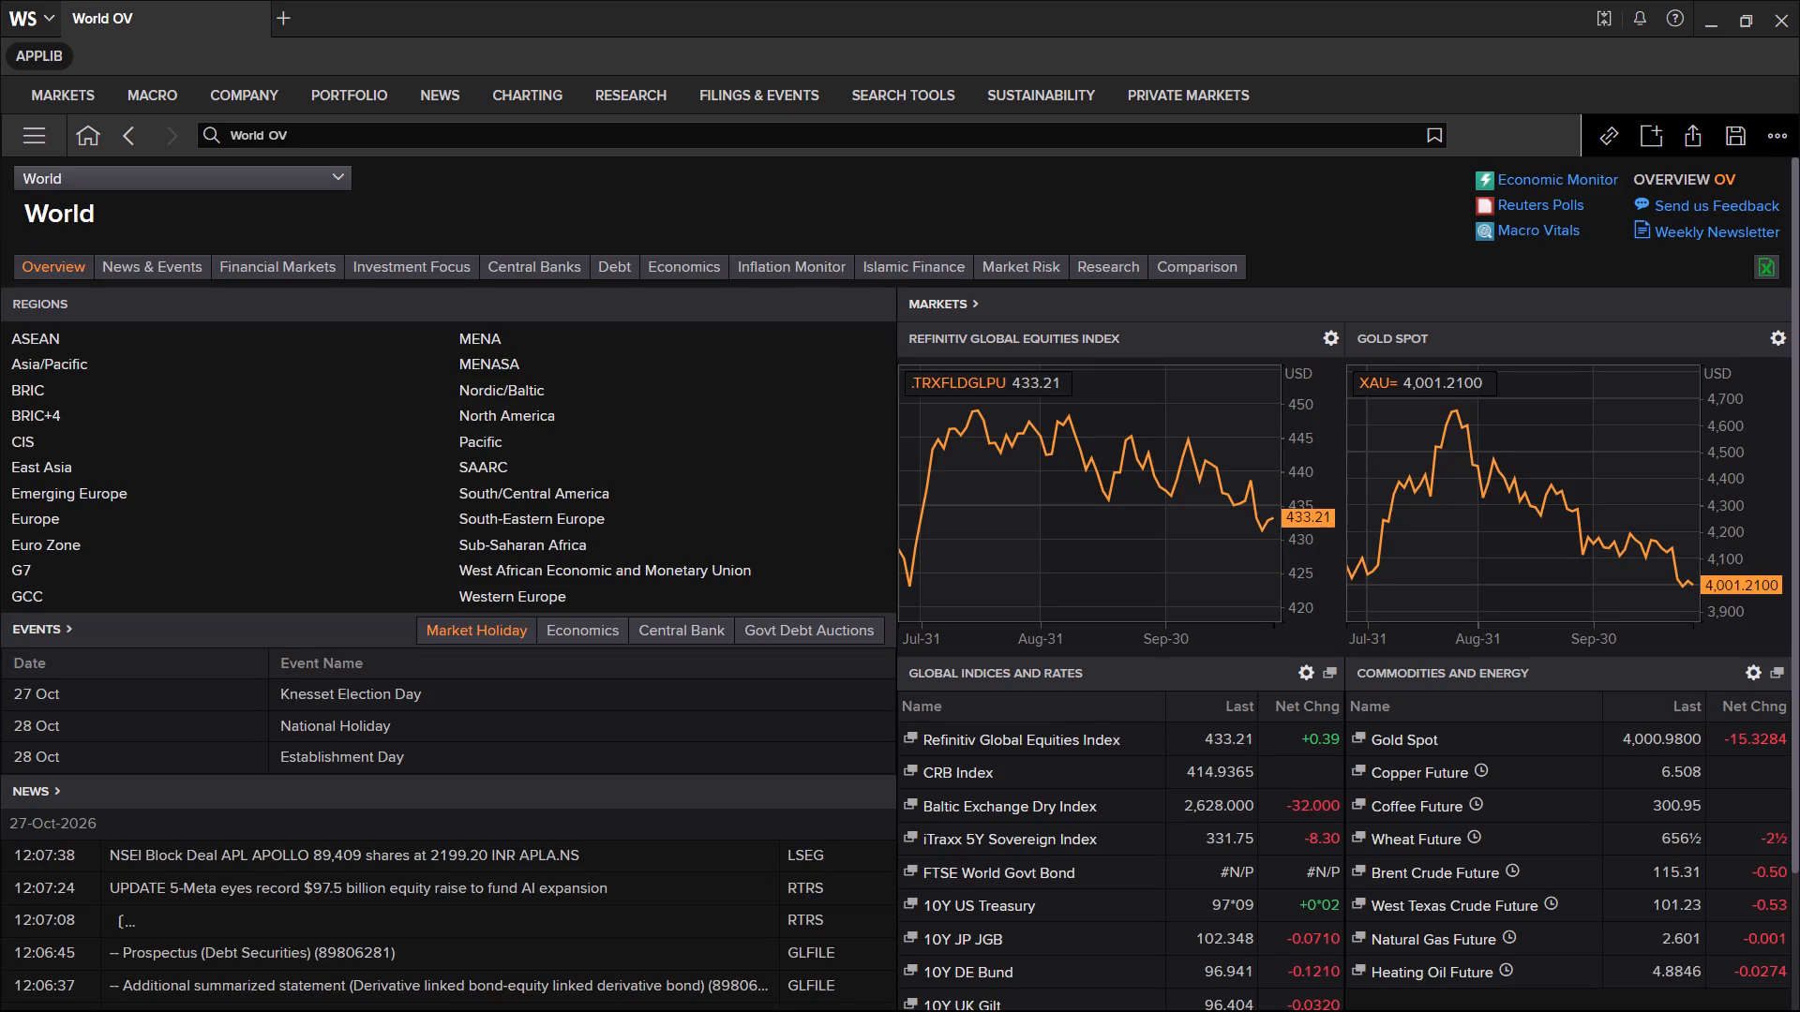
click(139, 175)
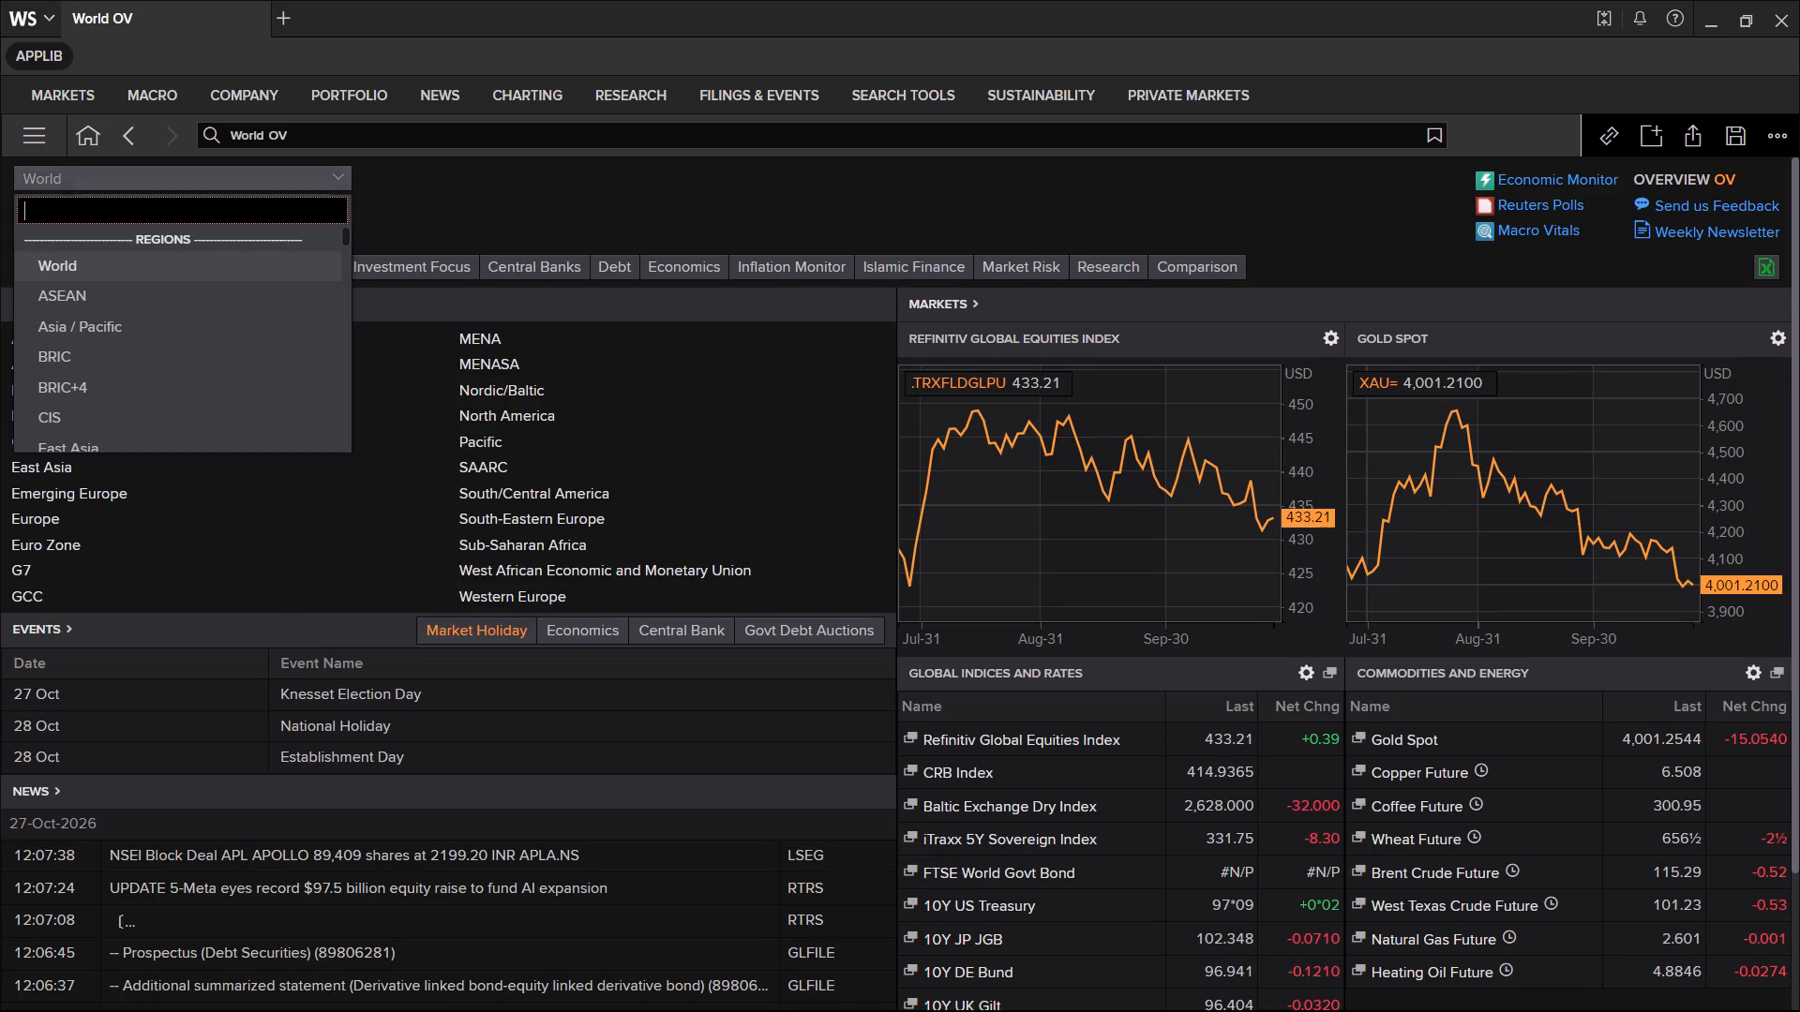
text(in)
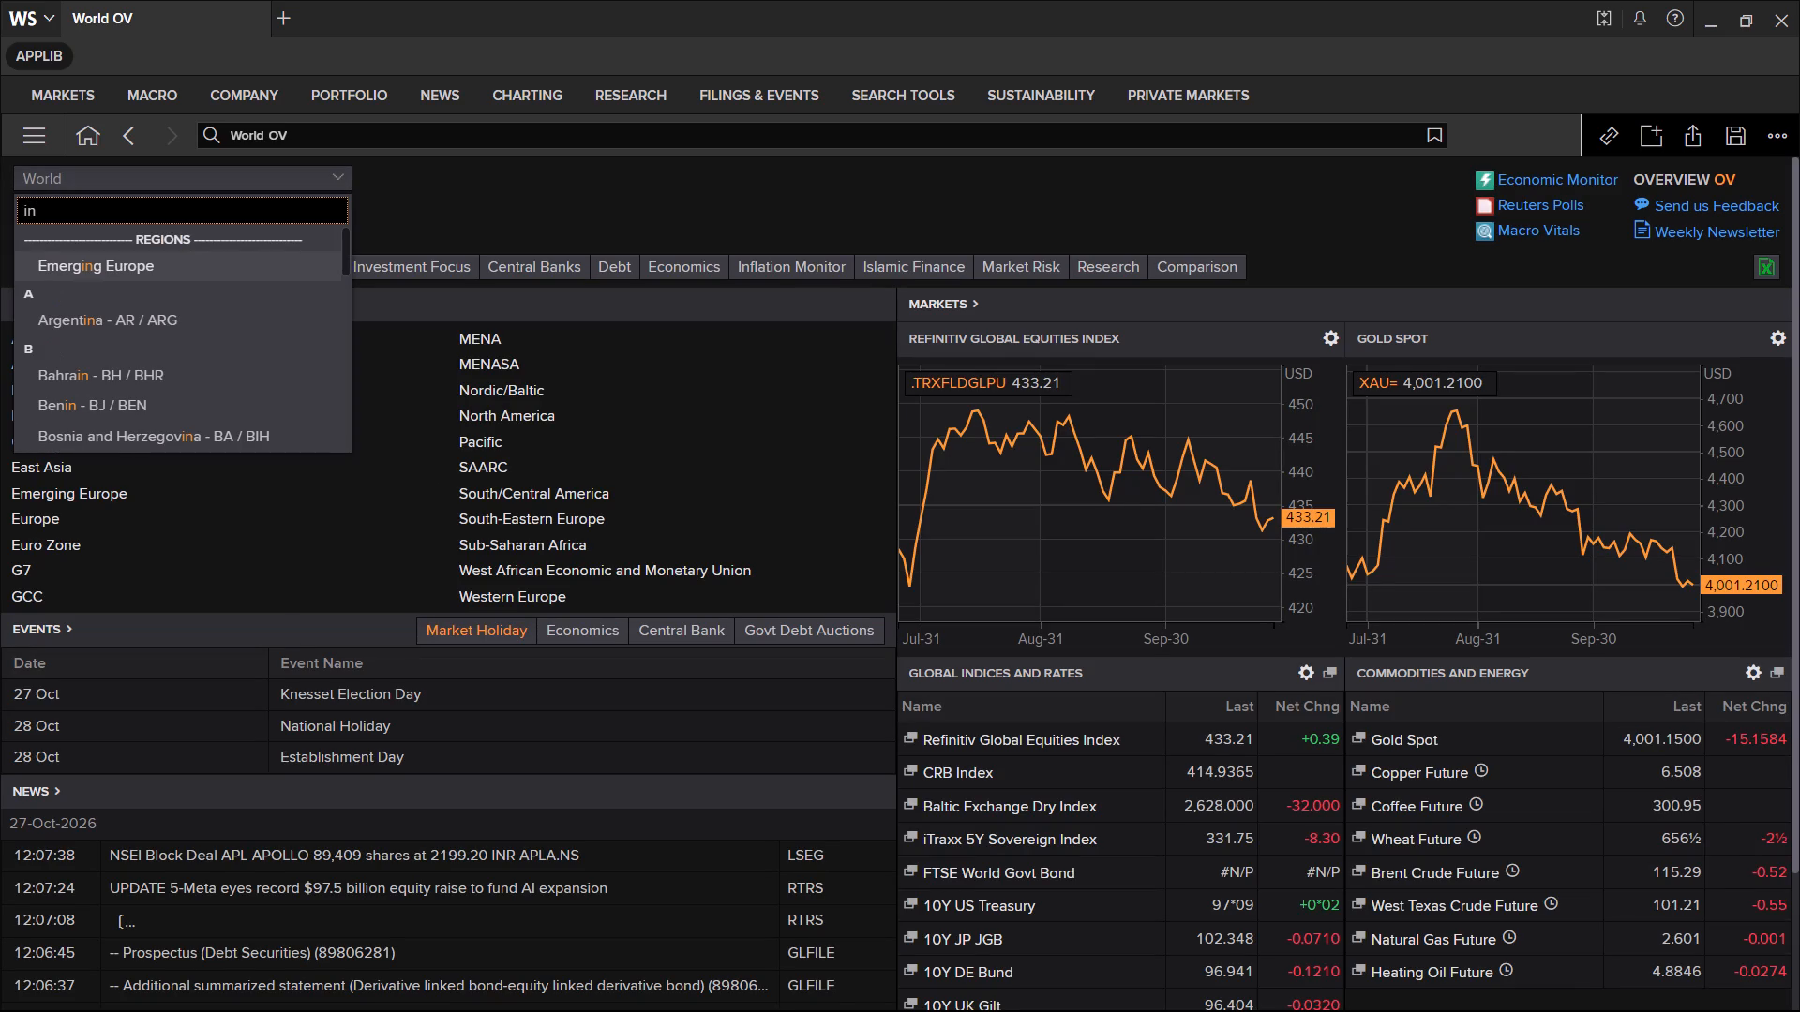
key(d)
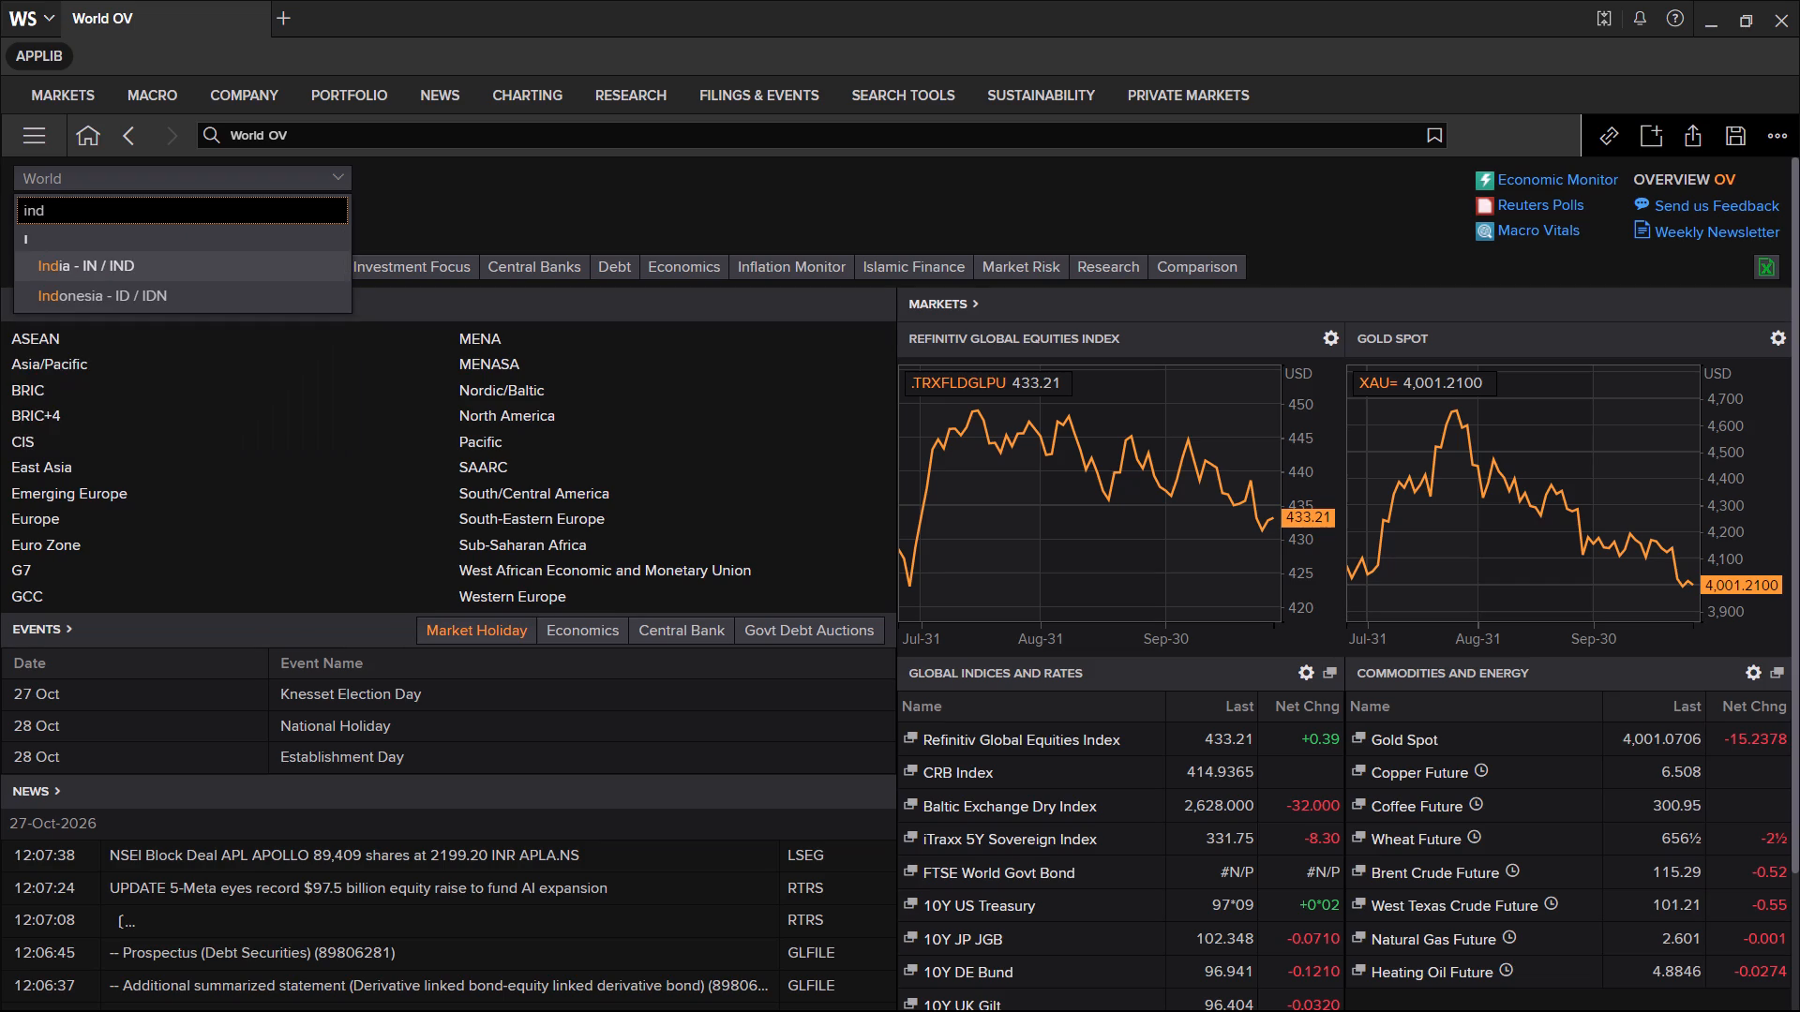
key(Return)
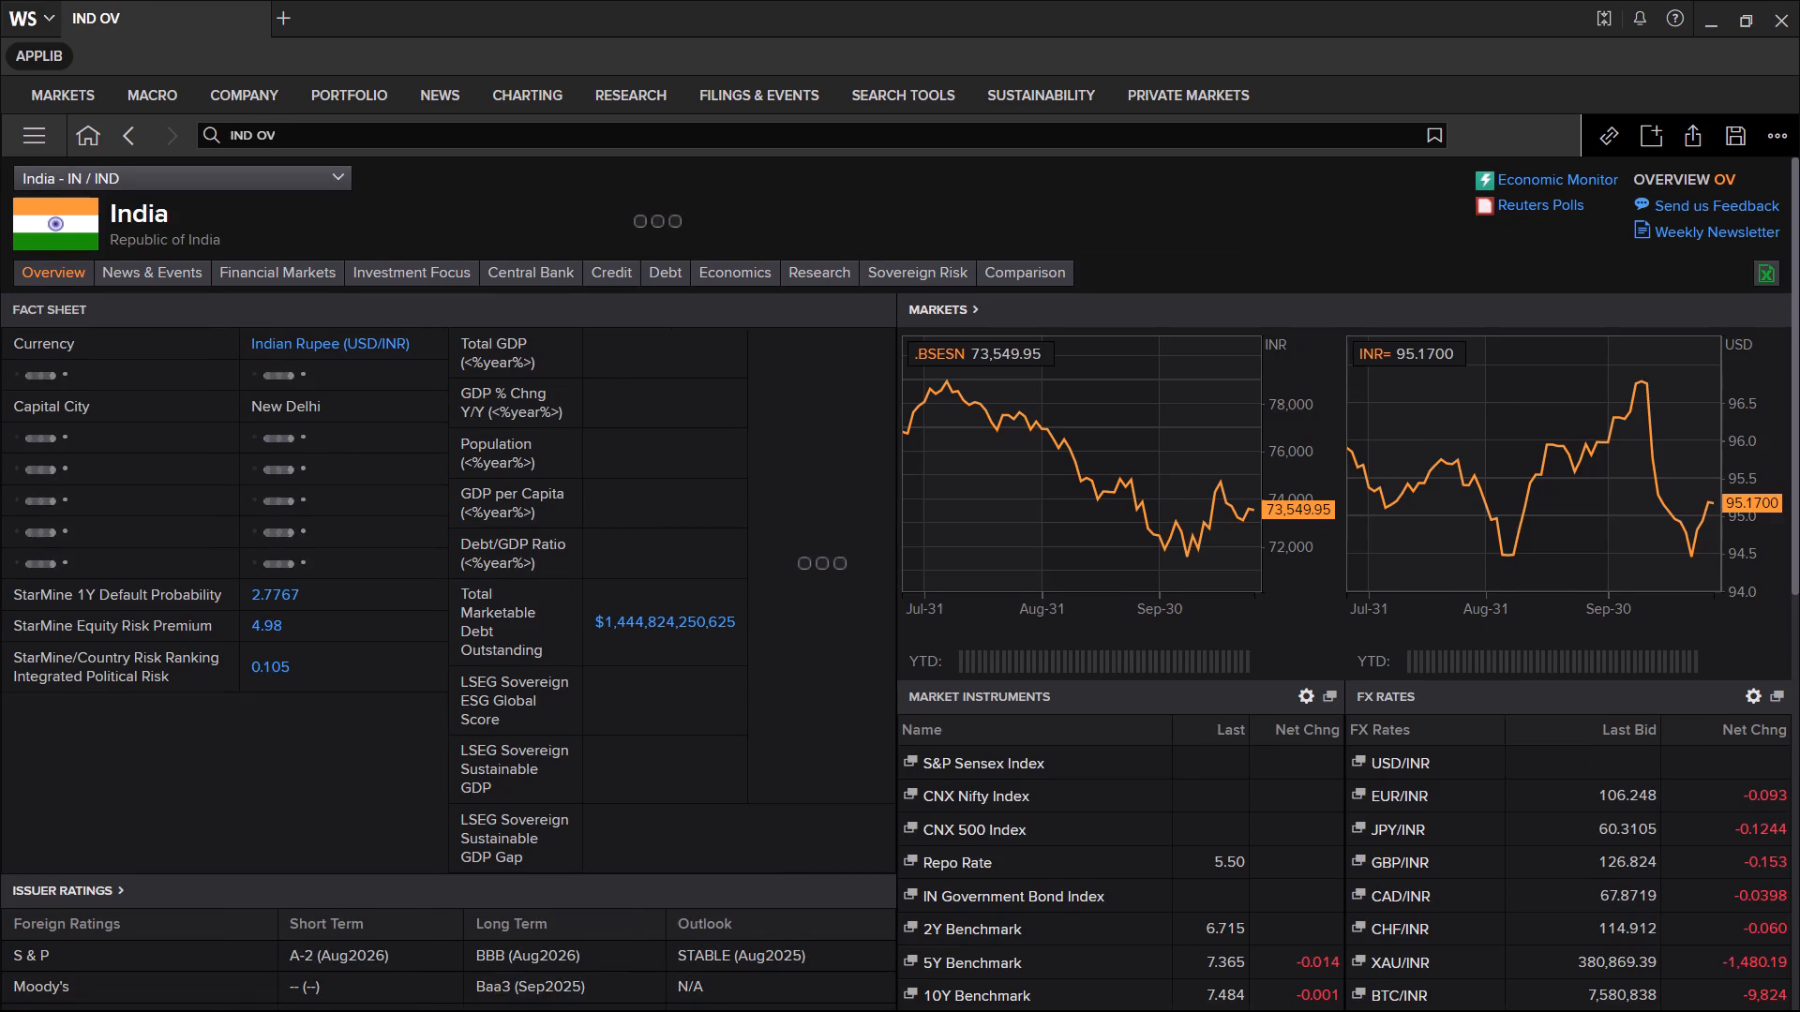
Open the News Overview page for India under News & Events.
click(157, 269)
click(166, 305)
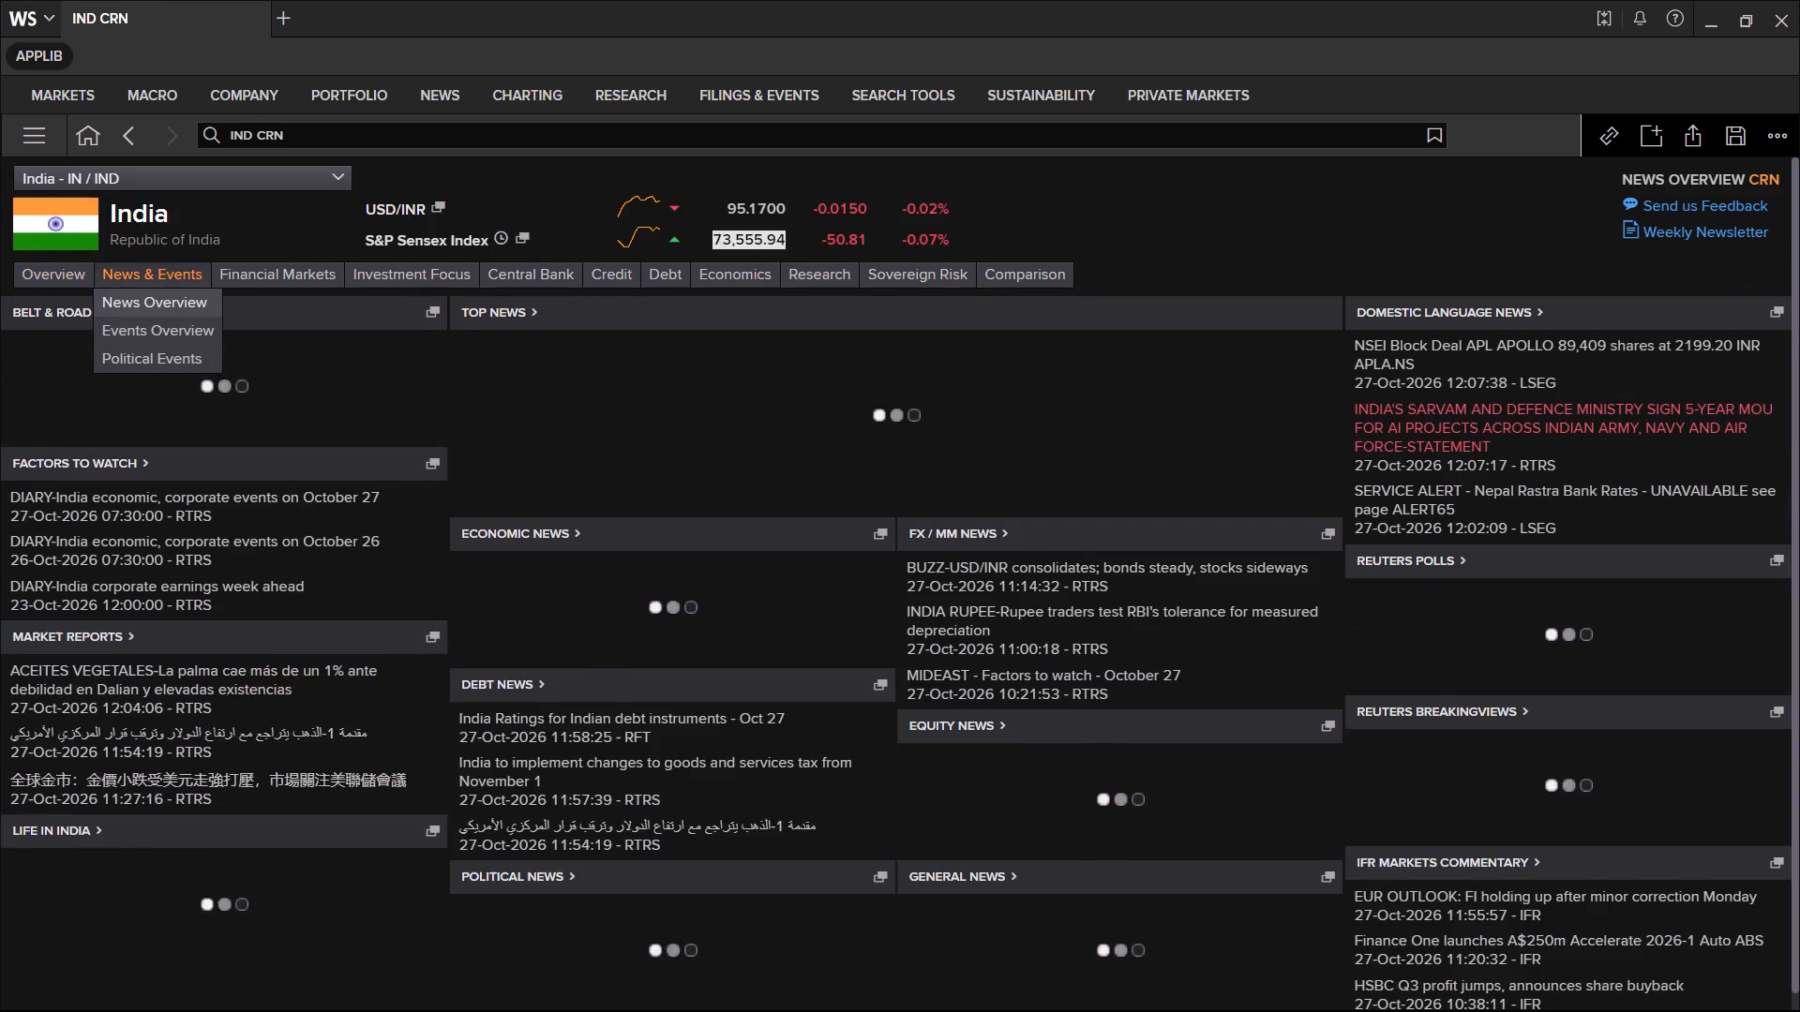
click(193, 298)
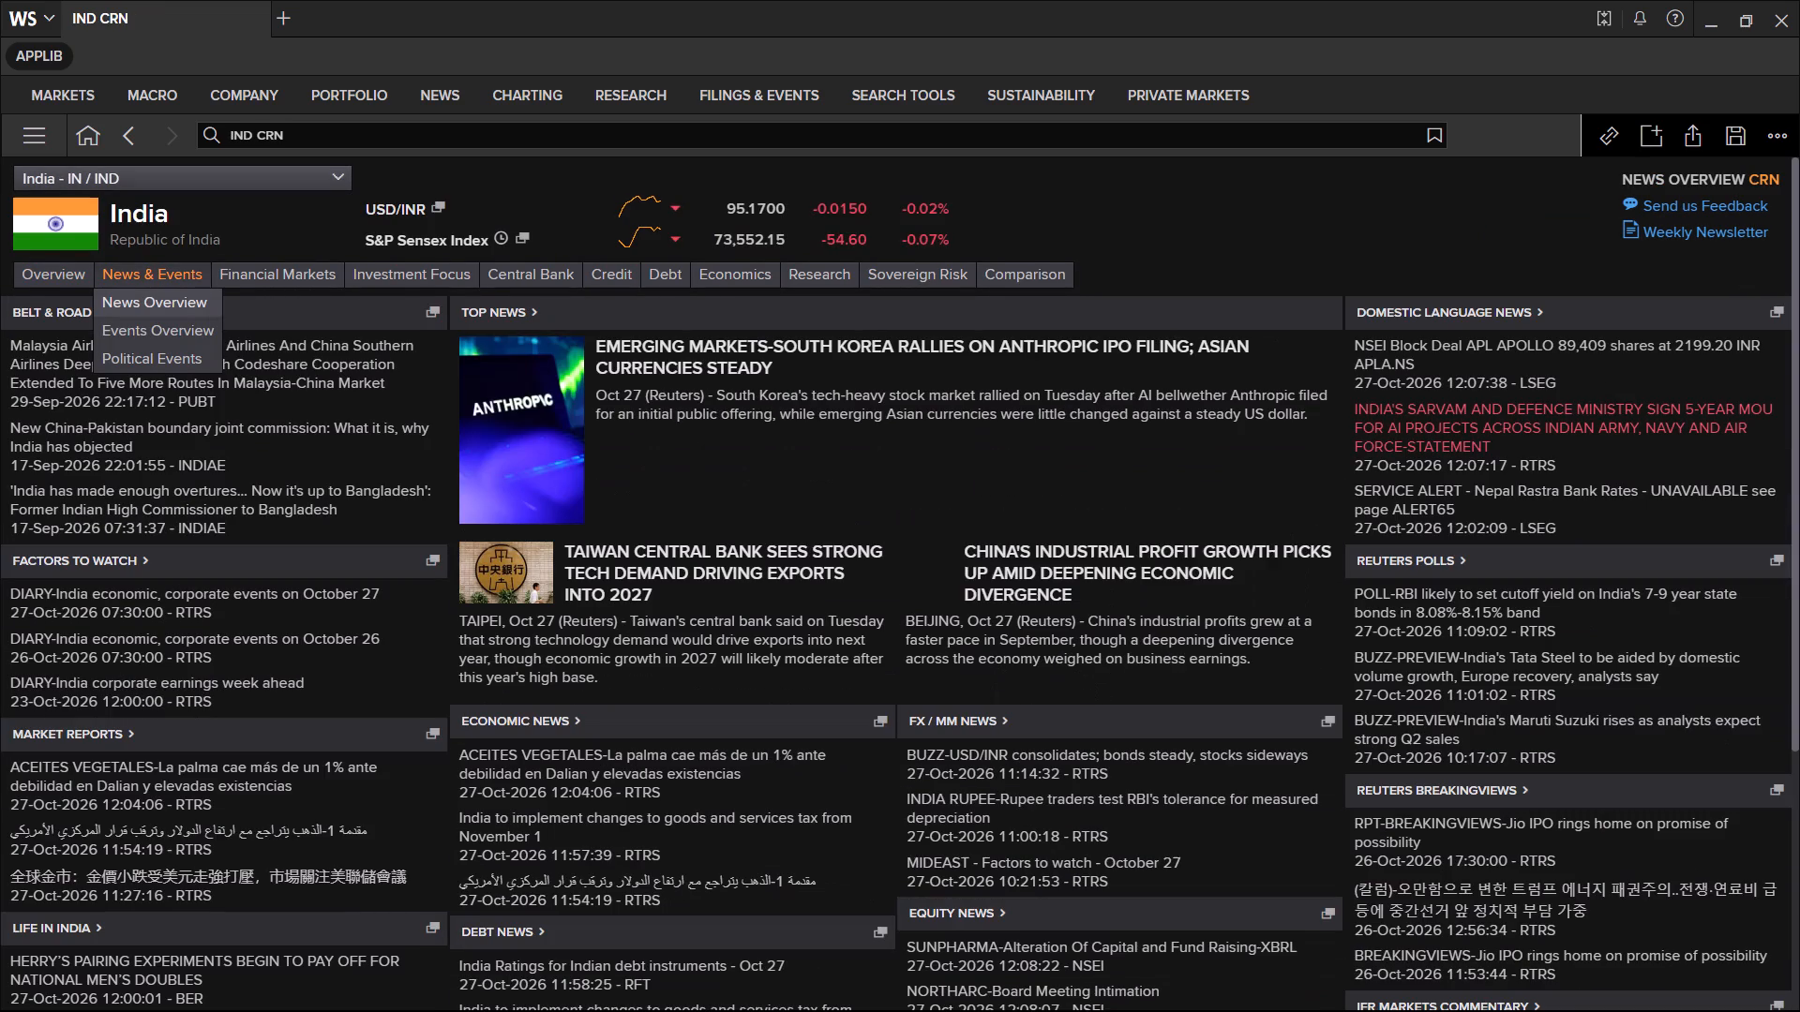
click(1249, 220)
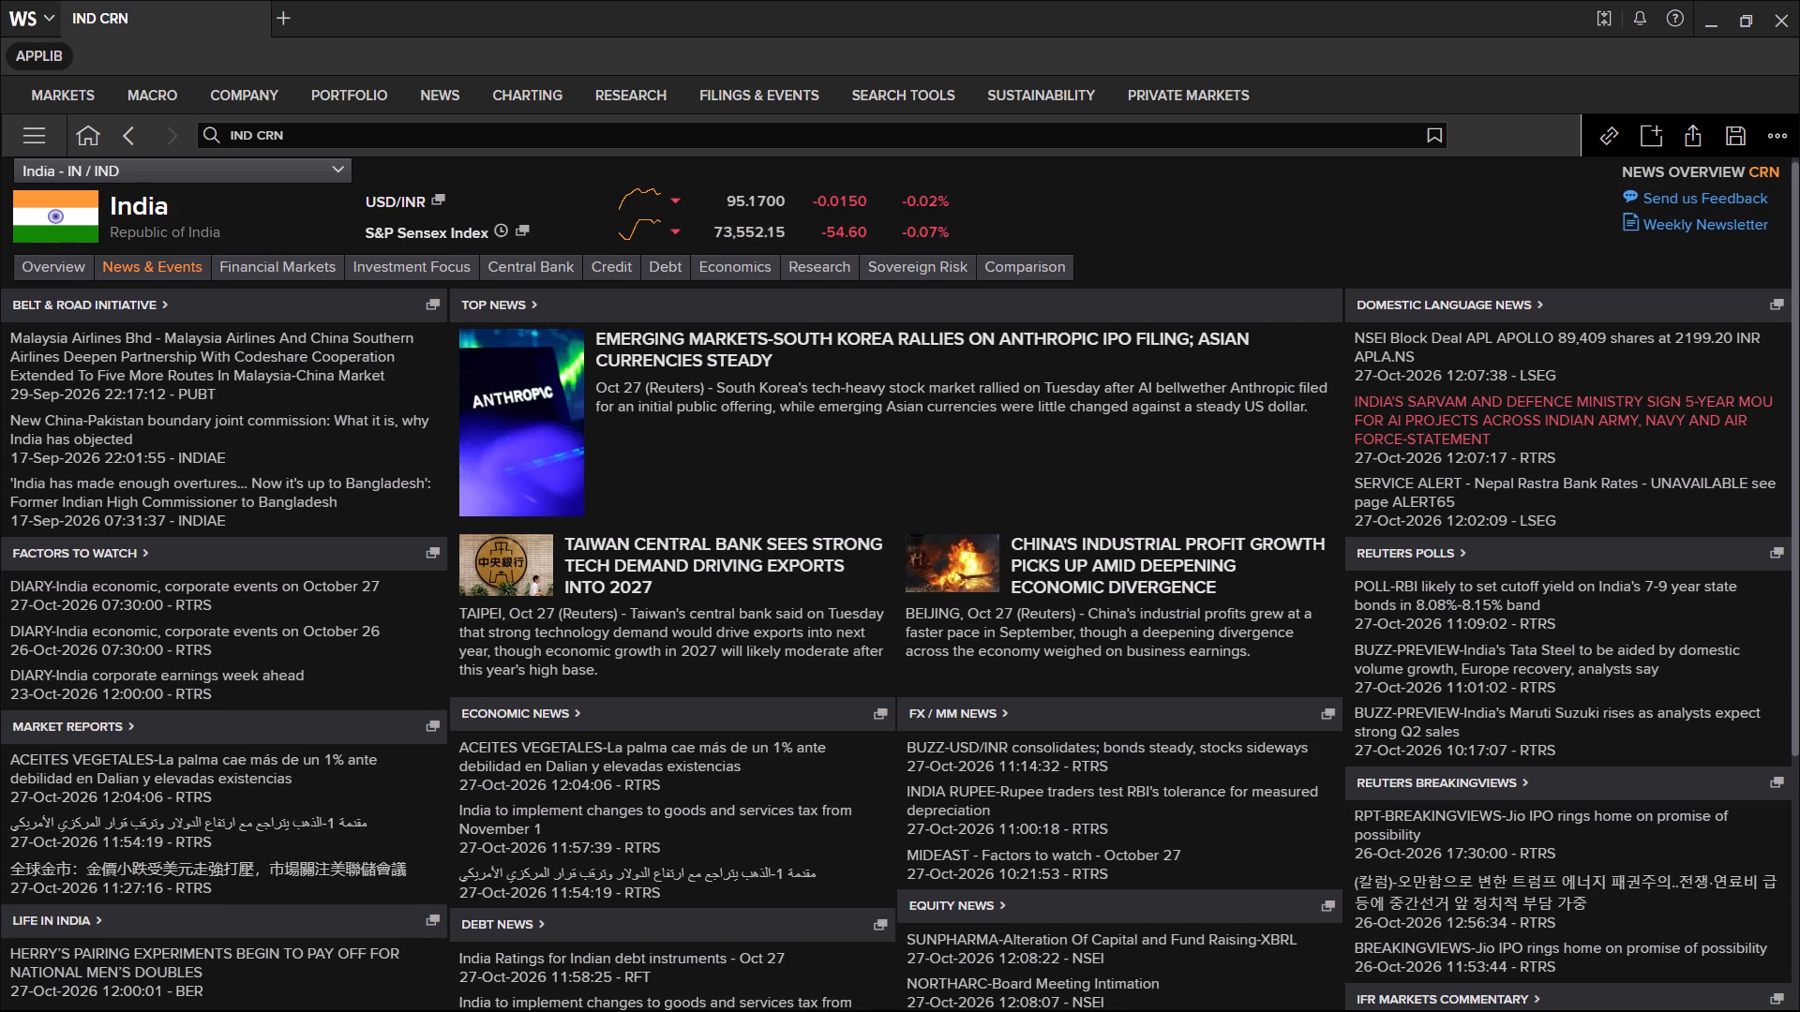
Review India's news overview, including top, economic, debt, FX, equity and political news and the market reports.
scroll(1249, 220, down, 1)
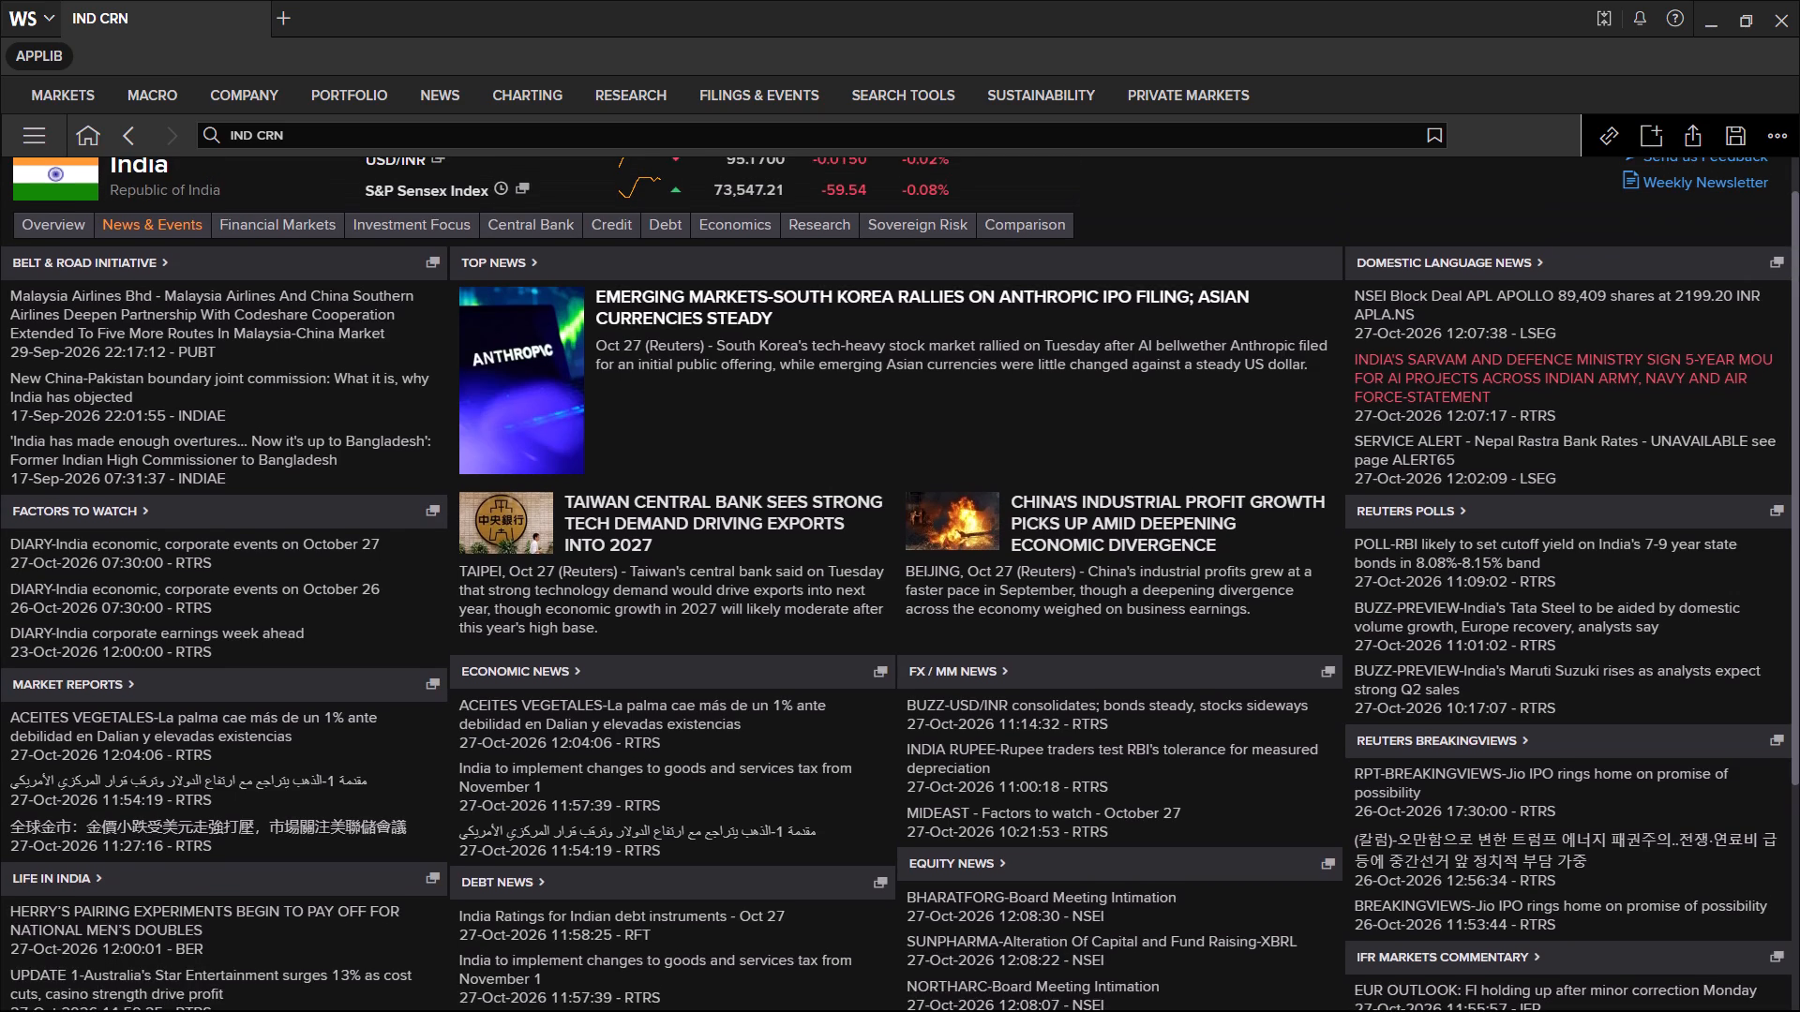
scroll(1152, 302, up, 1)
scroll(1012, 435, down, 1)
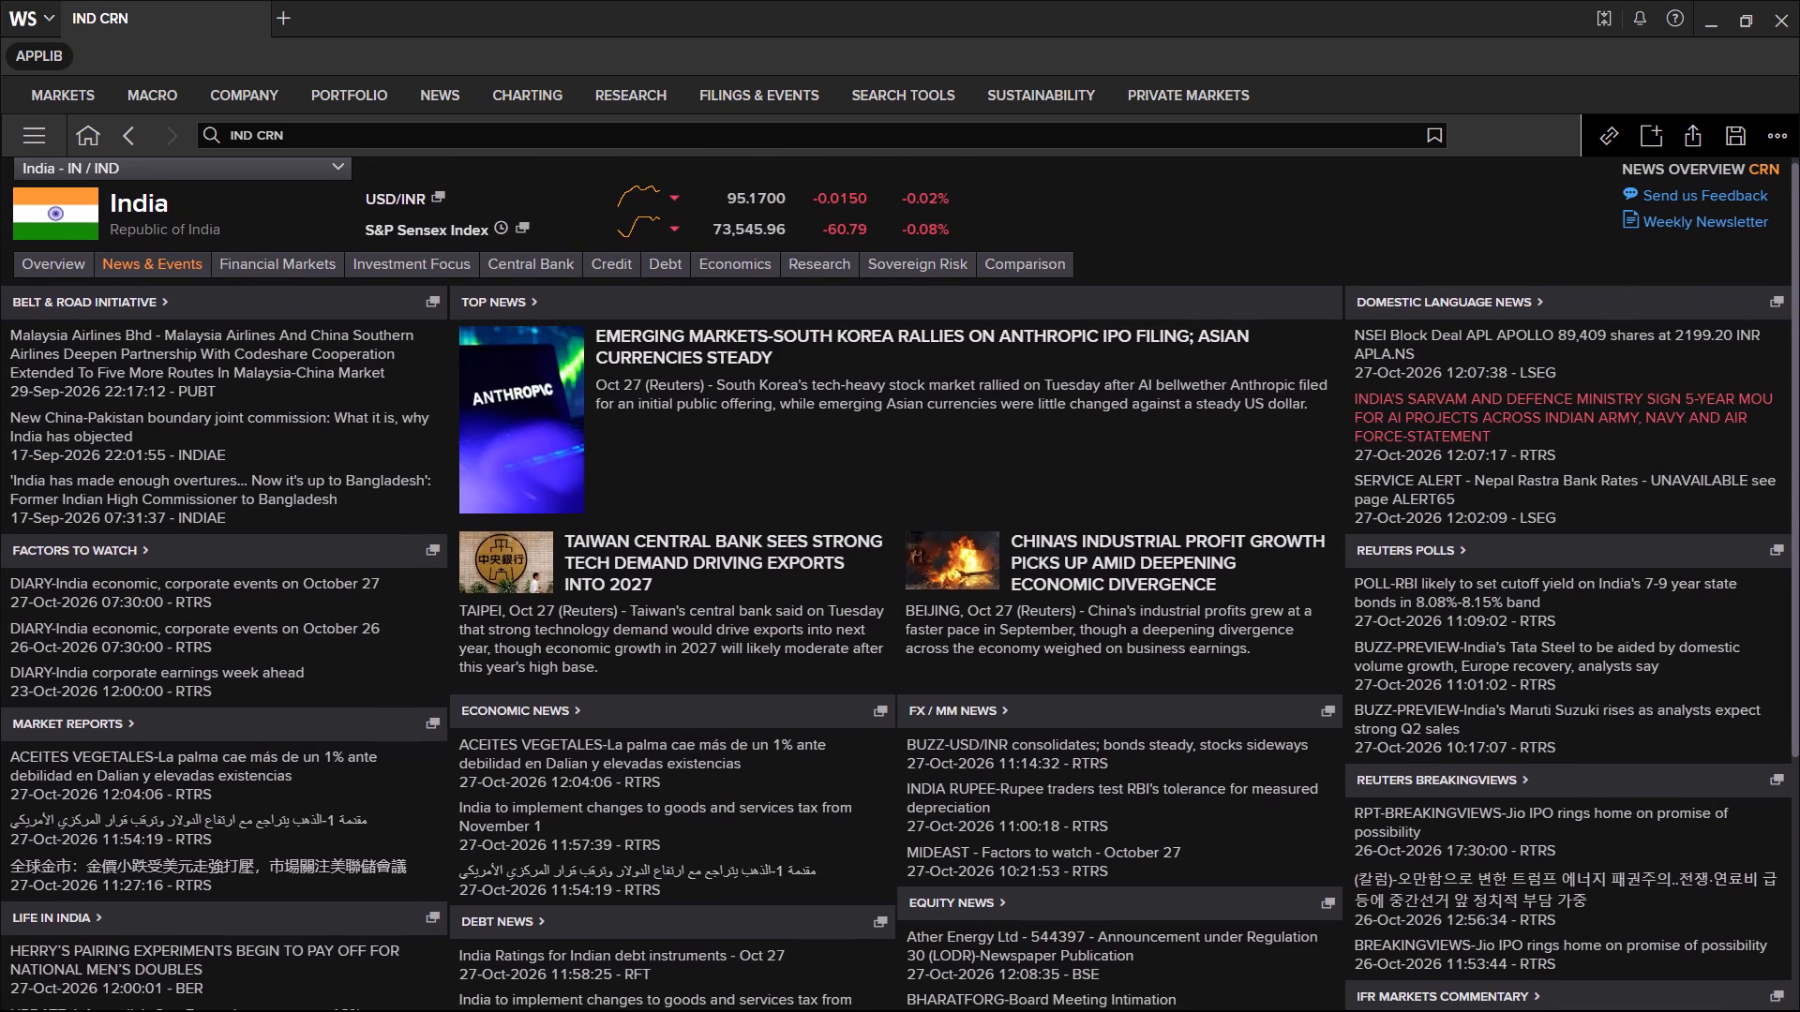
scroll(1012, 435, down, 2)
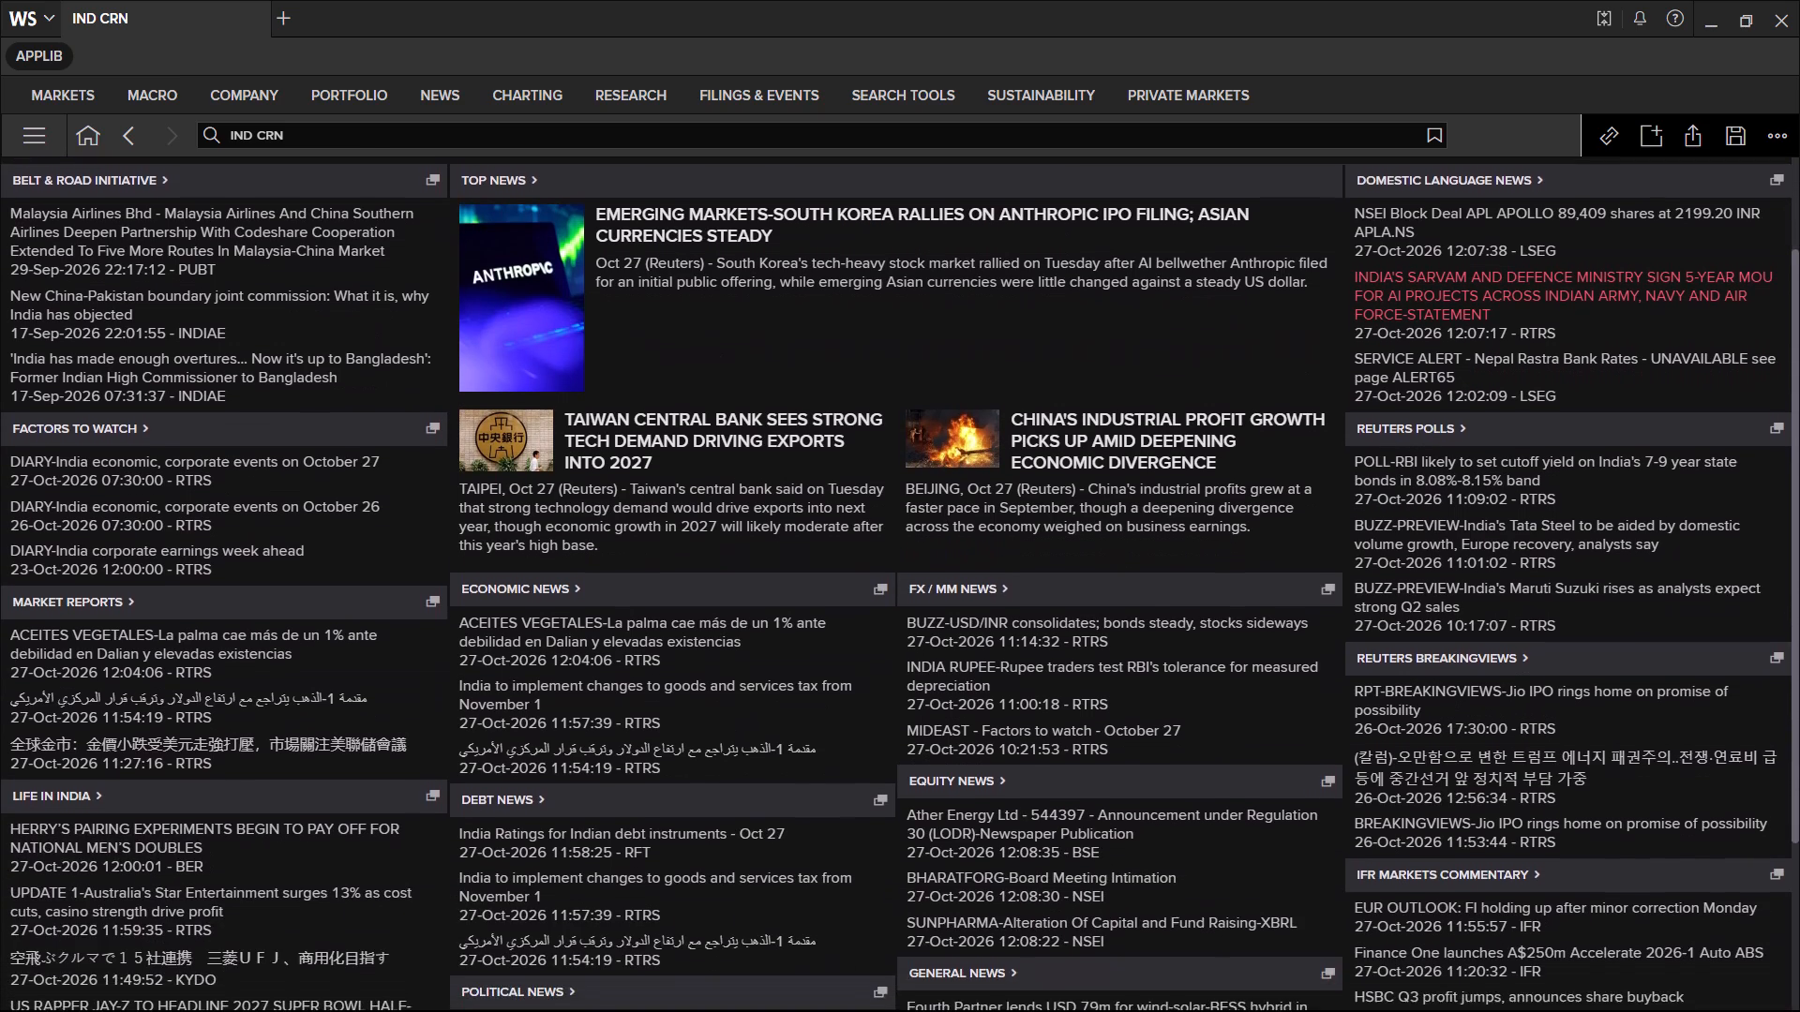
scroll(1012, 435, down, 1)
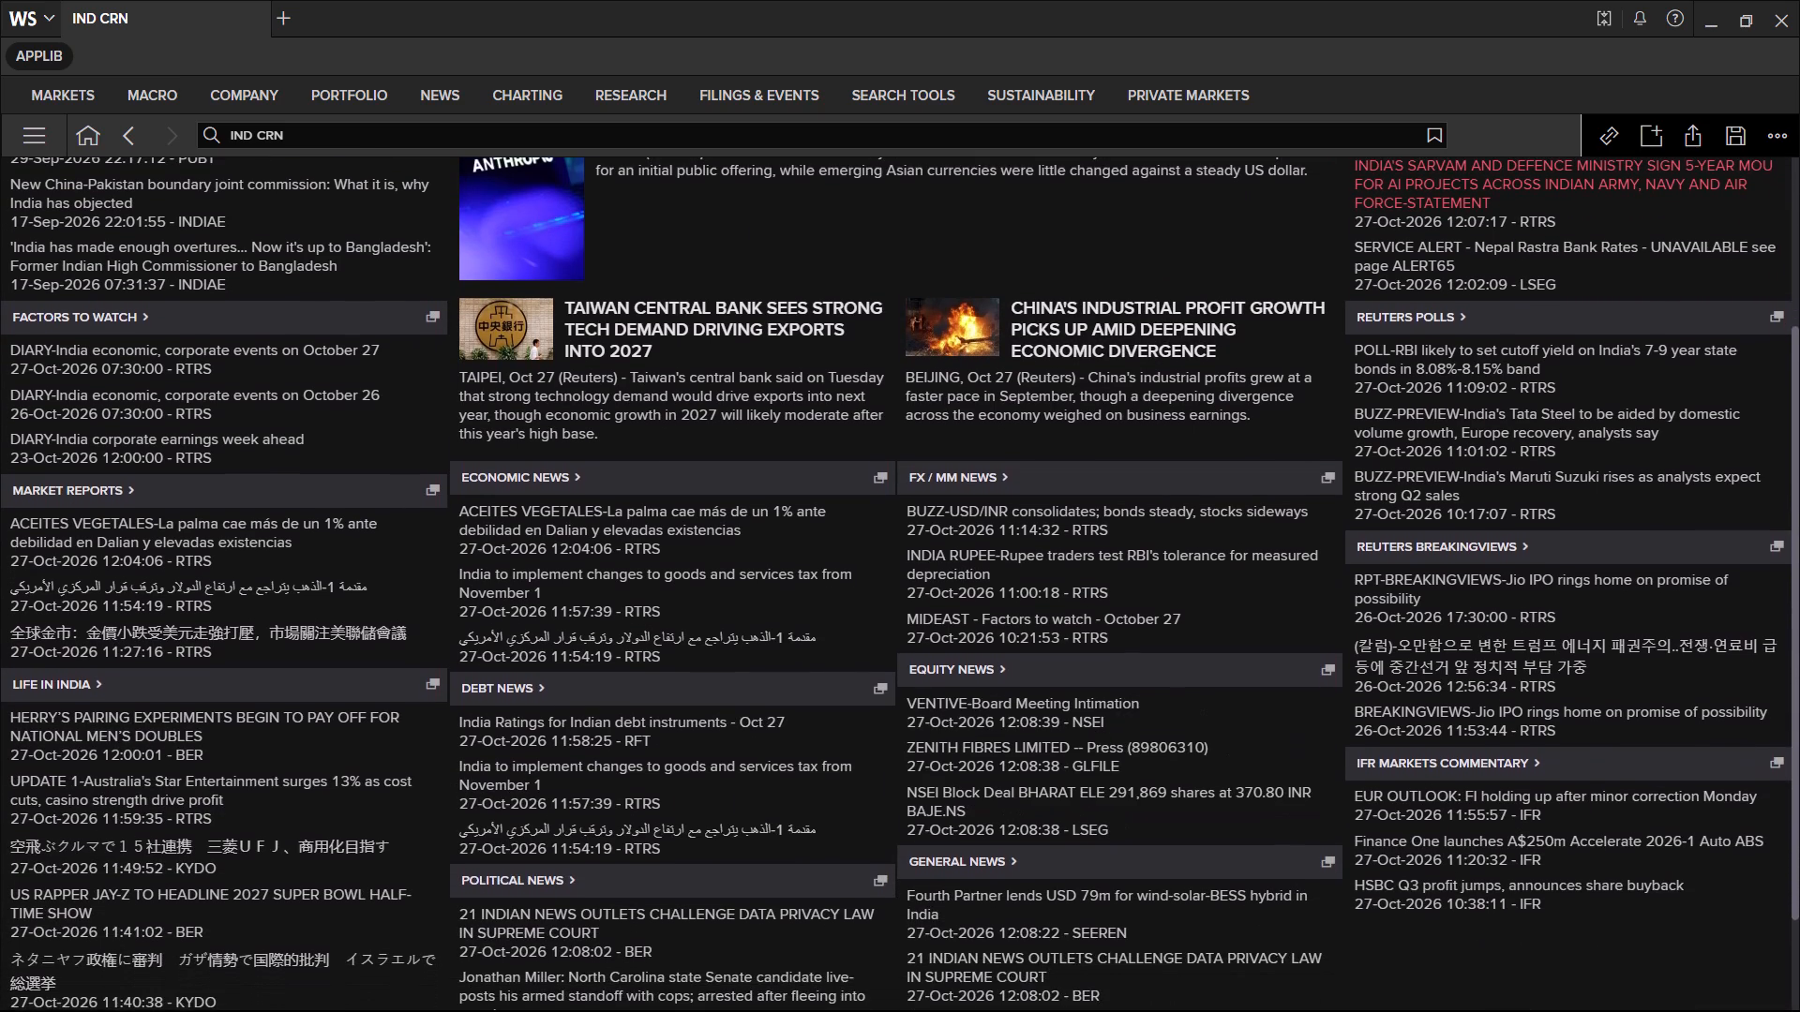
scroll(1012, 435, down, 1)
scroll(1012, 435, up, 2)
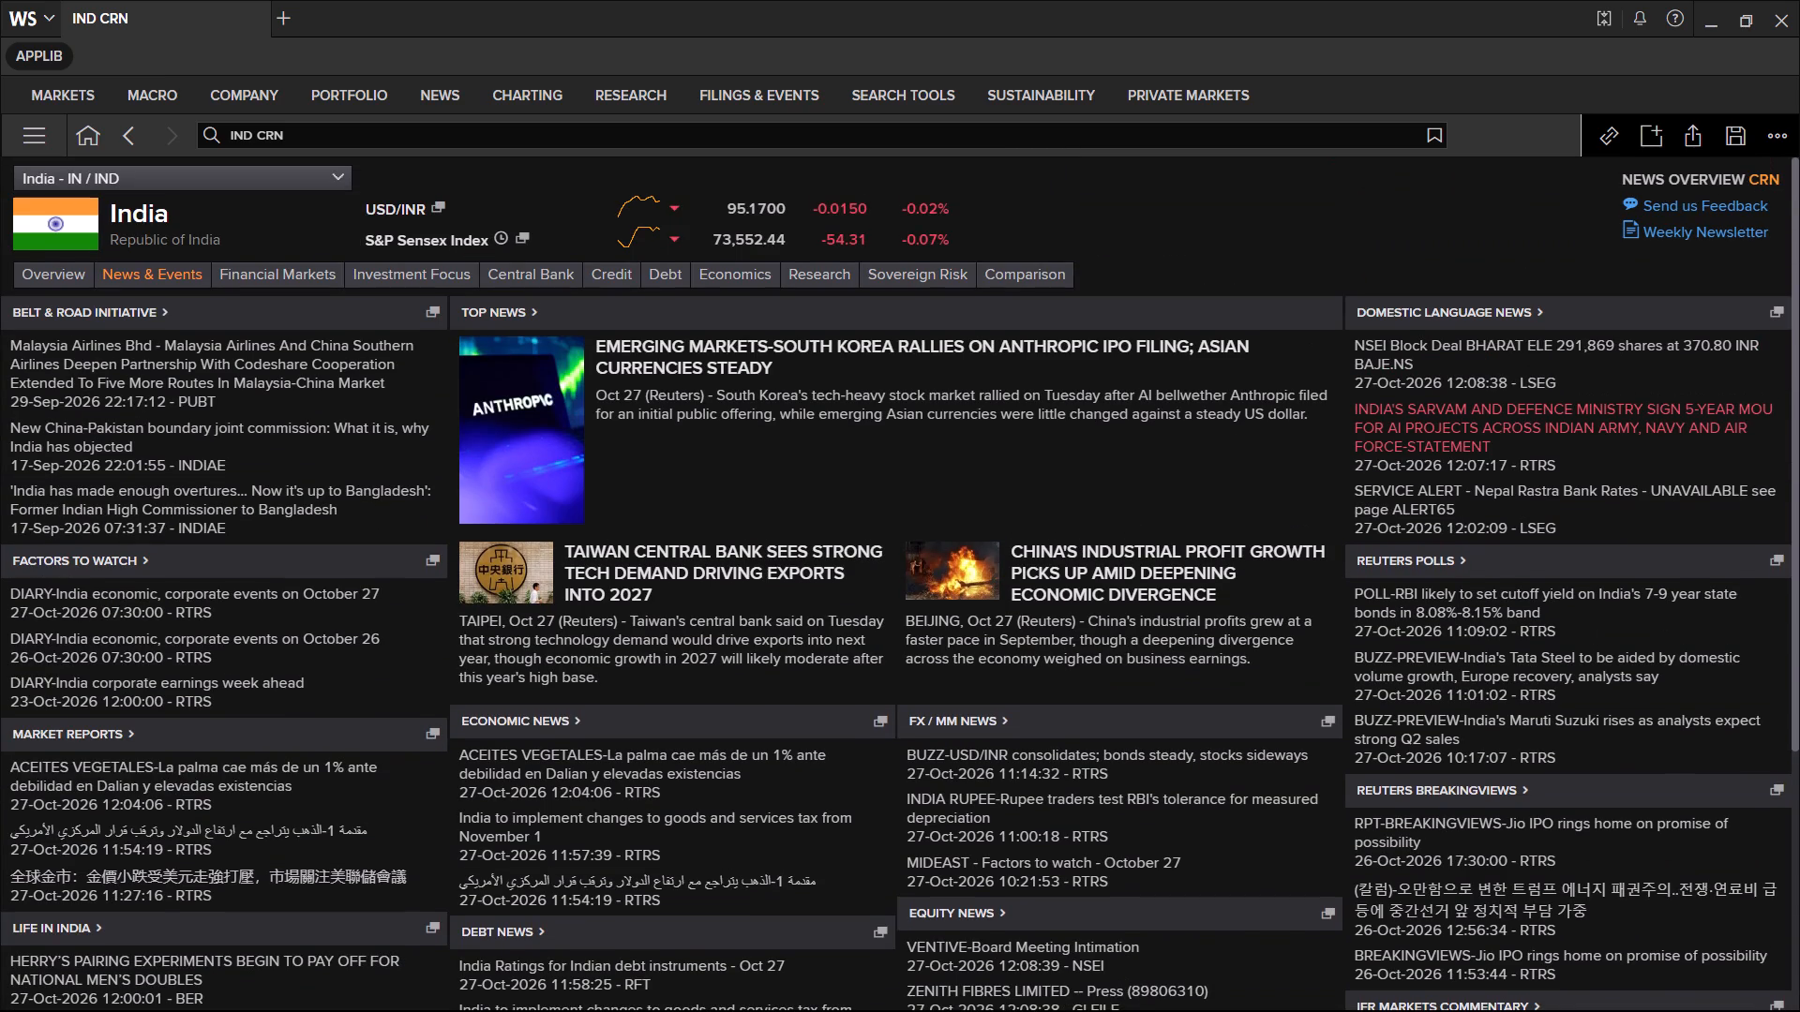
scroll(1132, 286, up, 1)
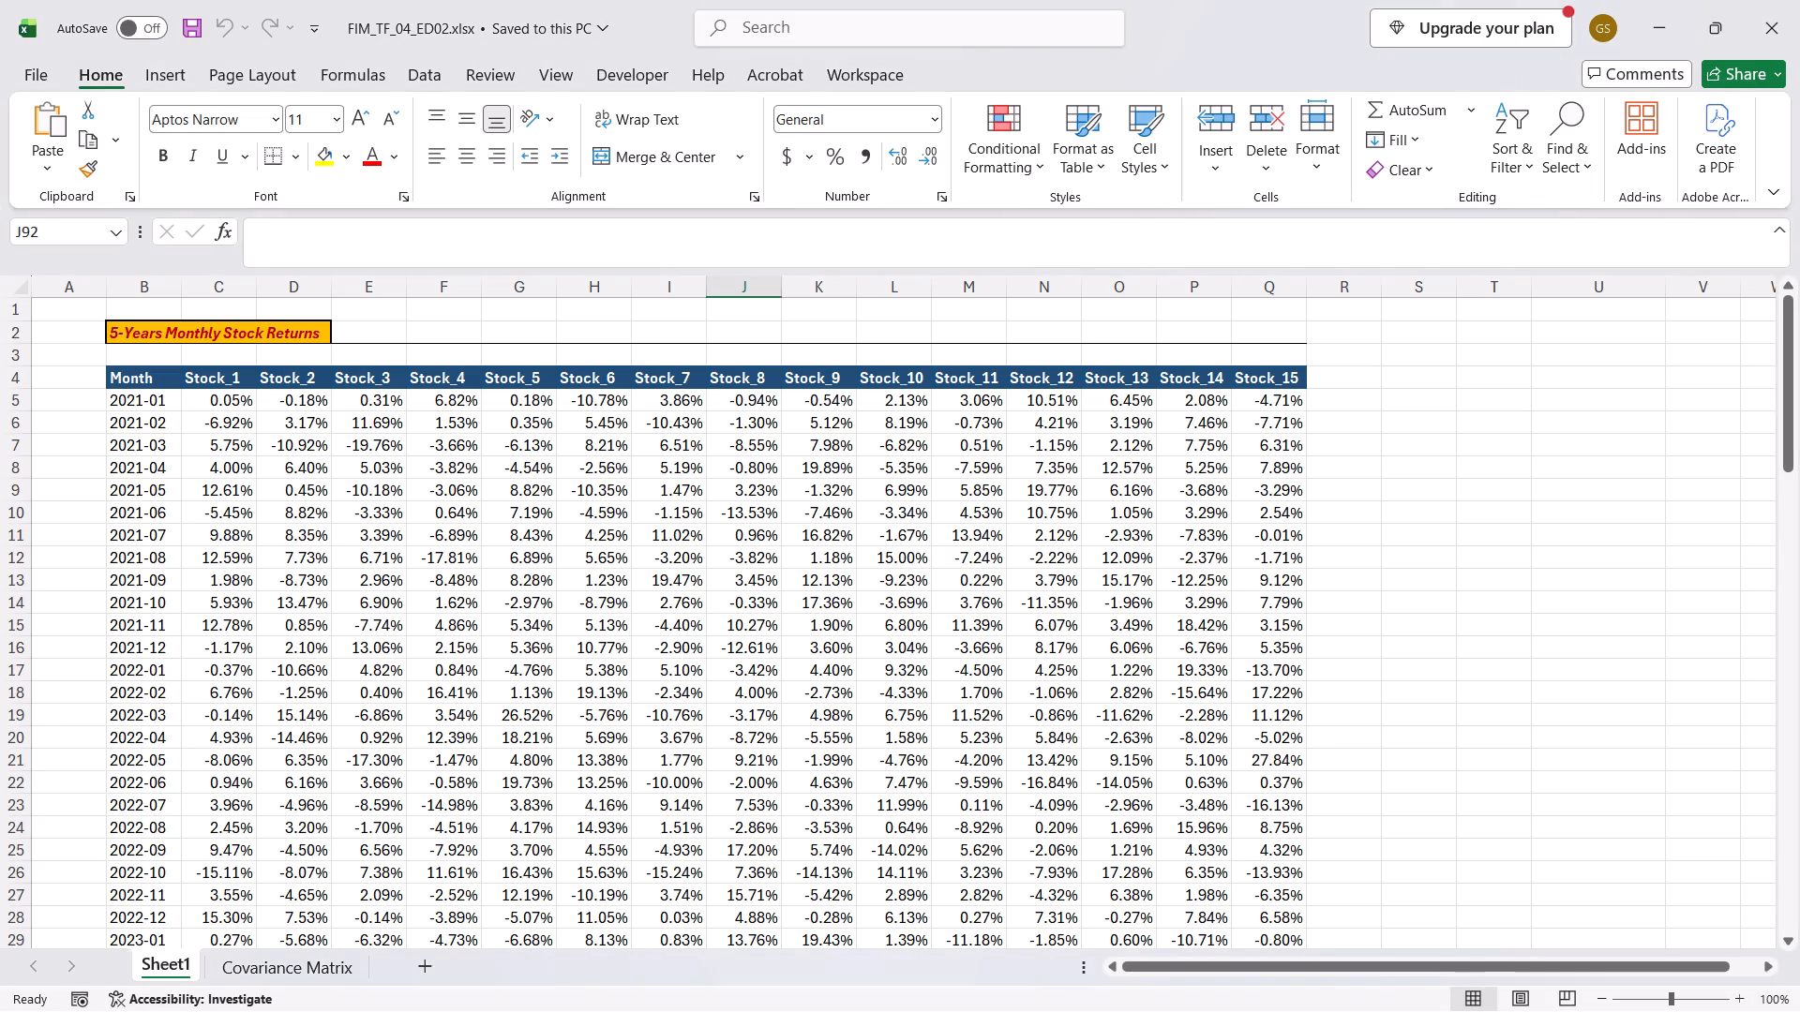
Return to the FIM_TF_04_ED02 workbook in Excel and select Stock_11's 2021-08 return in Sheet1.
click(981, 552)
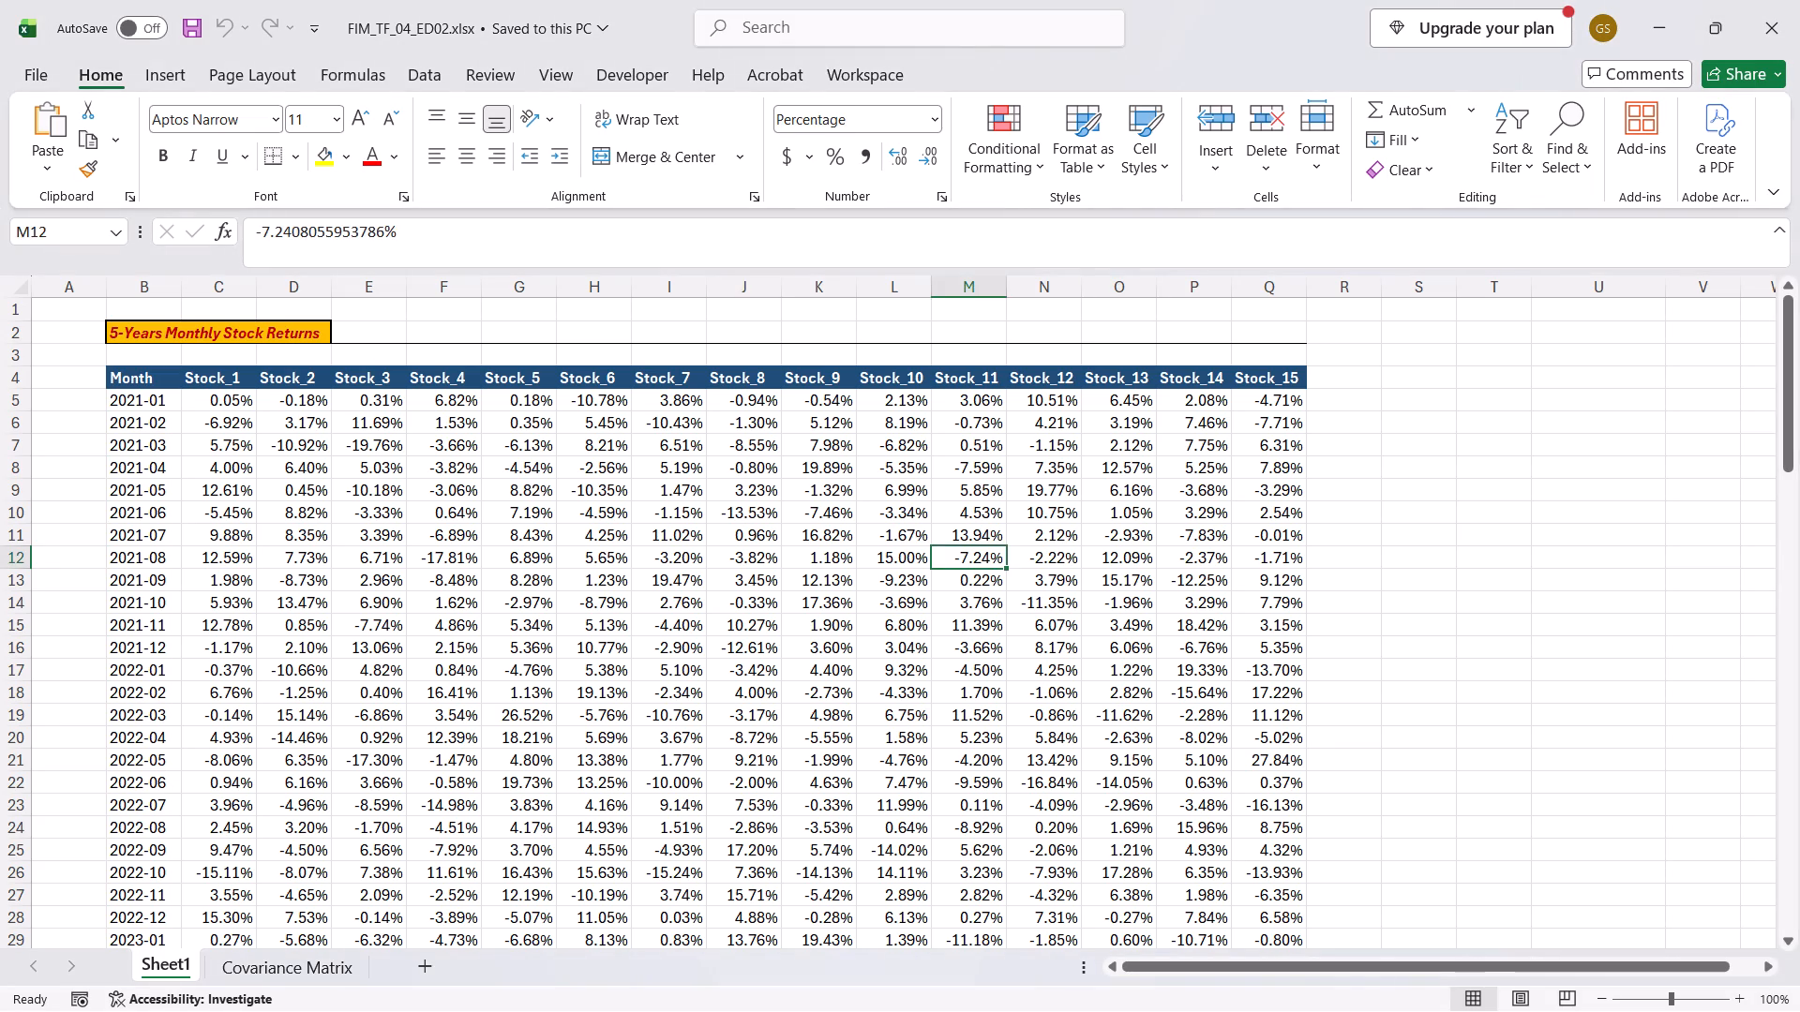
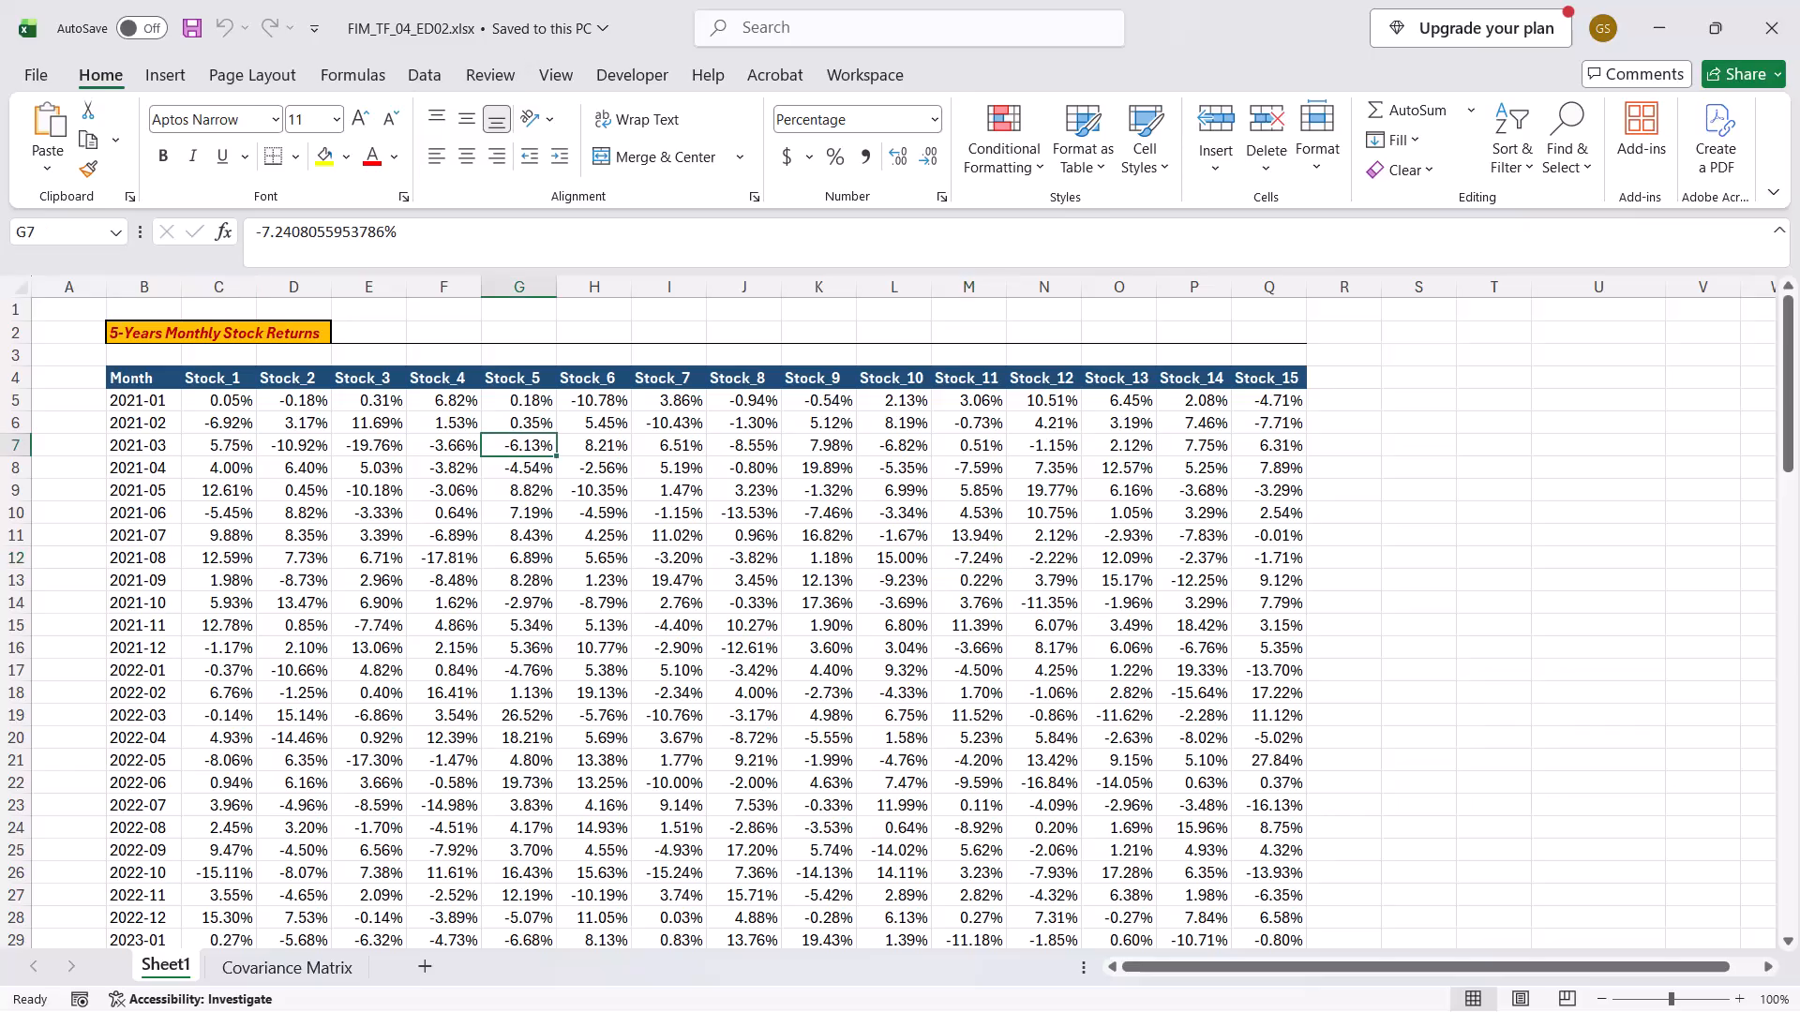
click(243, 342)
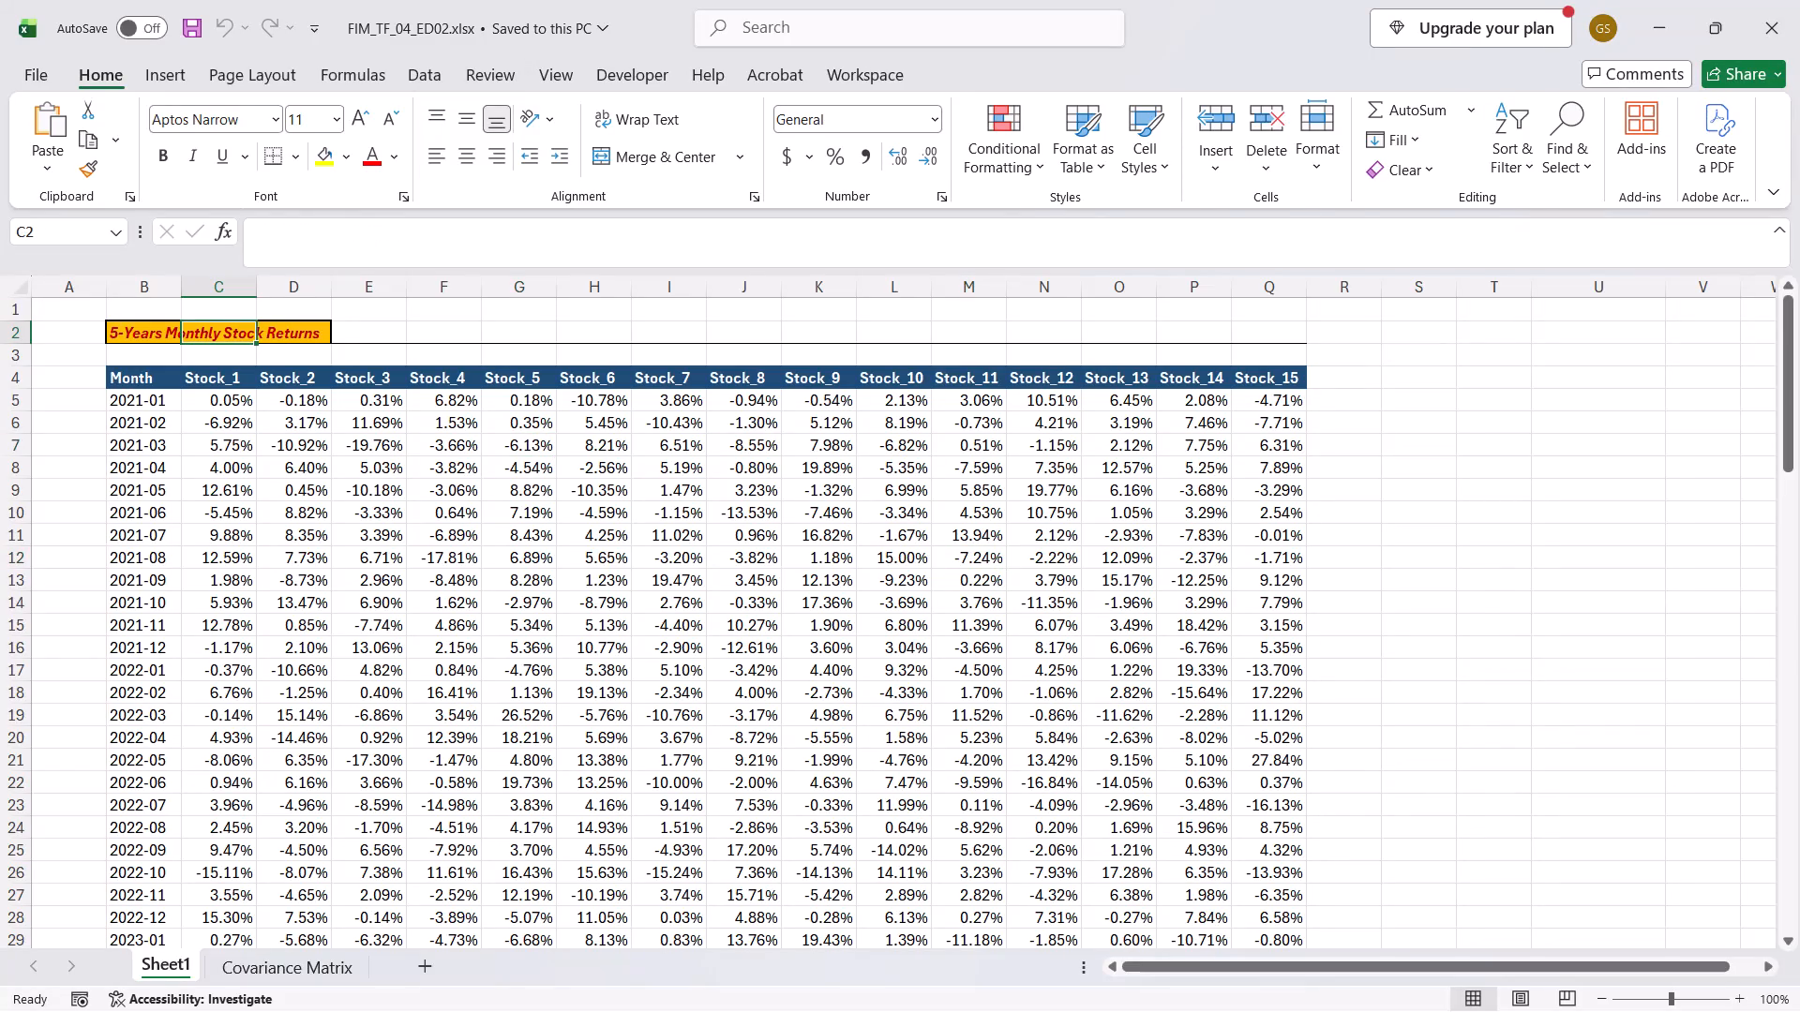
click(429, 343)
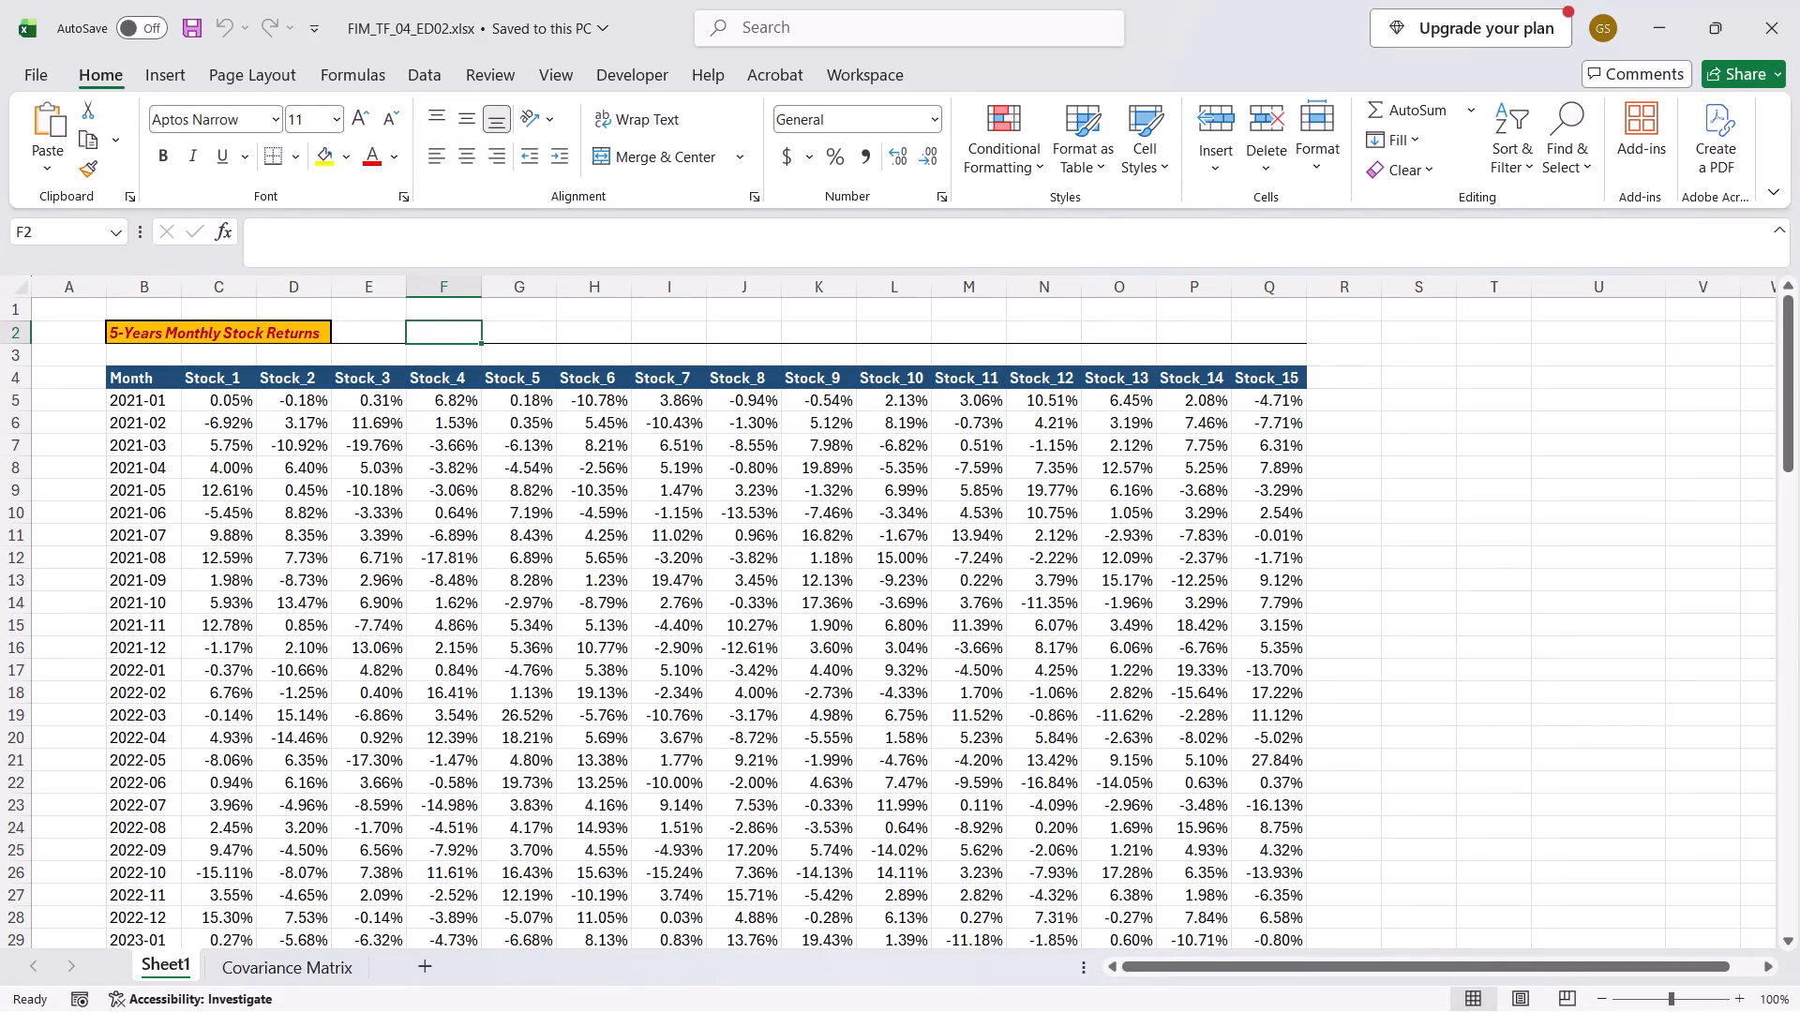
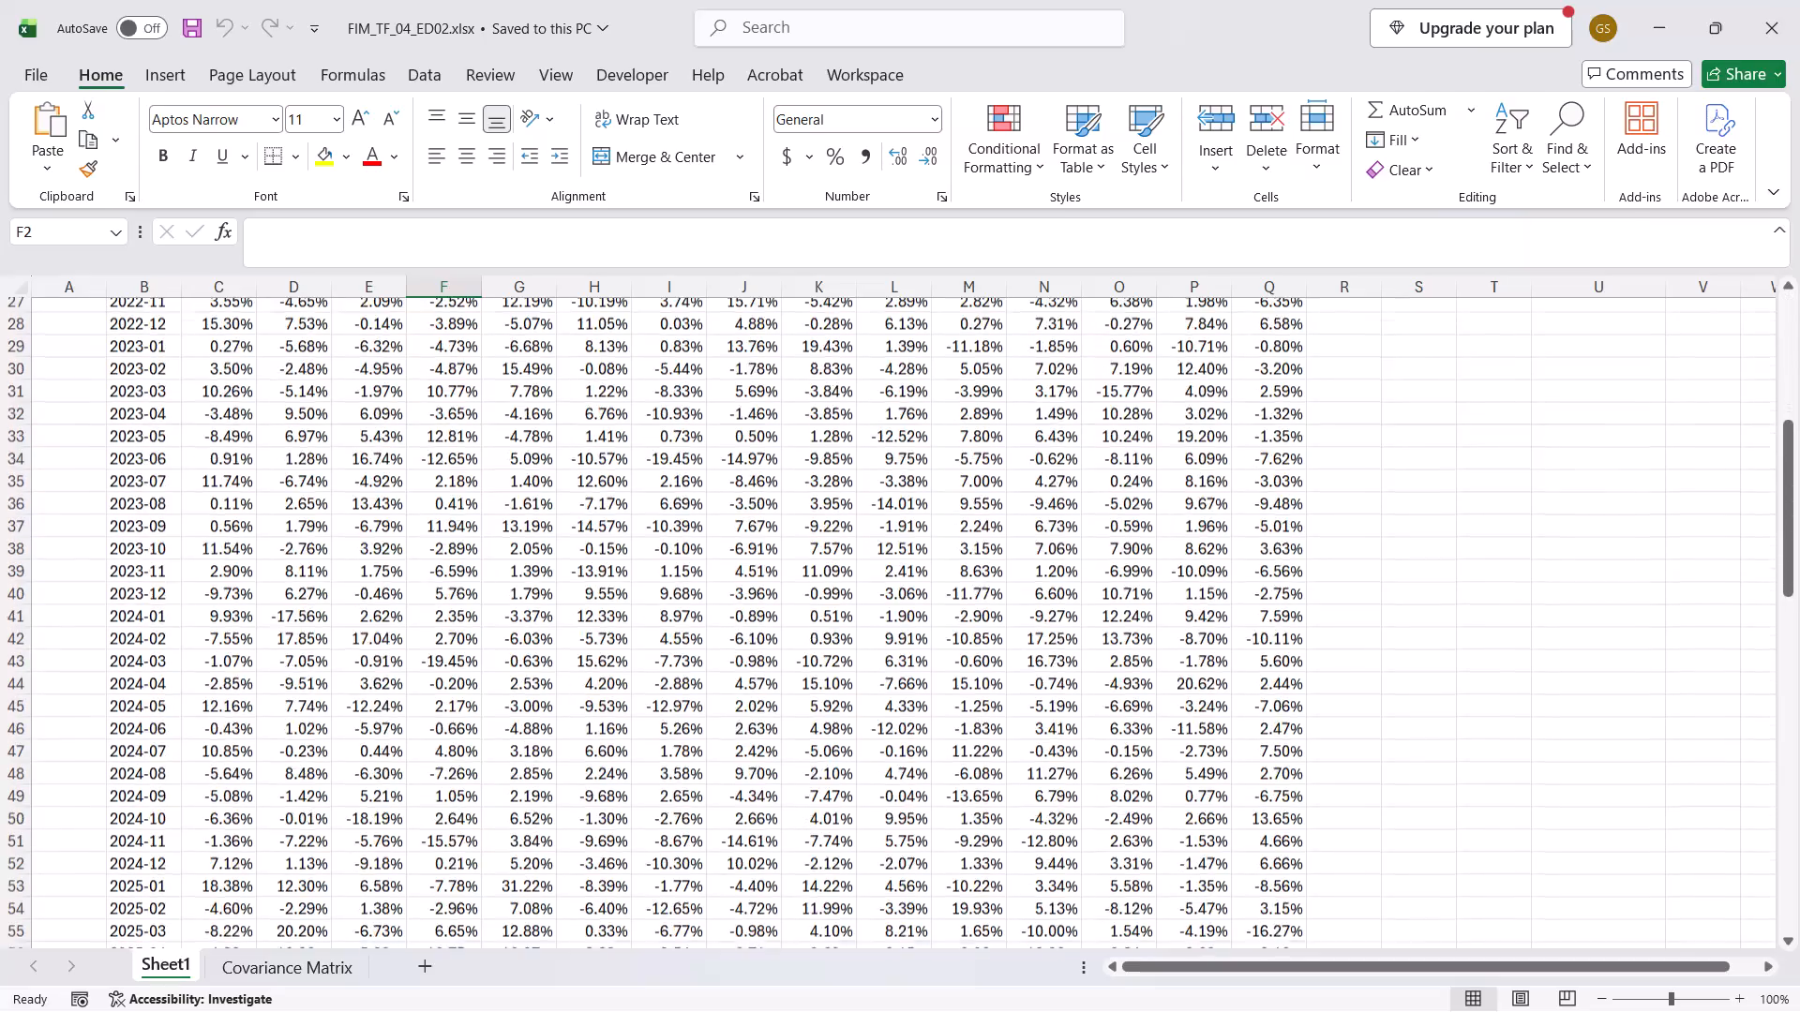
Examine the formulas in the E(r), Variance and SD rows below the monthly returns, across the stock columns C to Q.
scroll(367, 630, down, 1)
click(221, 753)
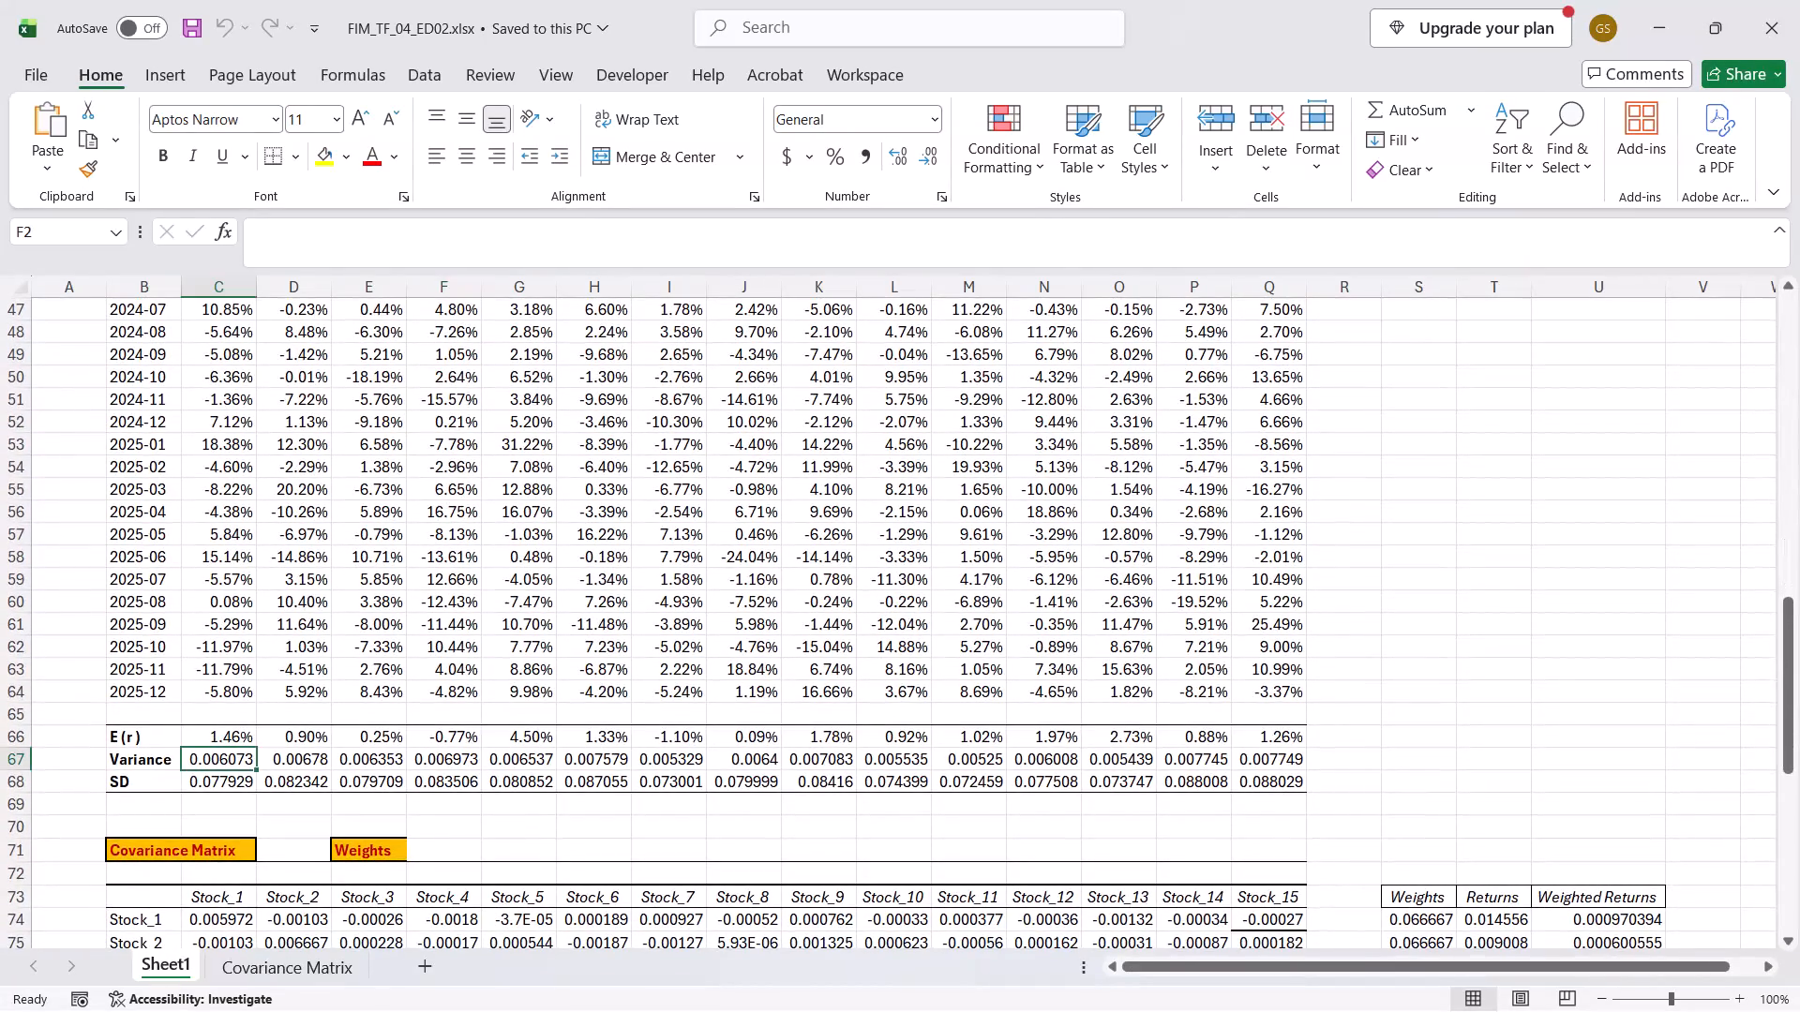
key(Up)
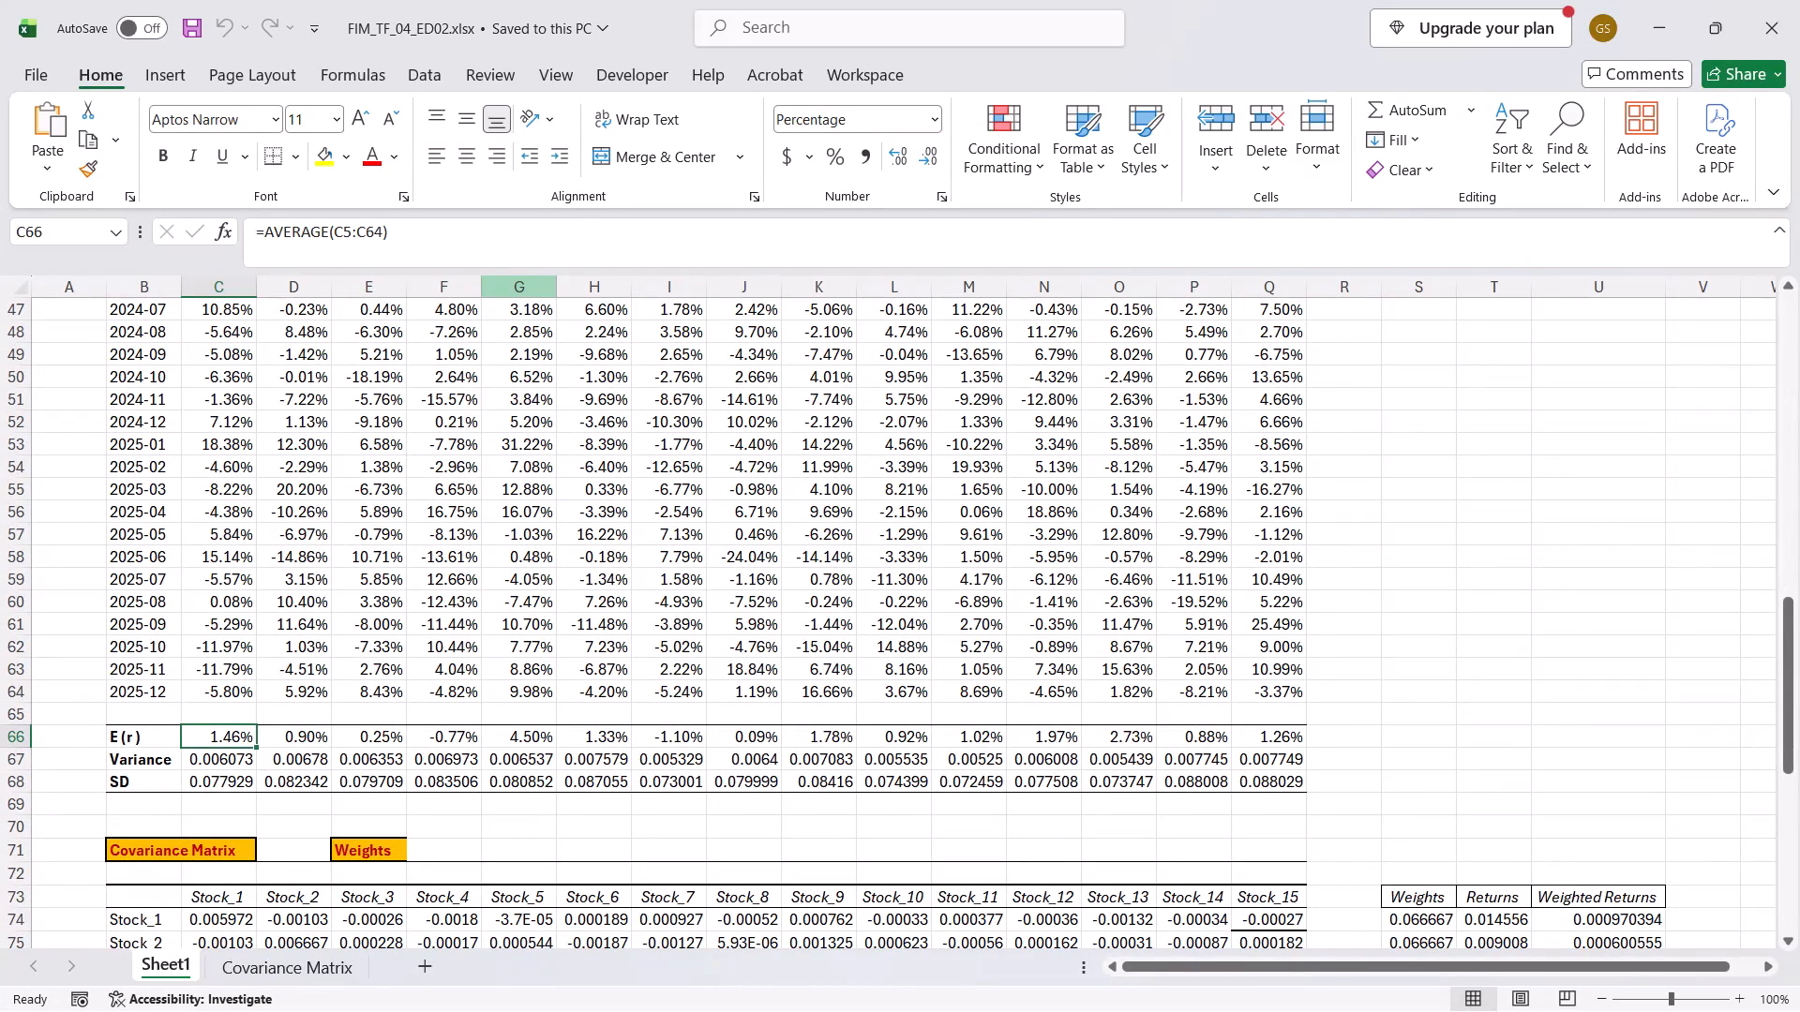
key(Down)
key(Down)
key(Up)
key(Right)
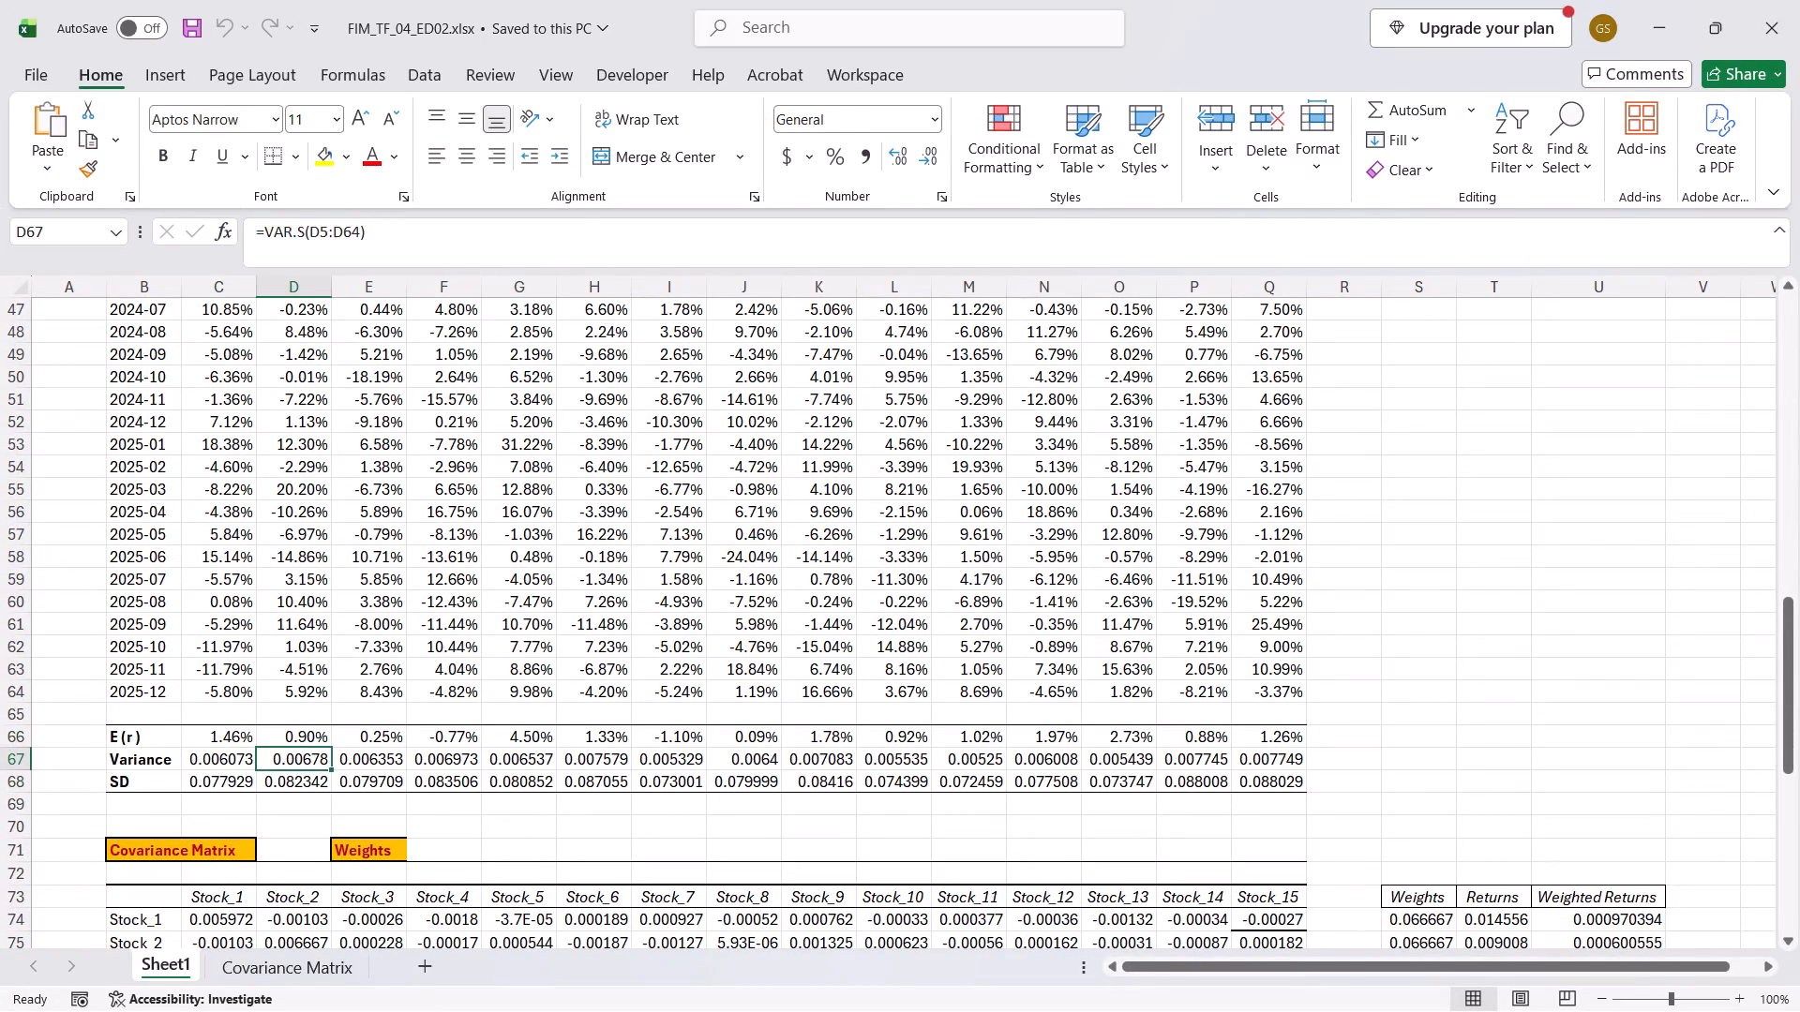
key(Up)
key(Right)
key(Right)
key(Right)
key(Down)
key(Right)
key(Right)
key(Right)
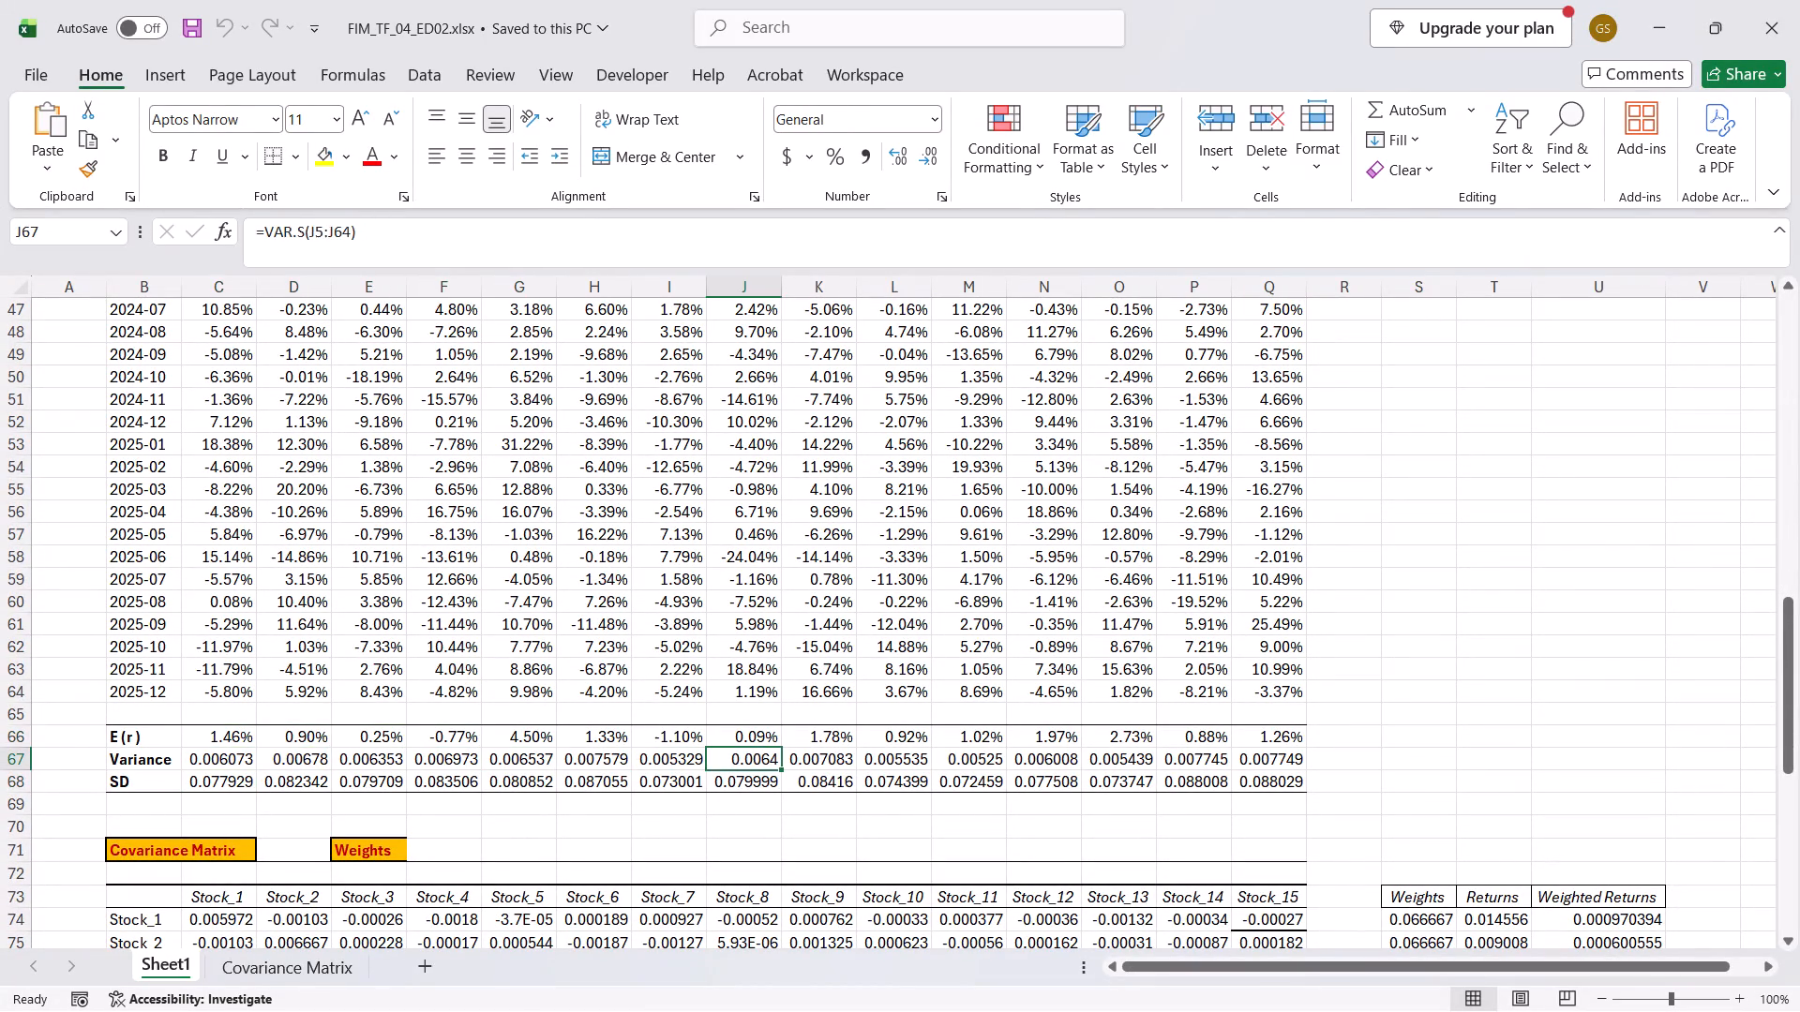
key(Right)
key(Right)
key(Right)
key(Right)
key(Right)
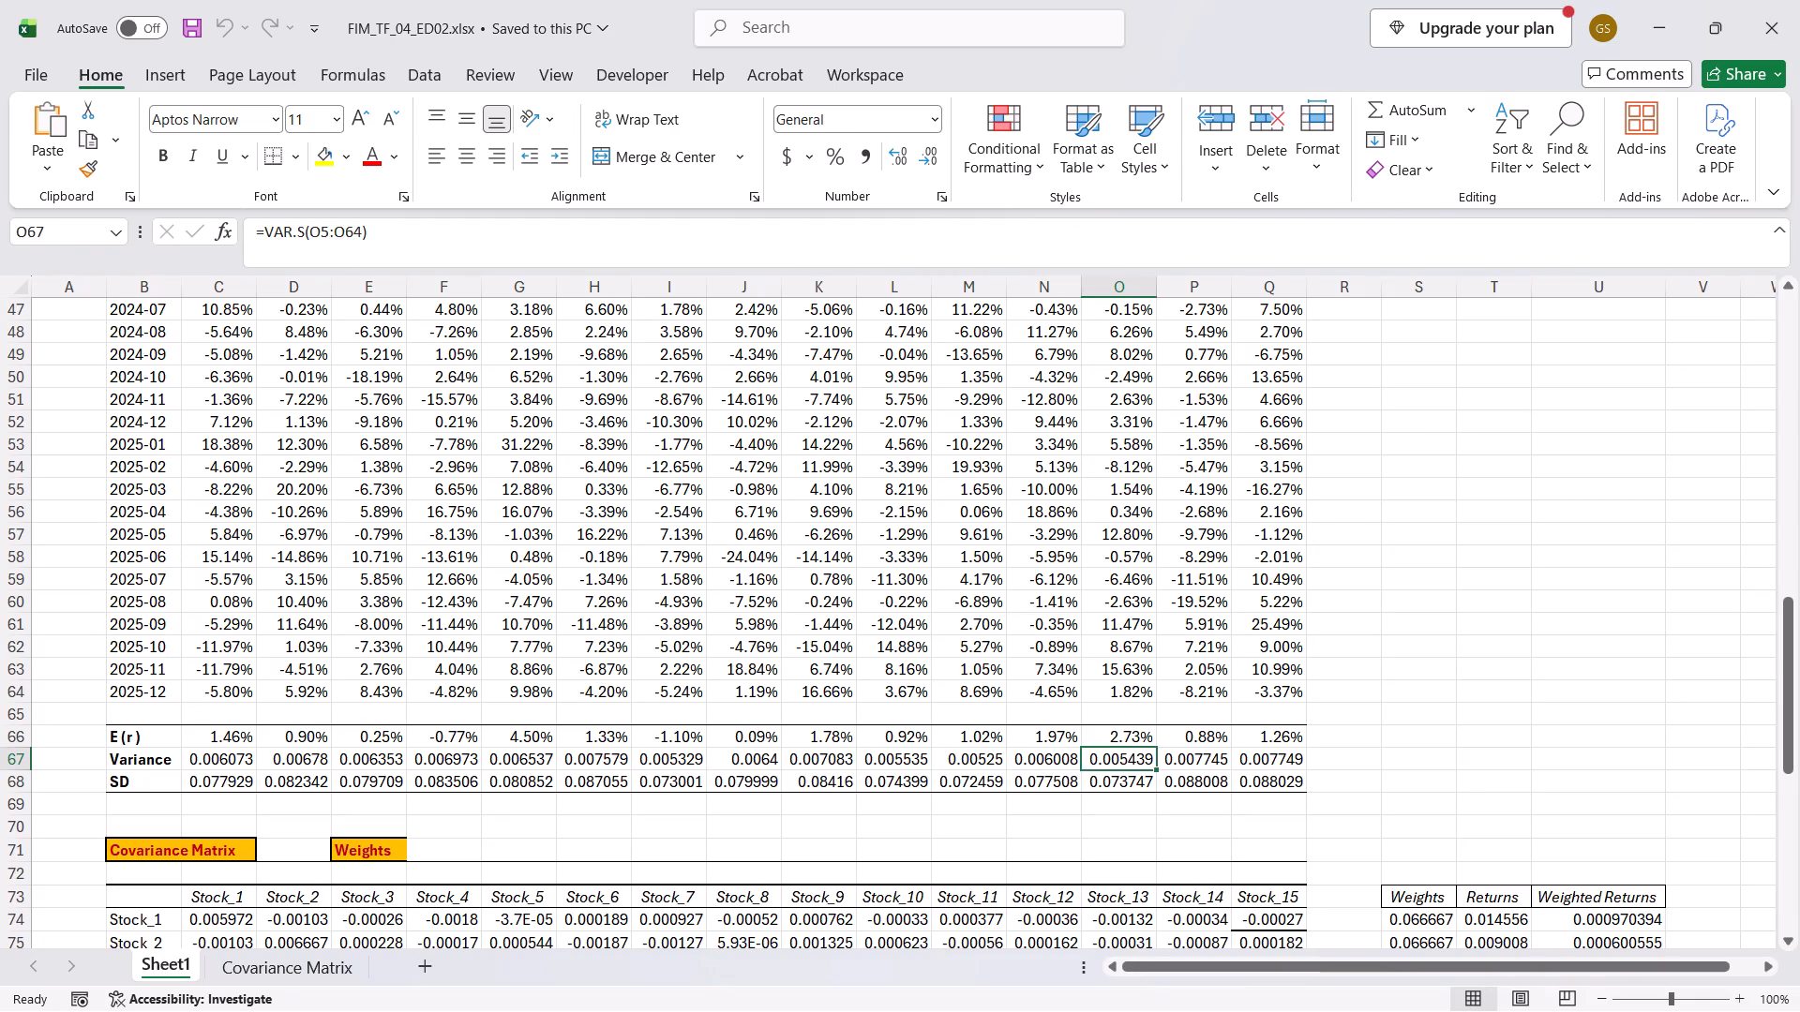
key(Right)
key(Right)
key(Down)
key(Right)
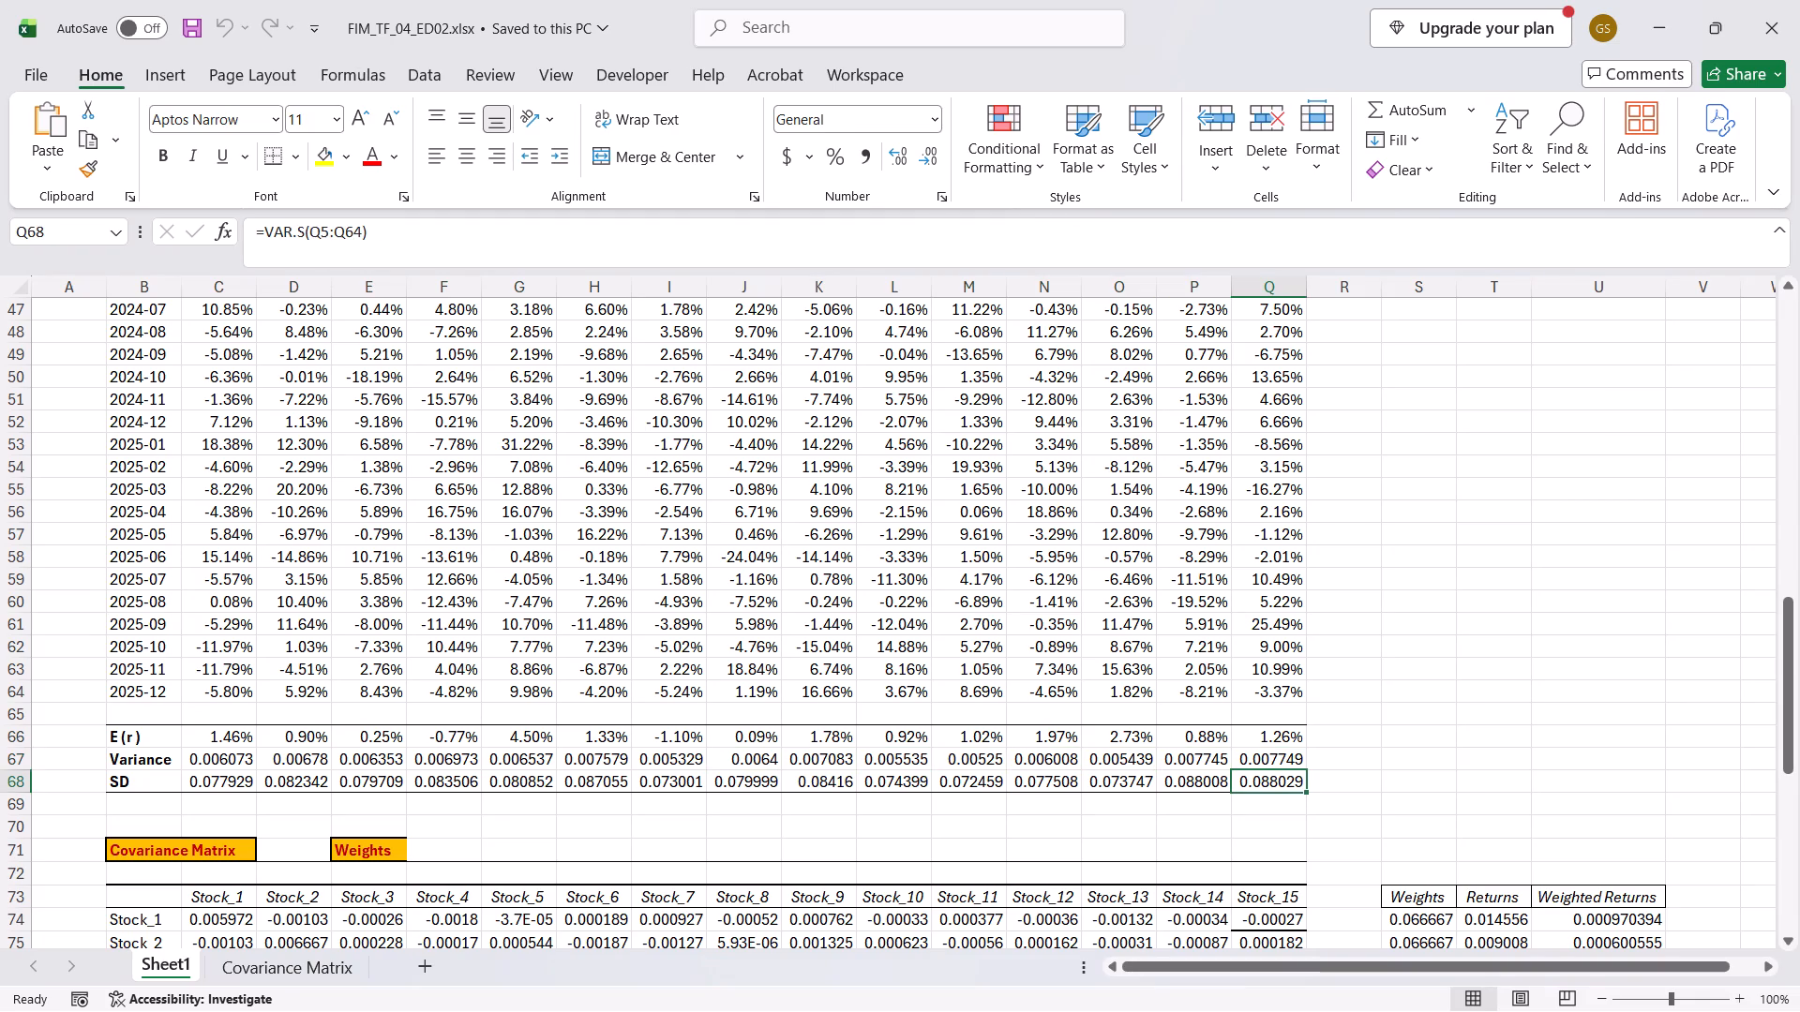
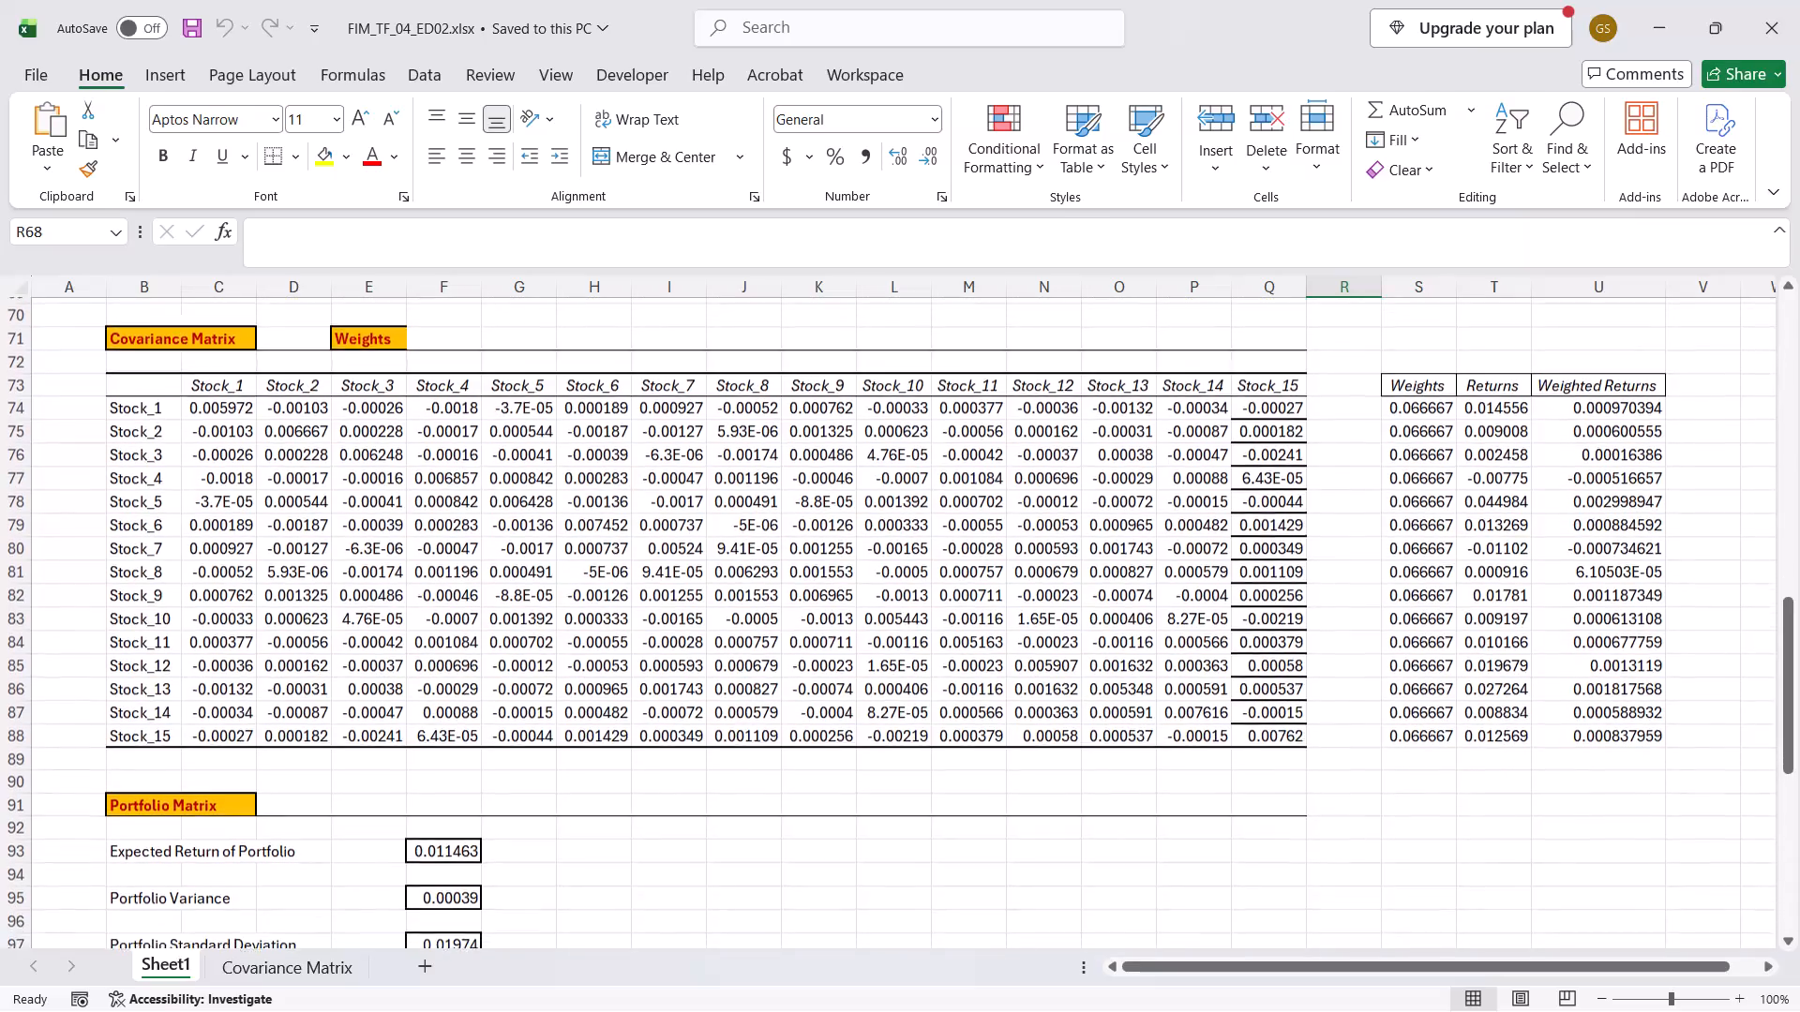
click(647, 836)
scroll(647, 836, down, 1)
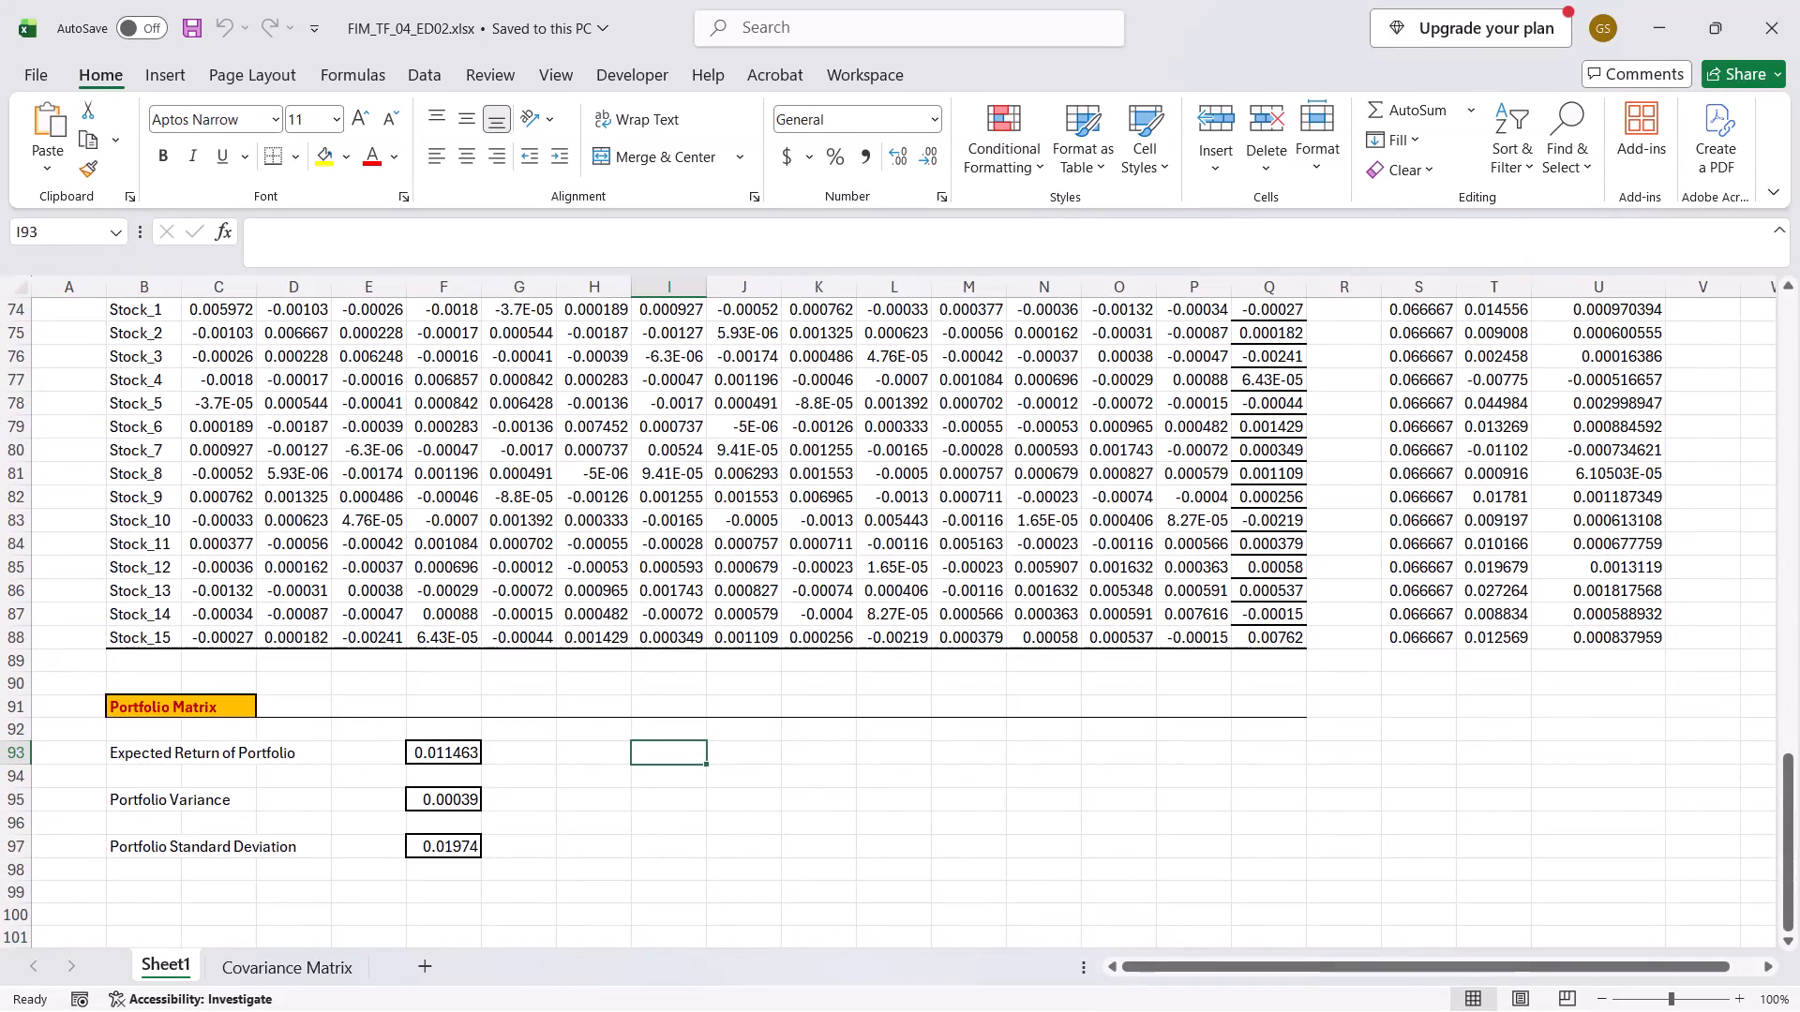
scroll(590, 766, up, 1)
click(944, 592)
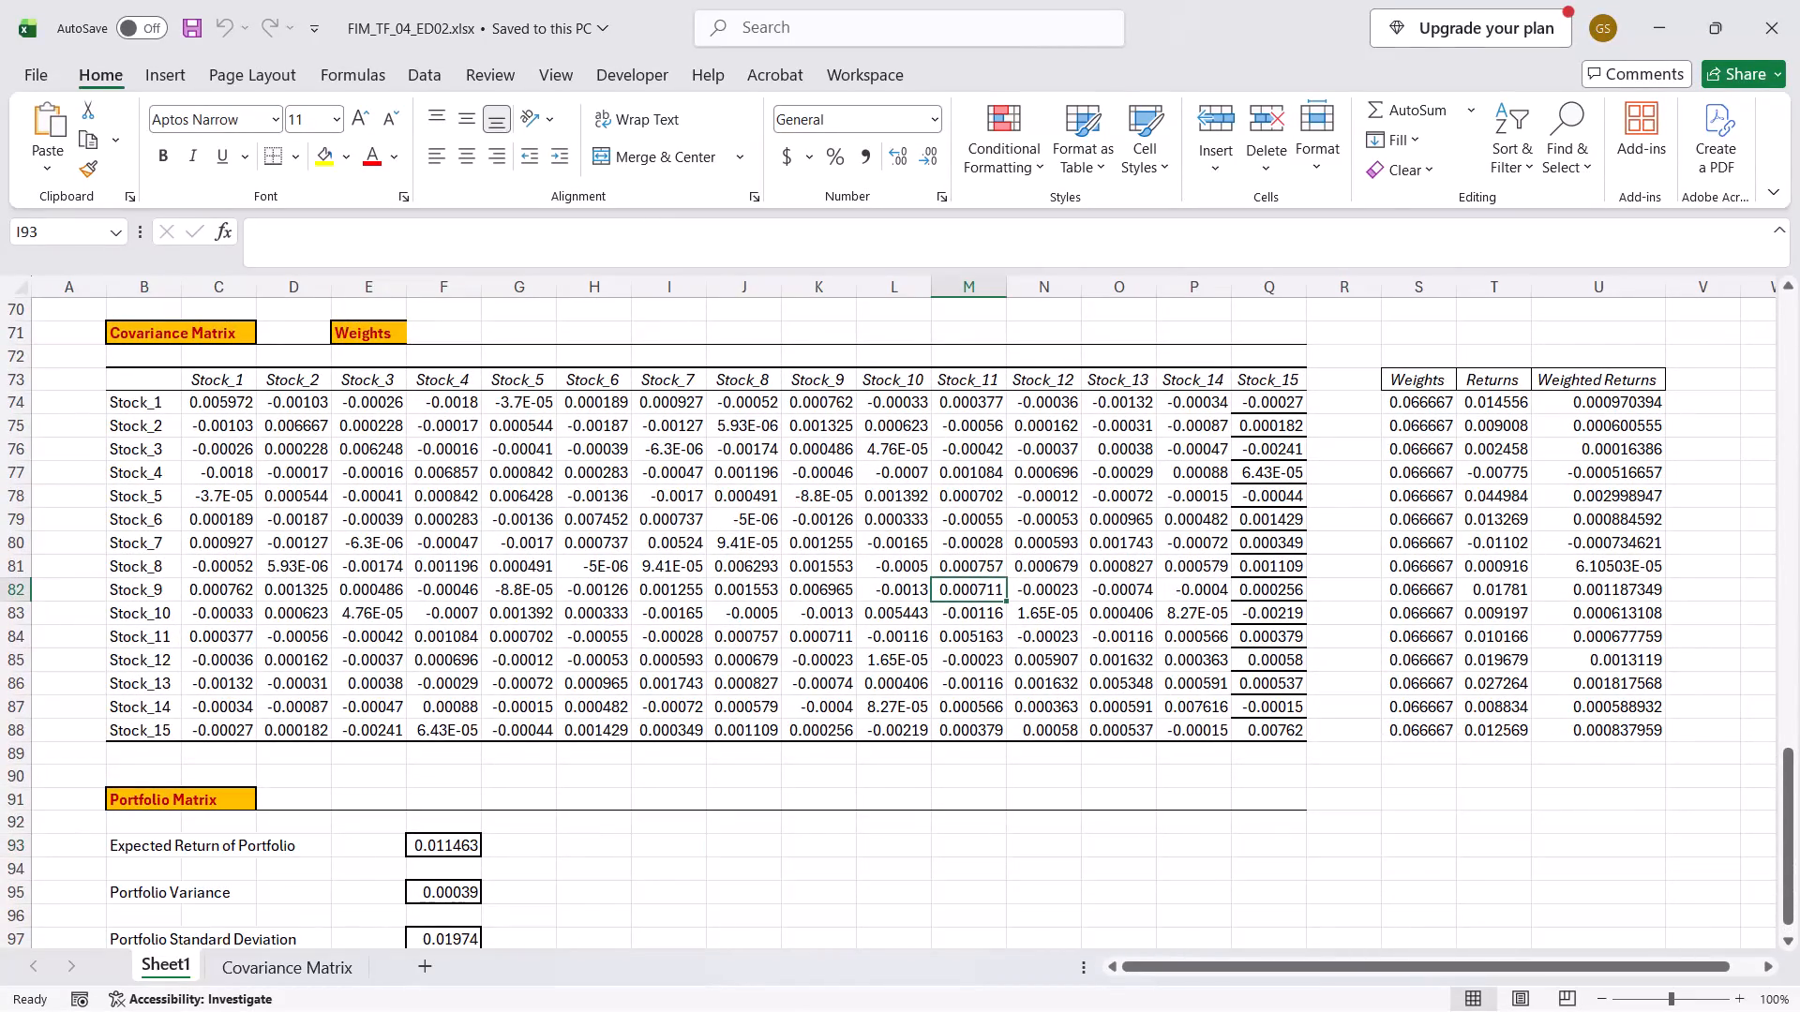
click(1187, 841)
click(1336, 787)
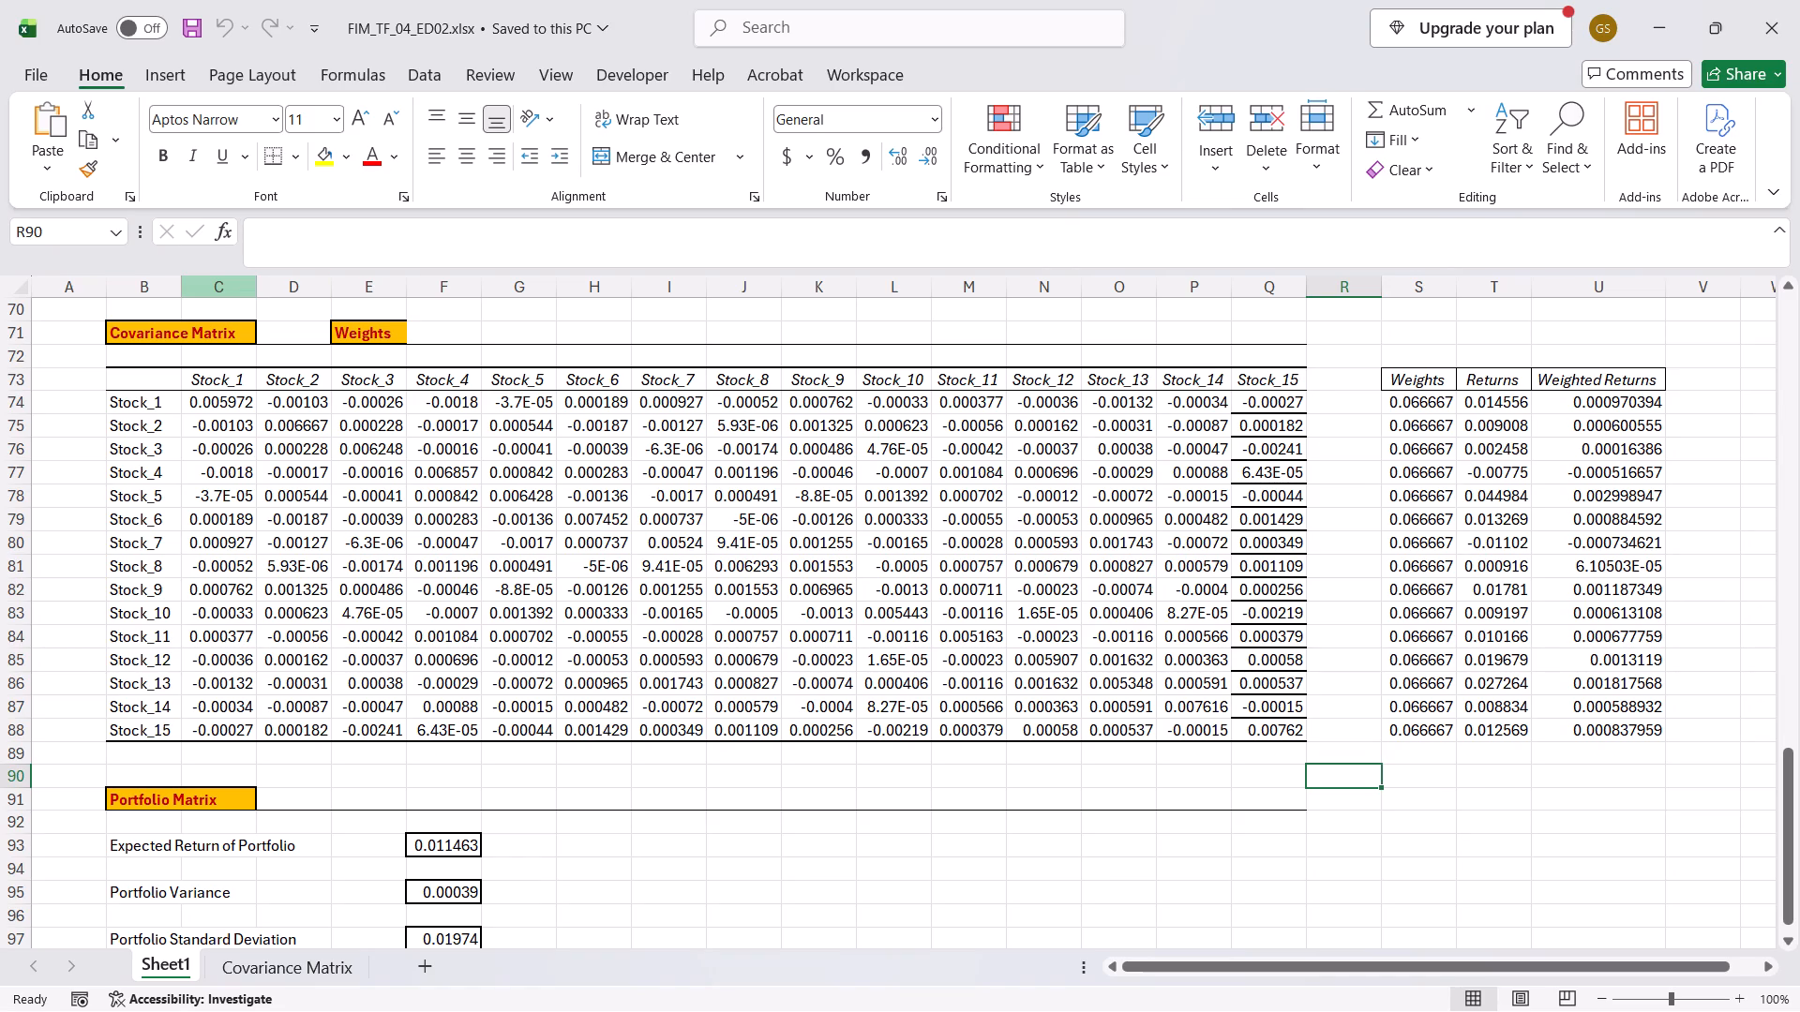
Examine the covariance matrix's diagonal cells and their neighbouring entries from Stock_1 (C74) through Stock_6 (H79).
click(221, 413)
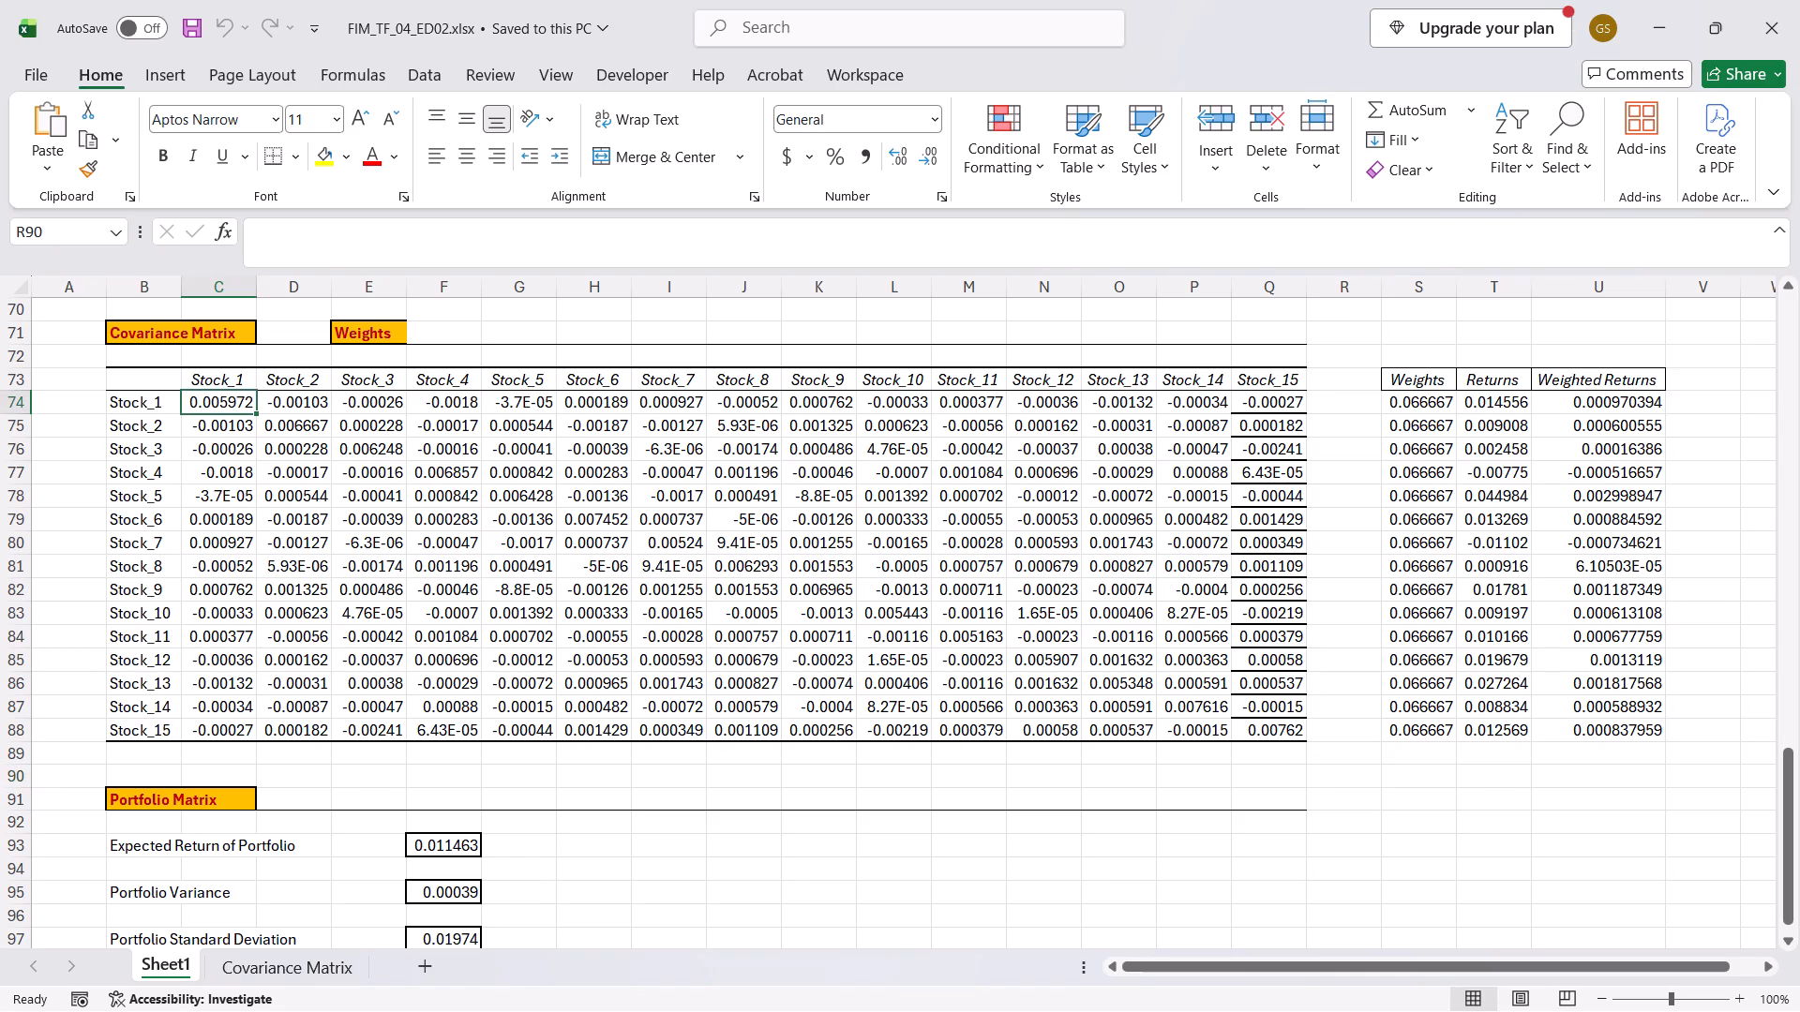
key(Right)
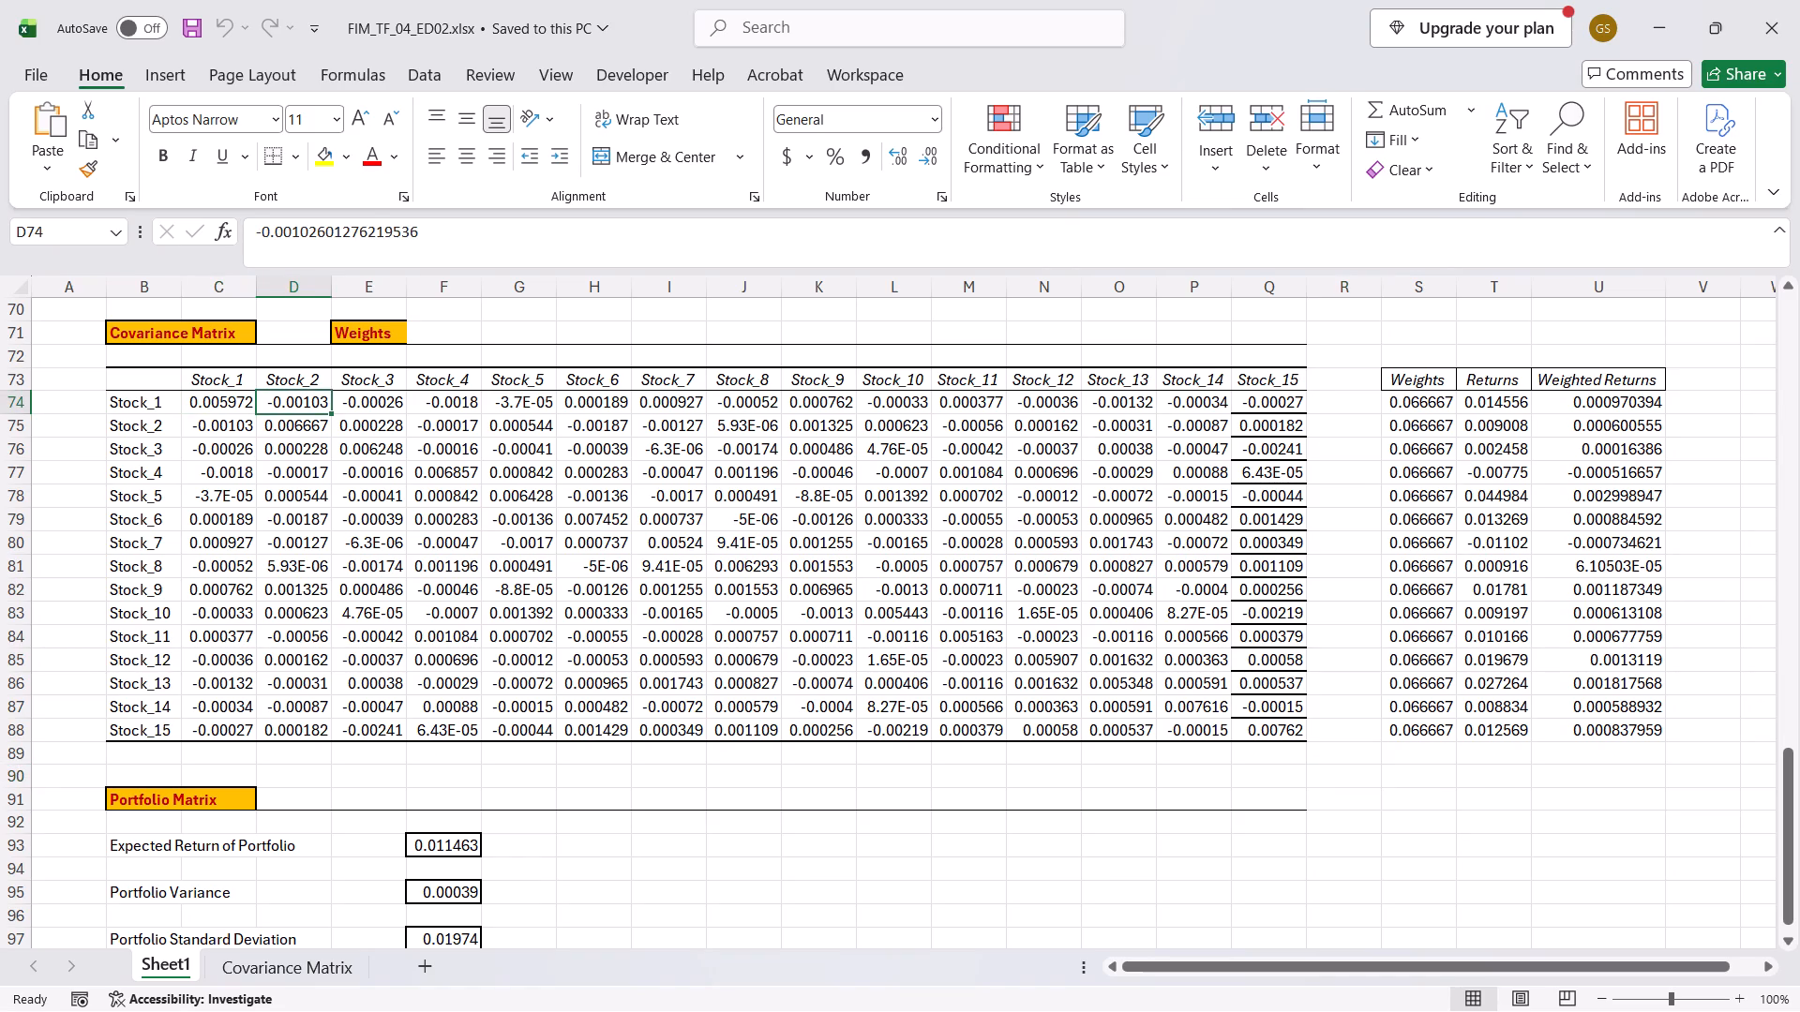
key(Down)
key(Left)
key(Right)
key(Right)
key(Down)
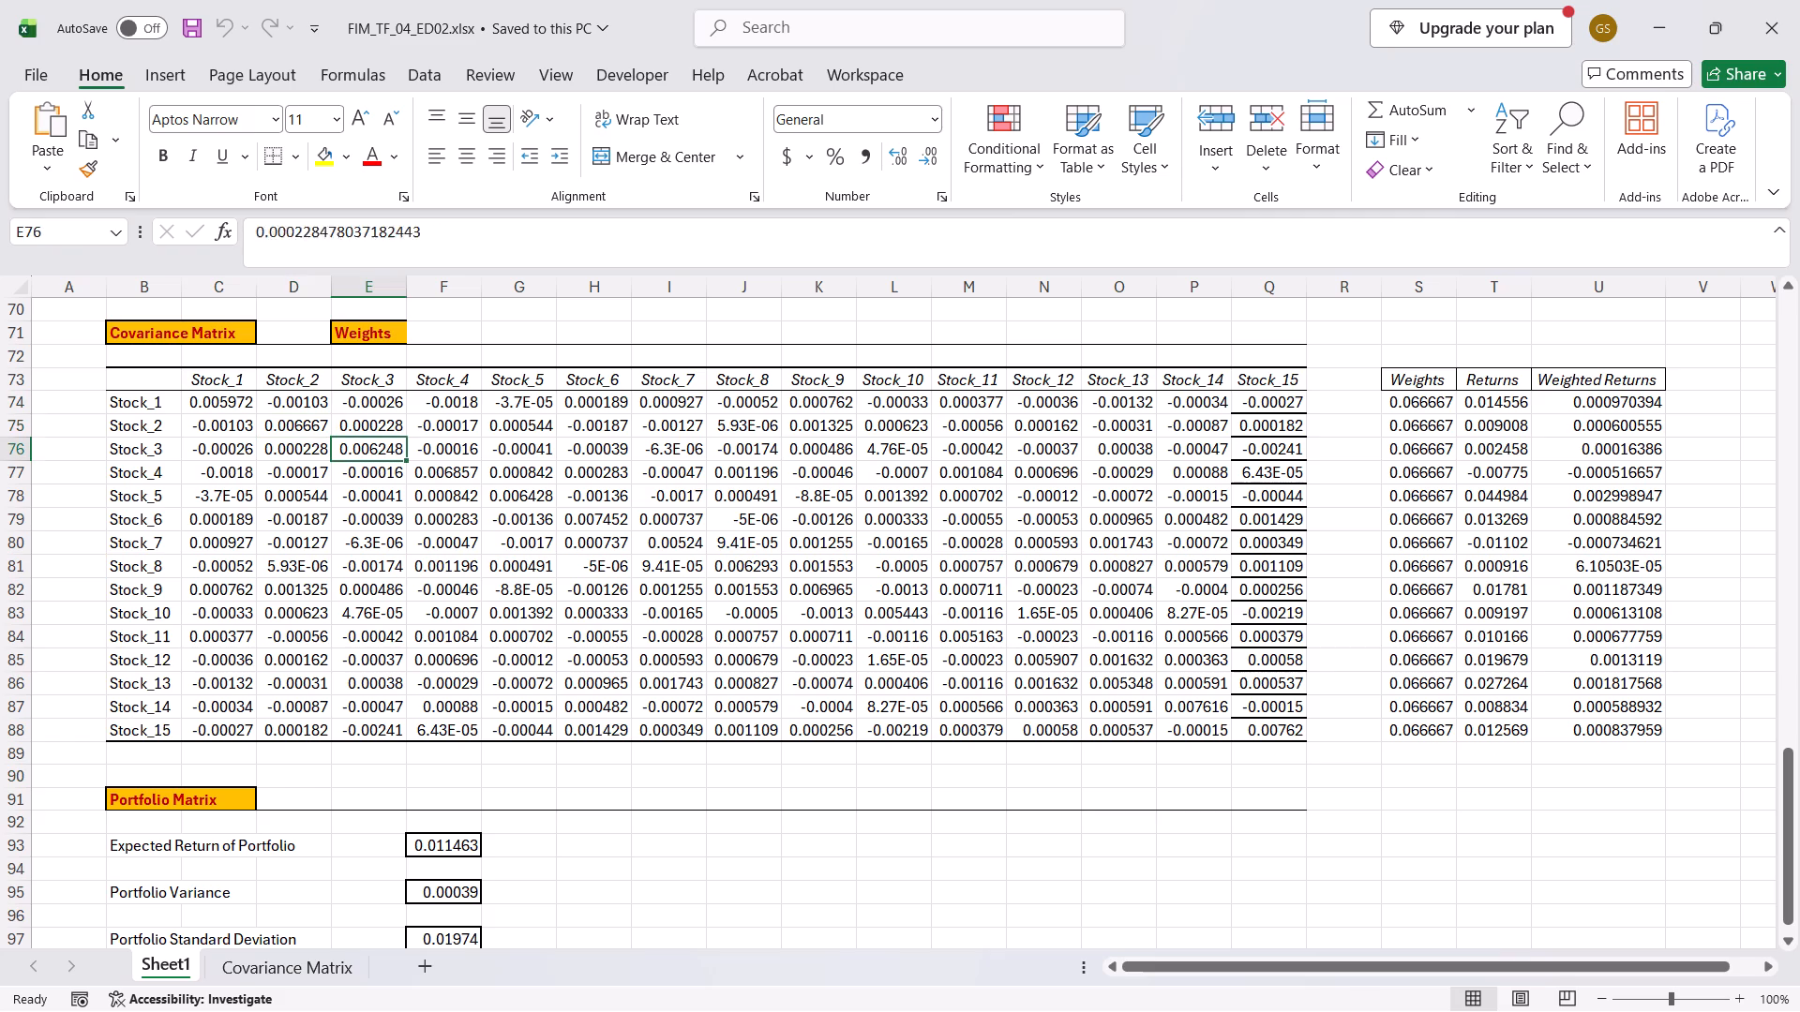
key(Right)
key(Down)
key(Down)
key(Right)
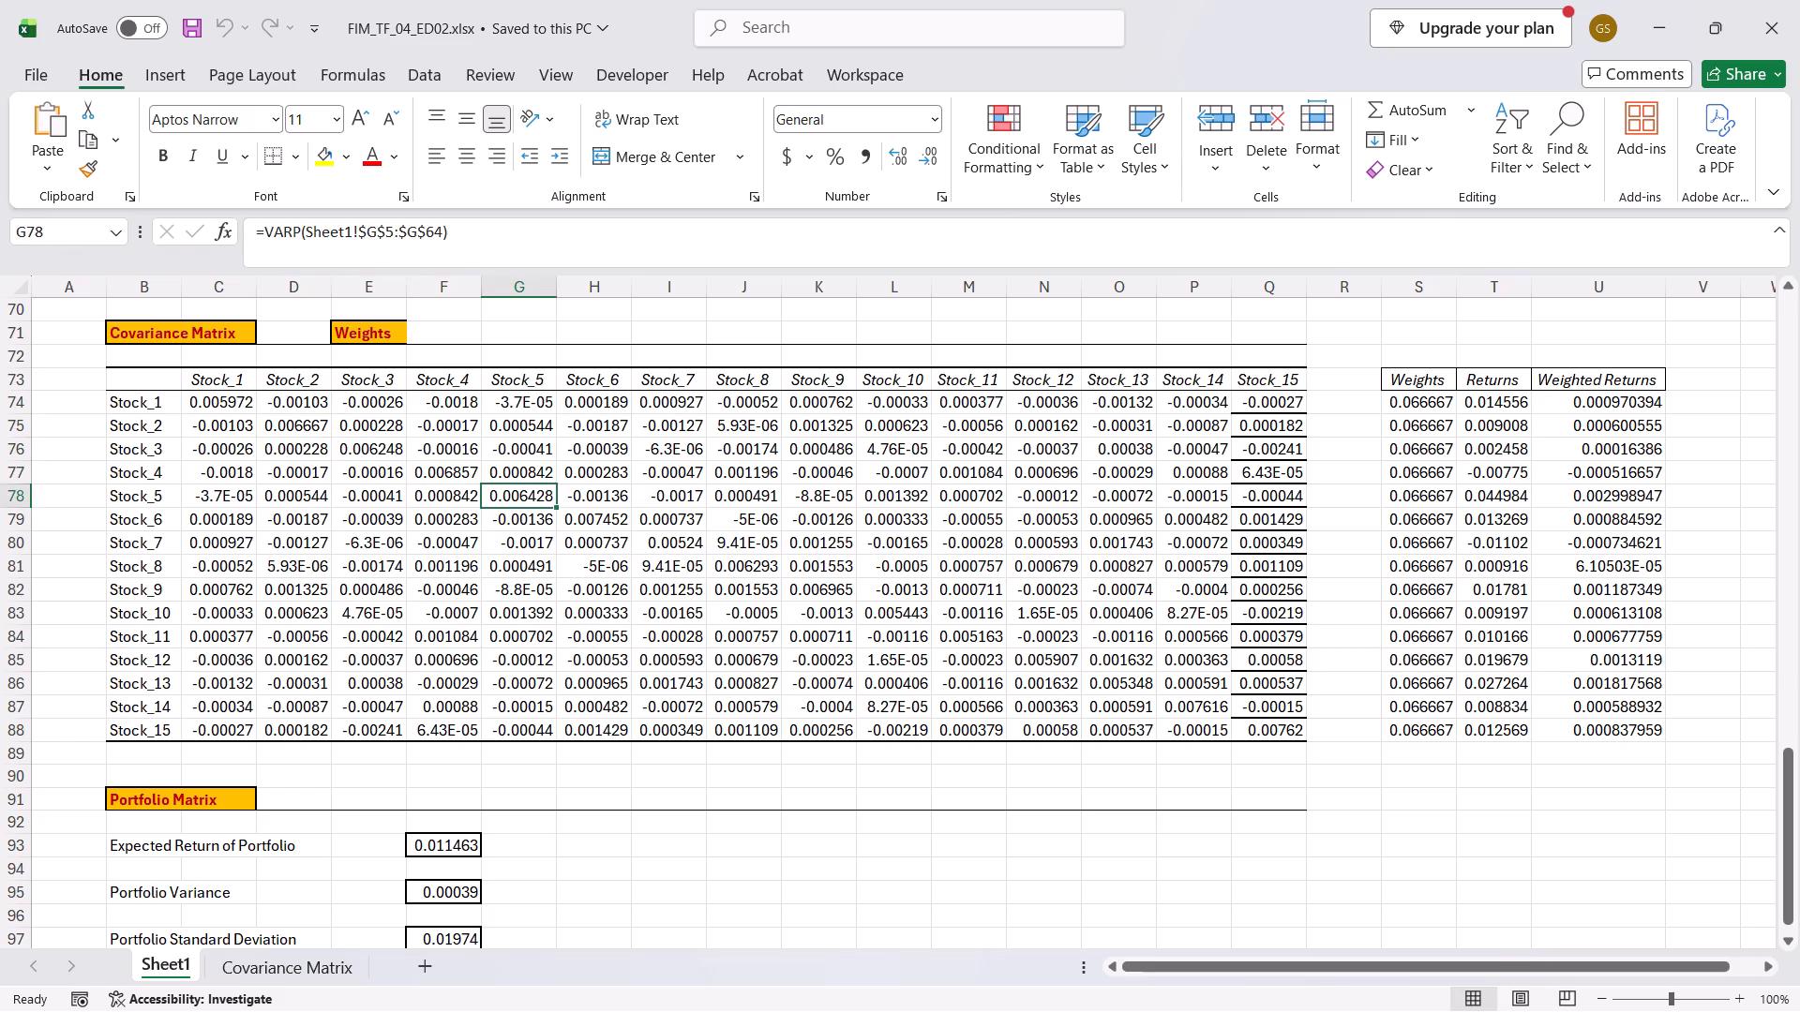
key(Down)
key(Right)
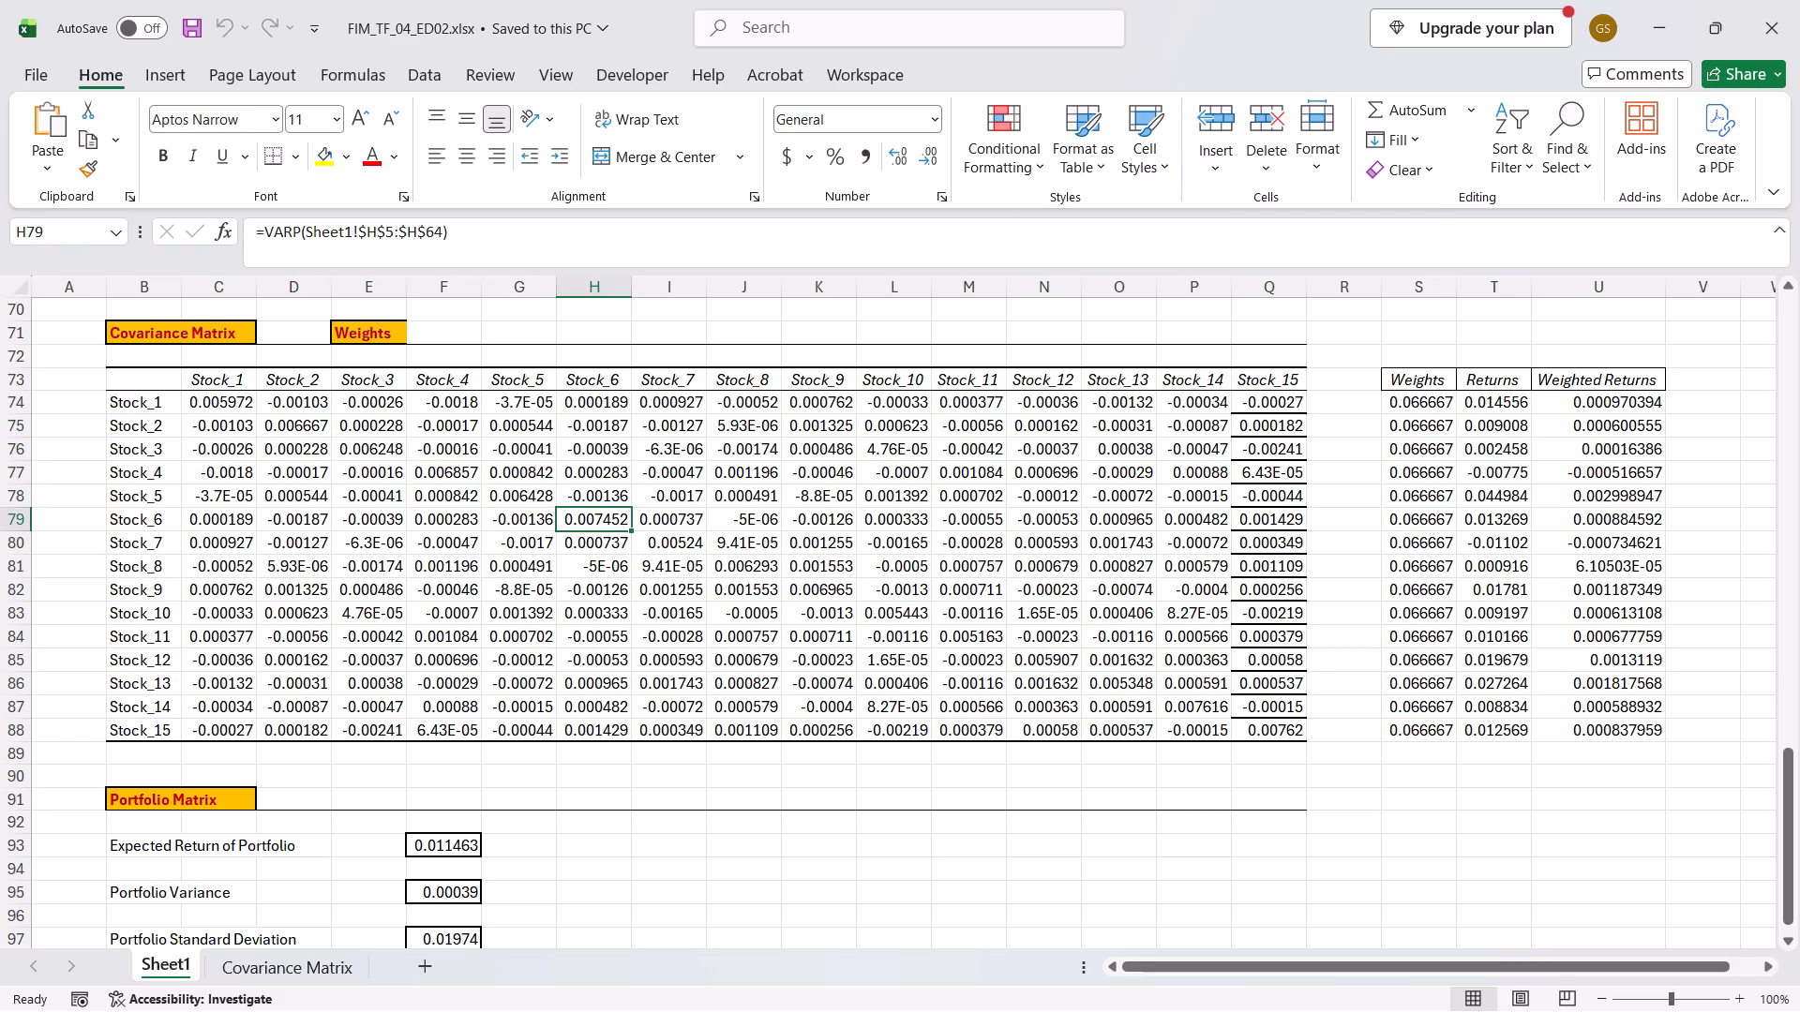
Recheck the covariance matrix's diagonal formulas from Stock_6 back to Stock_1, comparing the Stock_1 and Stock_2 variance cells.
key(Left)
key(Up)
key(Left)
key(Up)
key(Left)
key(Up)
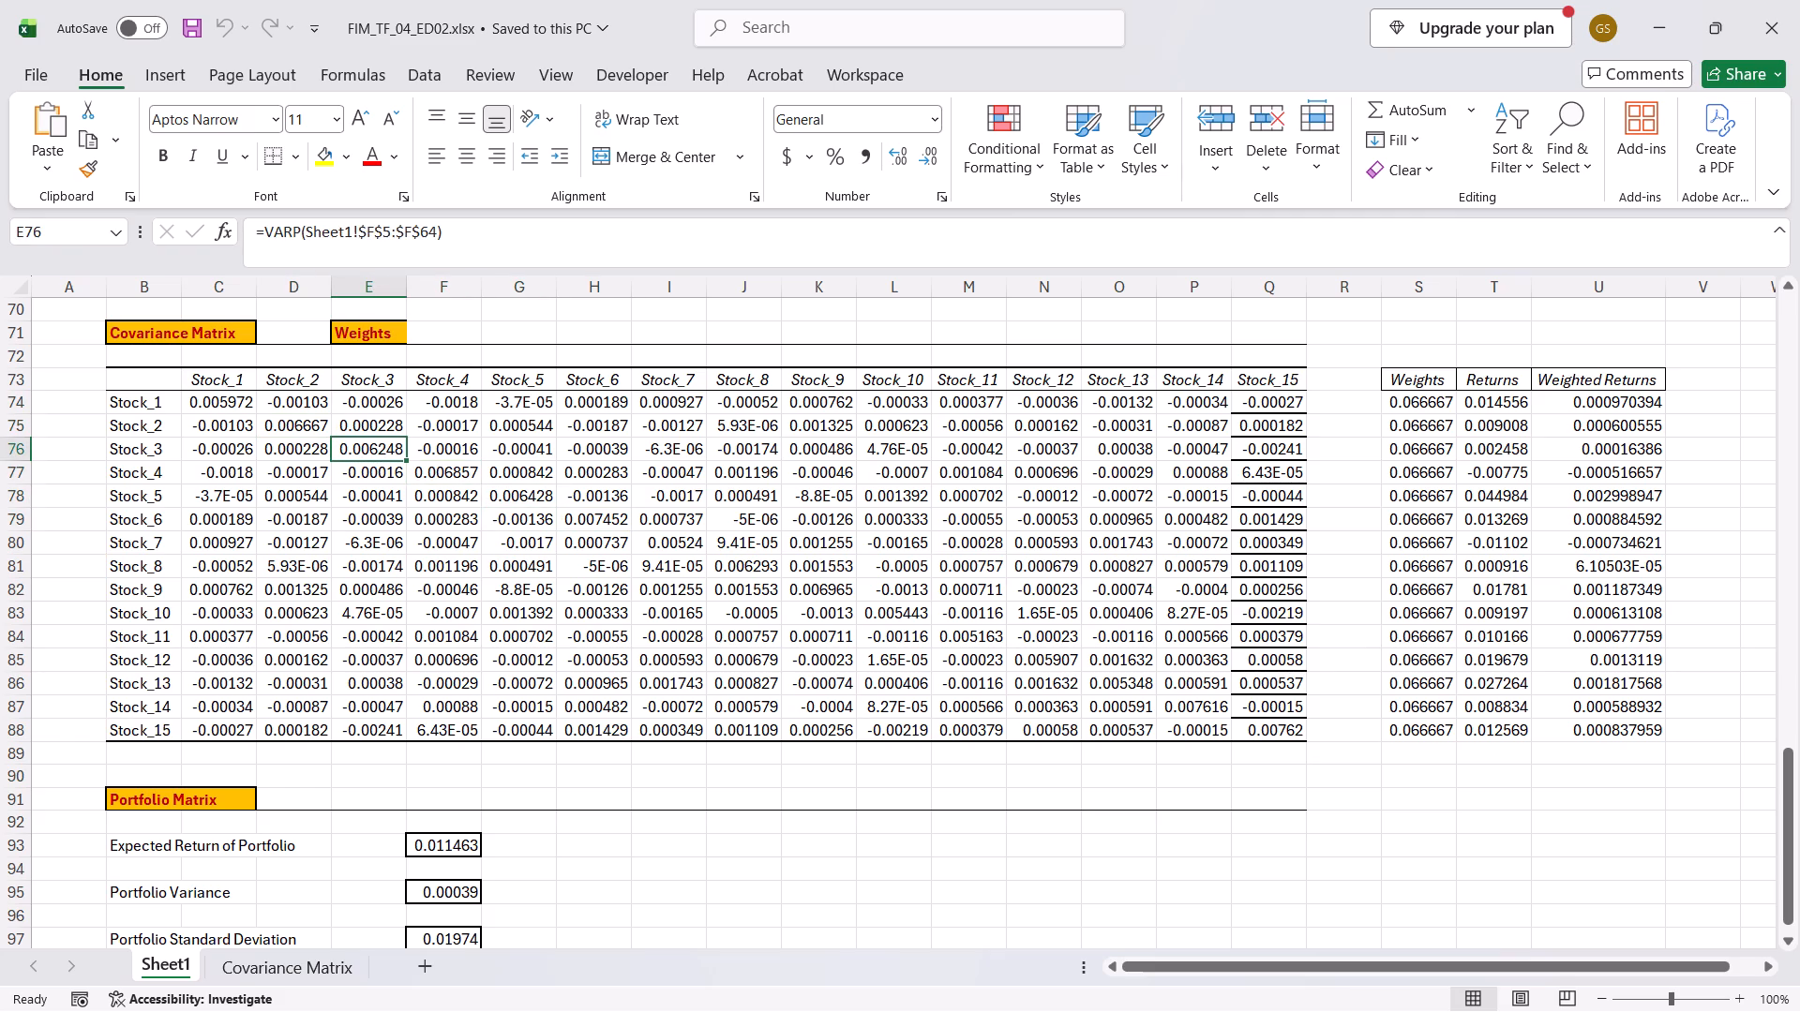
key(Up)
key(Left)
key(Left)
key(Up)
key(Left)
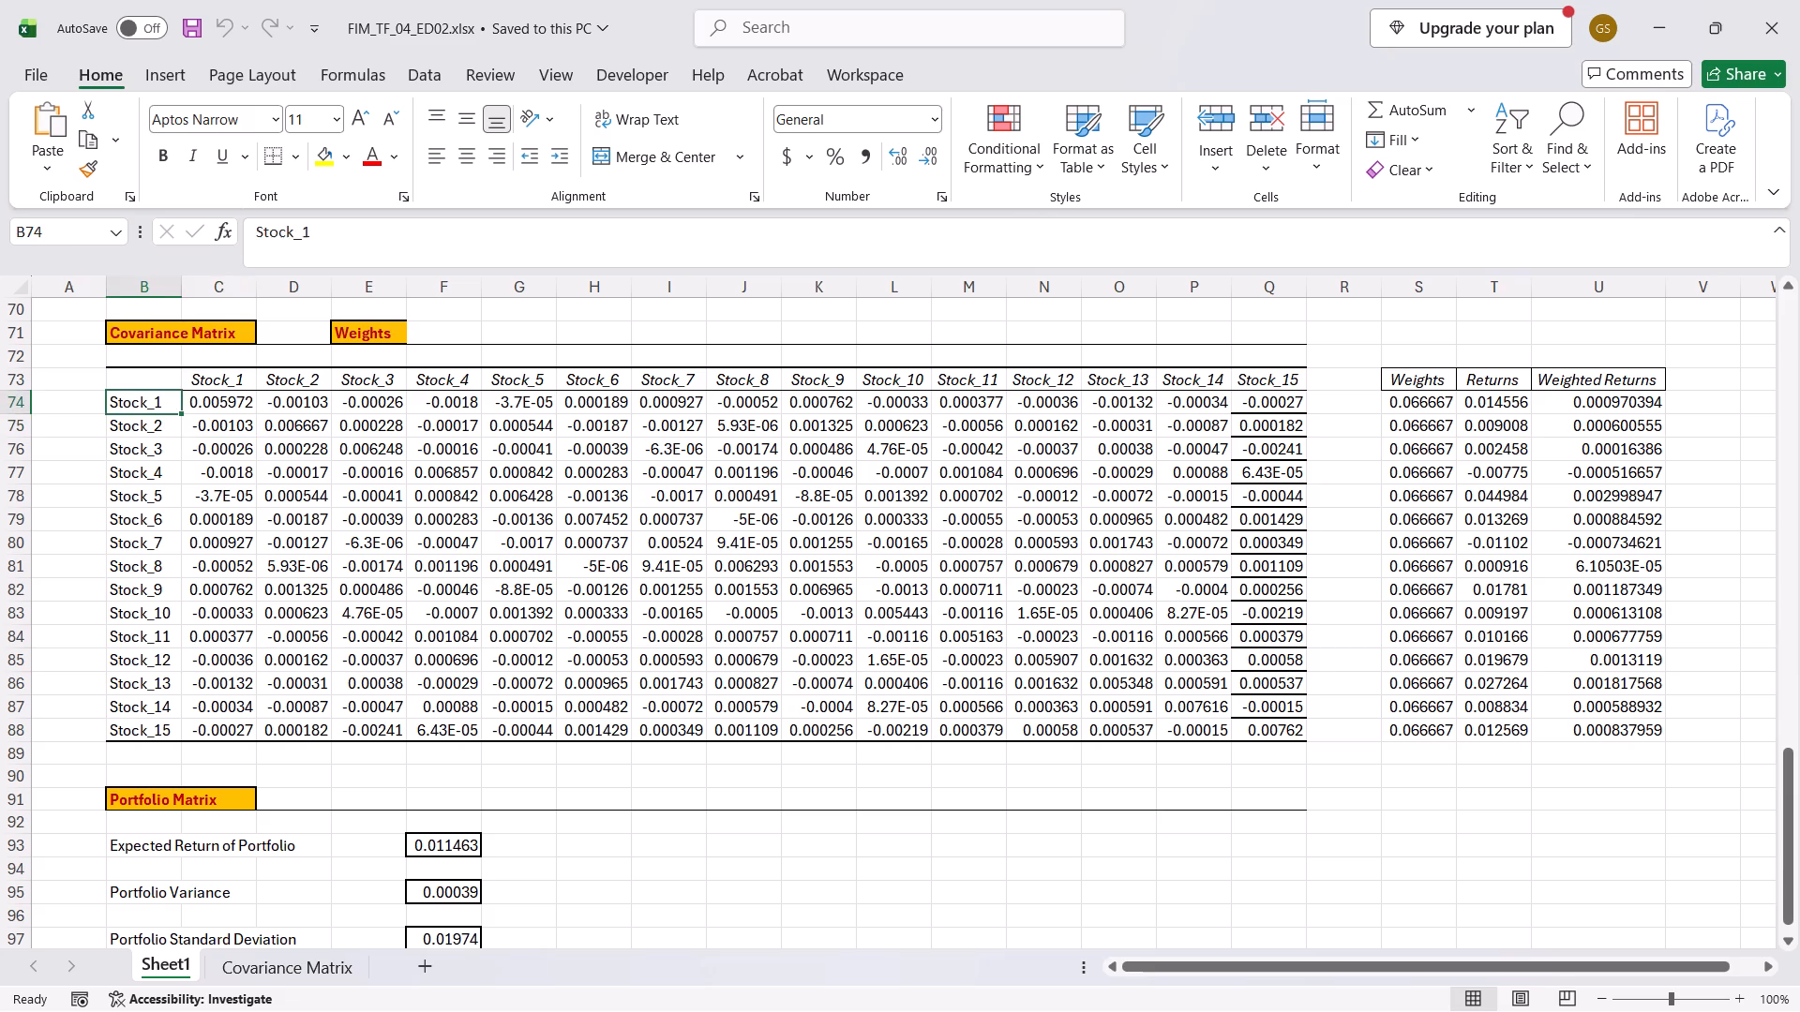
key(Right)
key(Down)
key(Up)
key(Down)
key(Right)
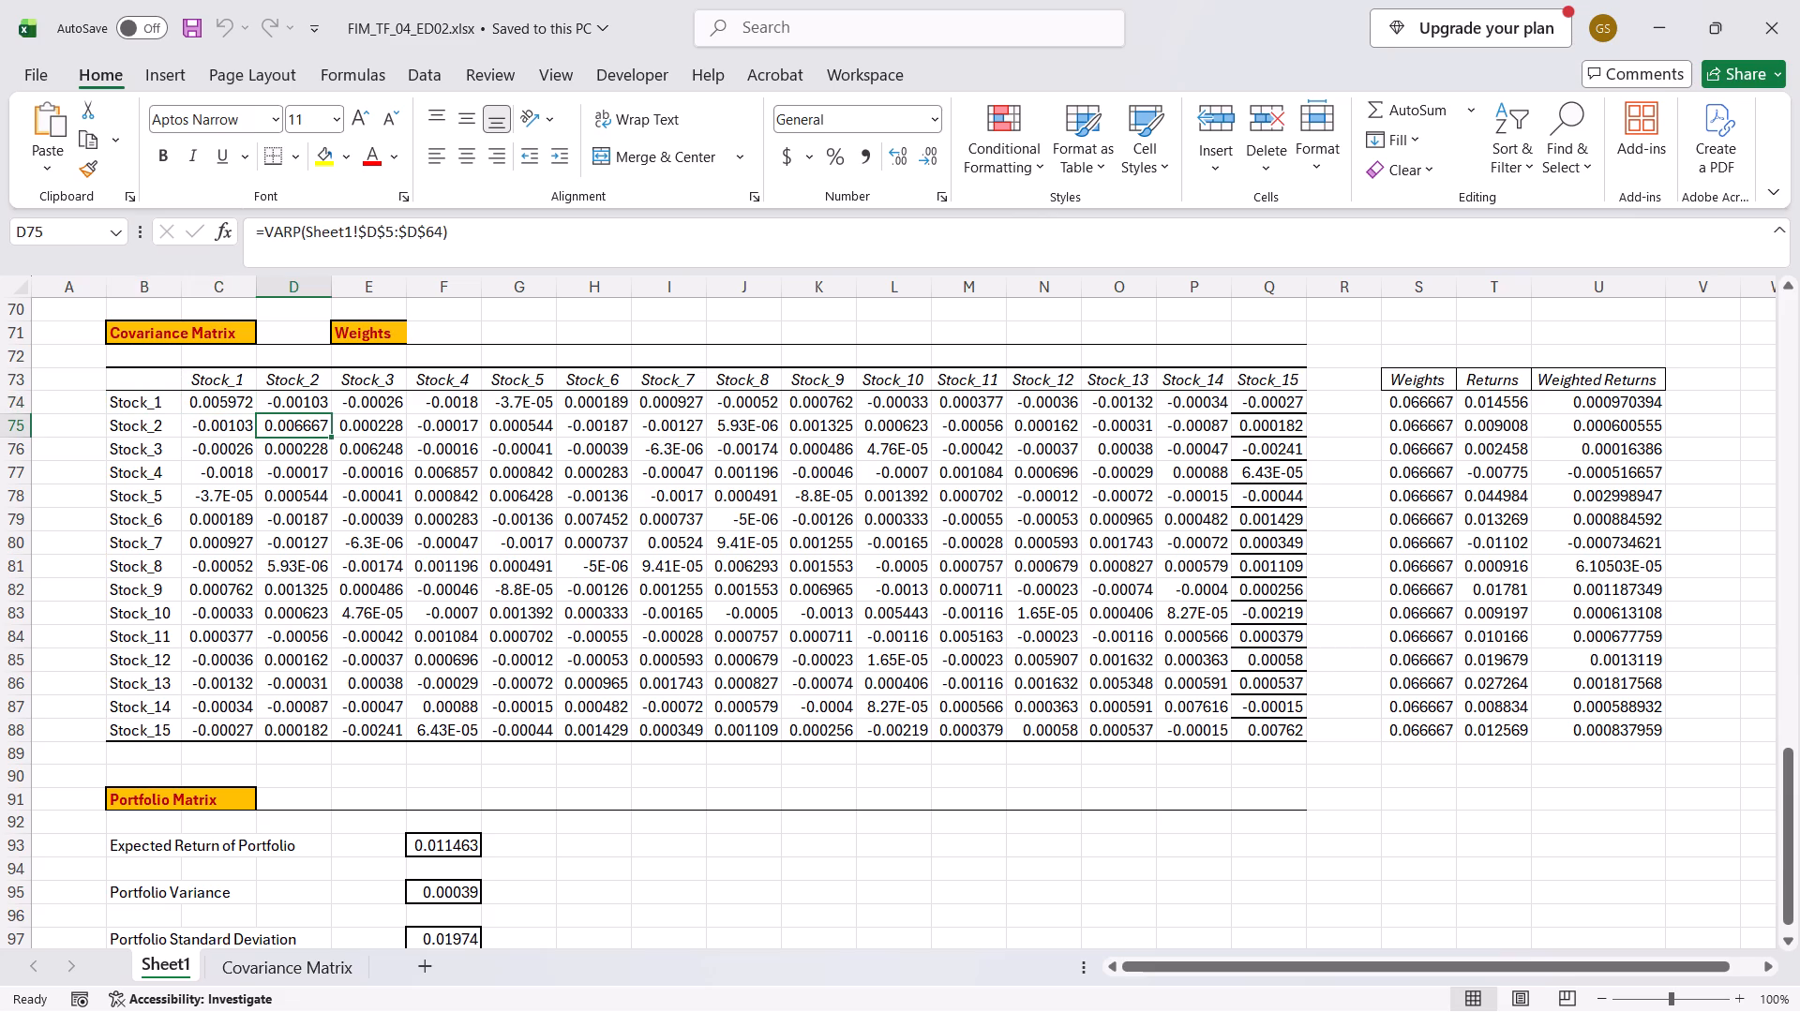
key(Left)
key(Up)
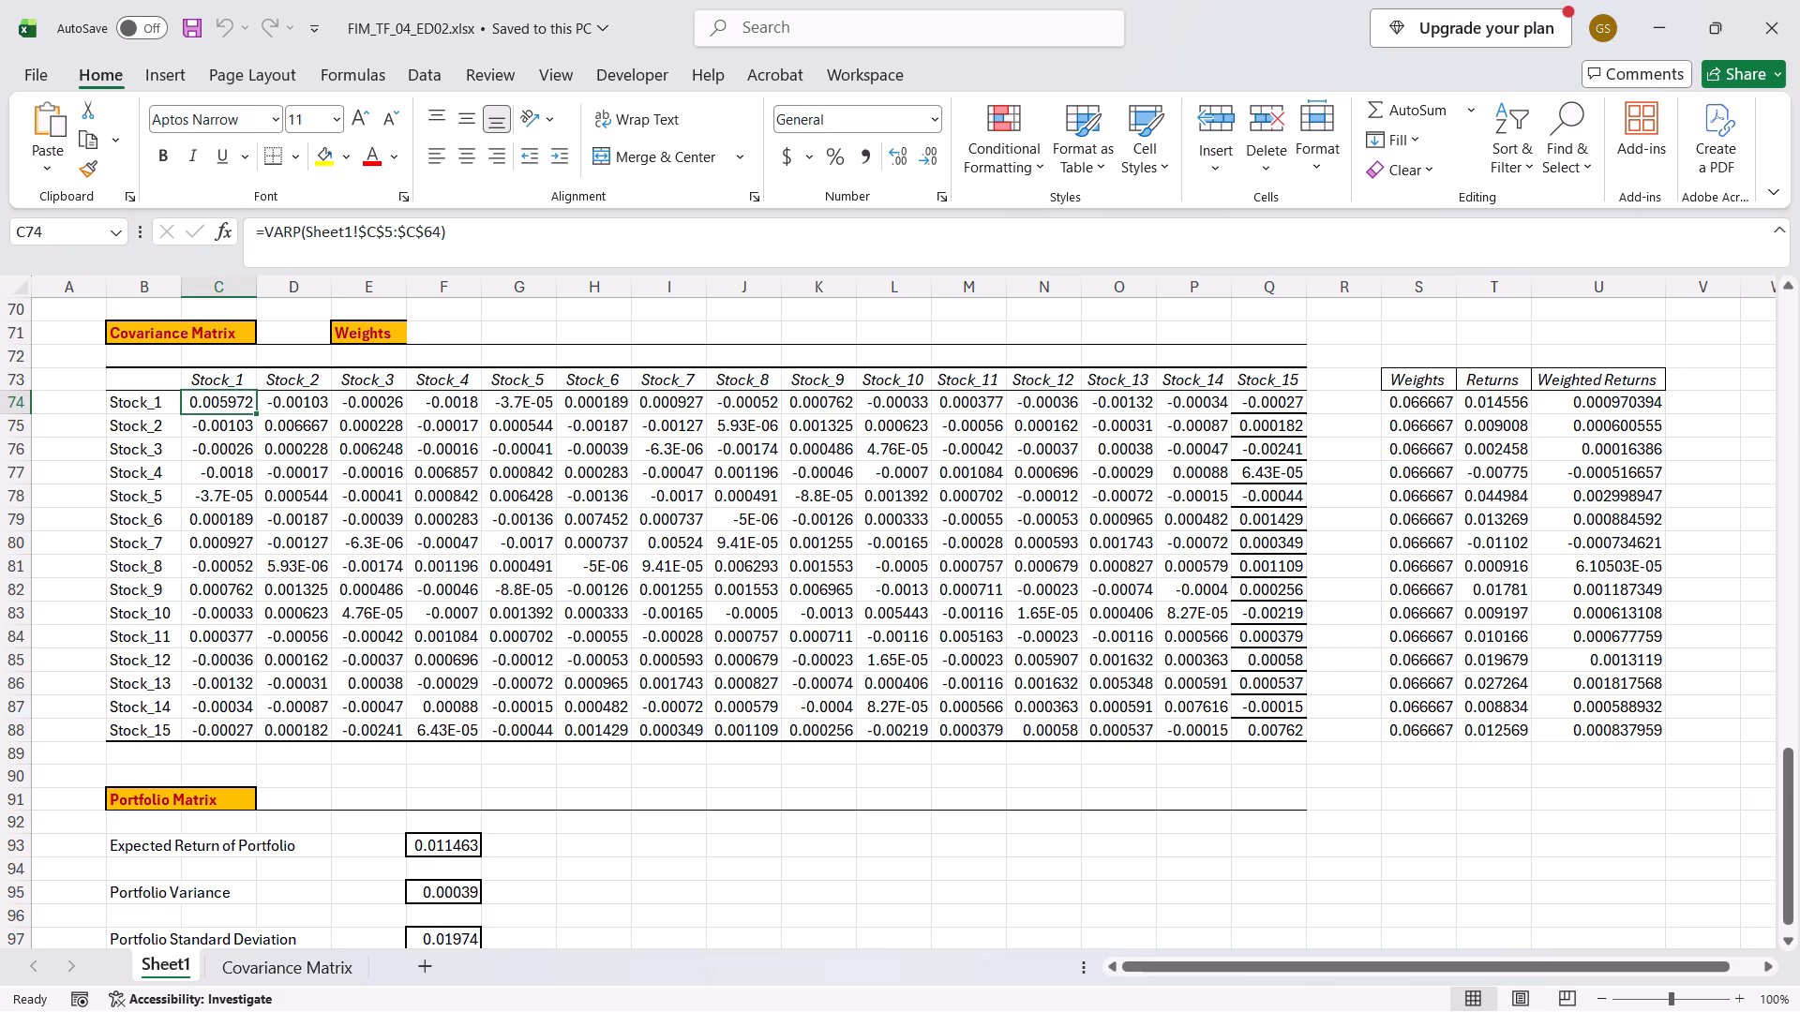
Inspect the Stock_1 column's covariance entries with Stock_2 through Stock_5 in cells C75 to C78.
key(Down)
key(Down)
key(Down)
key(Down)
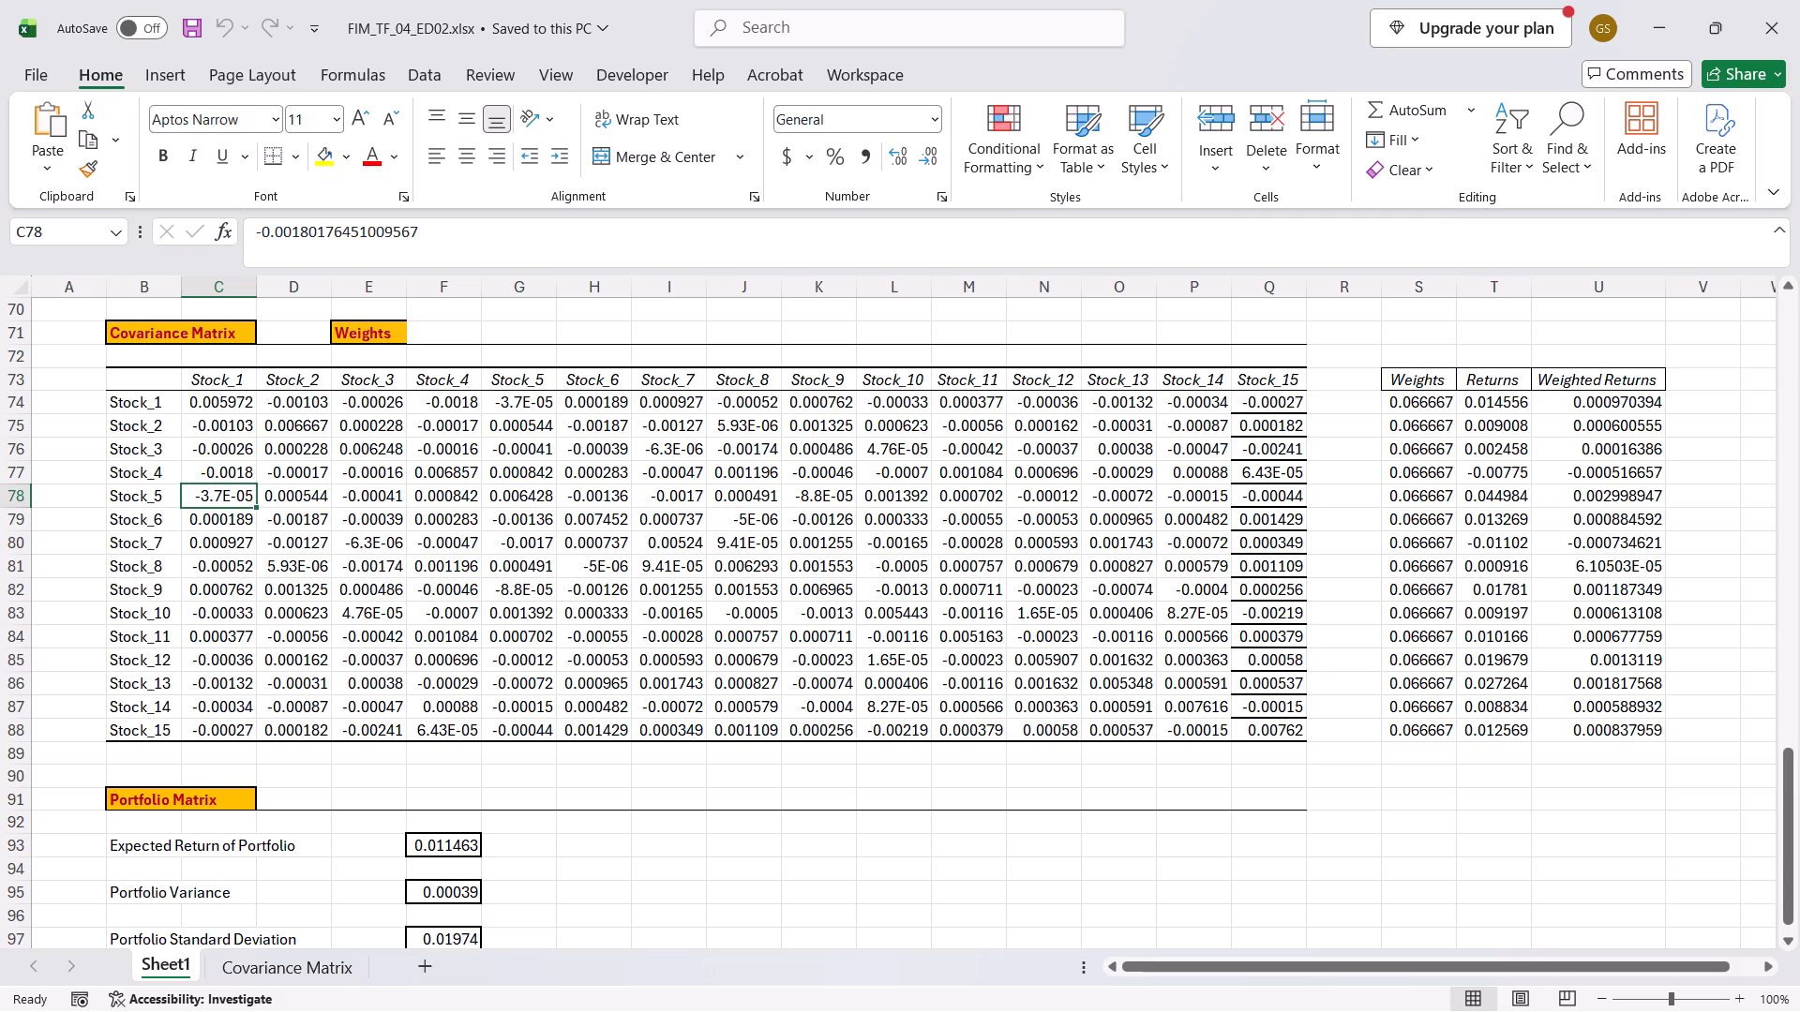
Examine the Variance formulas in C67 to F67 and the SD formulas in E68 and F68 above the covariance matrix.
scroll(221, 413, up, 1)
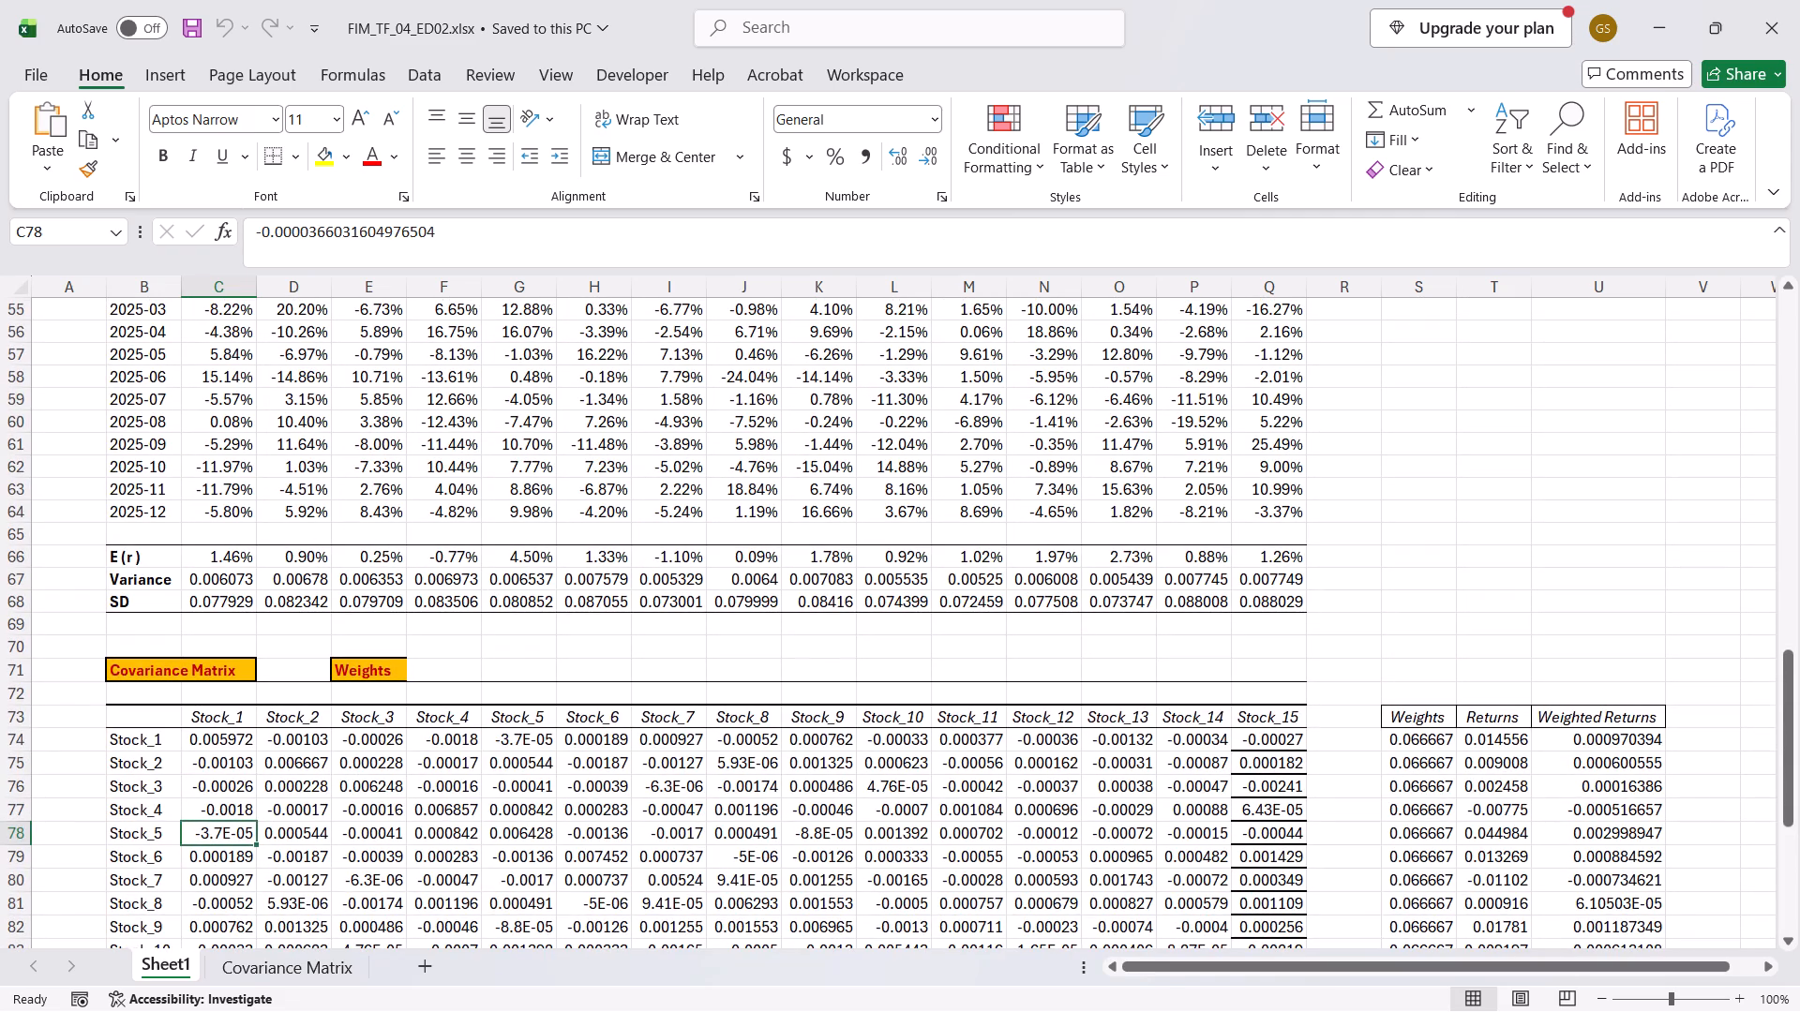
click(220, 569)
key(Right)
key(Right)
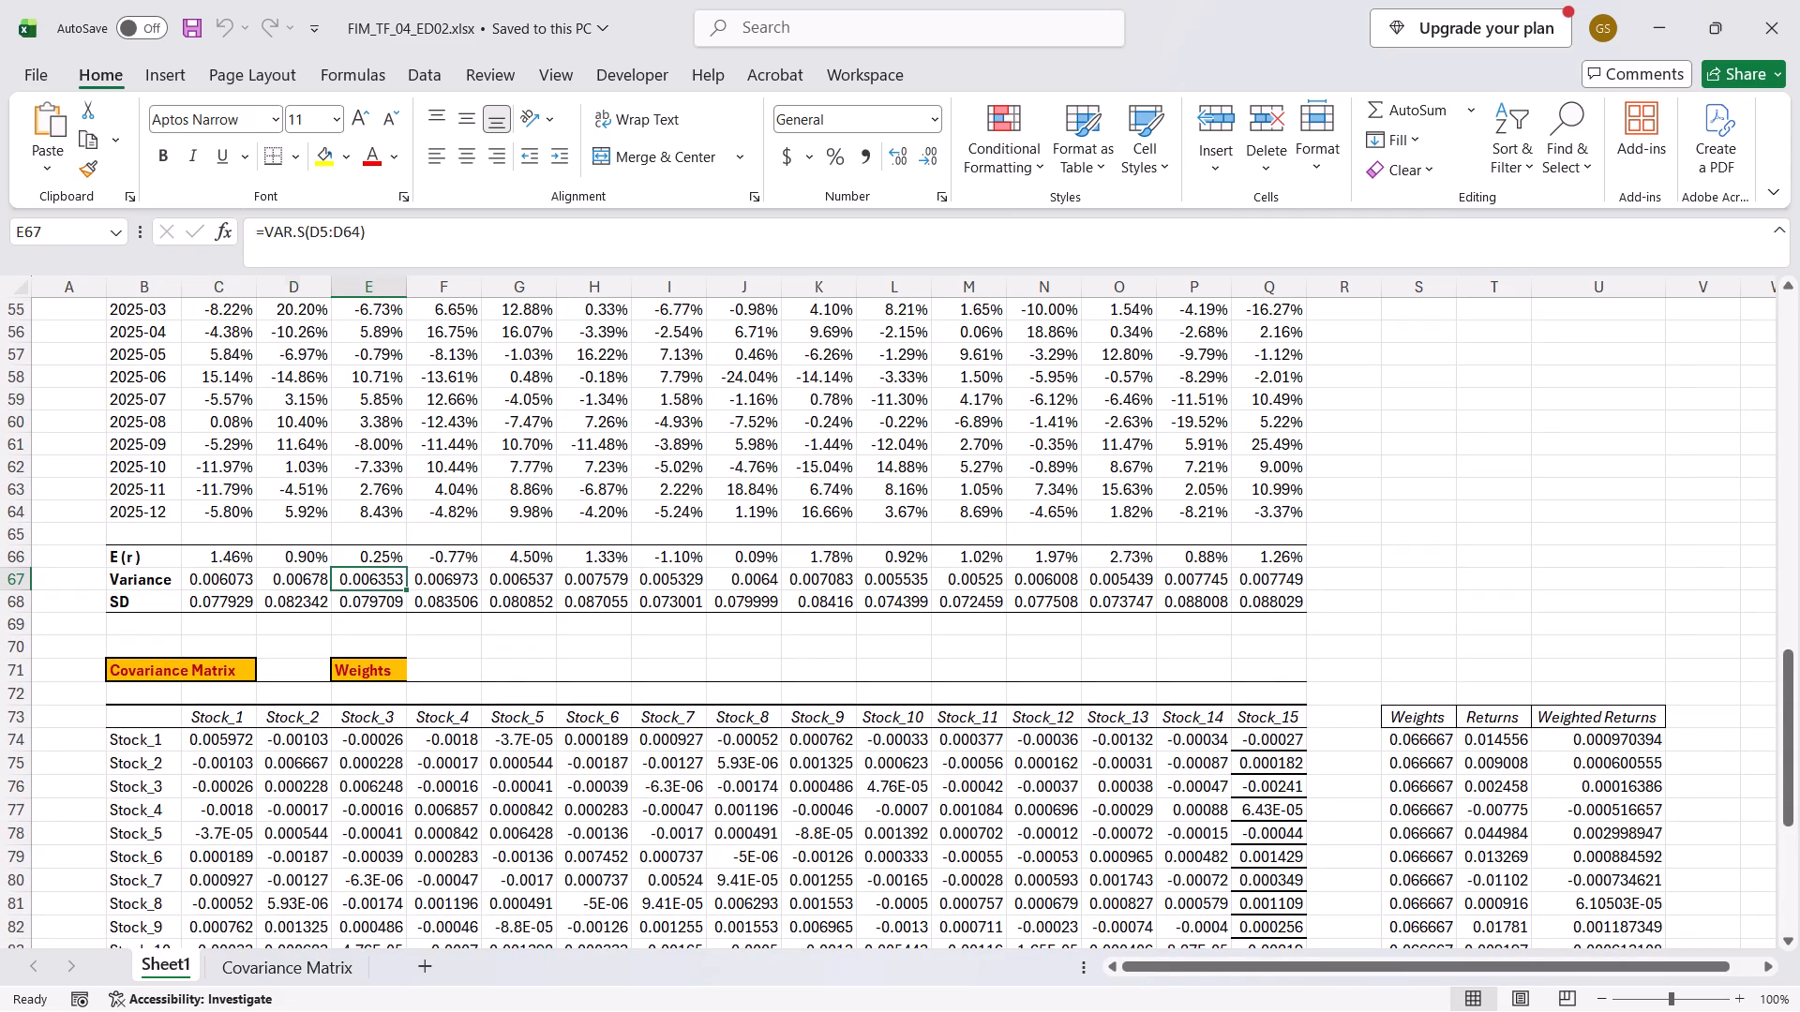
key(Right)
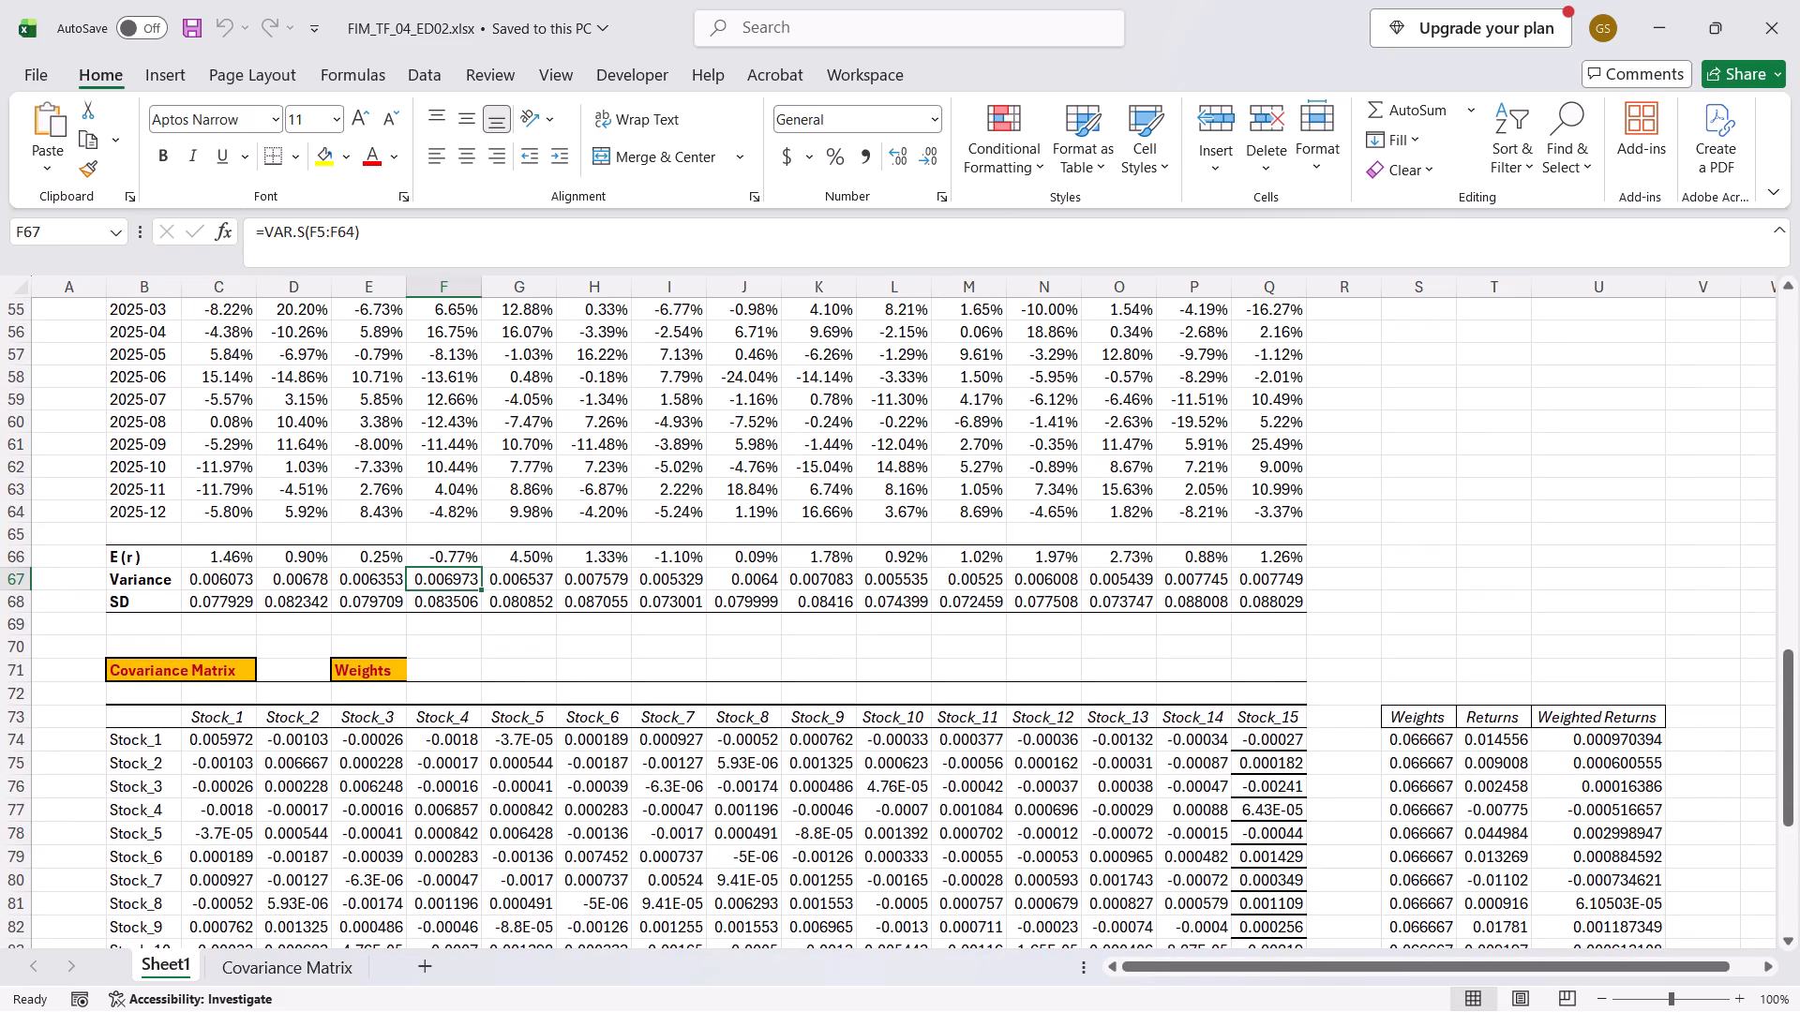
key(Down)
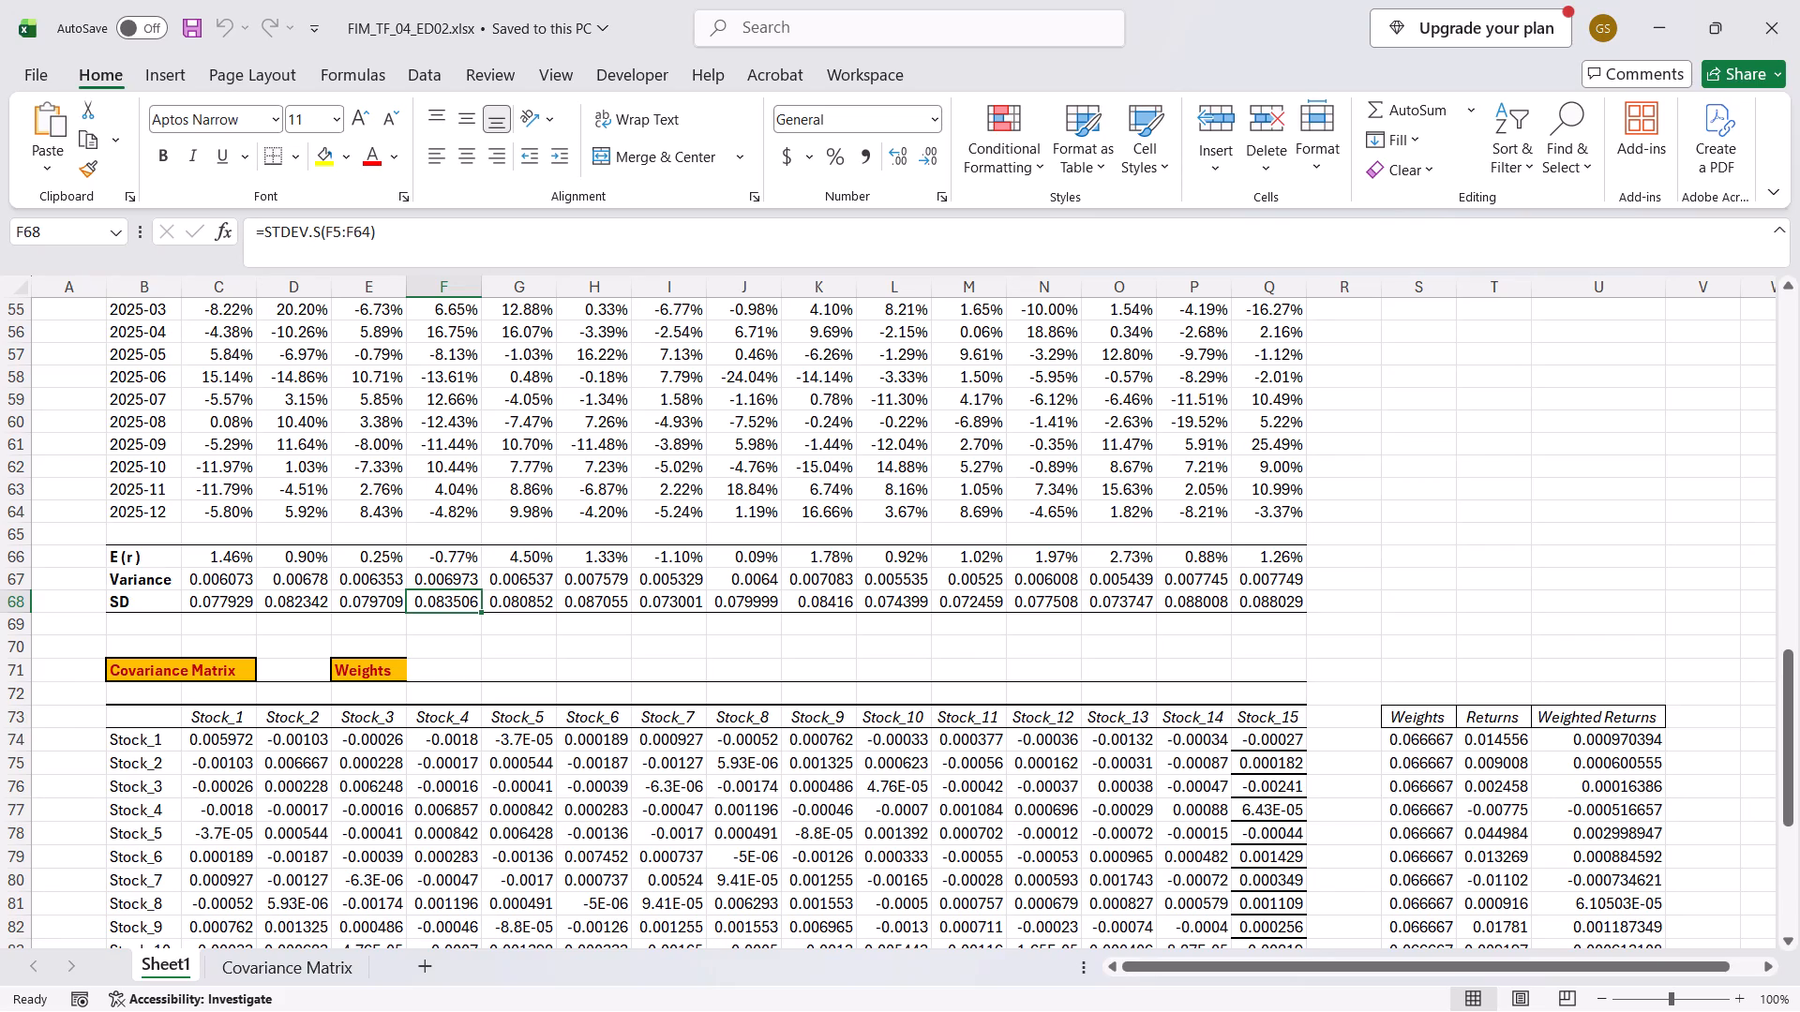
key(Left)
key(Right)
key(Left)
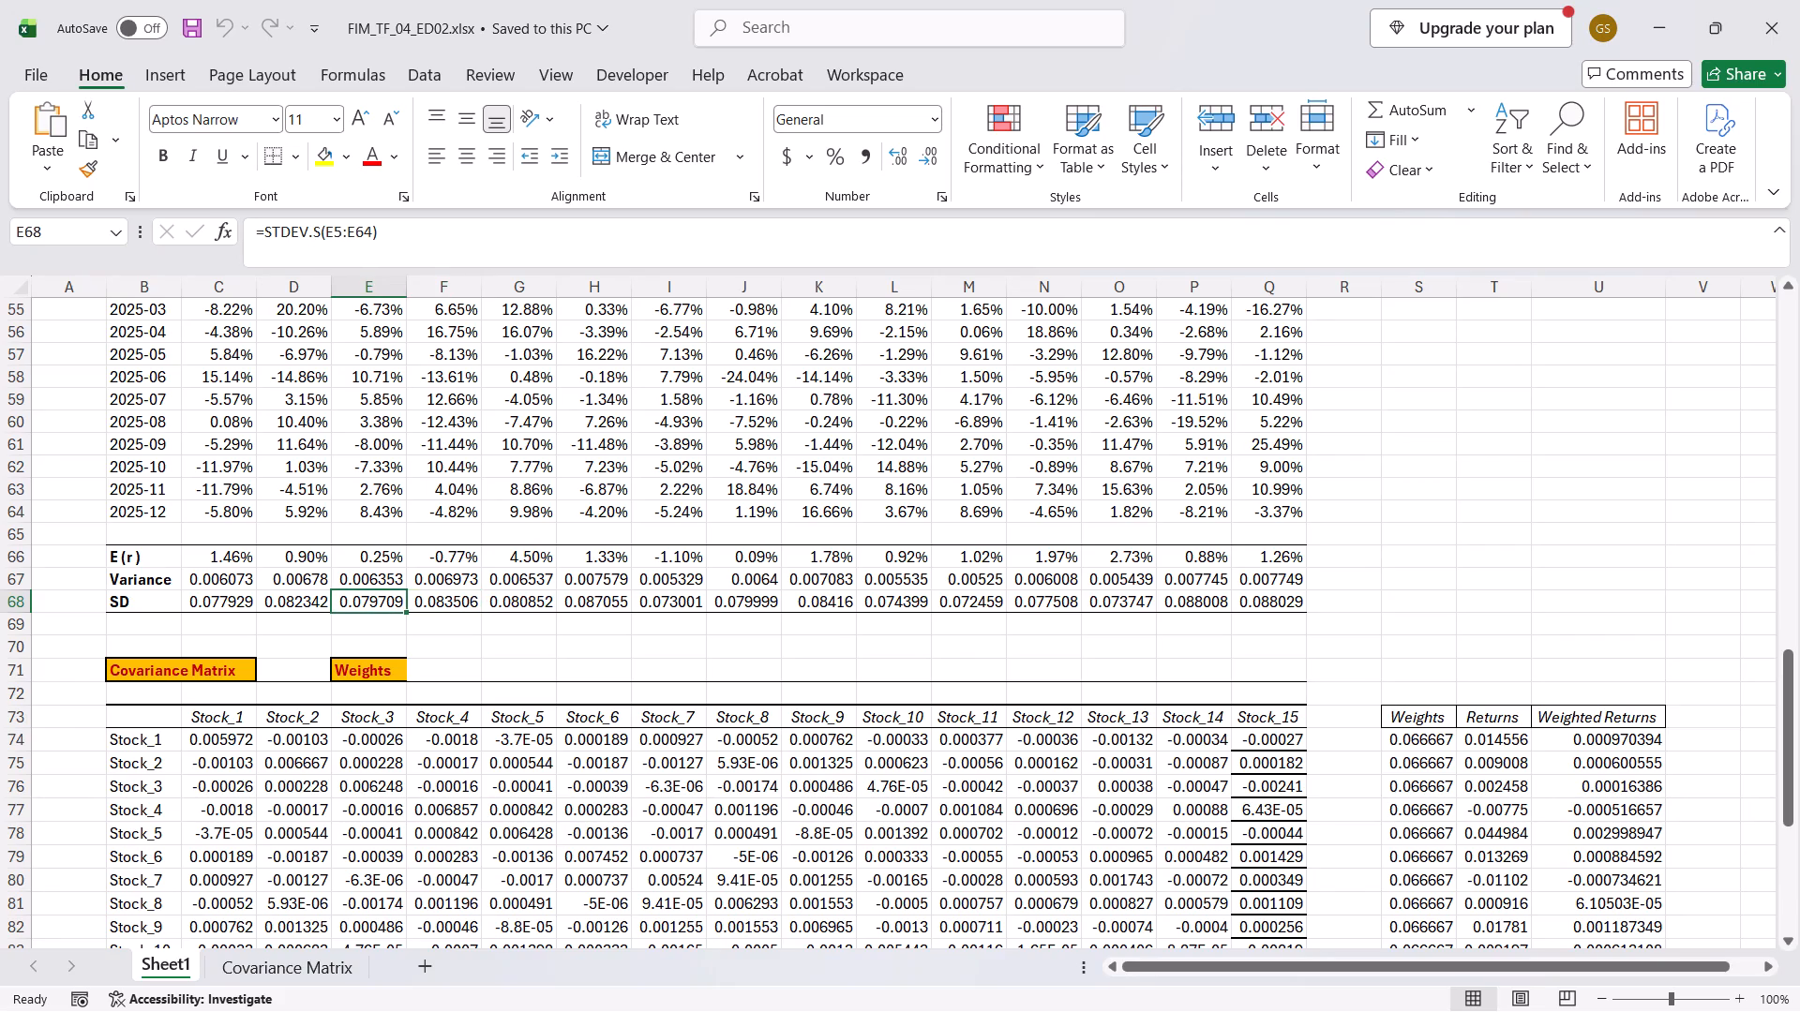
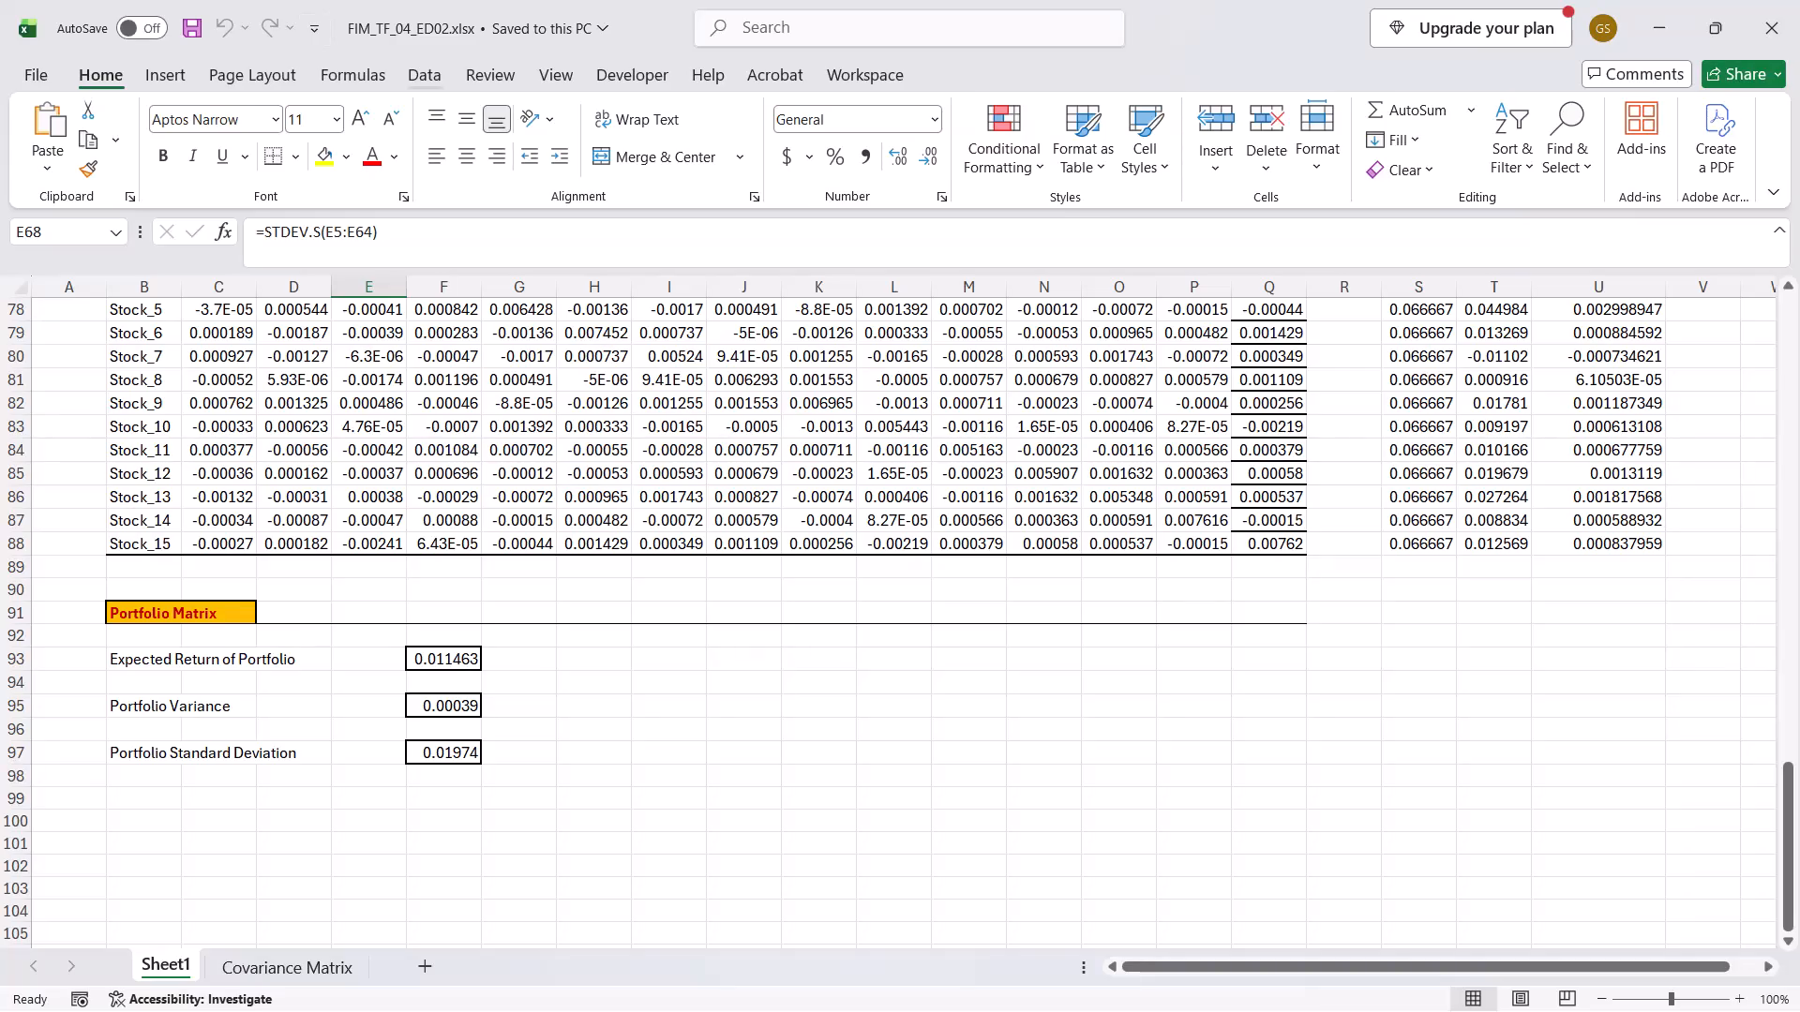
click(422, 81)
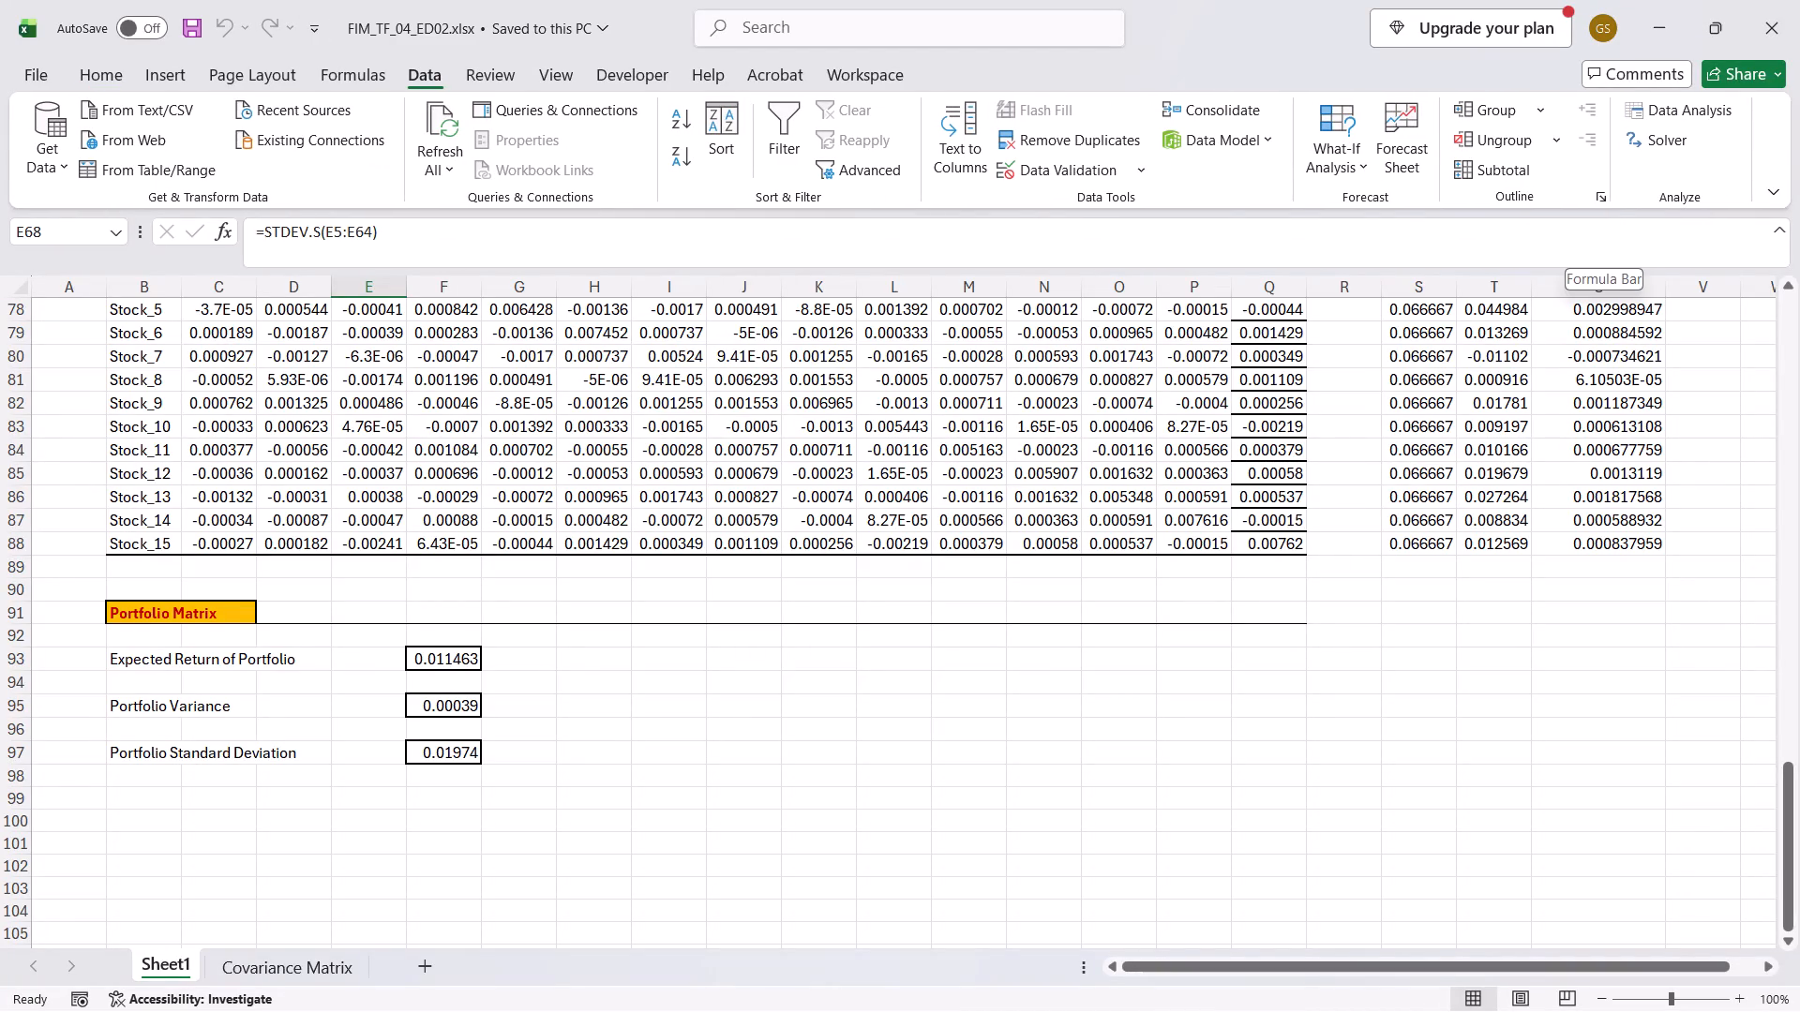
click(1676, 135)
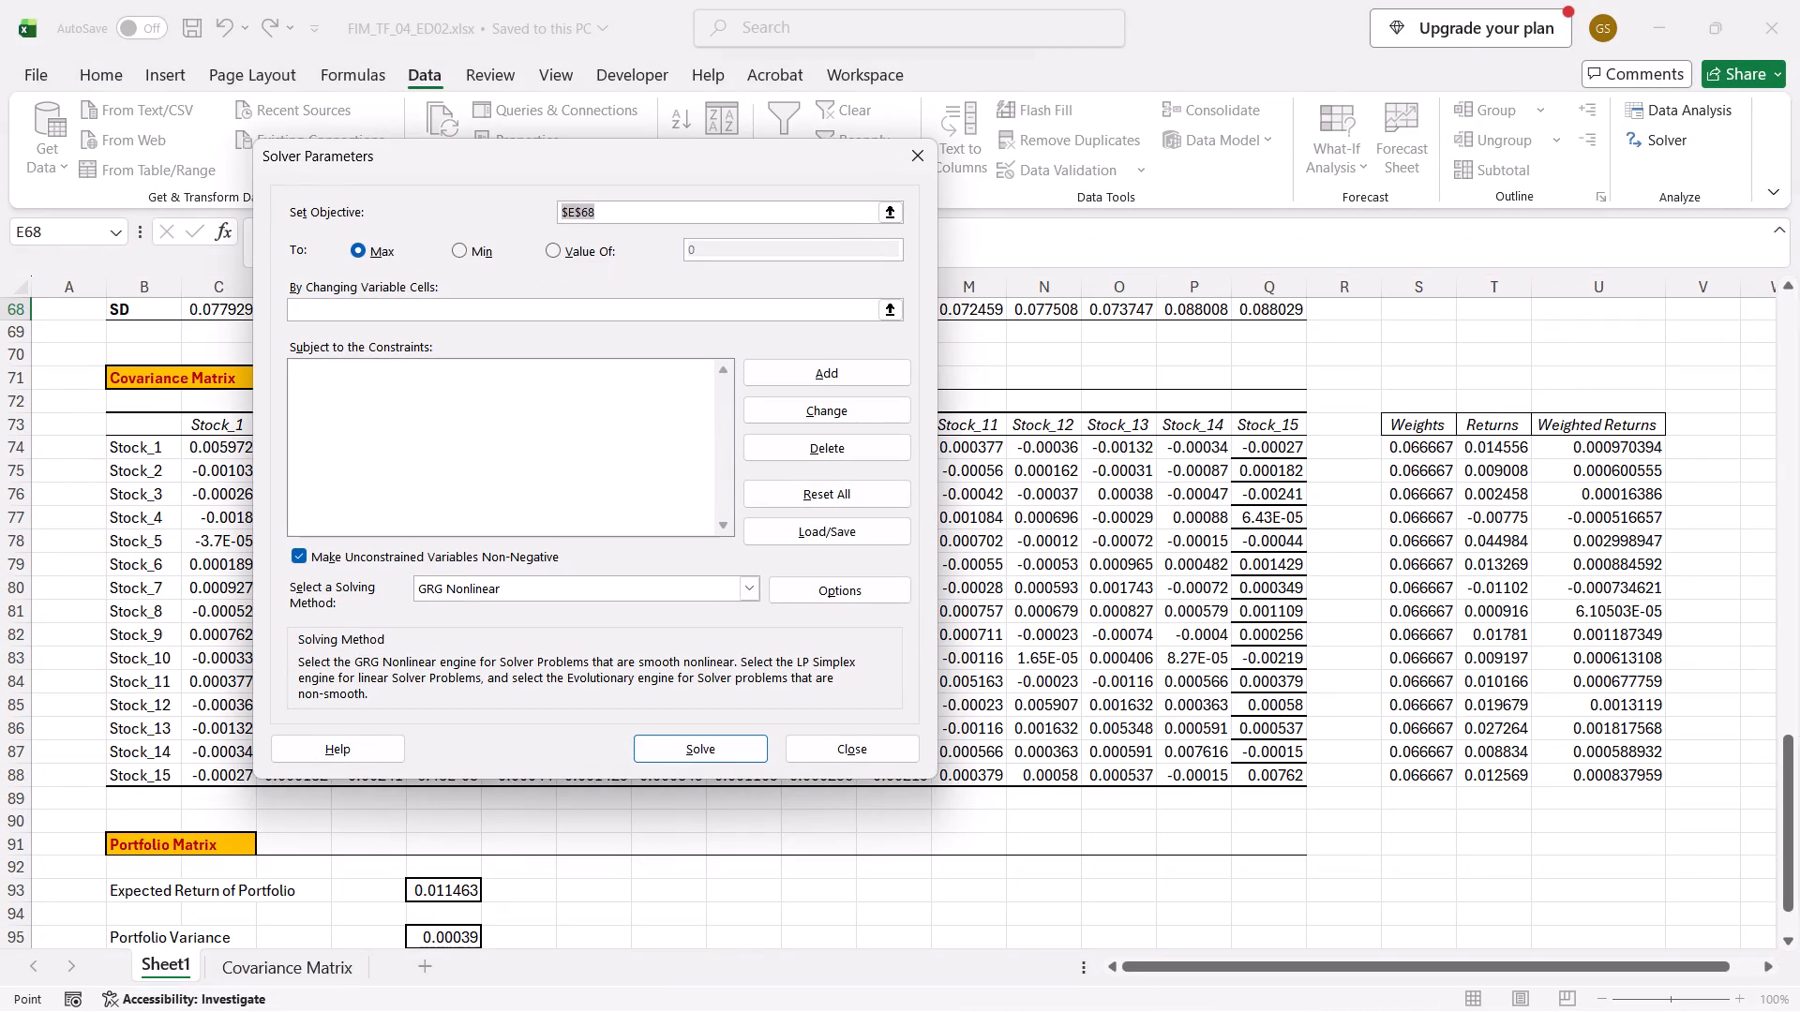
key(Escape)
Inspect the covariance matrix from cell I77 back through the upper entries to the Stock_1 variance formula in C74.
click(685, 508)
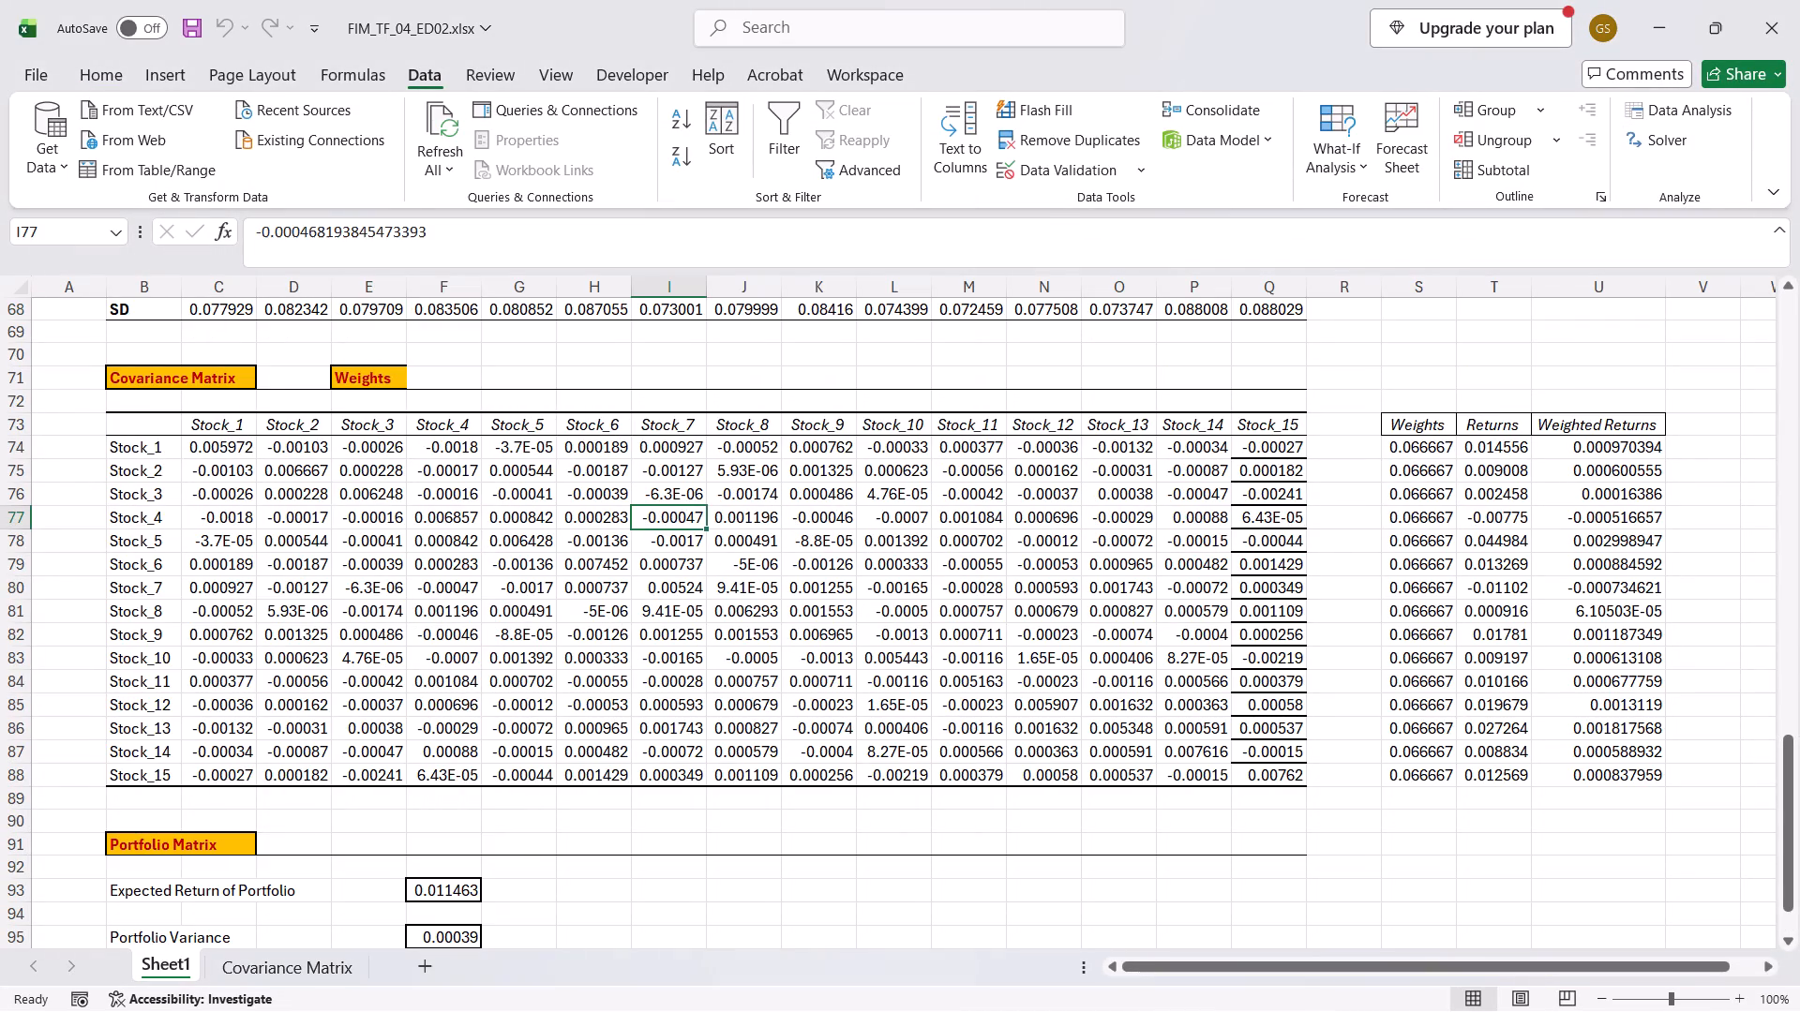
key(Left)
key(Up)
key(Left)
key(Up)
key(Up)
key(Left)
key(Left)
key(Up)
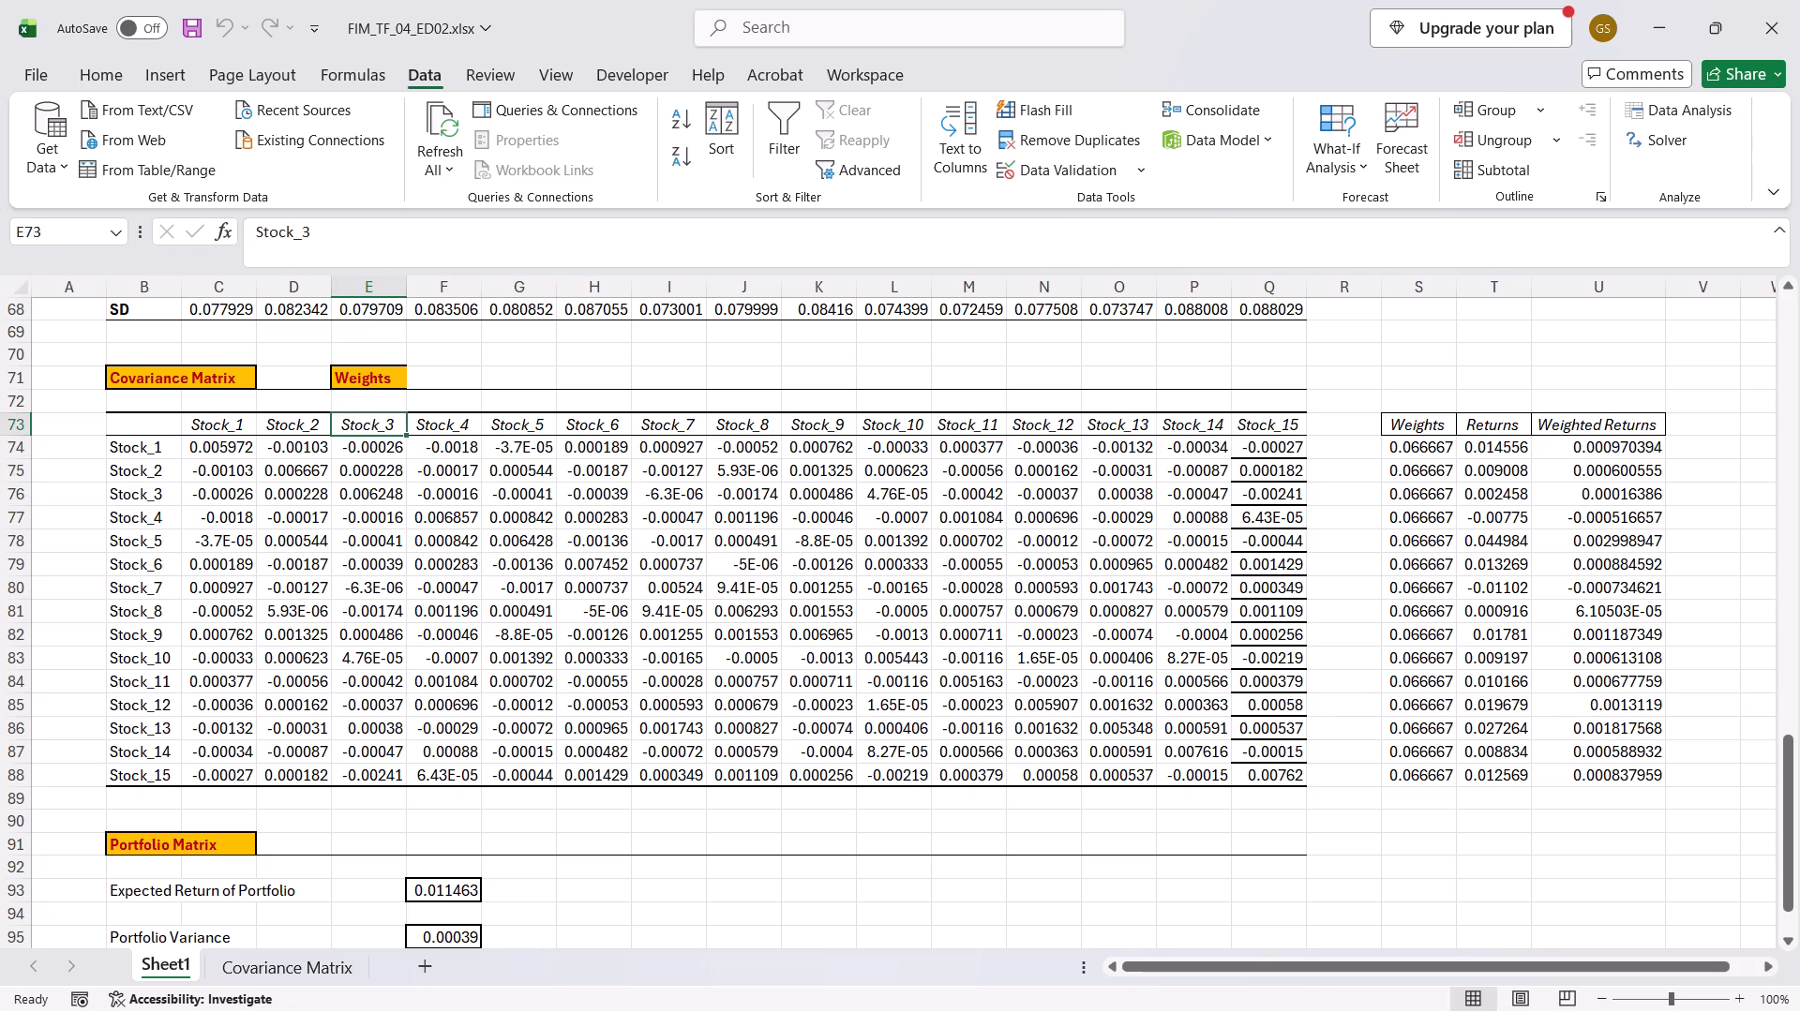
key(Left)
key(Left)
key(Down)
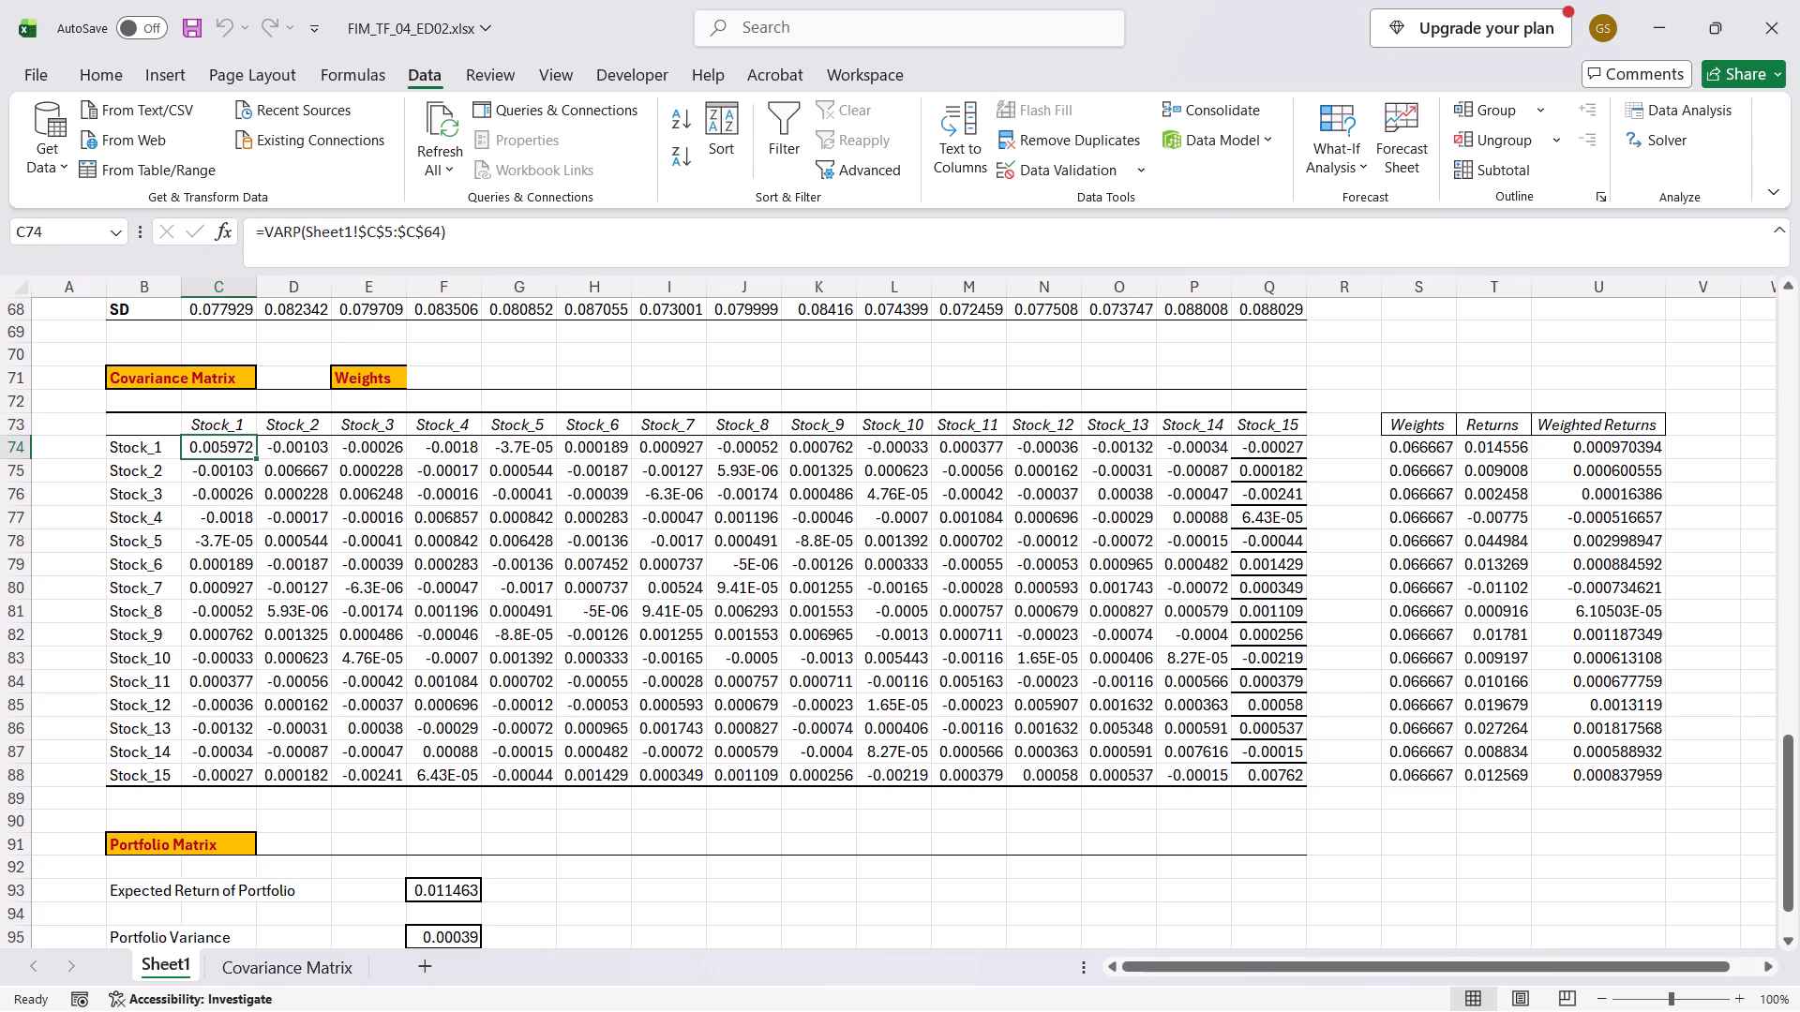
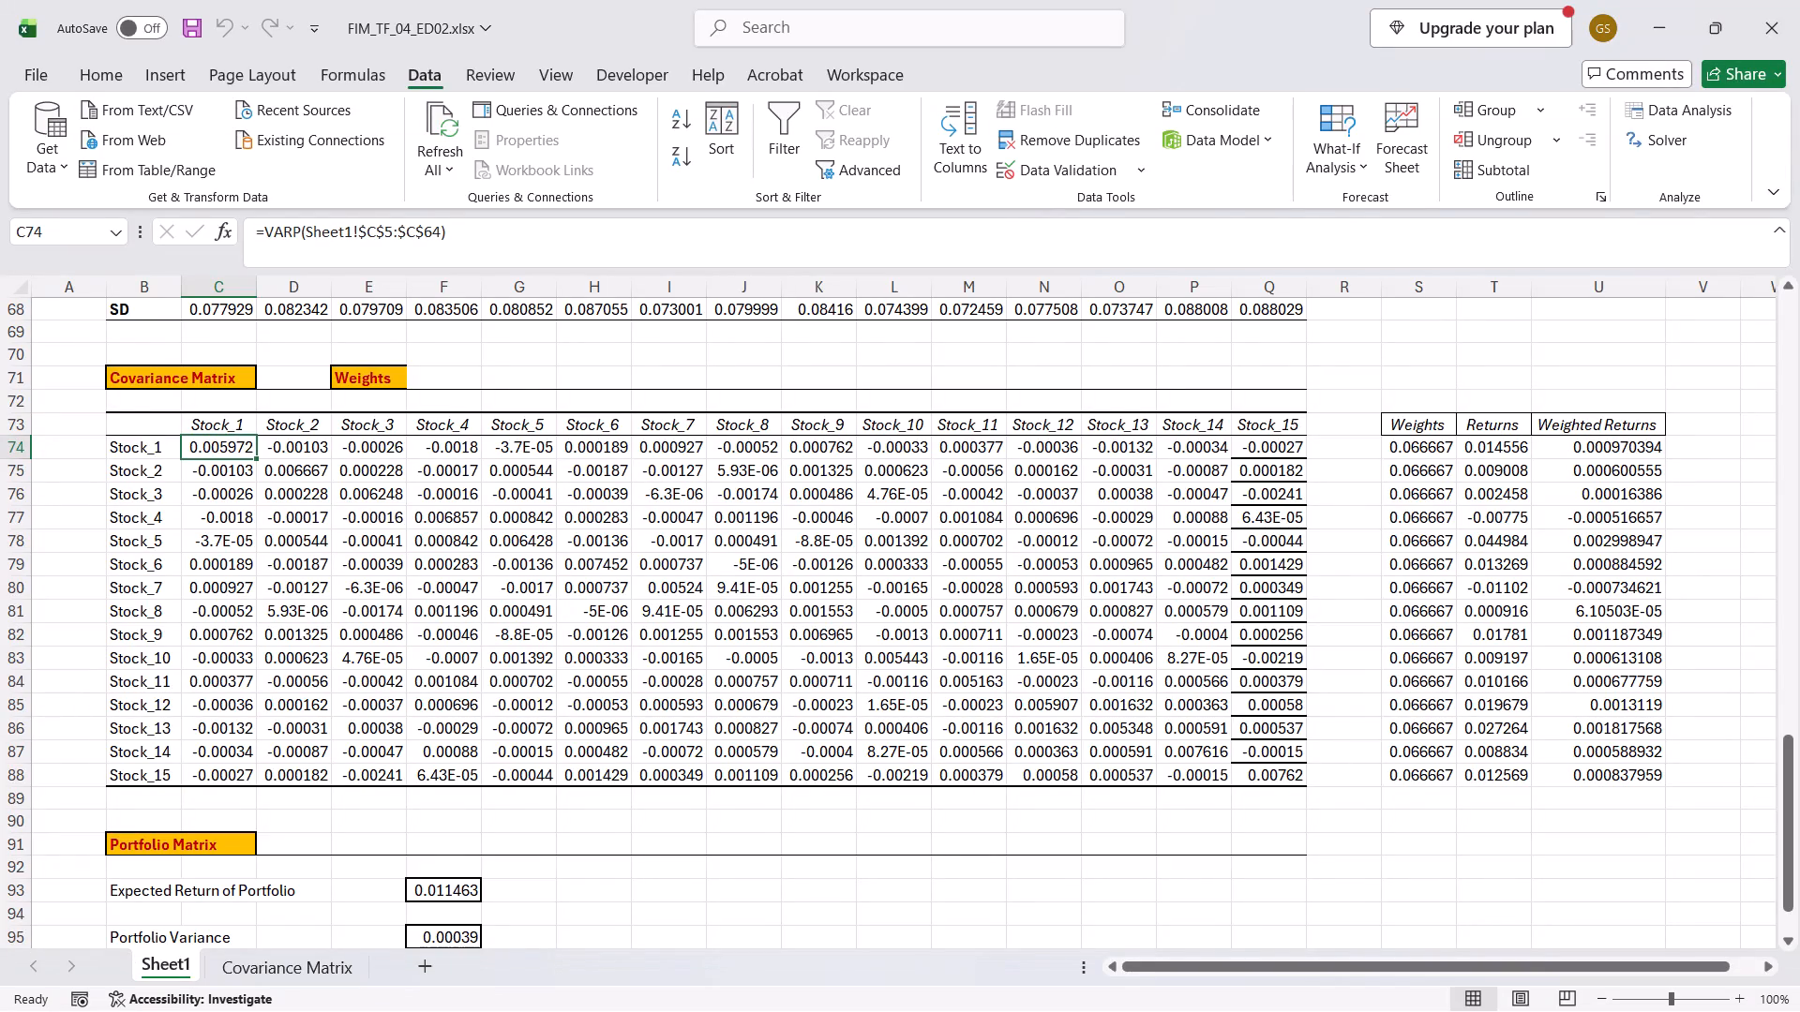
Inspect the covariance matrix entries from K76 back to C74, and select the whole matrix C74:Q88.
click(840, 501)
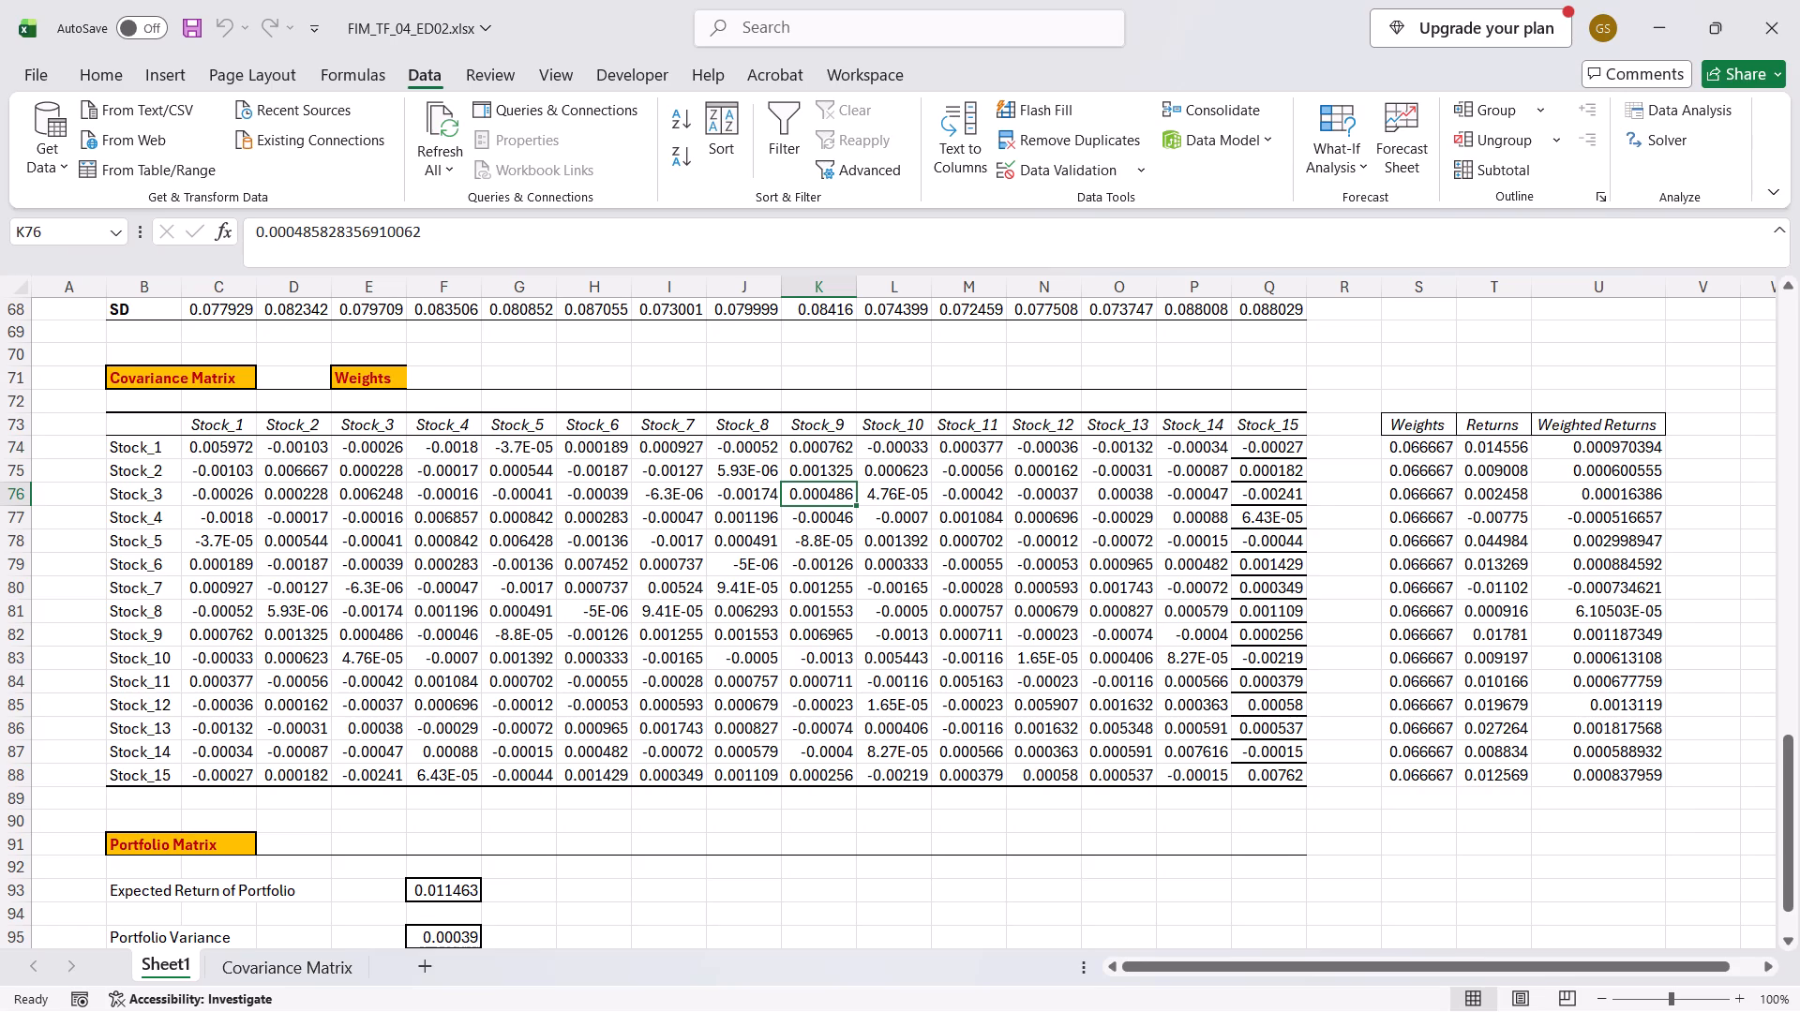
key(Left)
key(Up)
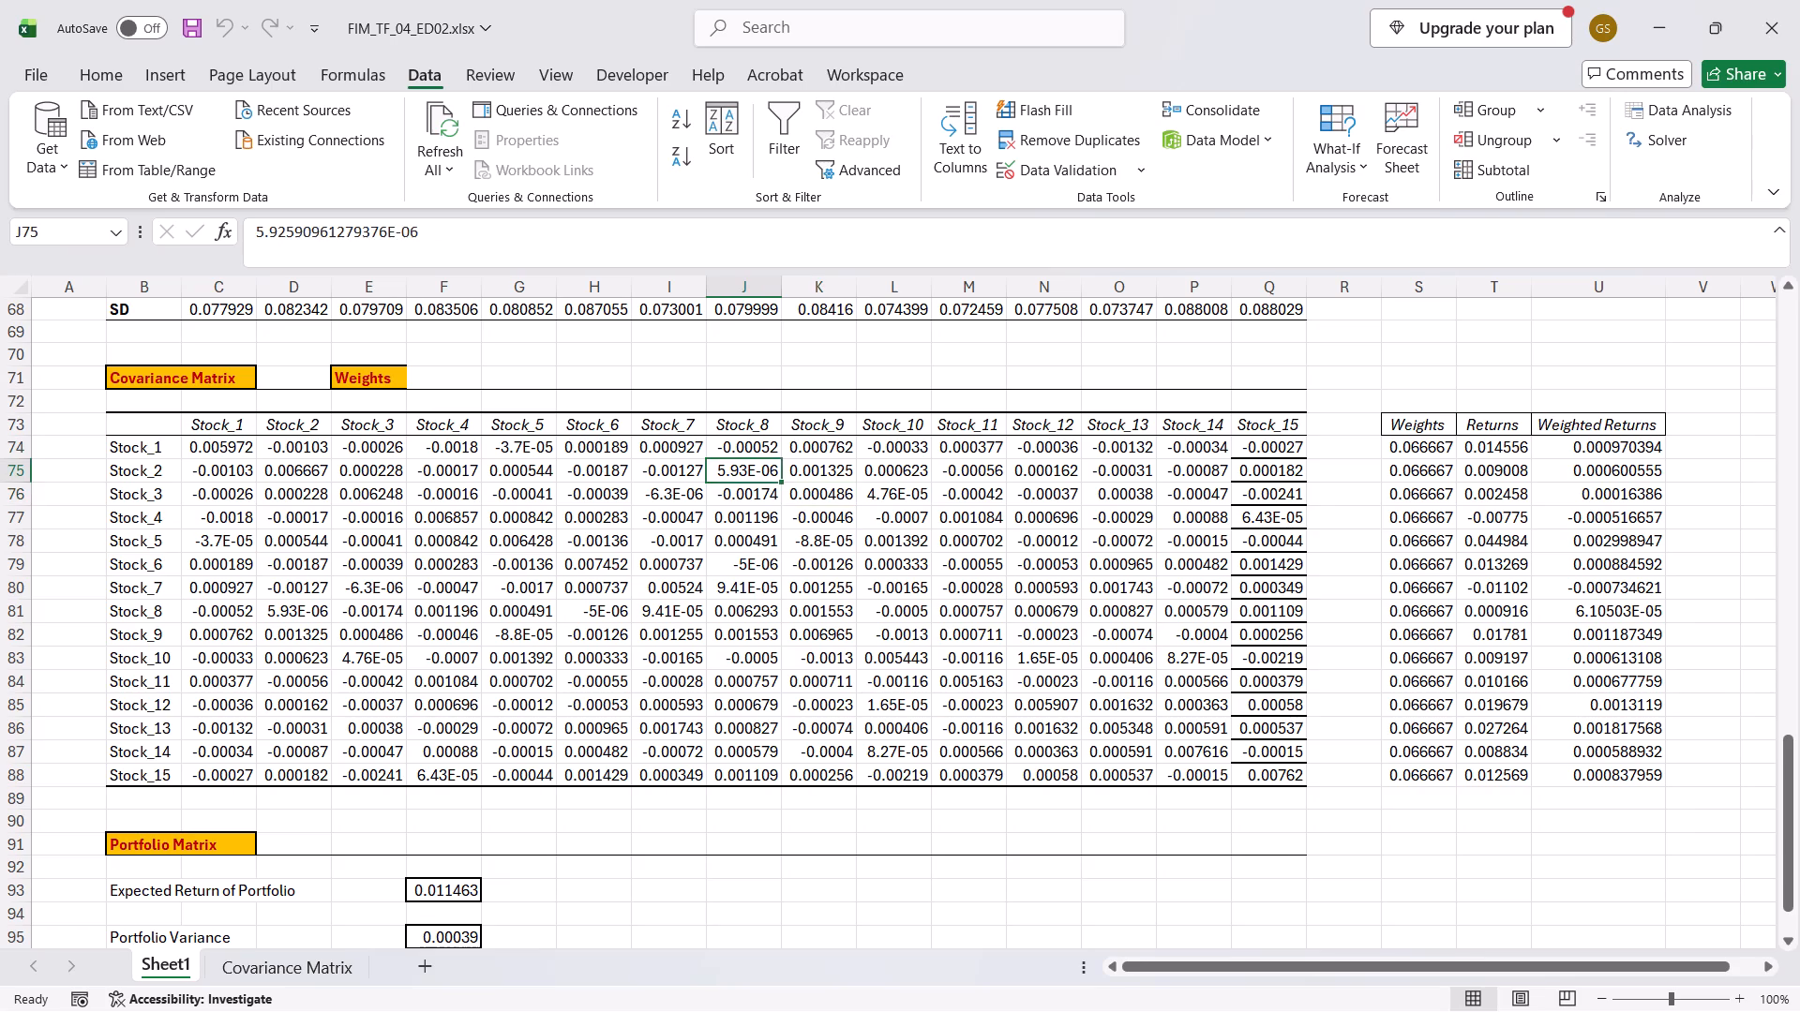
key(Left)
key(Up)
key(Left)
key(Up)
key(Left)
key(Left)
key(Left)
key(Down)
key(Left)
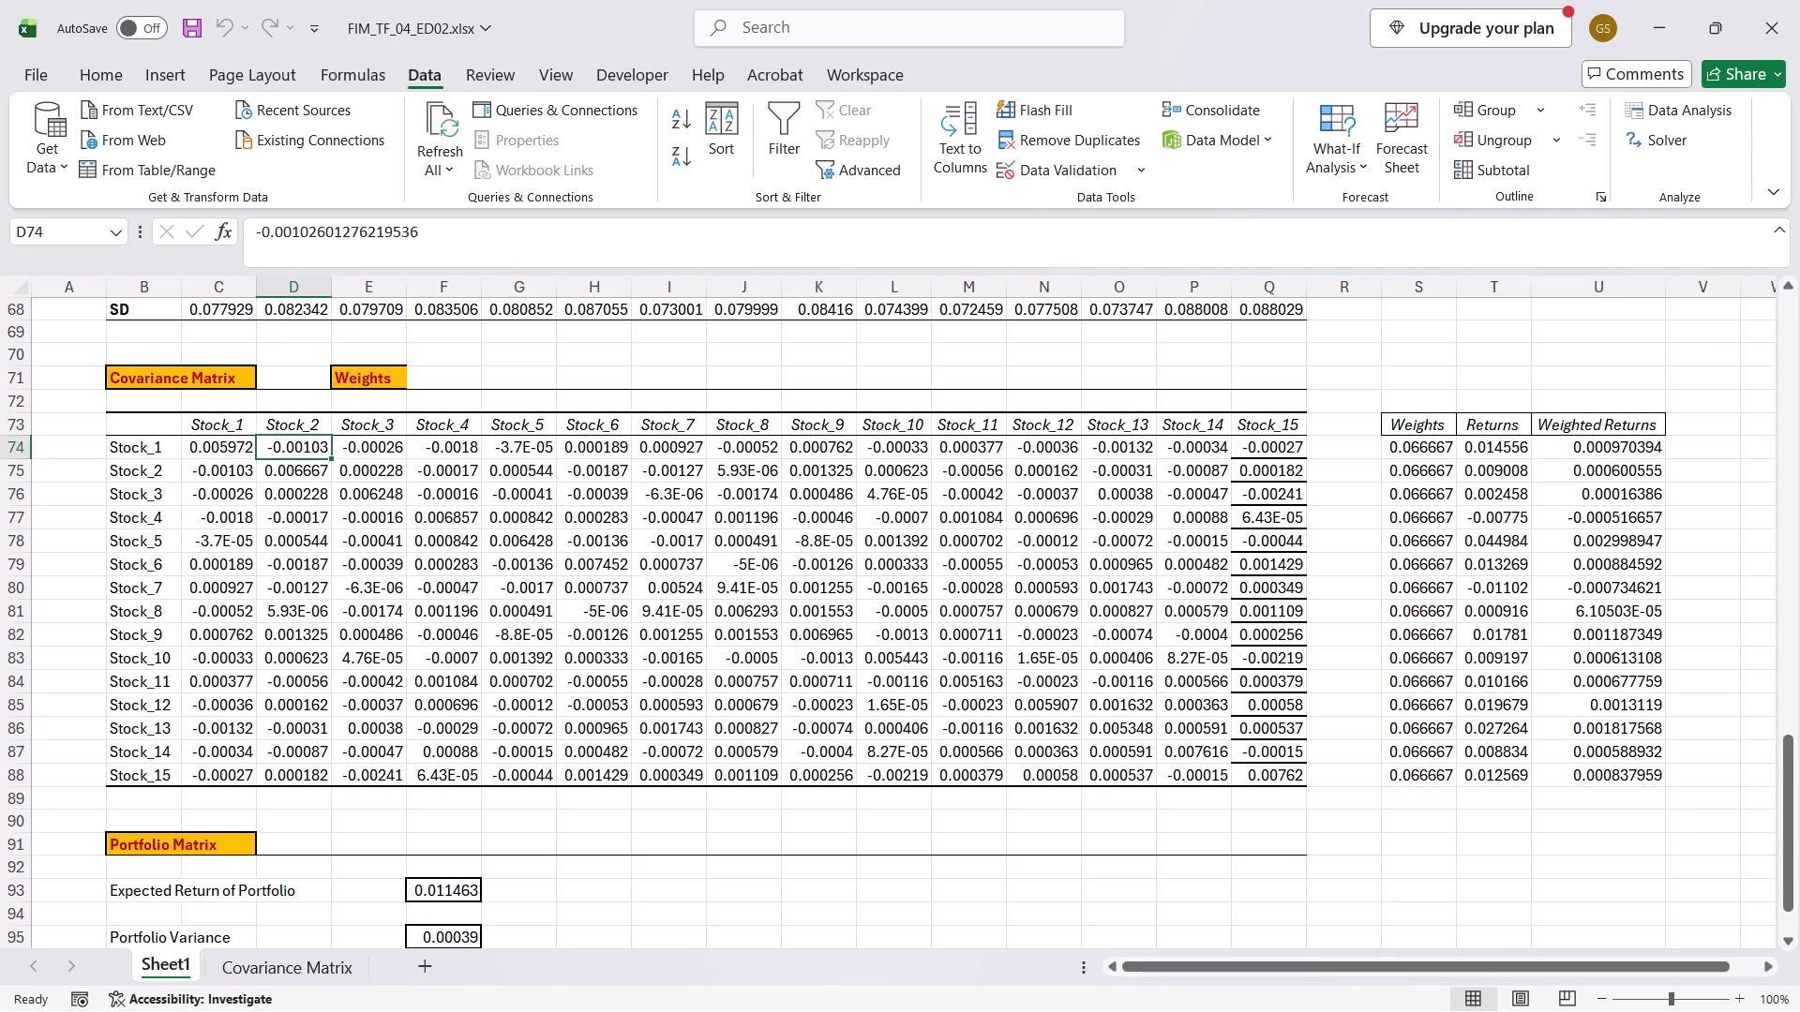
key(Left)
key(Up)
key(Down)
key(Up)
key(Down)
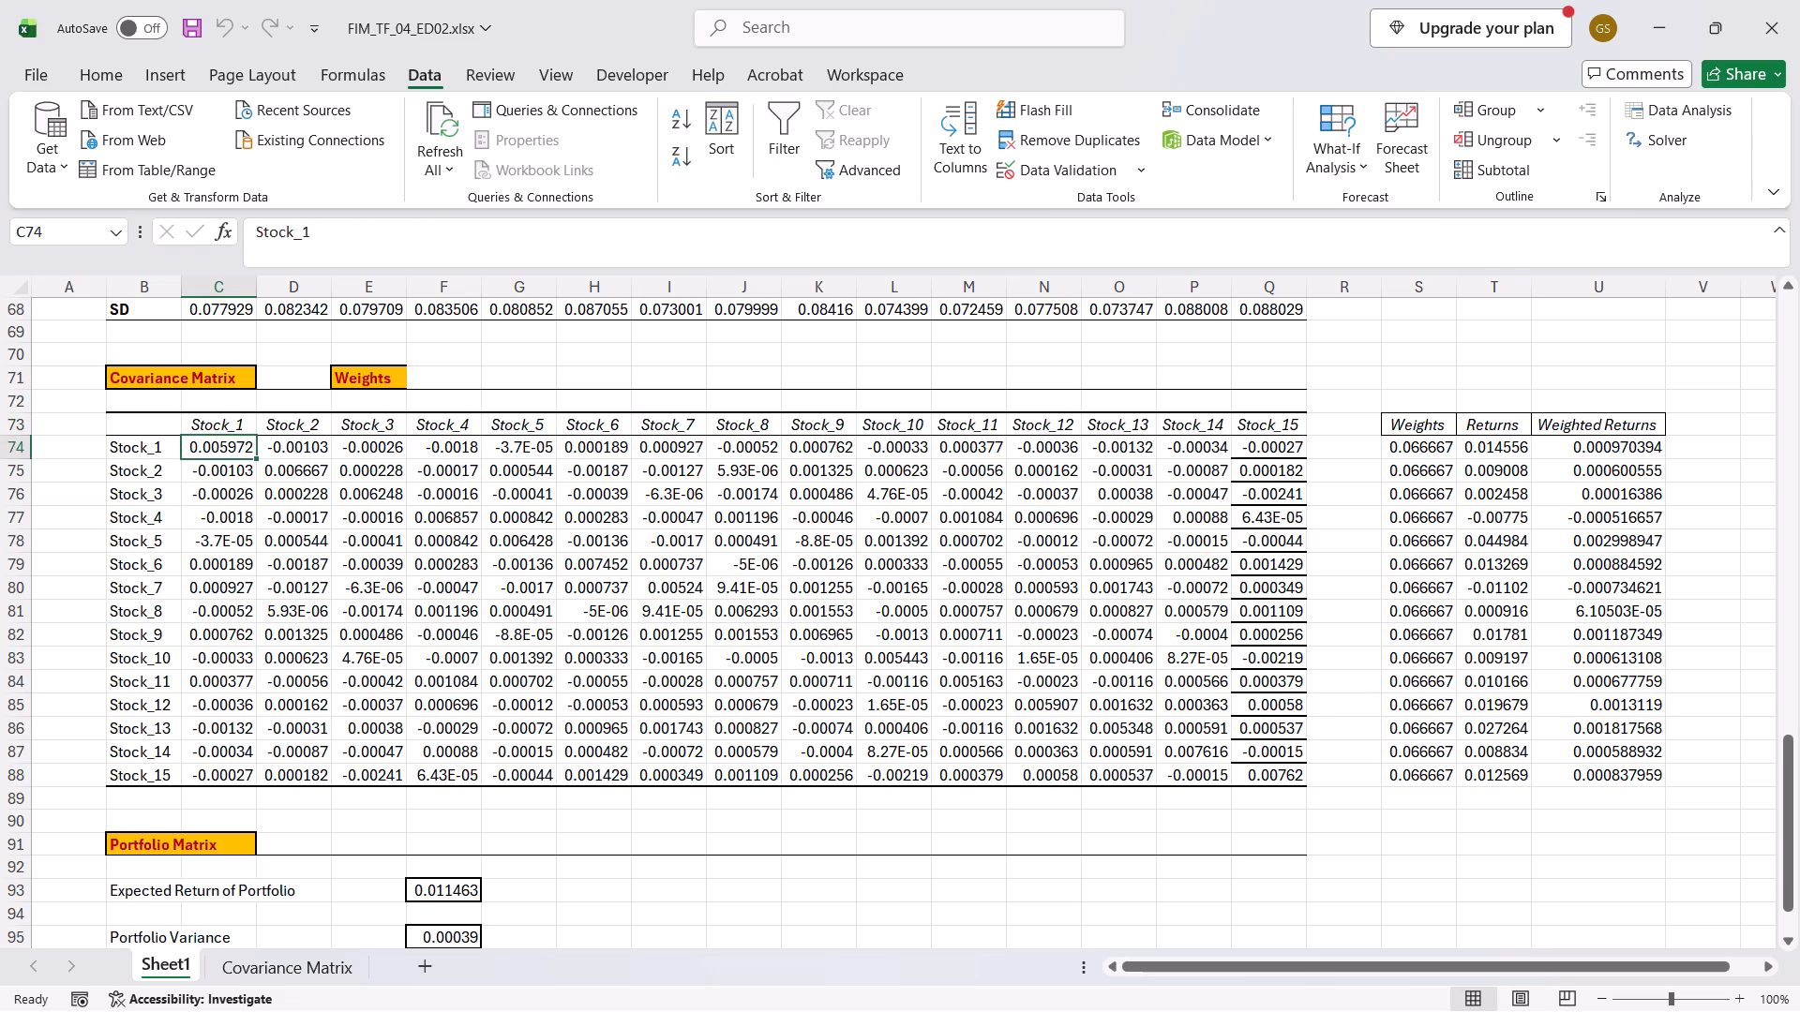
key(ctrl+shift+Down)
key(ctrl+shift+Right)
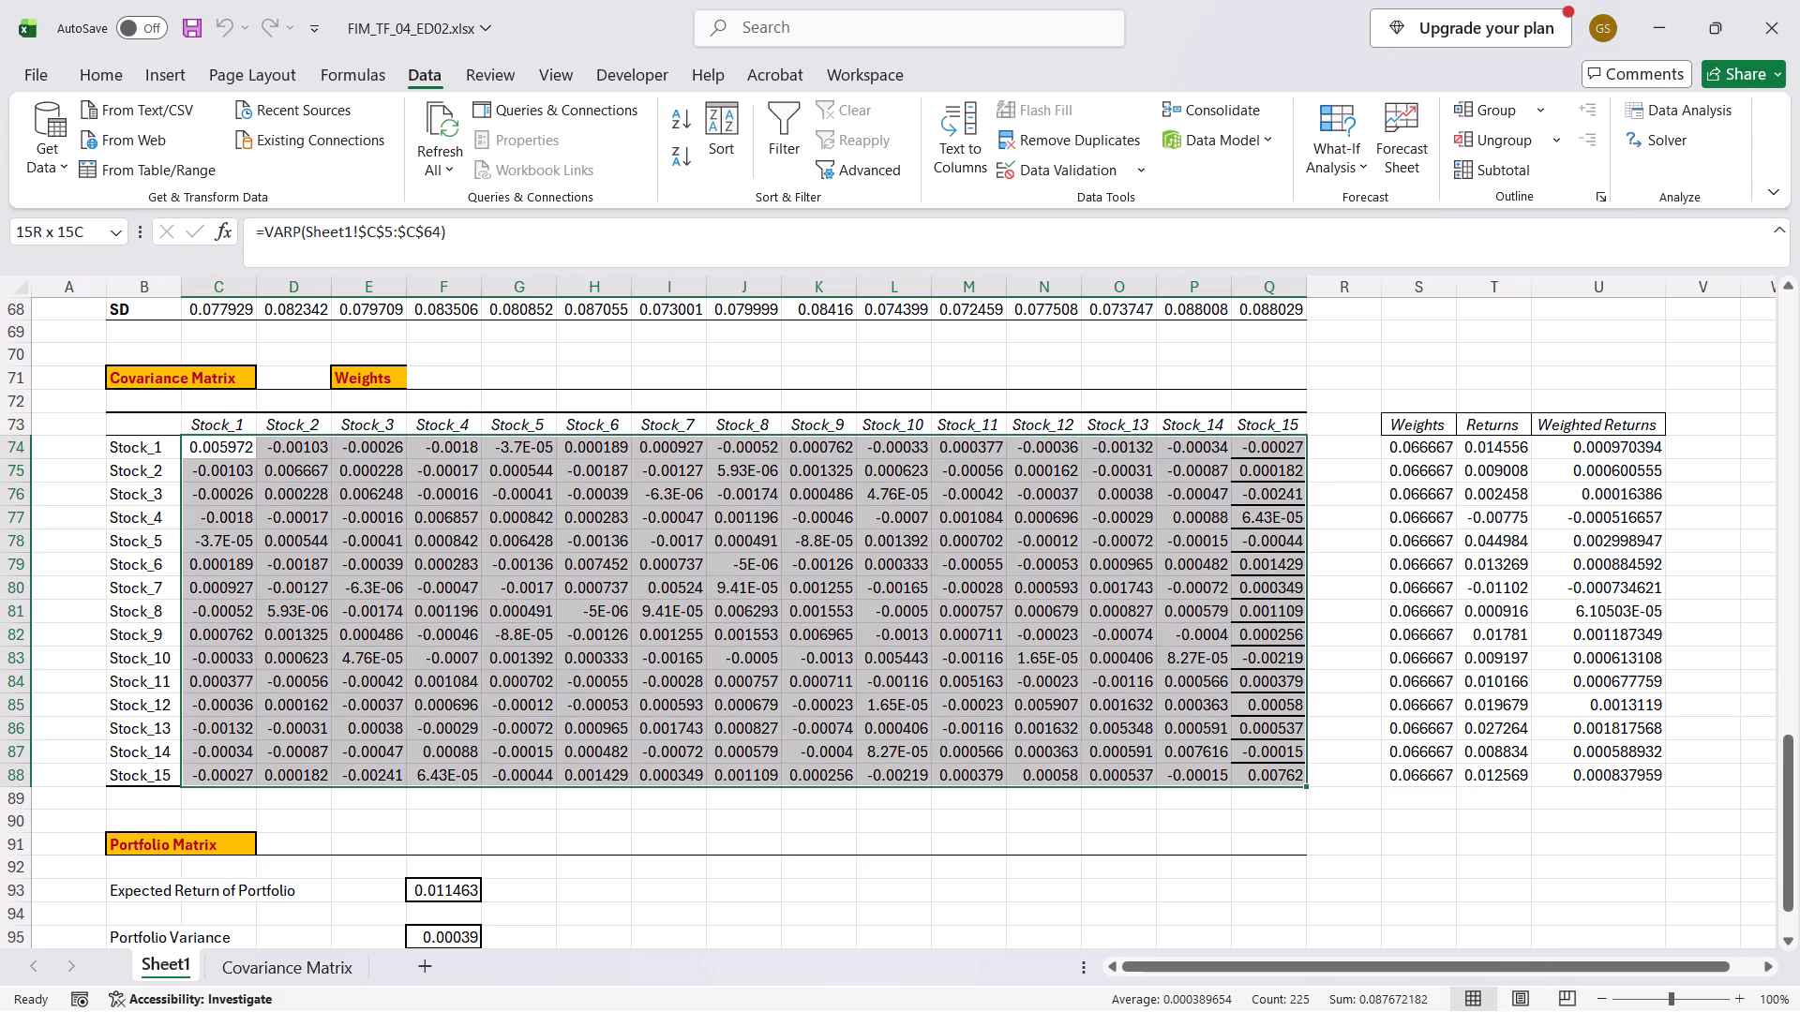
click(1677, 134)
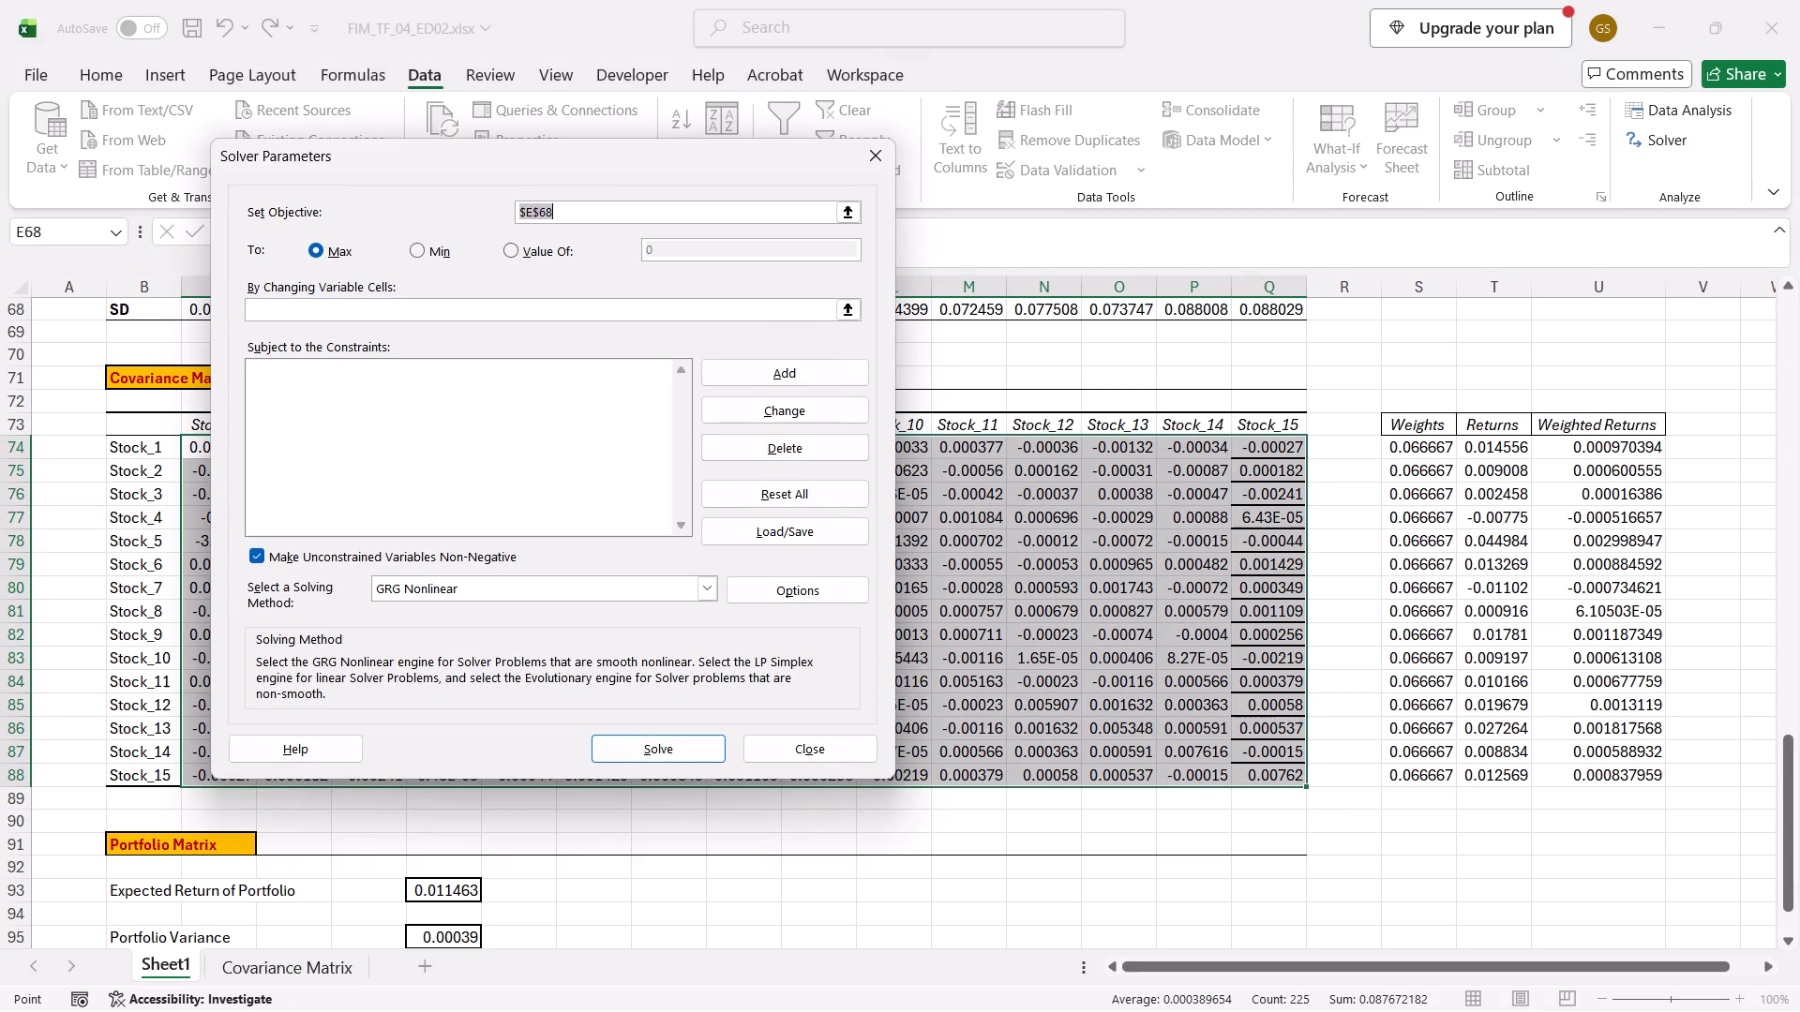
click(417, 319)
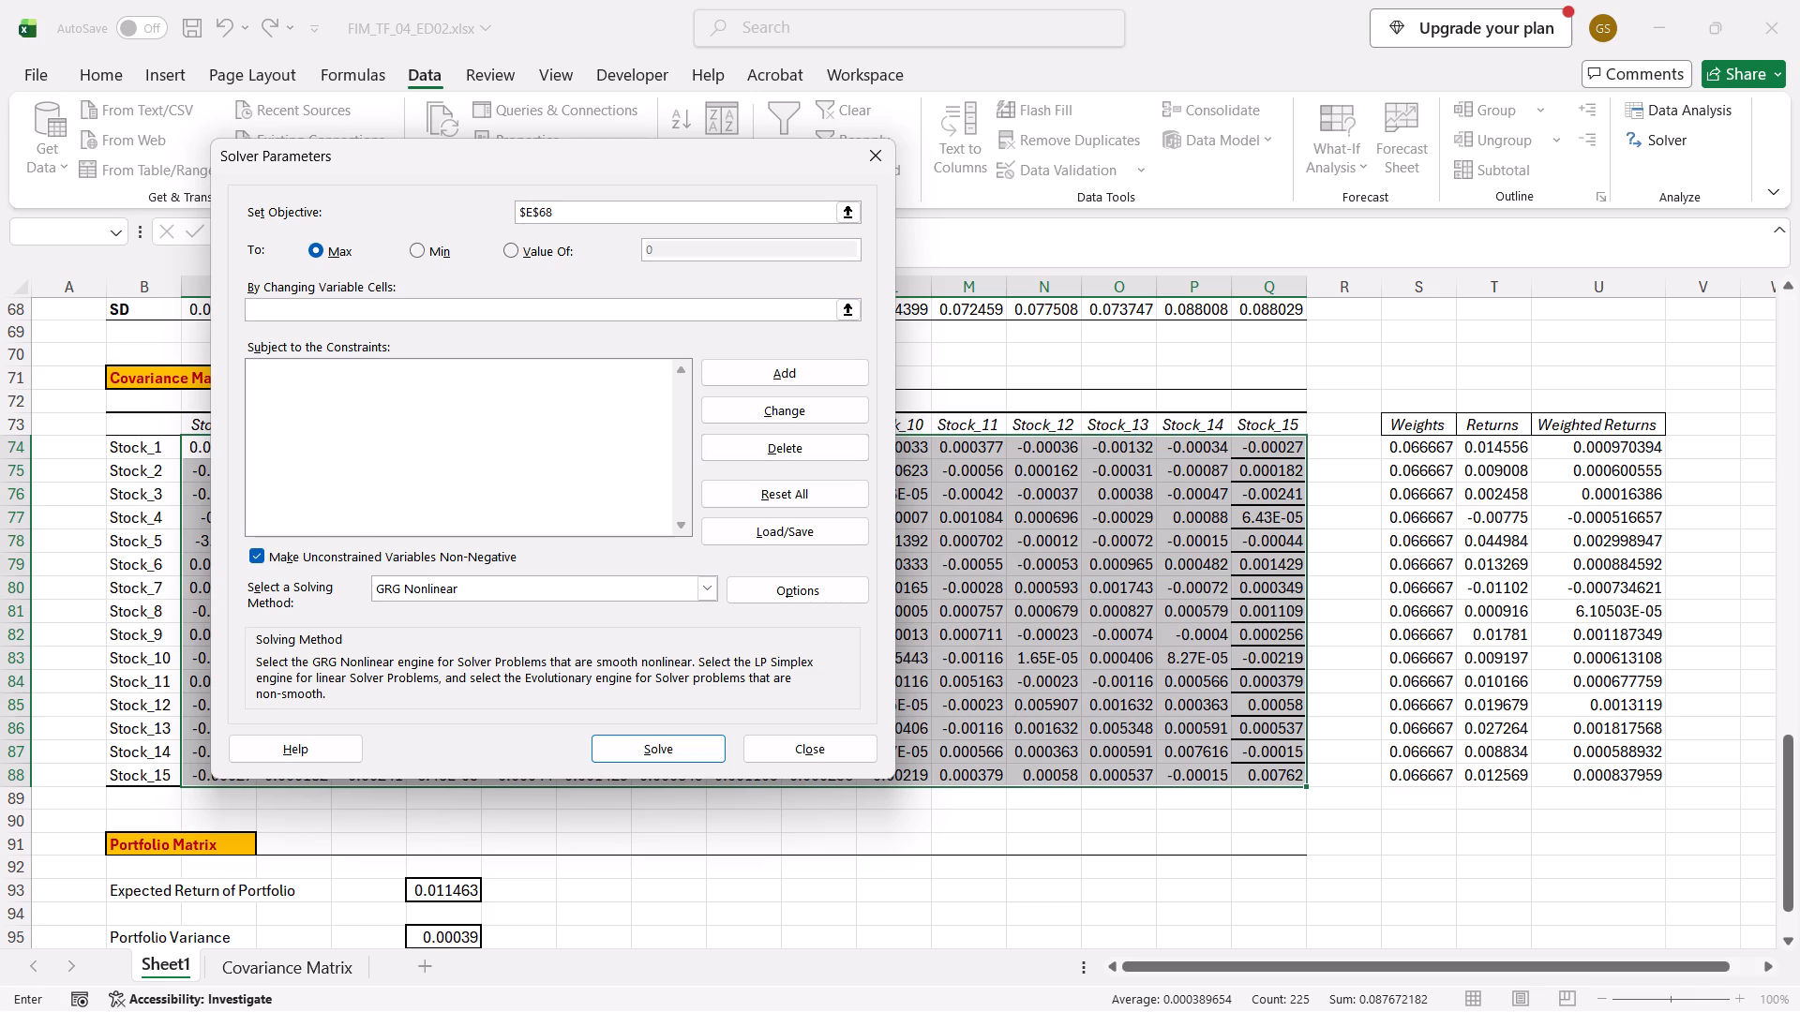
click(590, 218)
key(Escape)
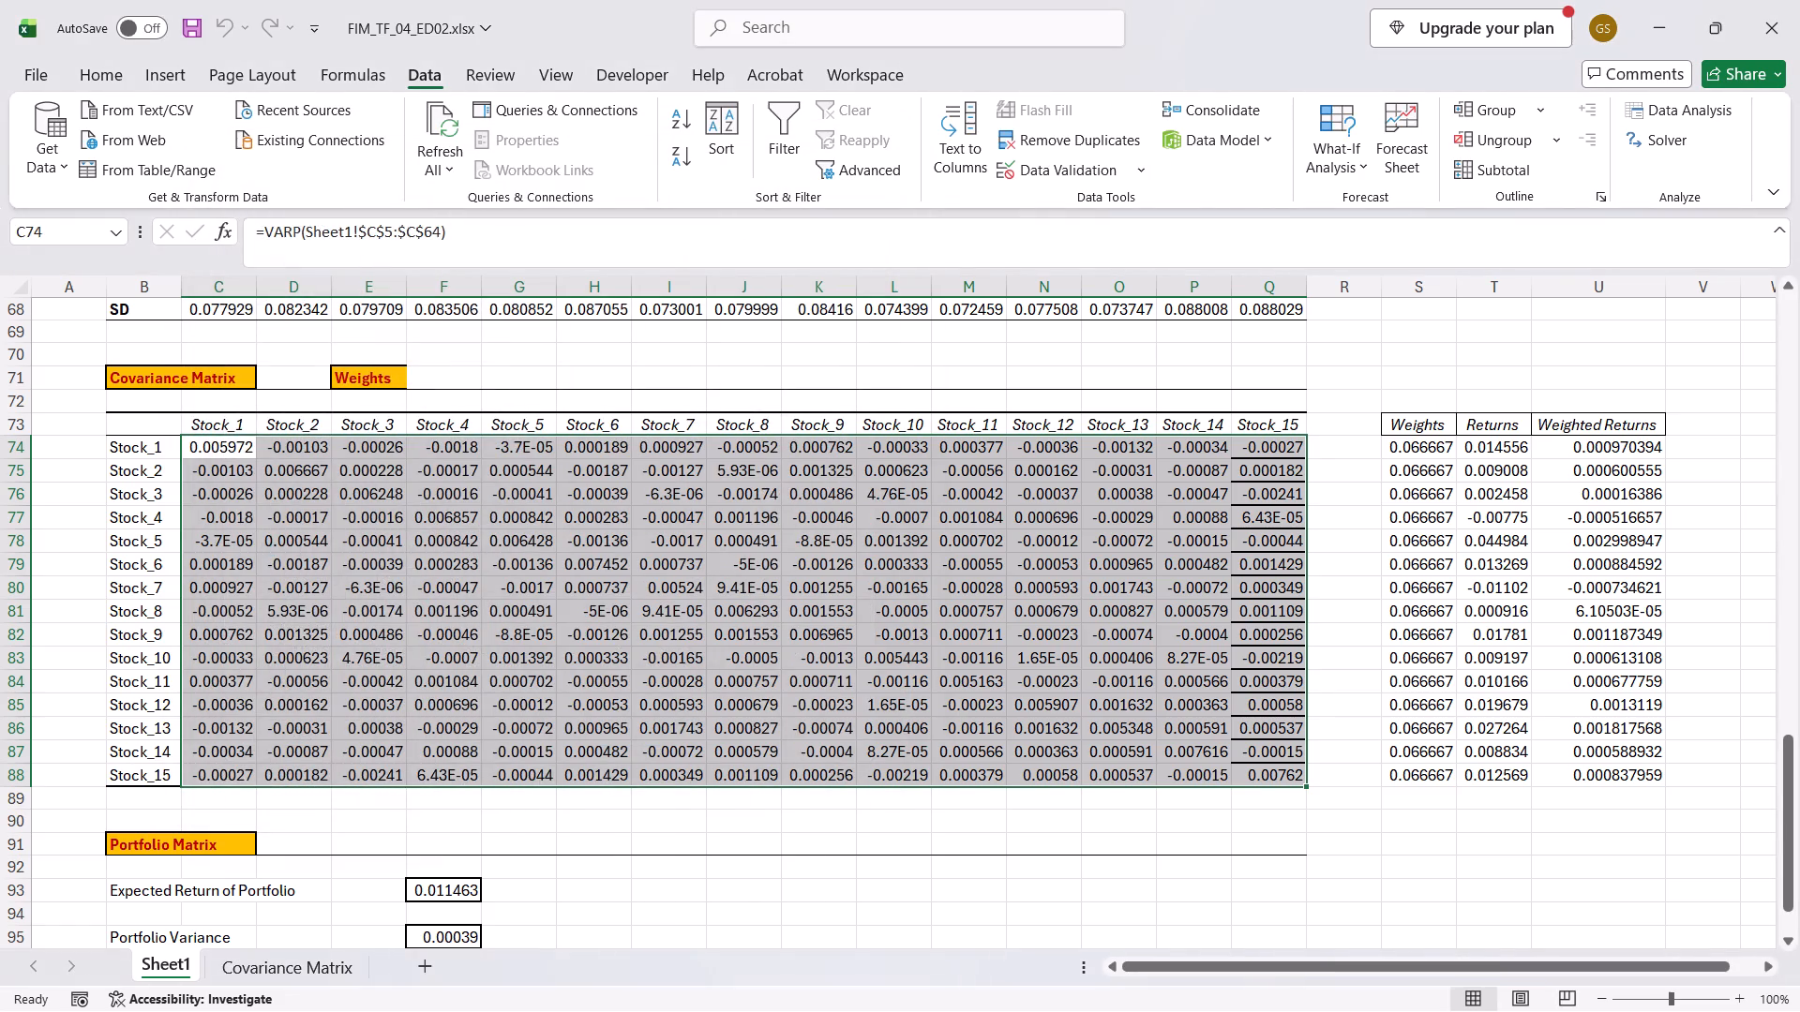
Start a Solver model that minimises the portfolio variance in cell F95.
click(859, 737)
scroll(859, 737, up, 1)
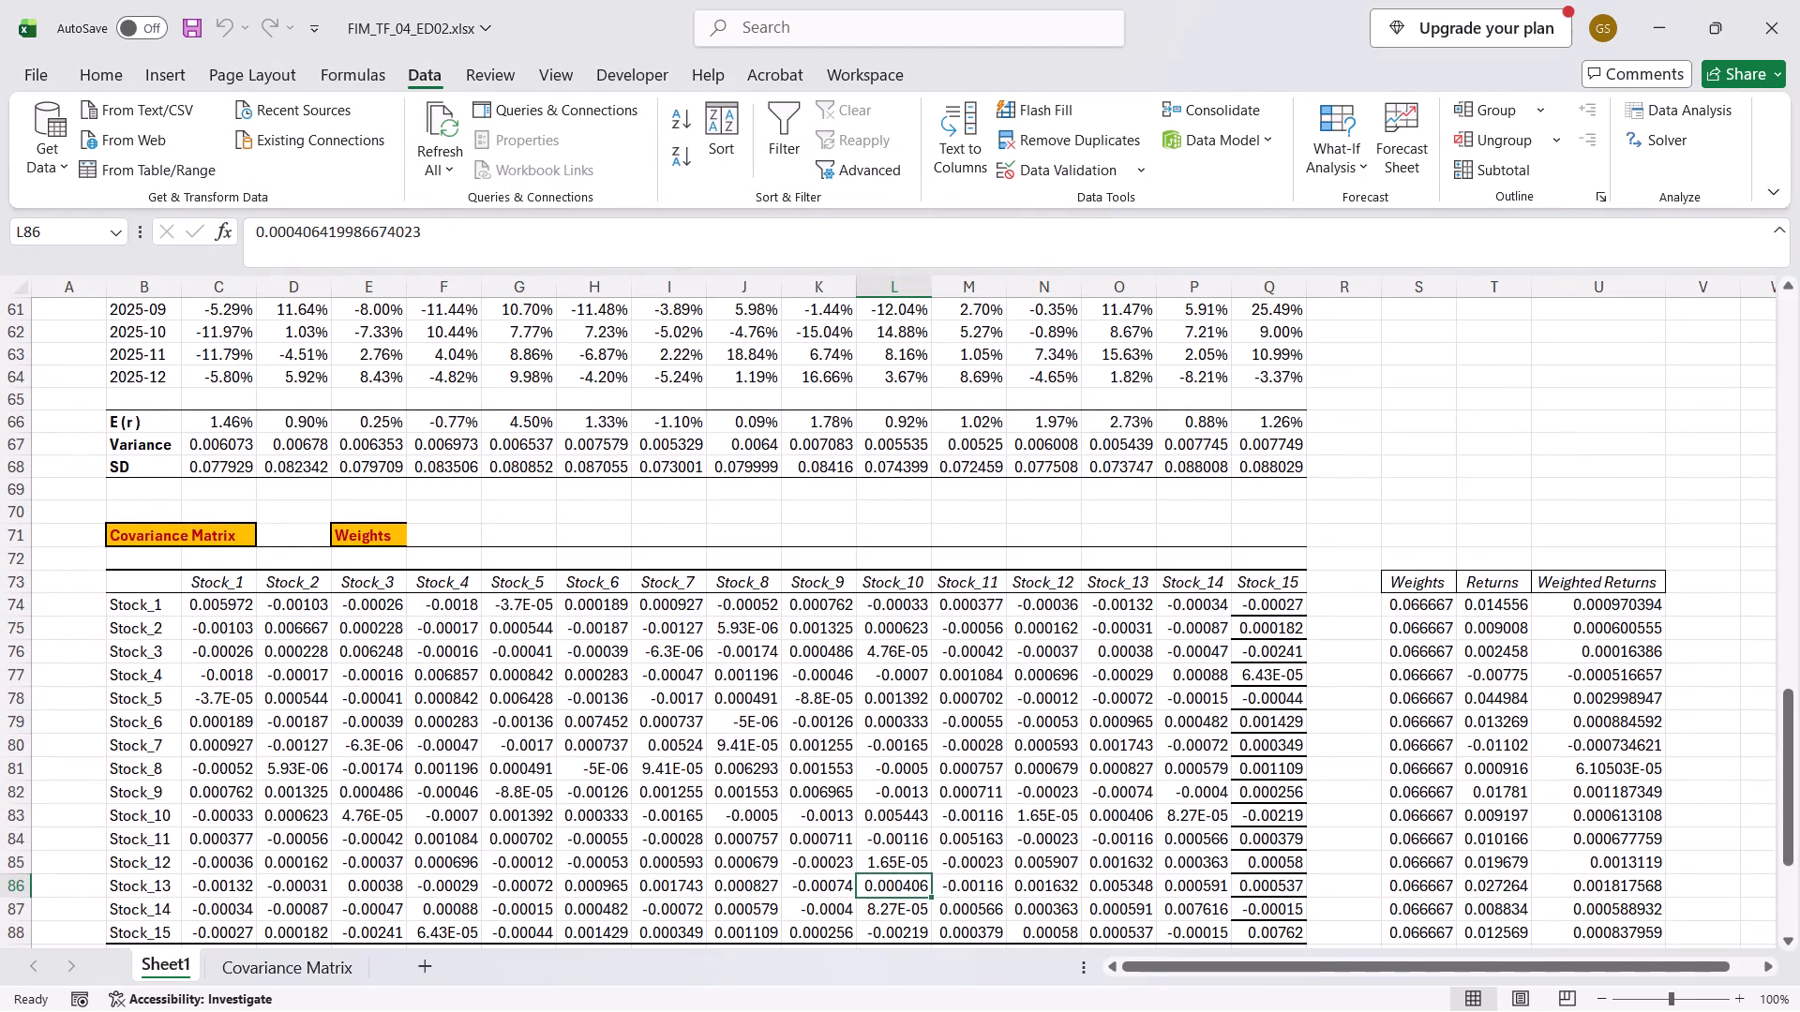
click(673, 649)
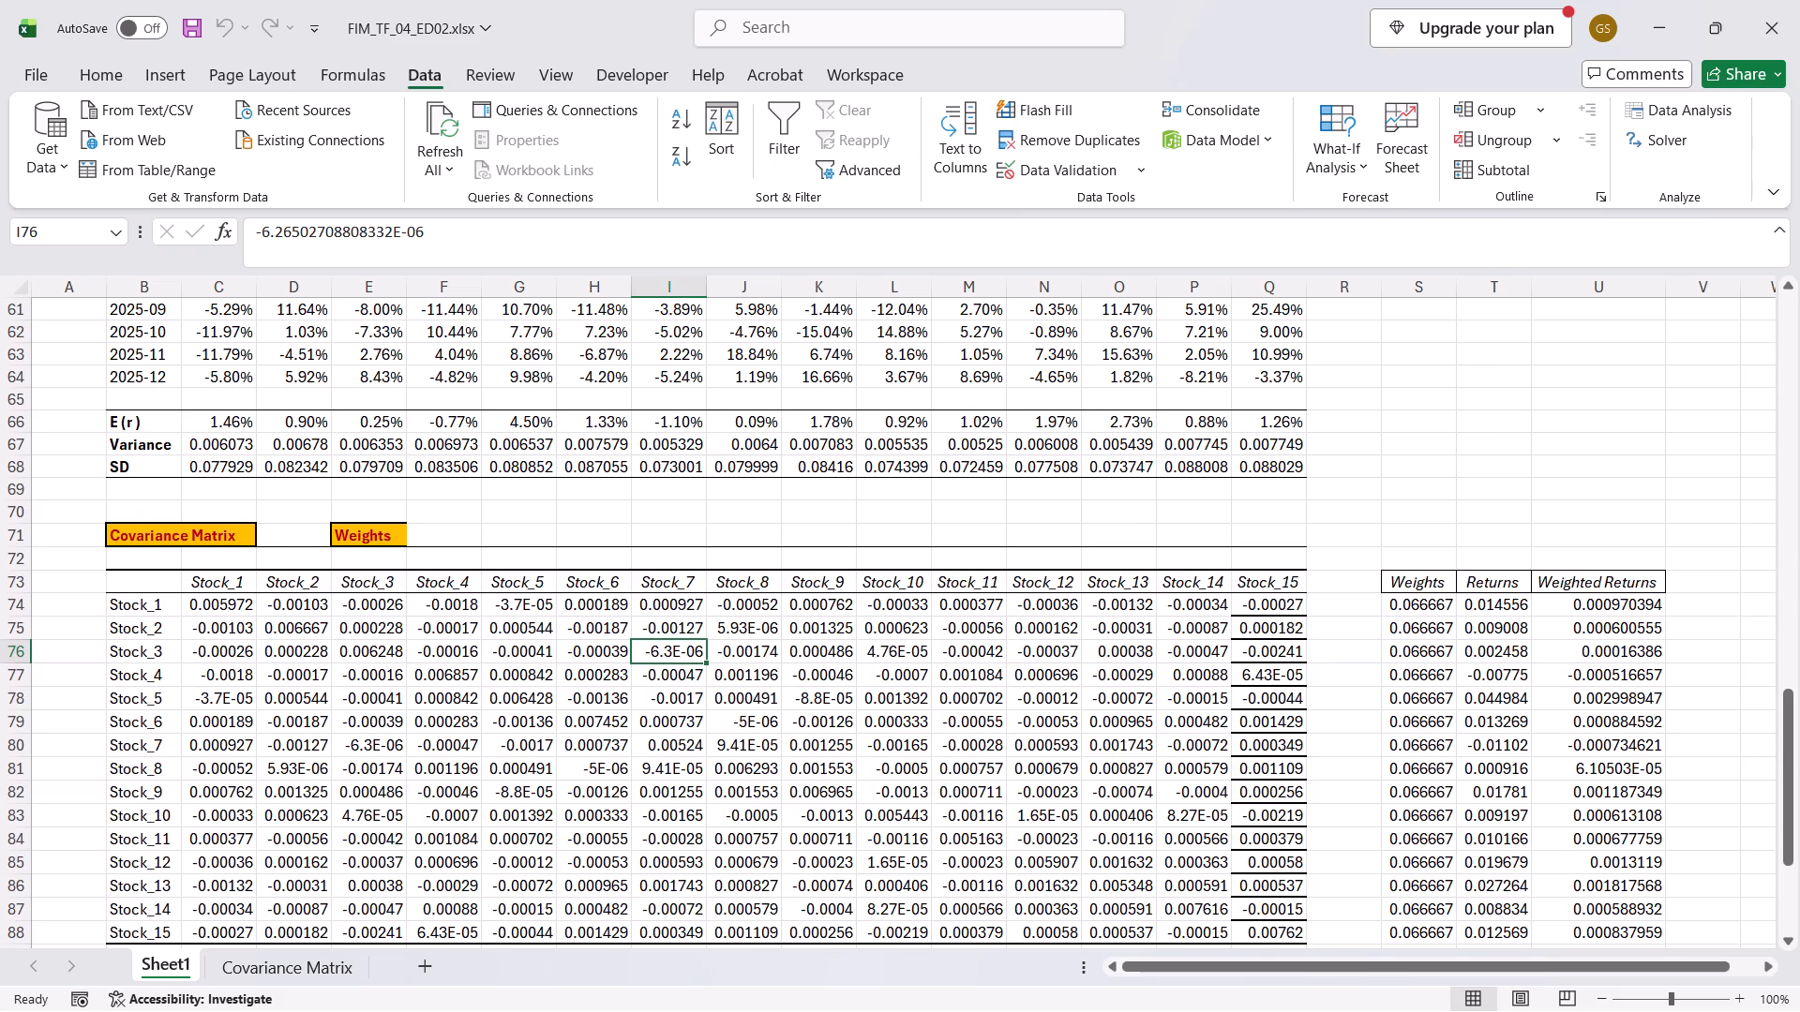
scroll(498, 573, down, 2)
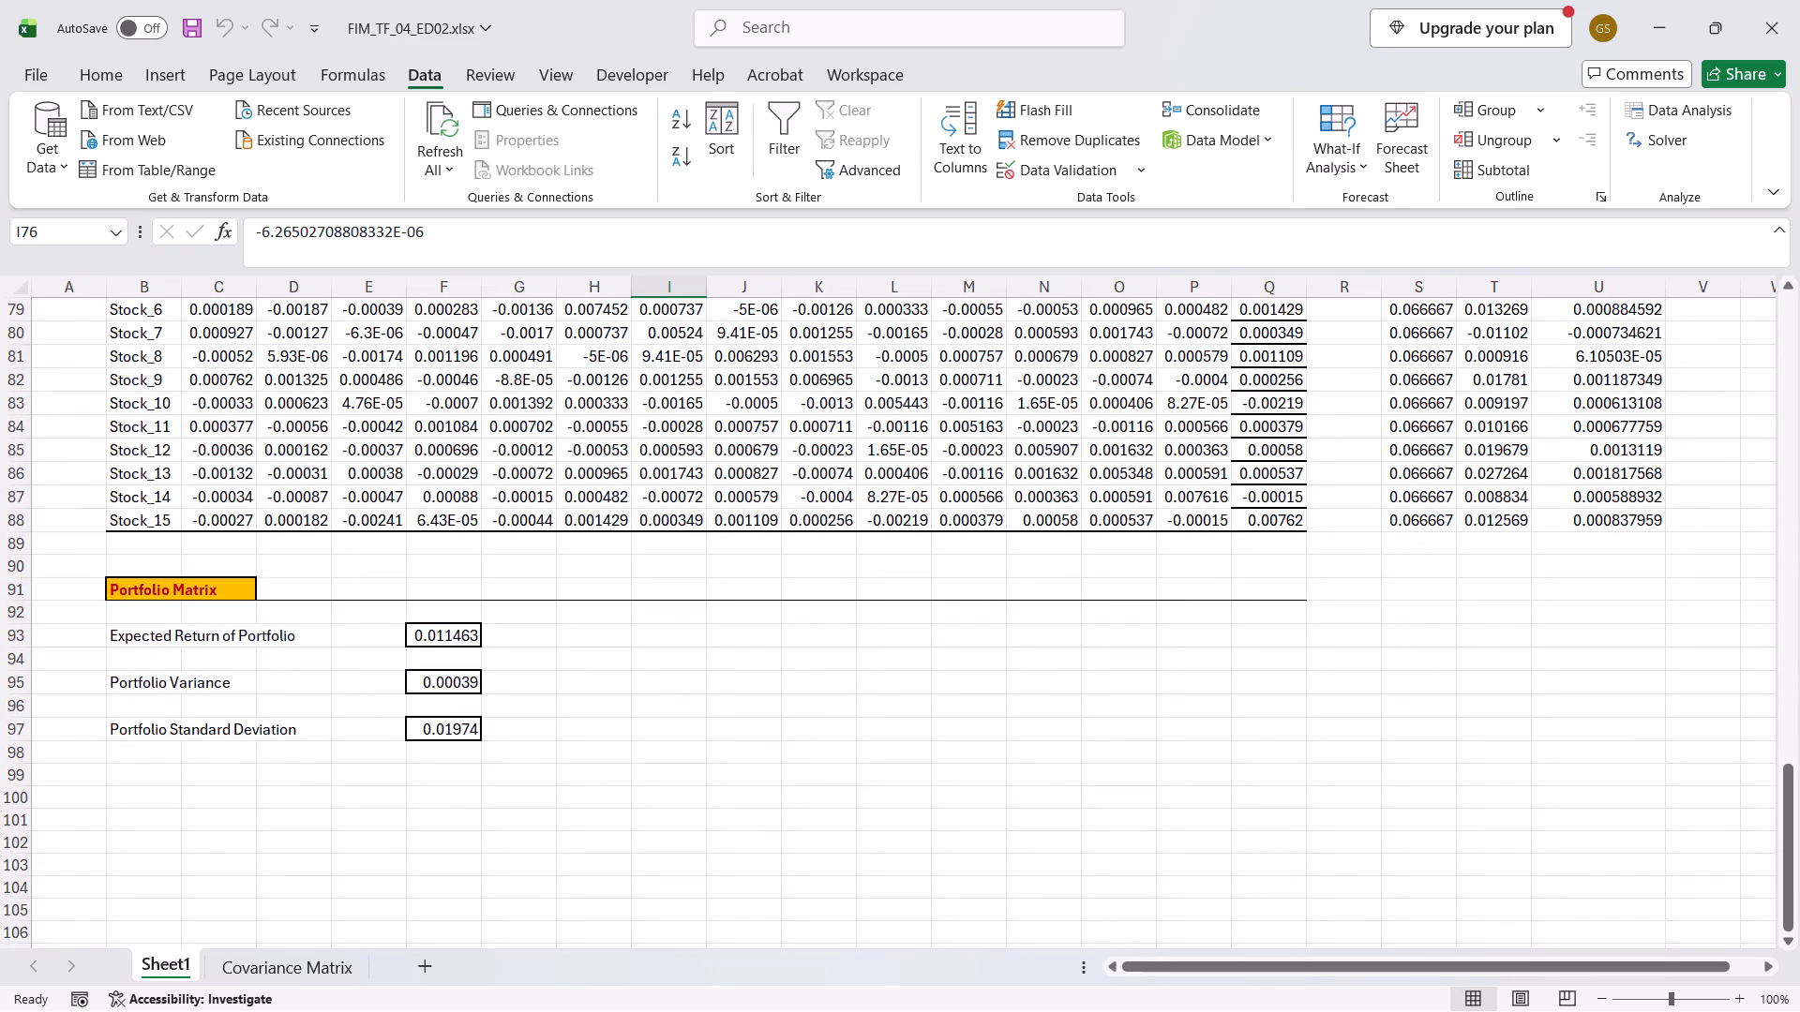
click(466, 688)
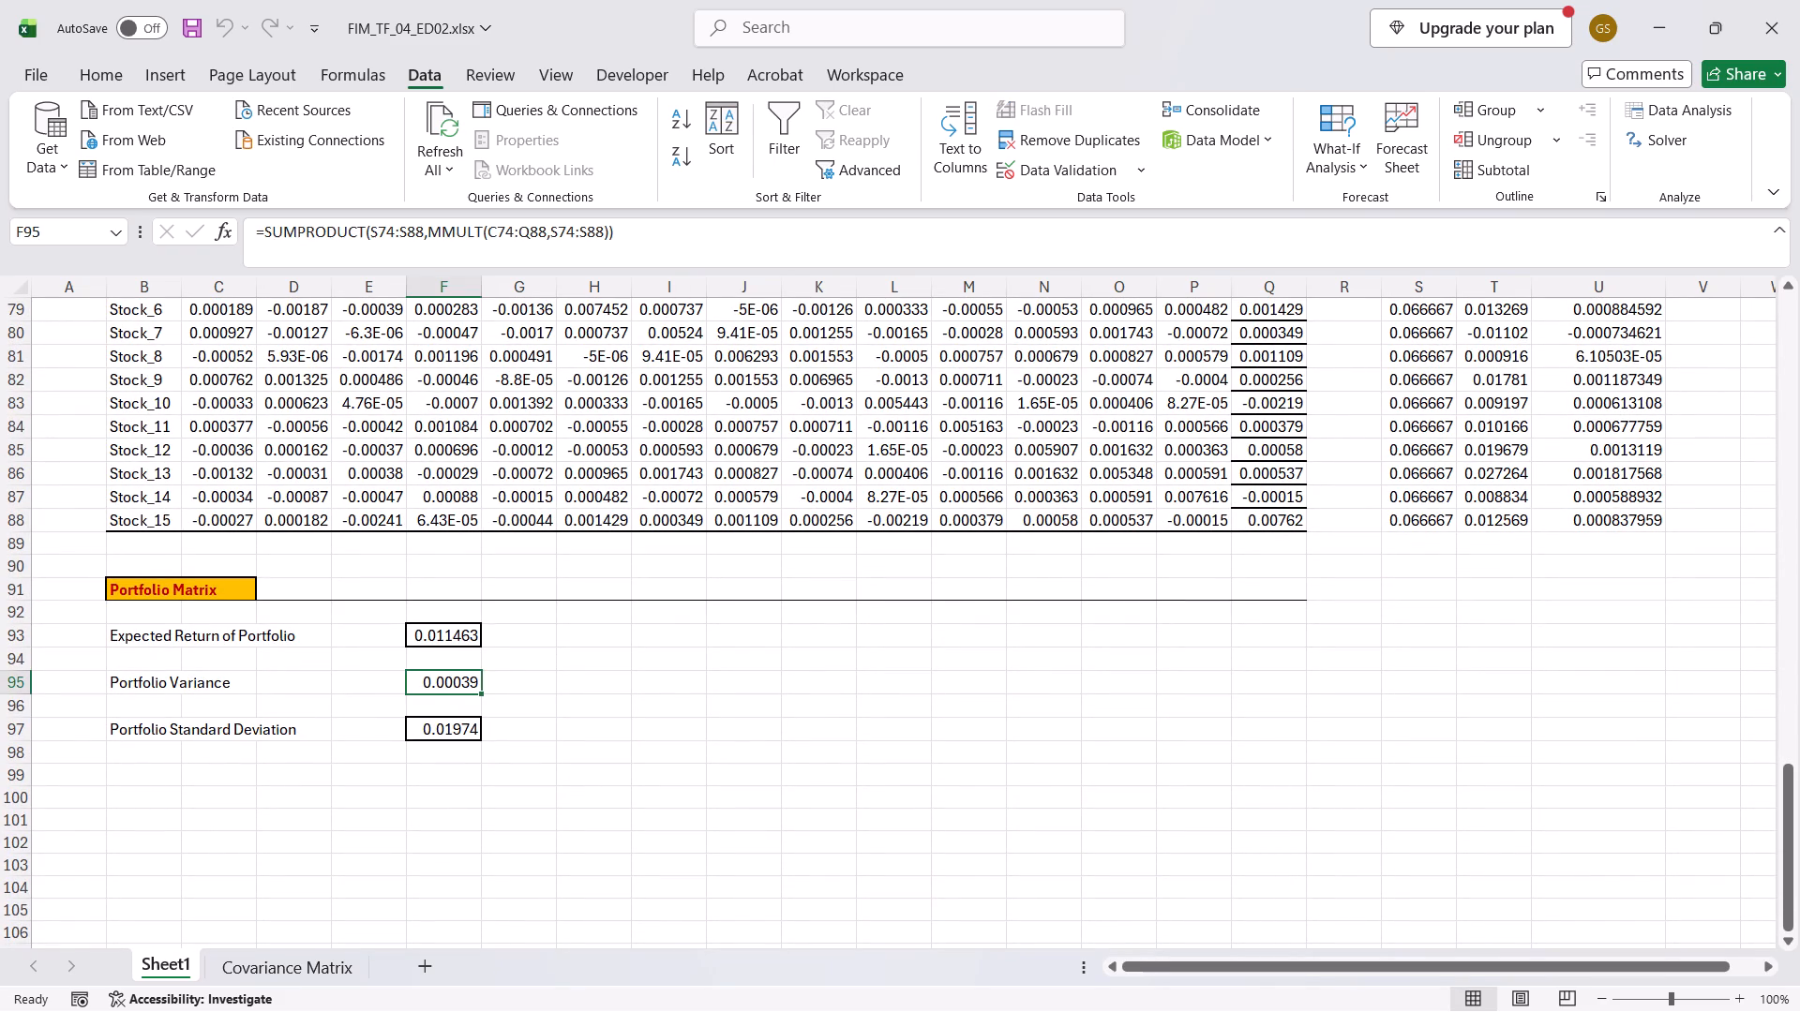
click(1667, 141)
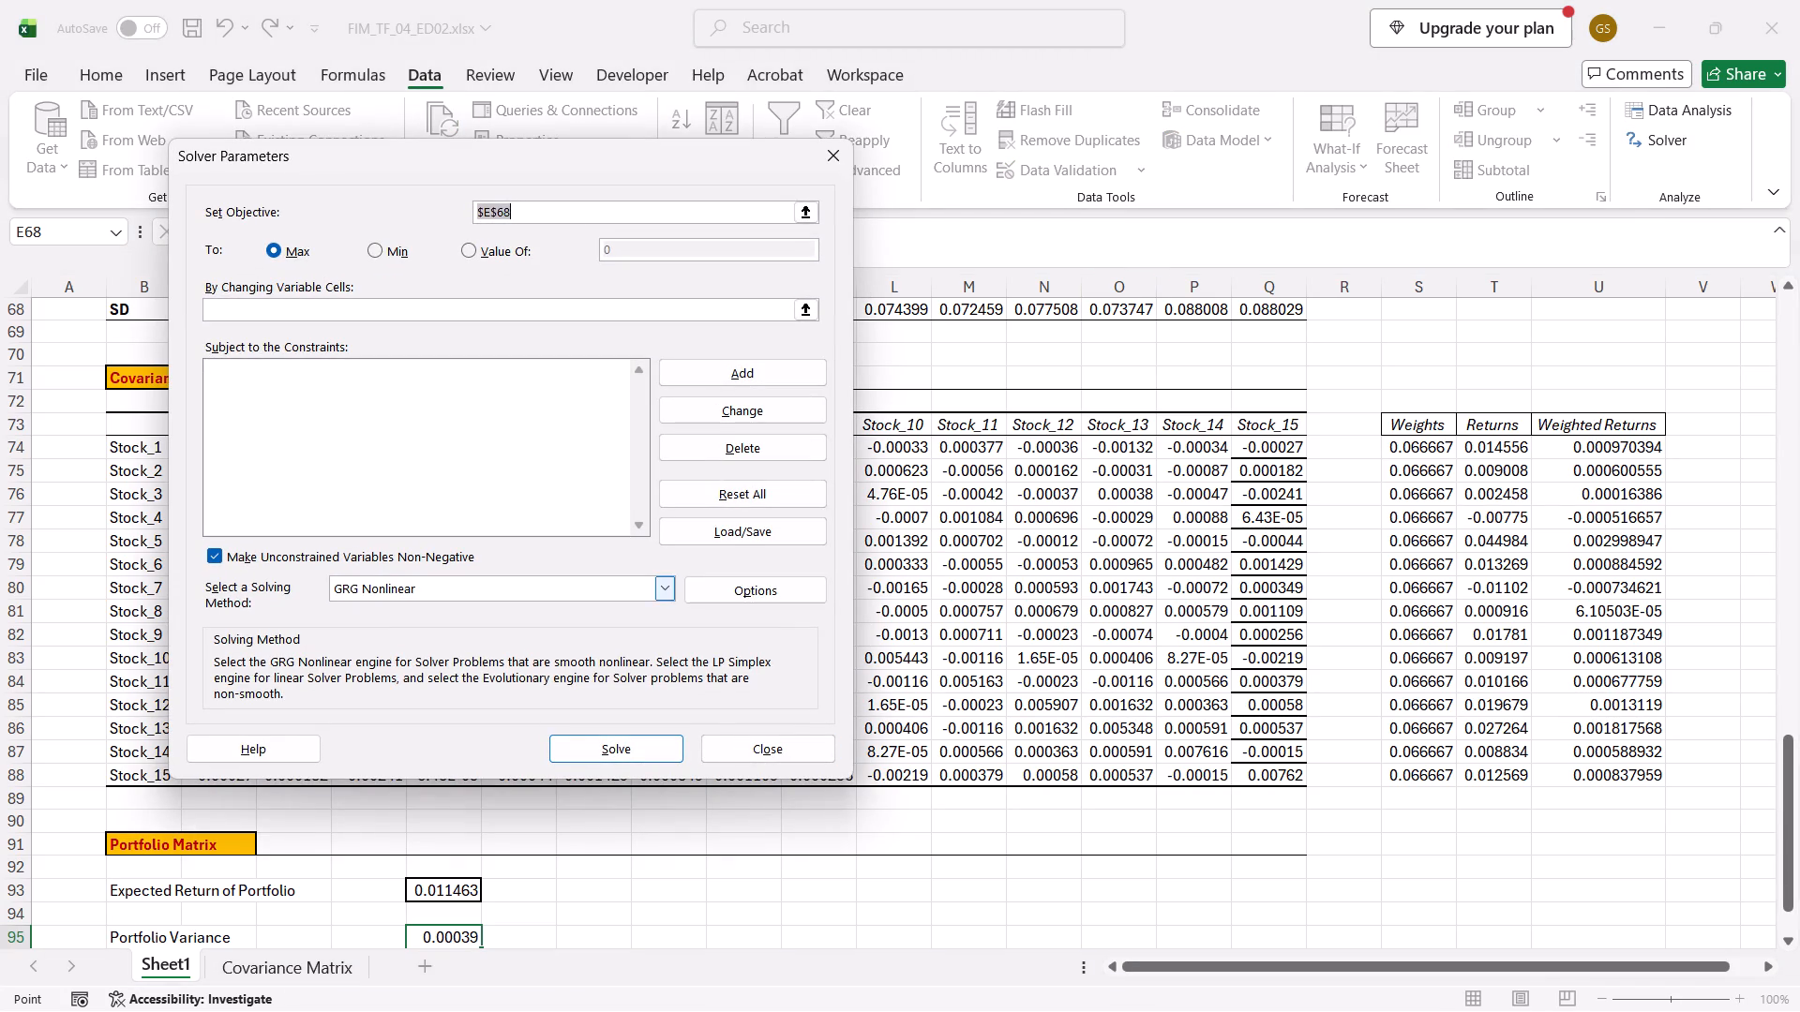
scroll(537, 662, down, 1)
scroll(514, 896, up, 1)
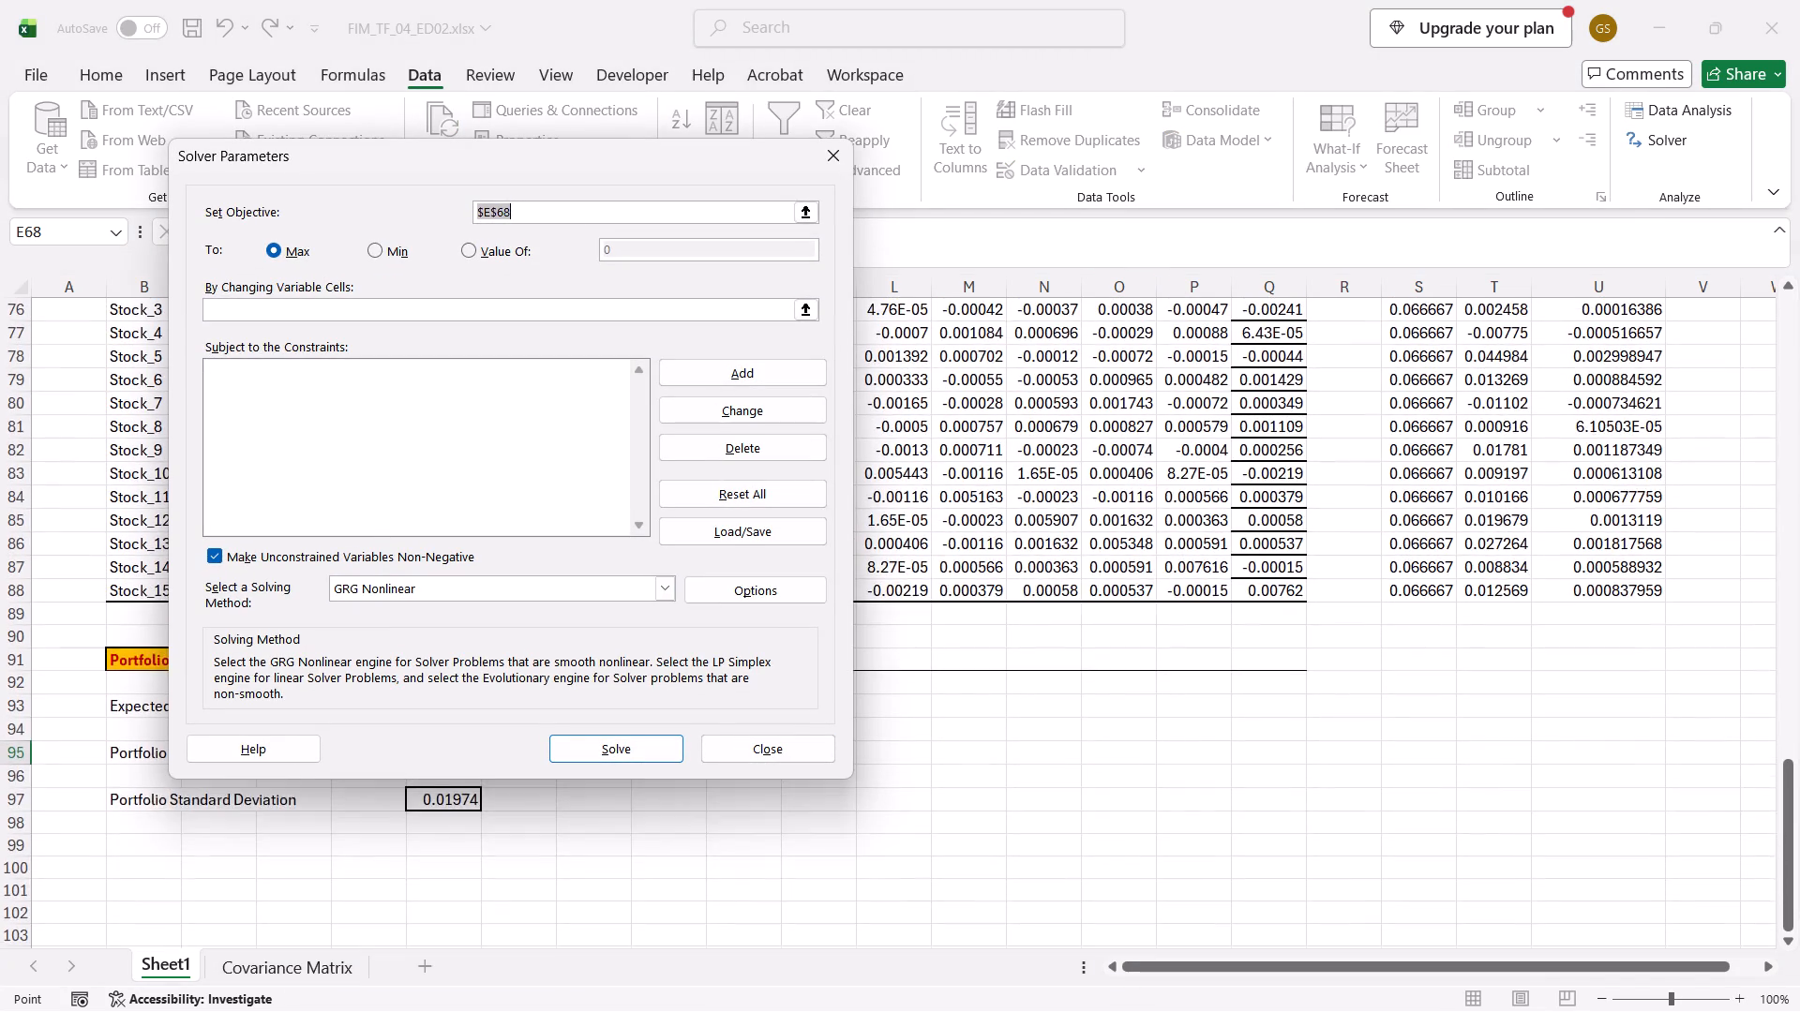
scroll(471, 845, up, 1)
click(442, 846)
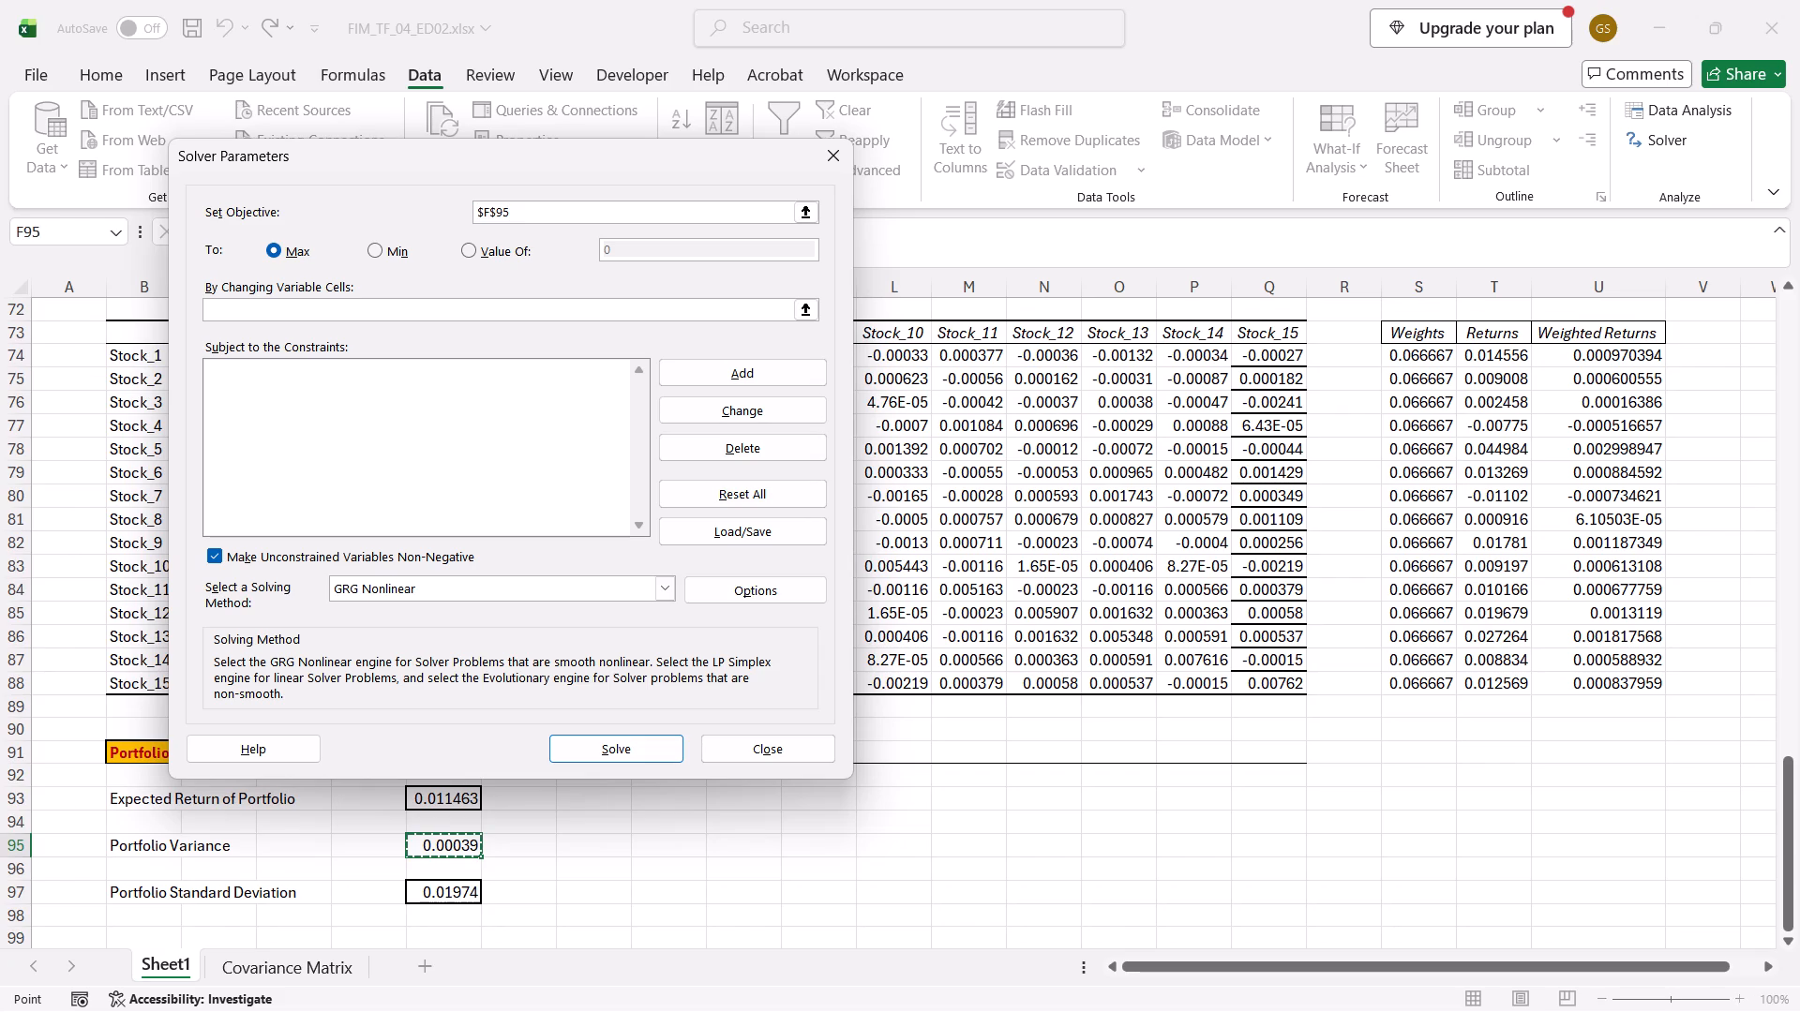
click(386, 247)
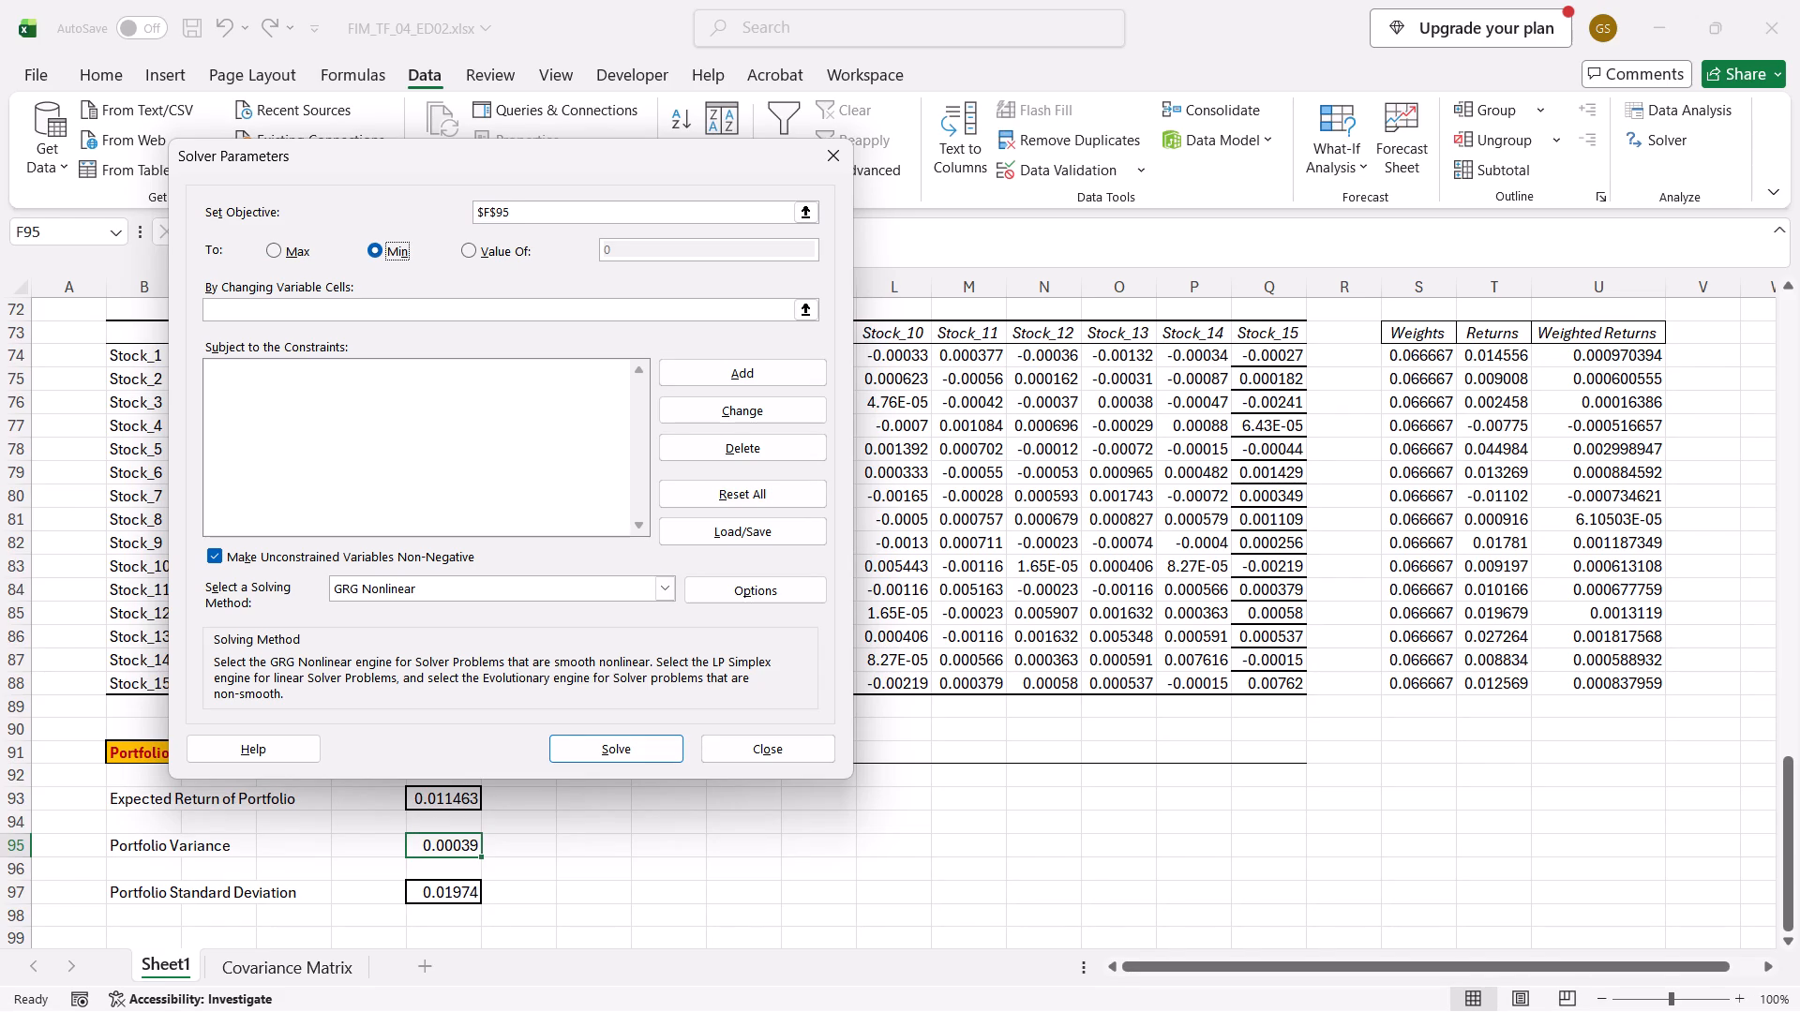
Set the Solver's changing variable cells to the portfolio weights in S74:S88.
click(497, 340)
scroll(299, 787, up, 1)
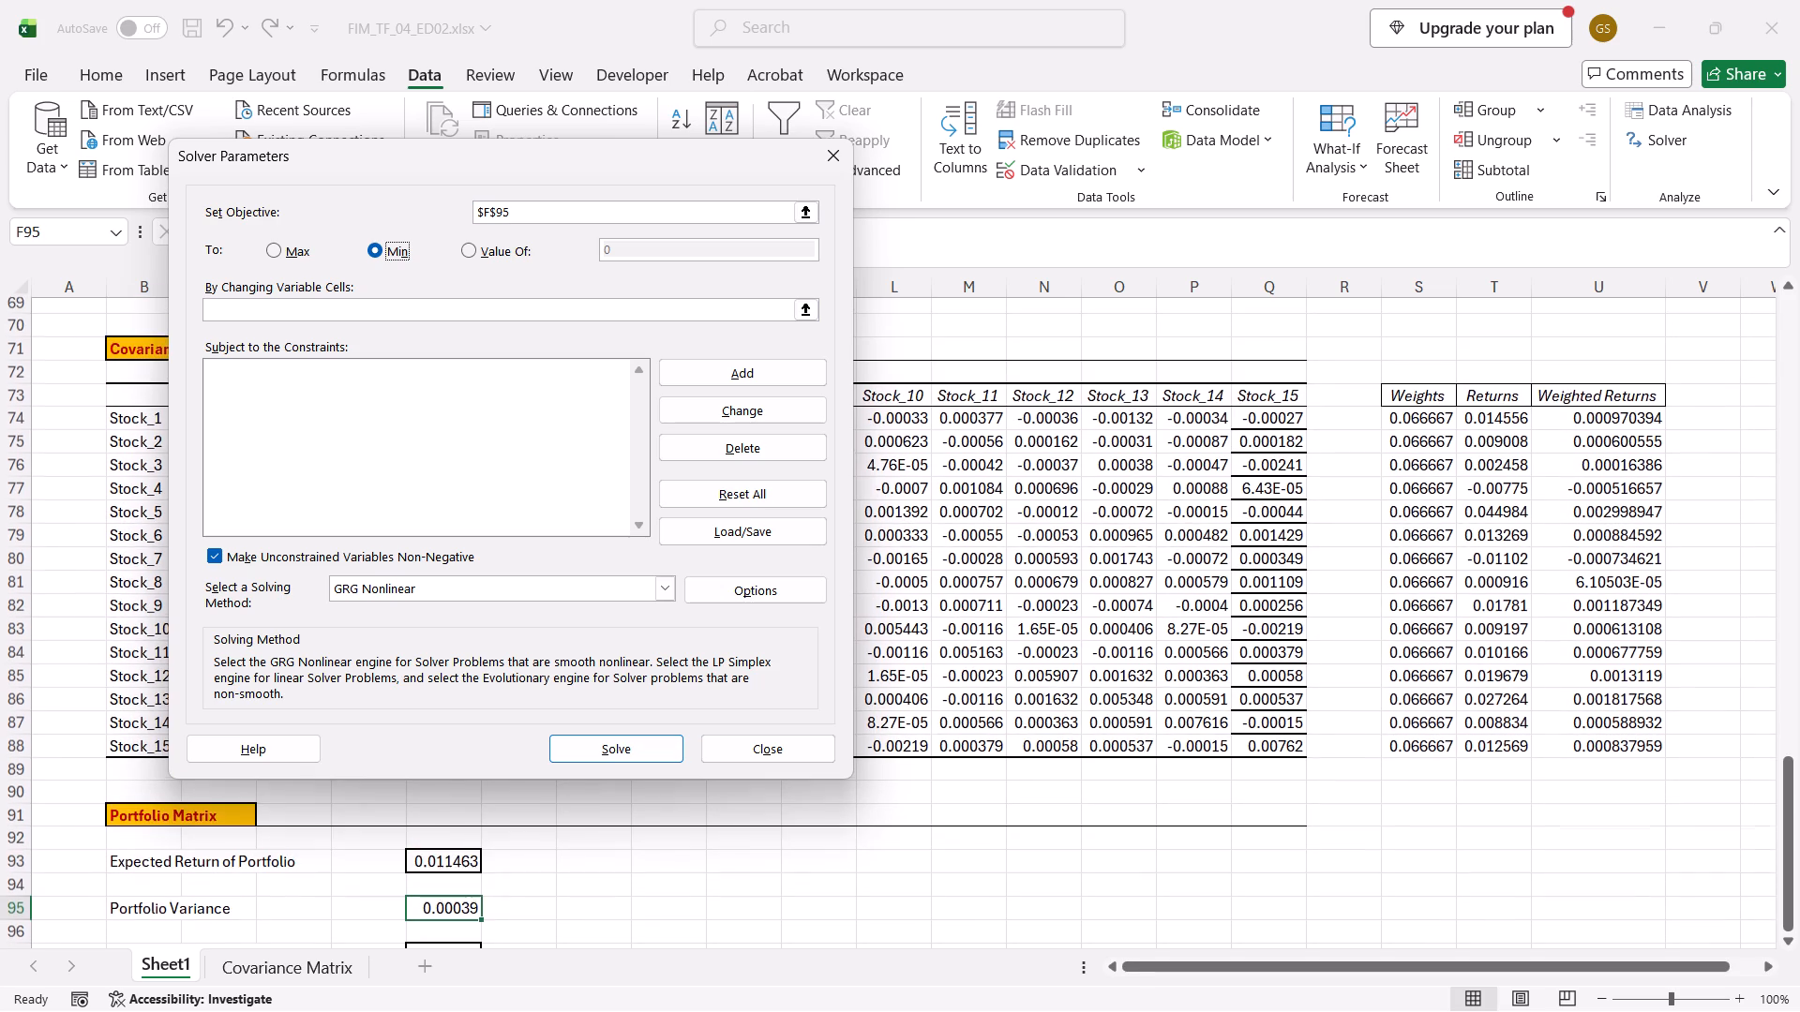
scroll(299, 787, up, 4)
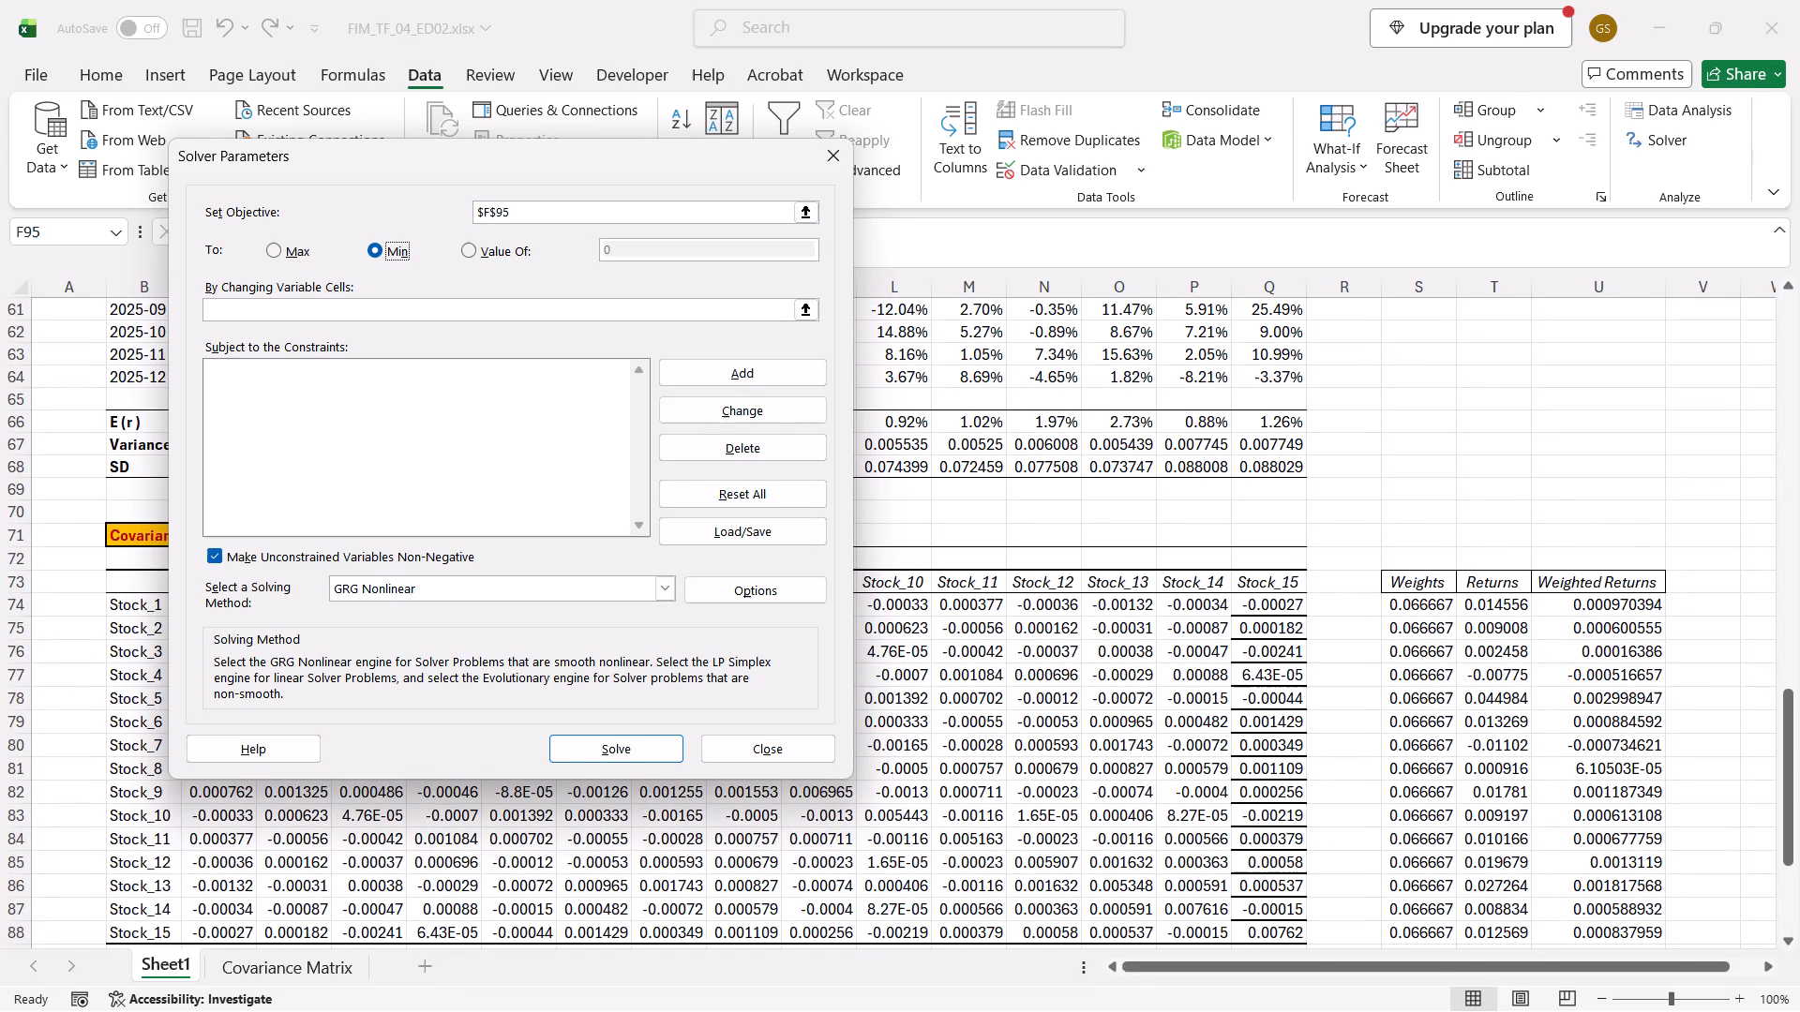
scroll(254, 850, up, 2)
scroll(223, 856, left, 1)
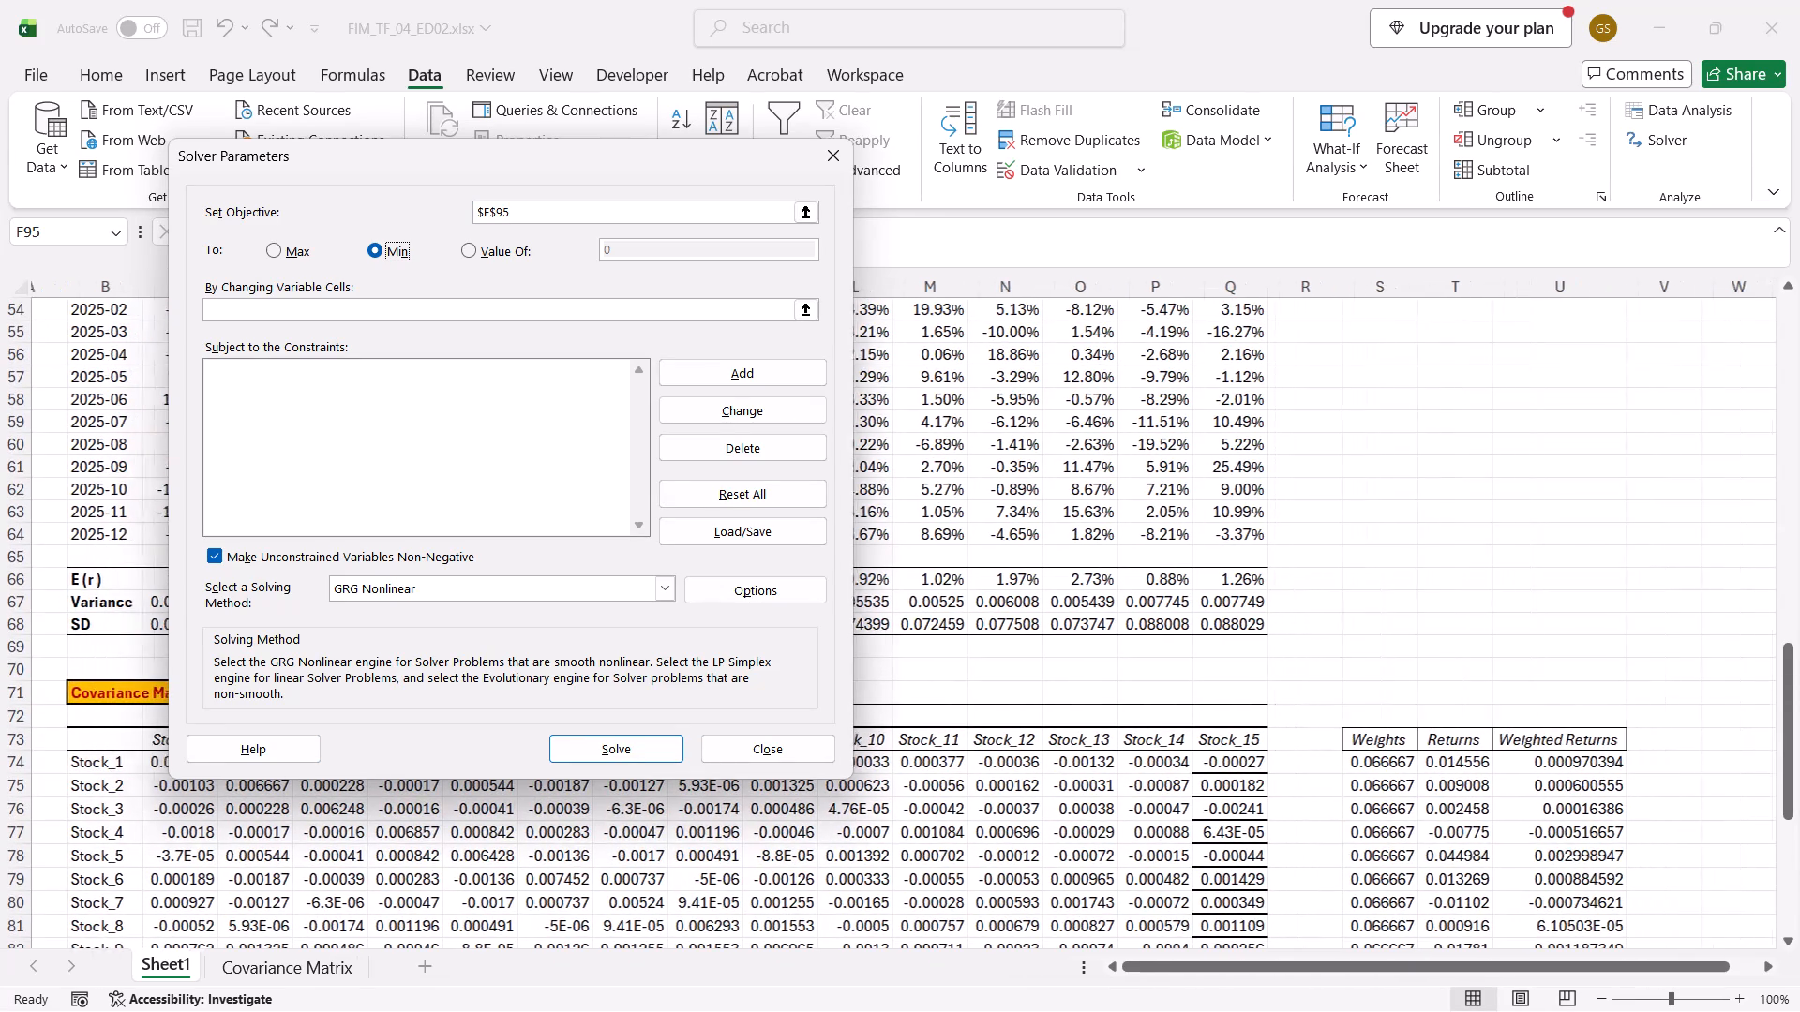
scroll(223, 856, left, 1)
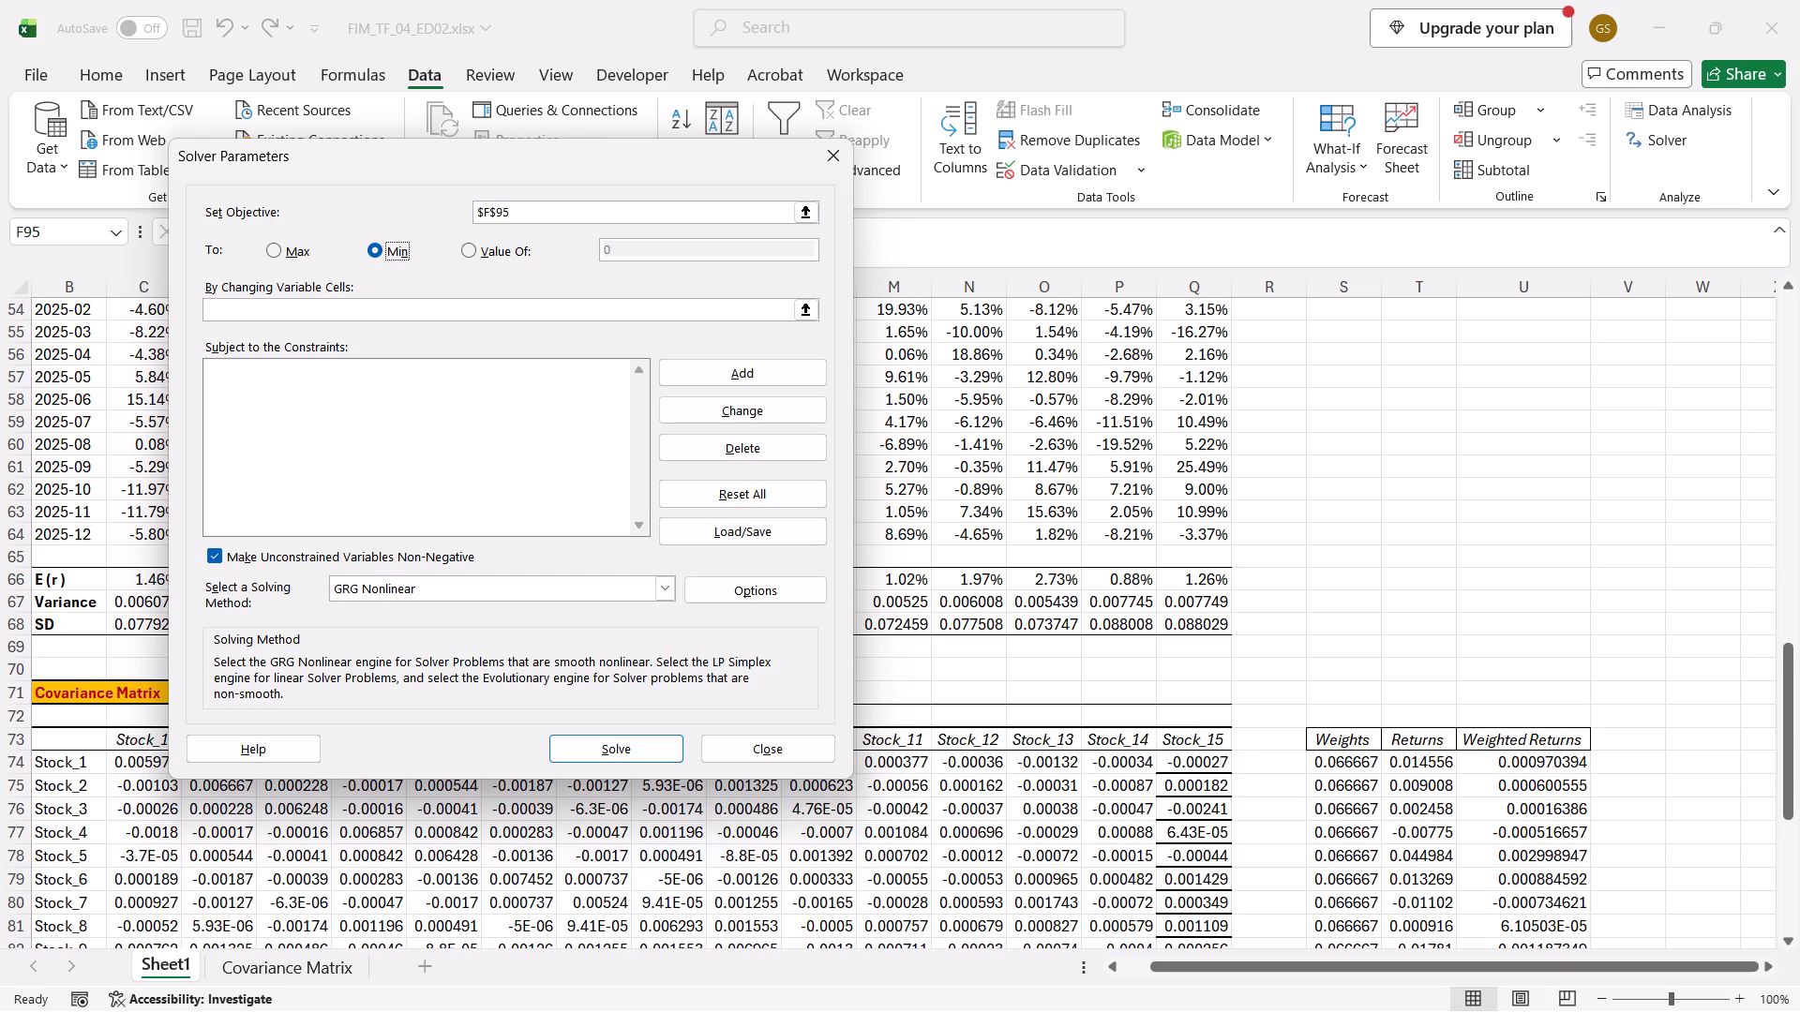
click(534, 318)
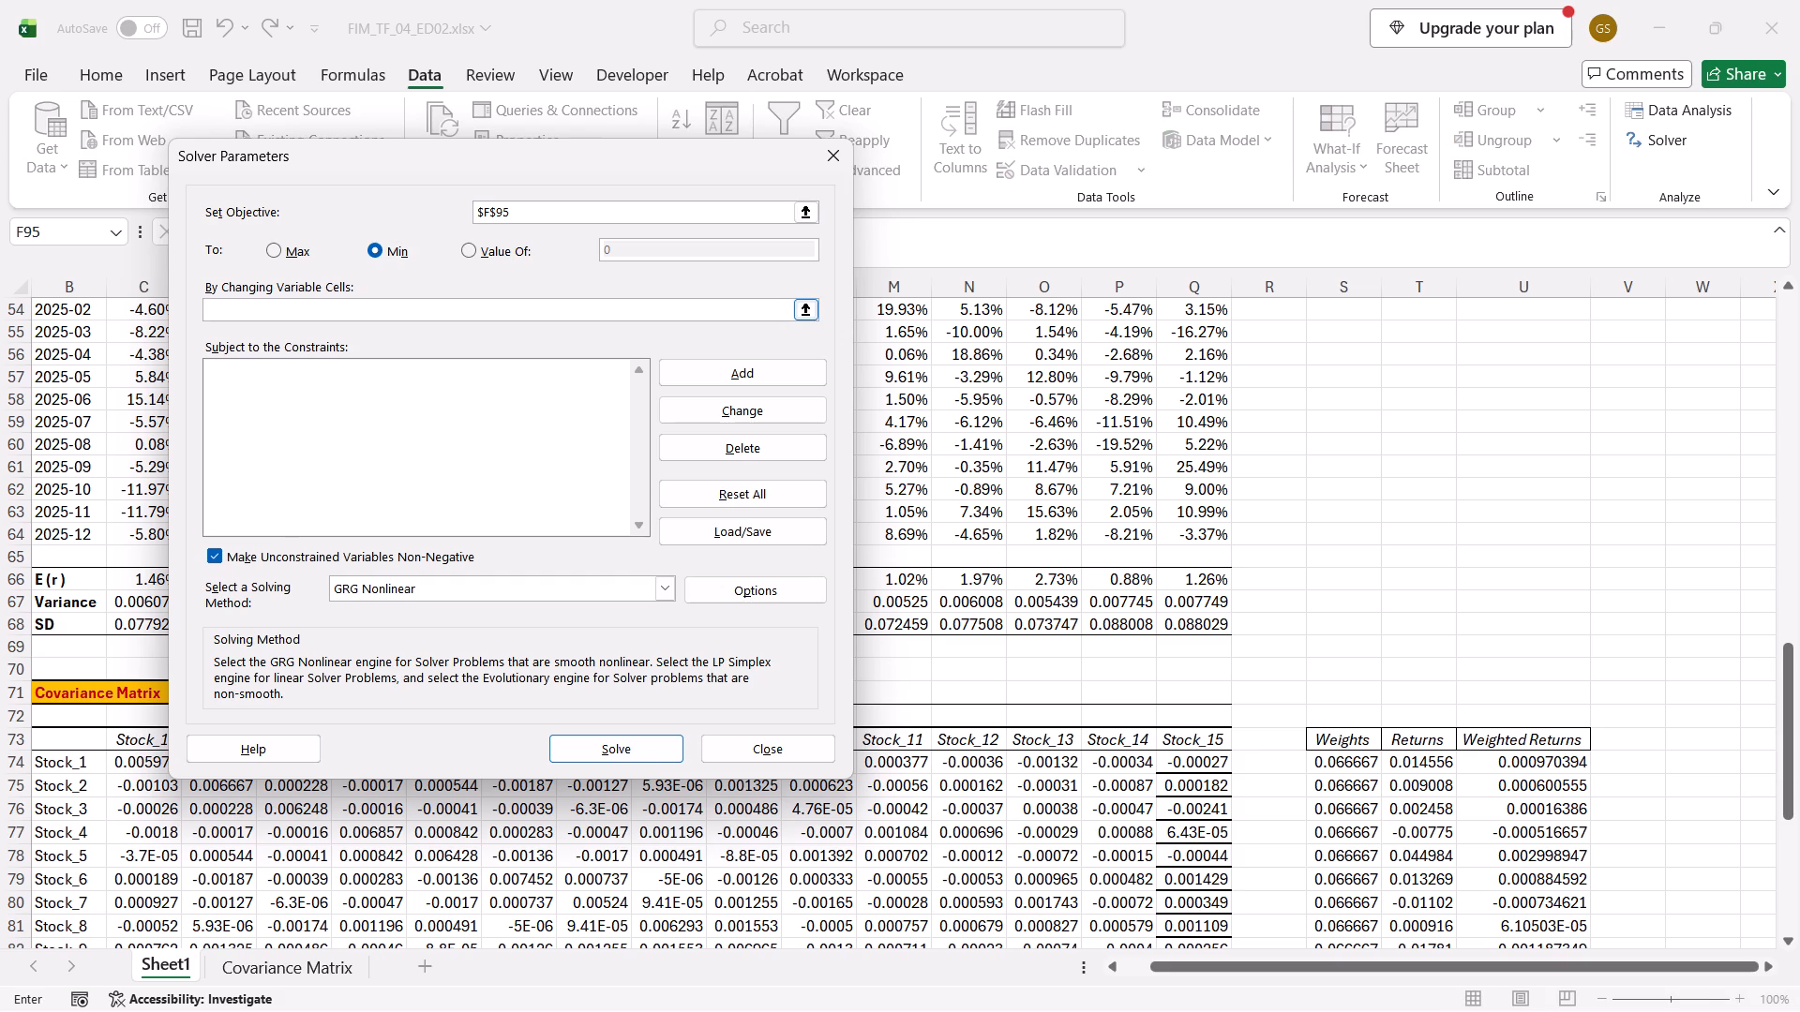
click(797, 306)
scroll(1325, 701, down, 2)
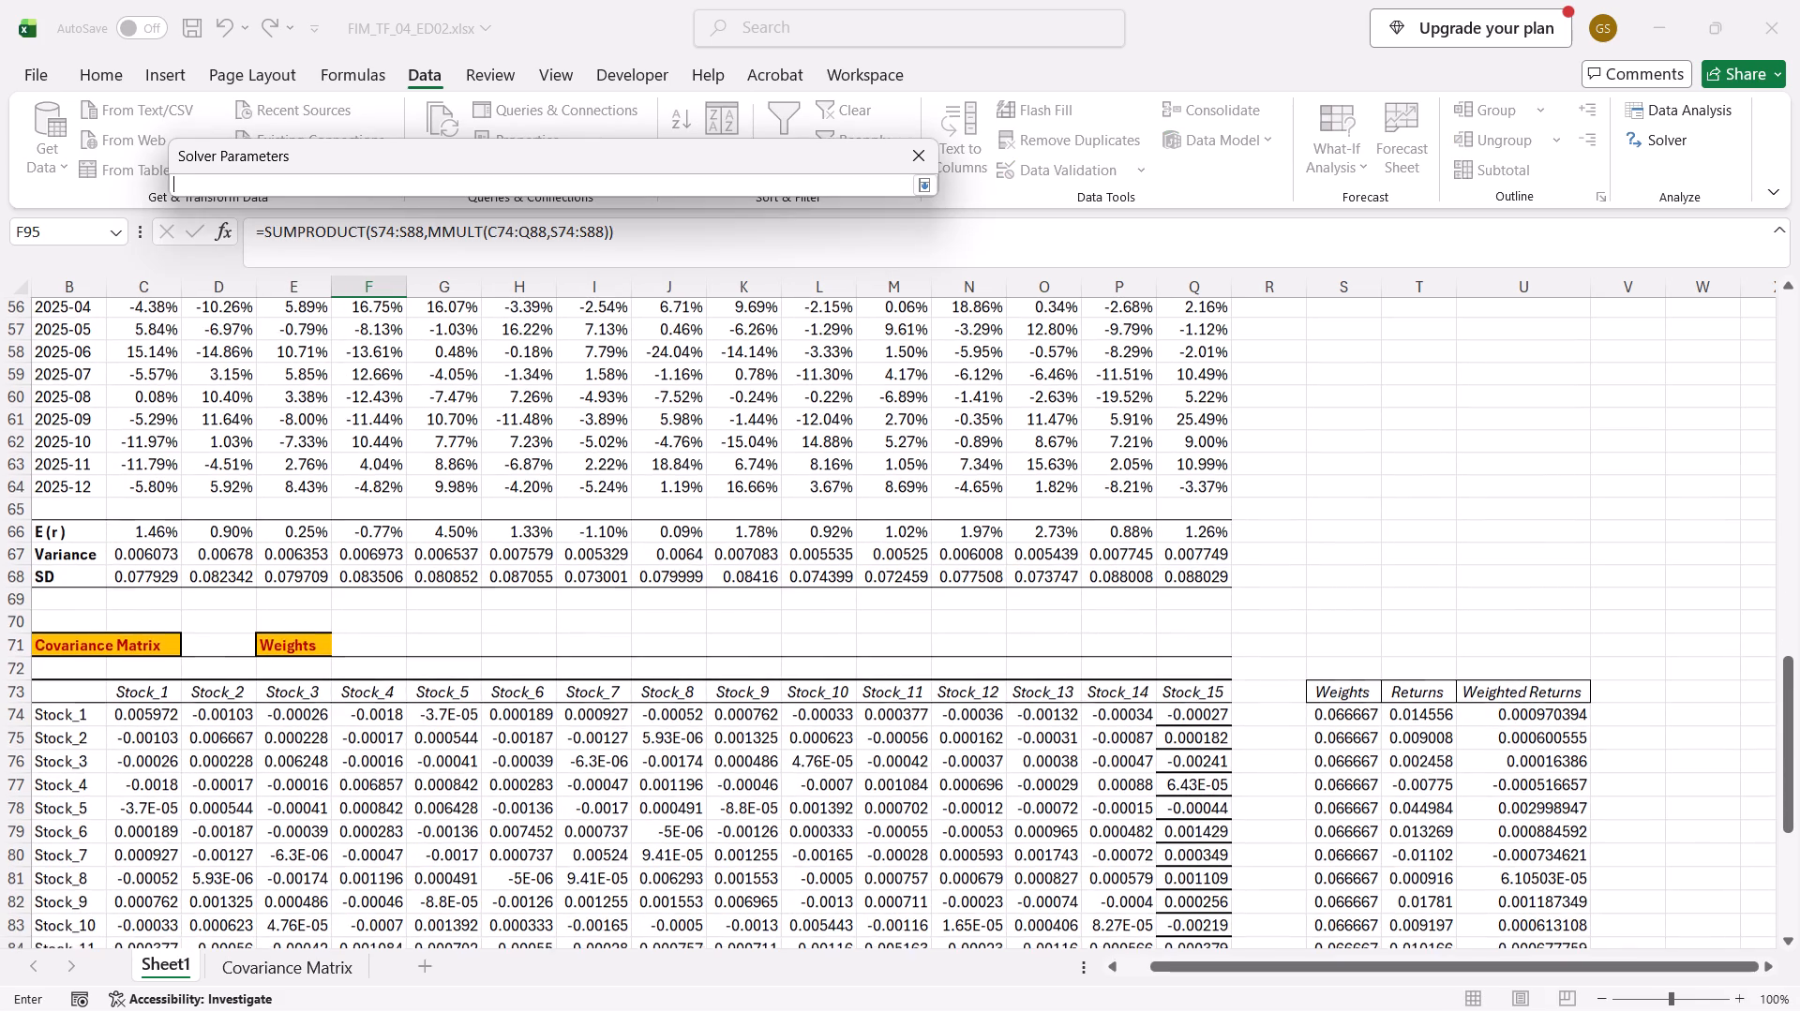
scroll(1349, 724, down, 1)
drag(1352, 521, 1386, 701)
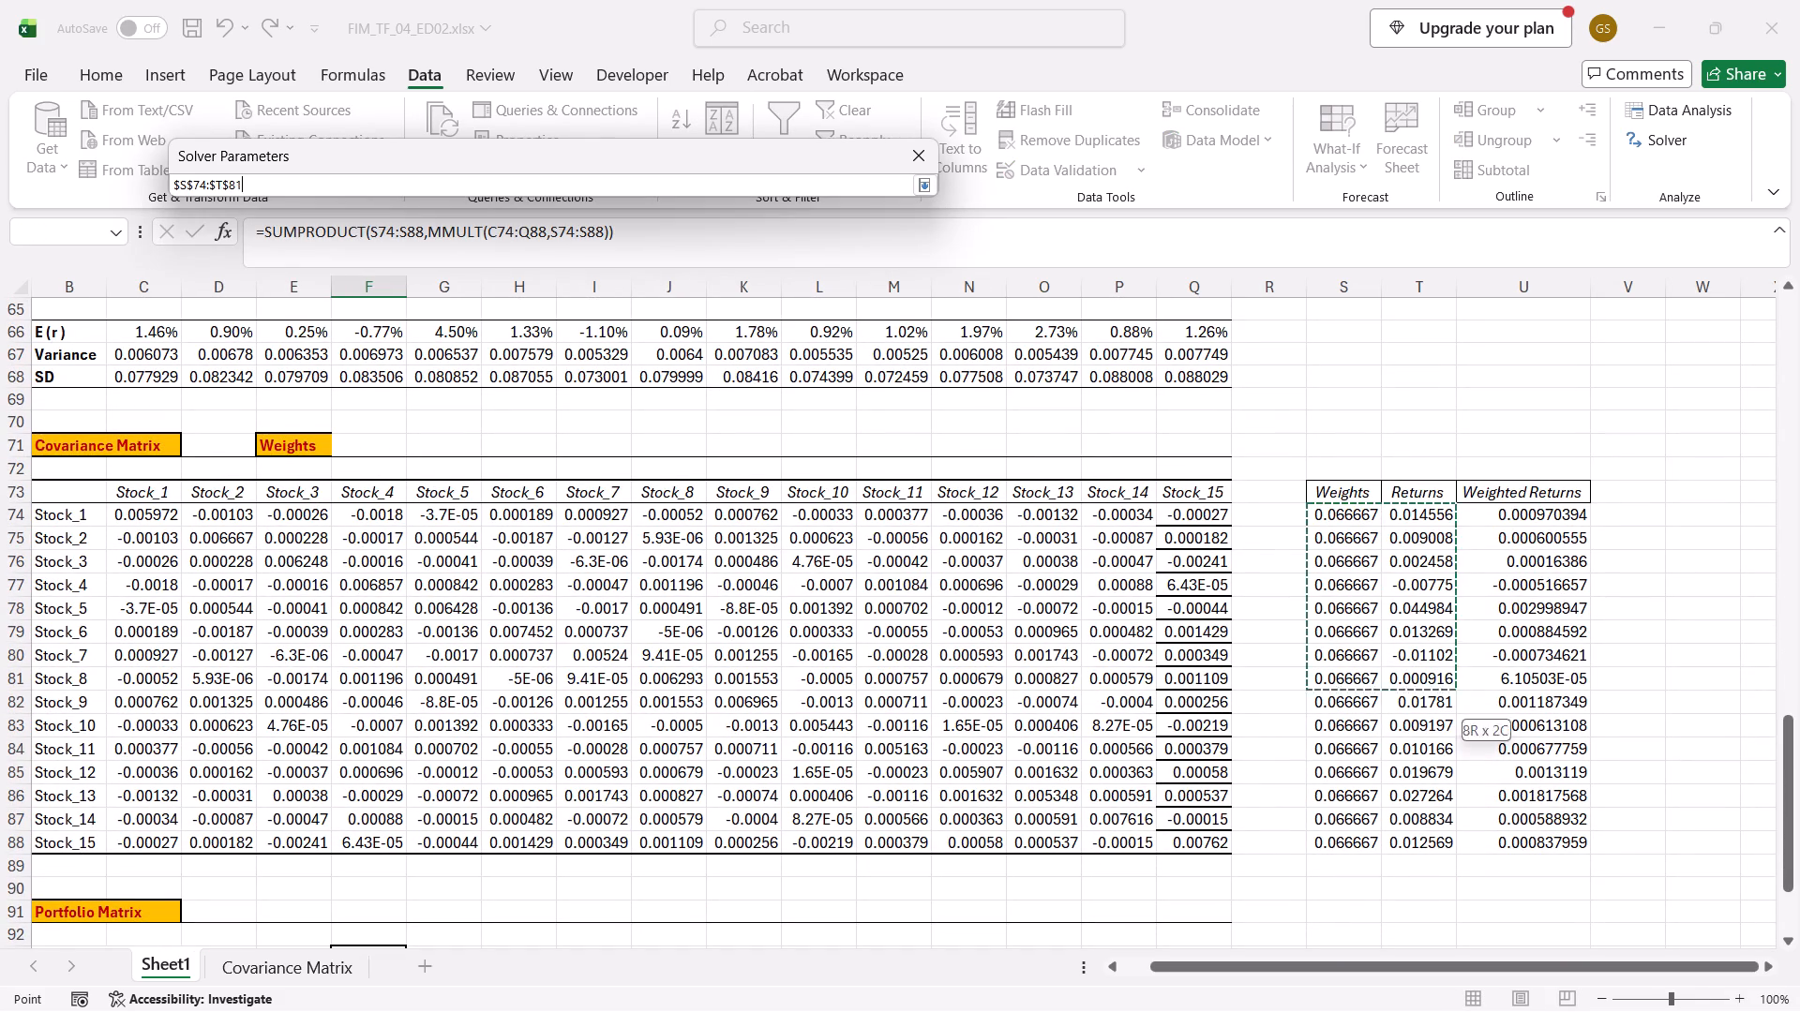
drag(1386, 701, 1368, 853)
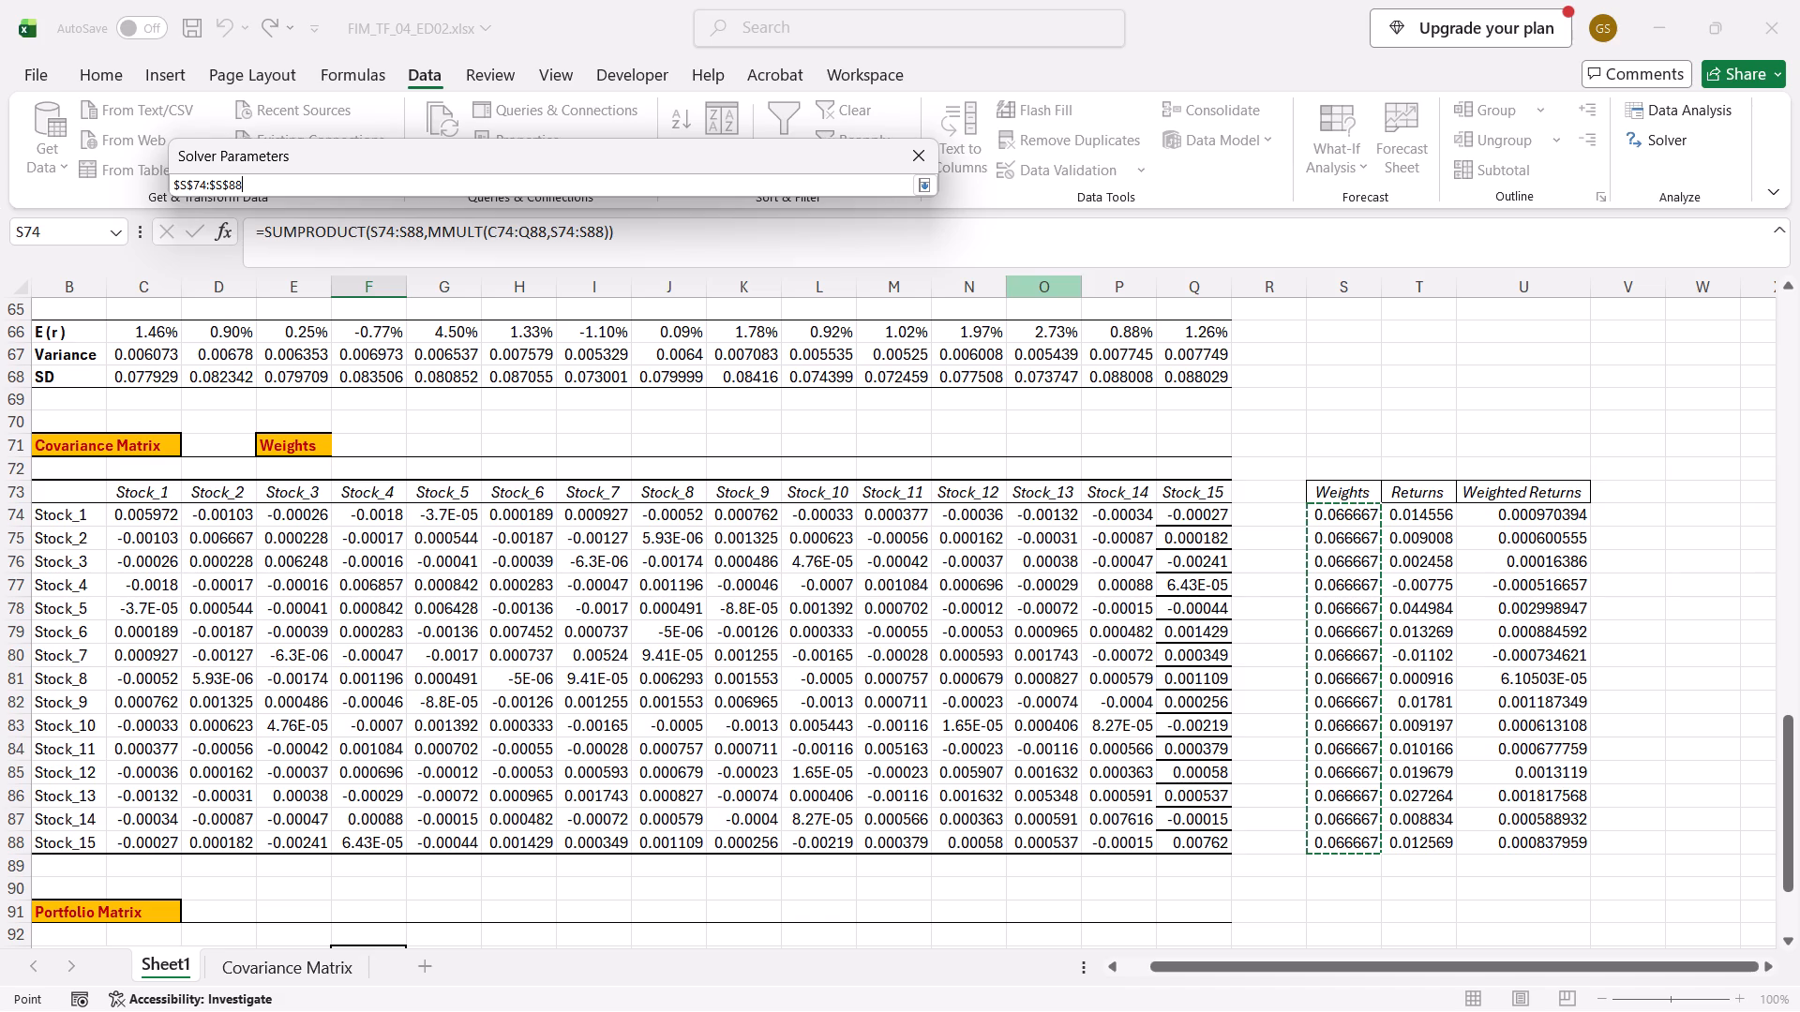
click(918, 187)
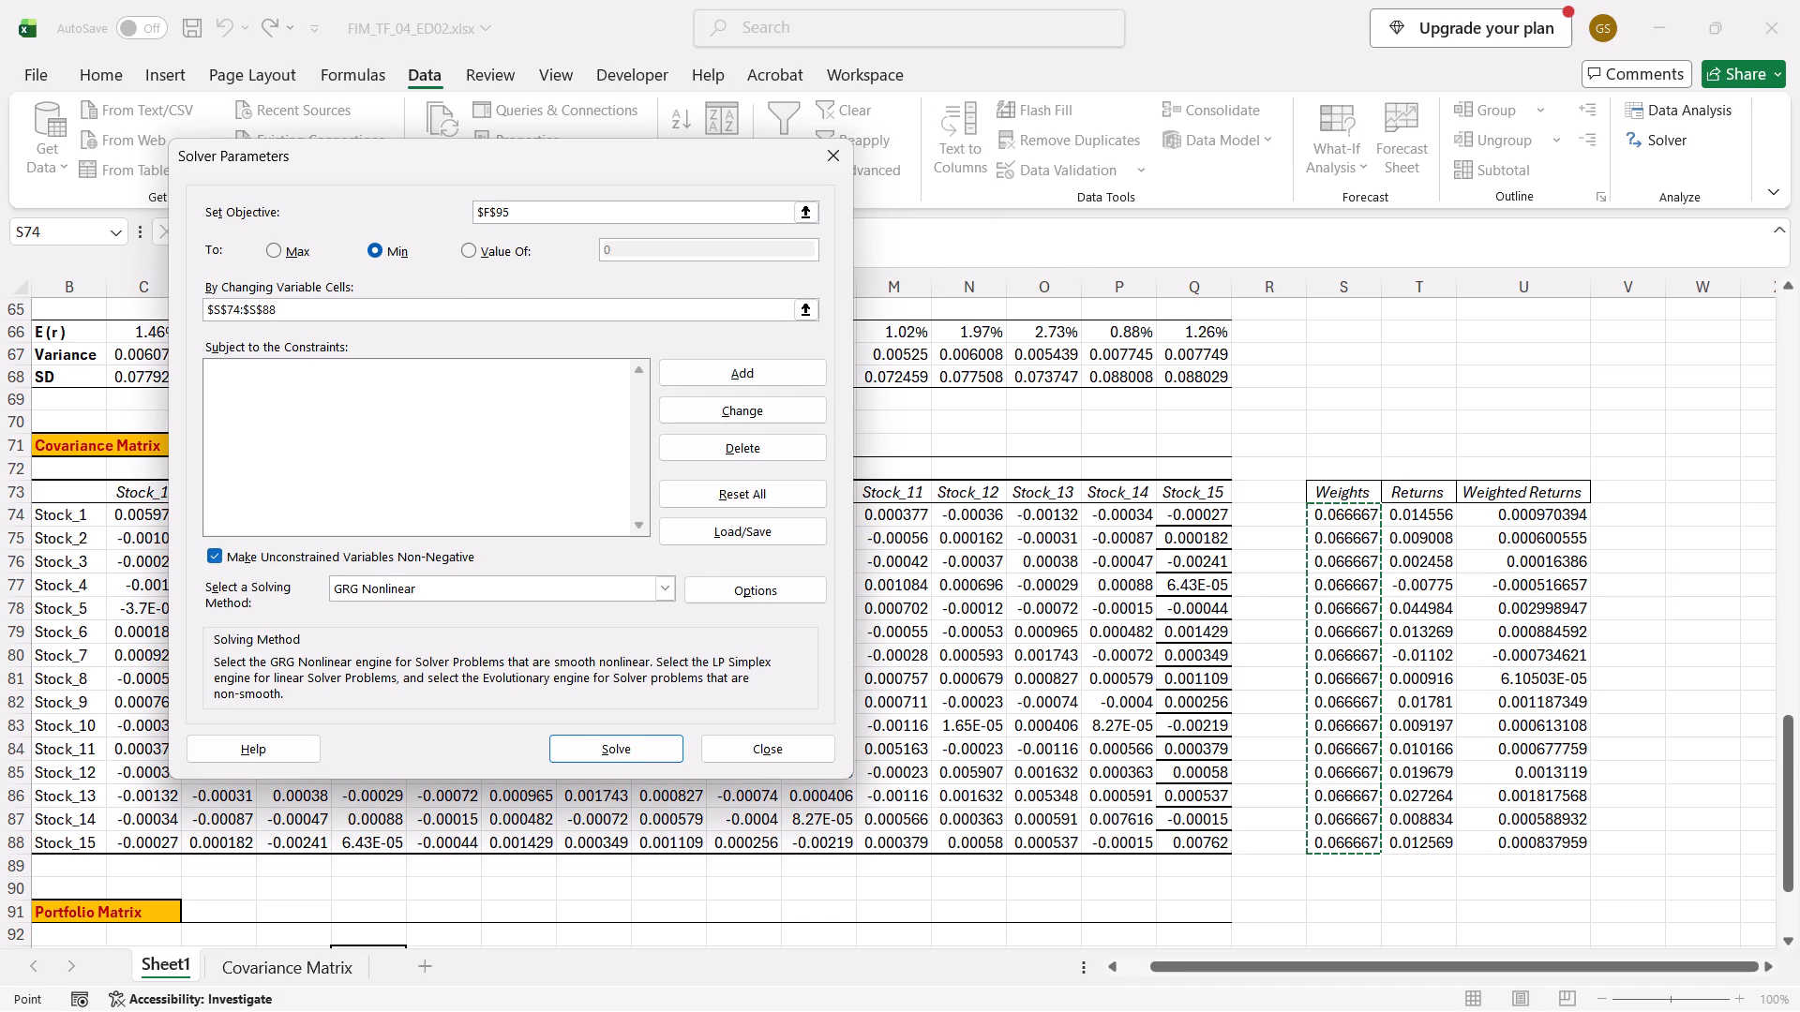
Add a Solver constraint requiring cell S89, below the weights, to equal 1.
click(360, 446)
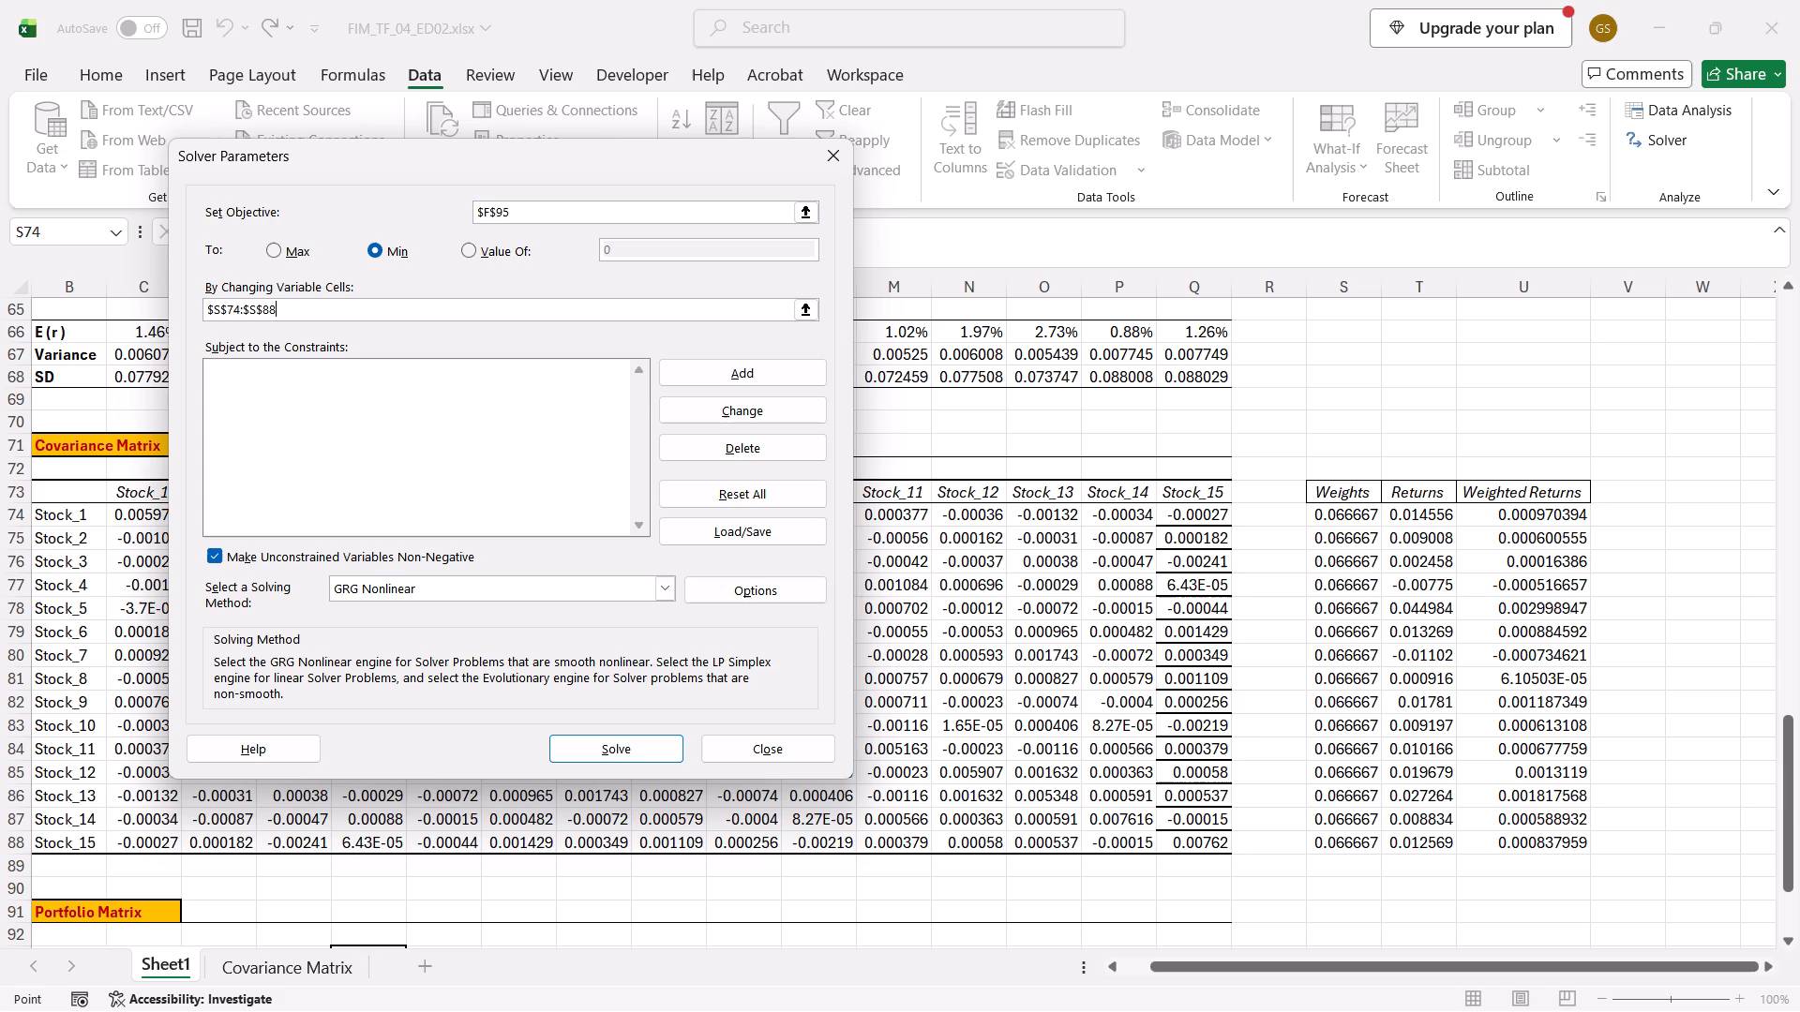
click(740, 365)
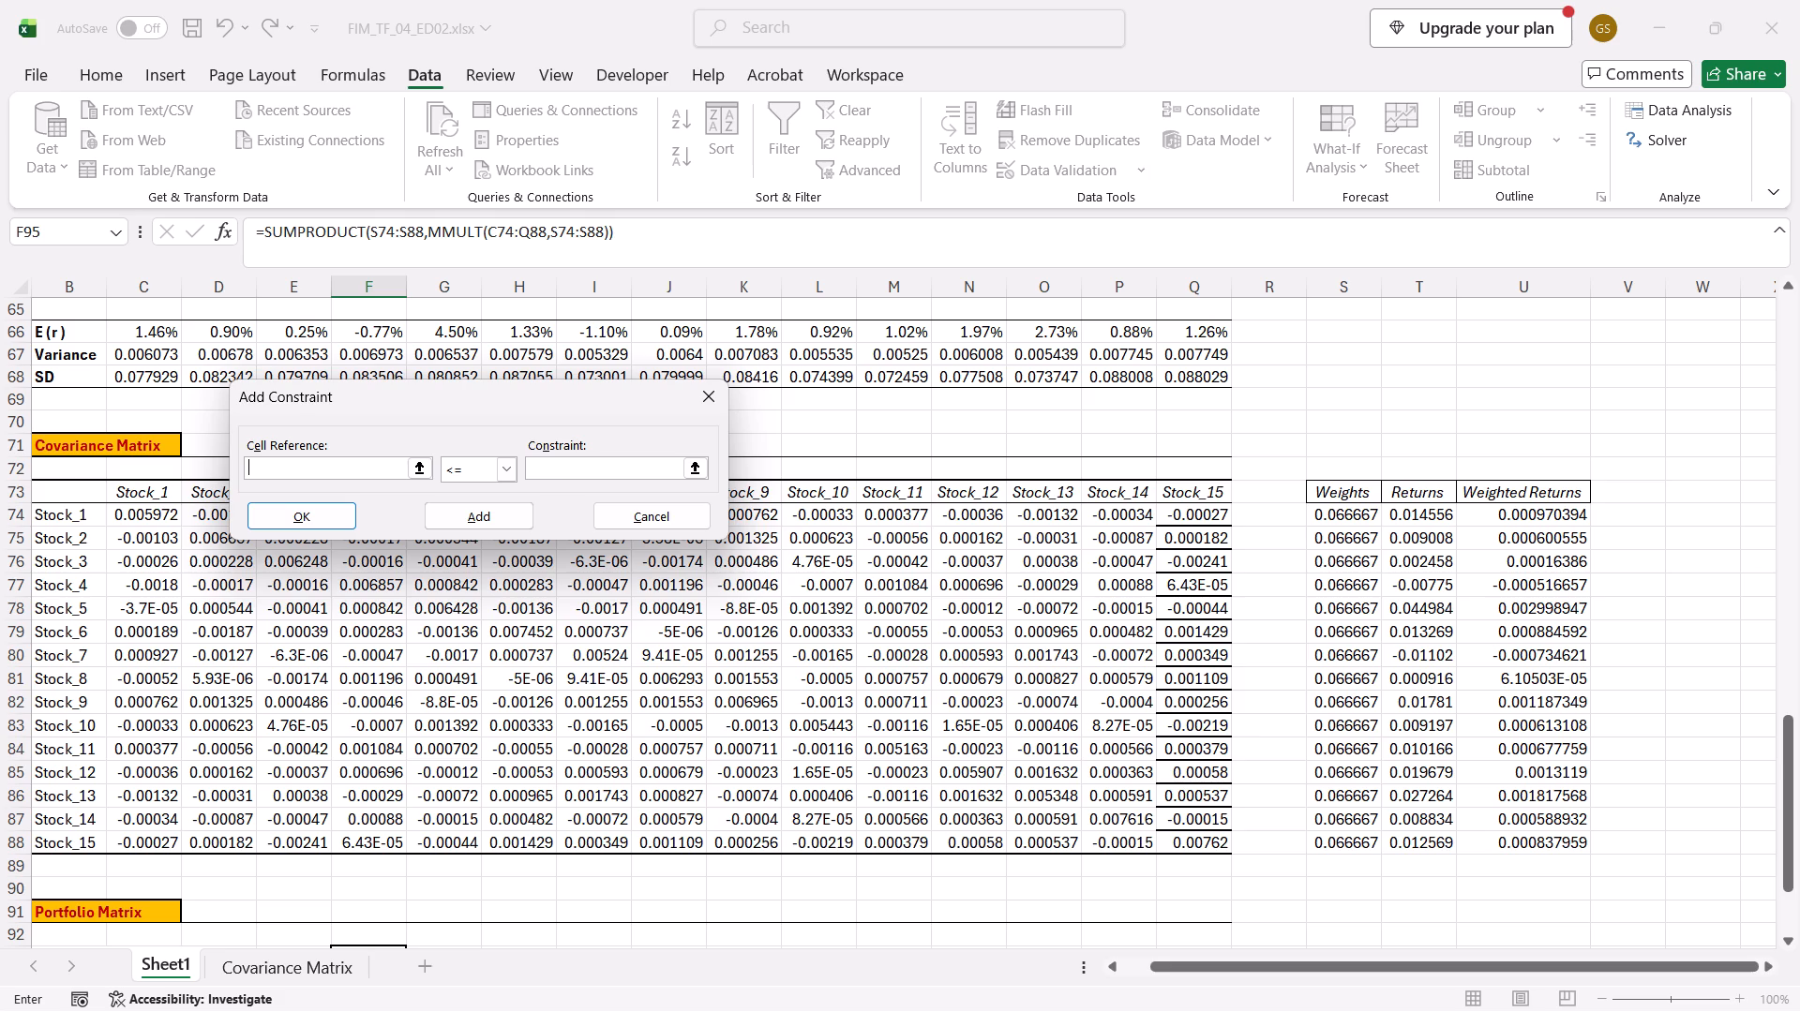
click(1342, 866)
click(484, 473)
click(472, 501)
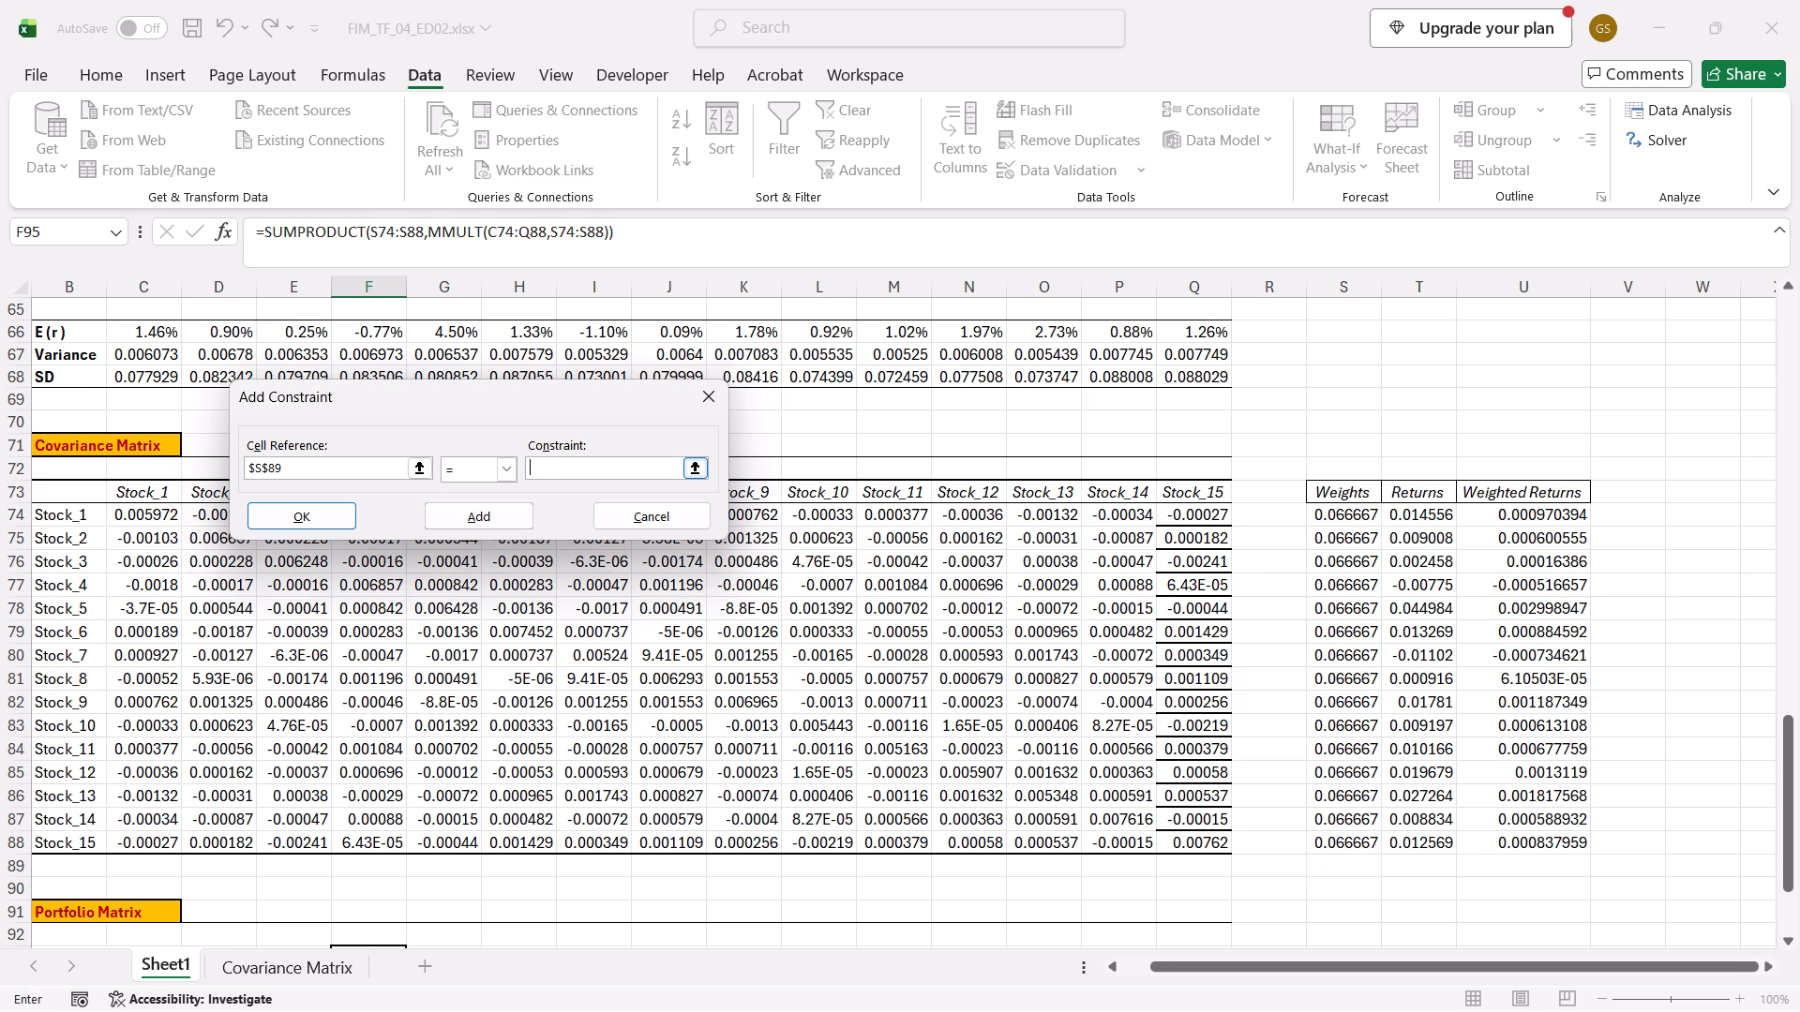
click(586, 466)
key(1)
click(511, 523)
click(702, 406)
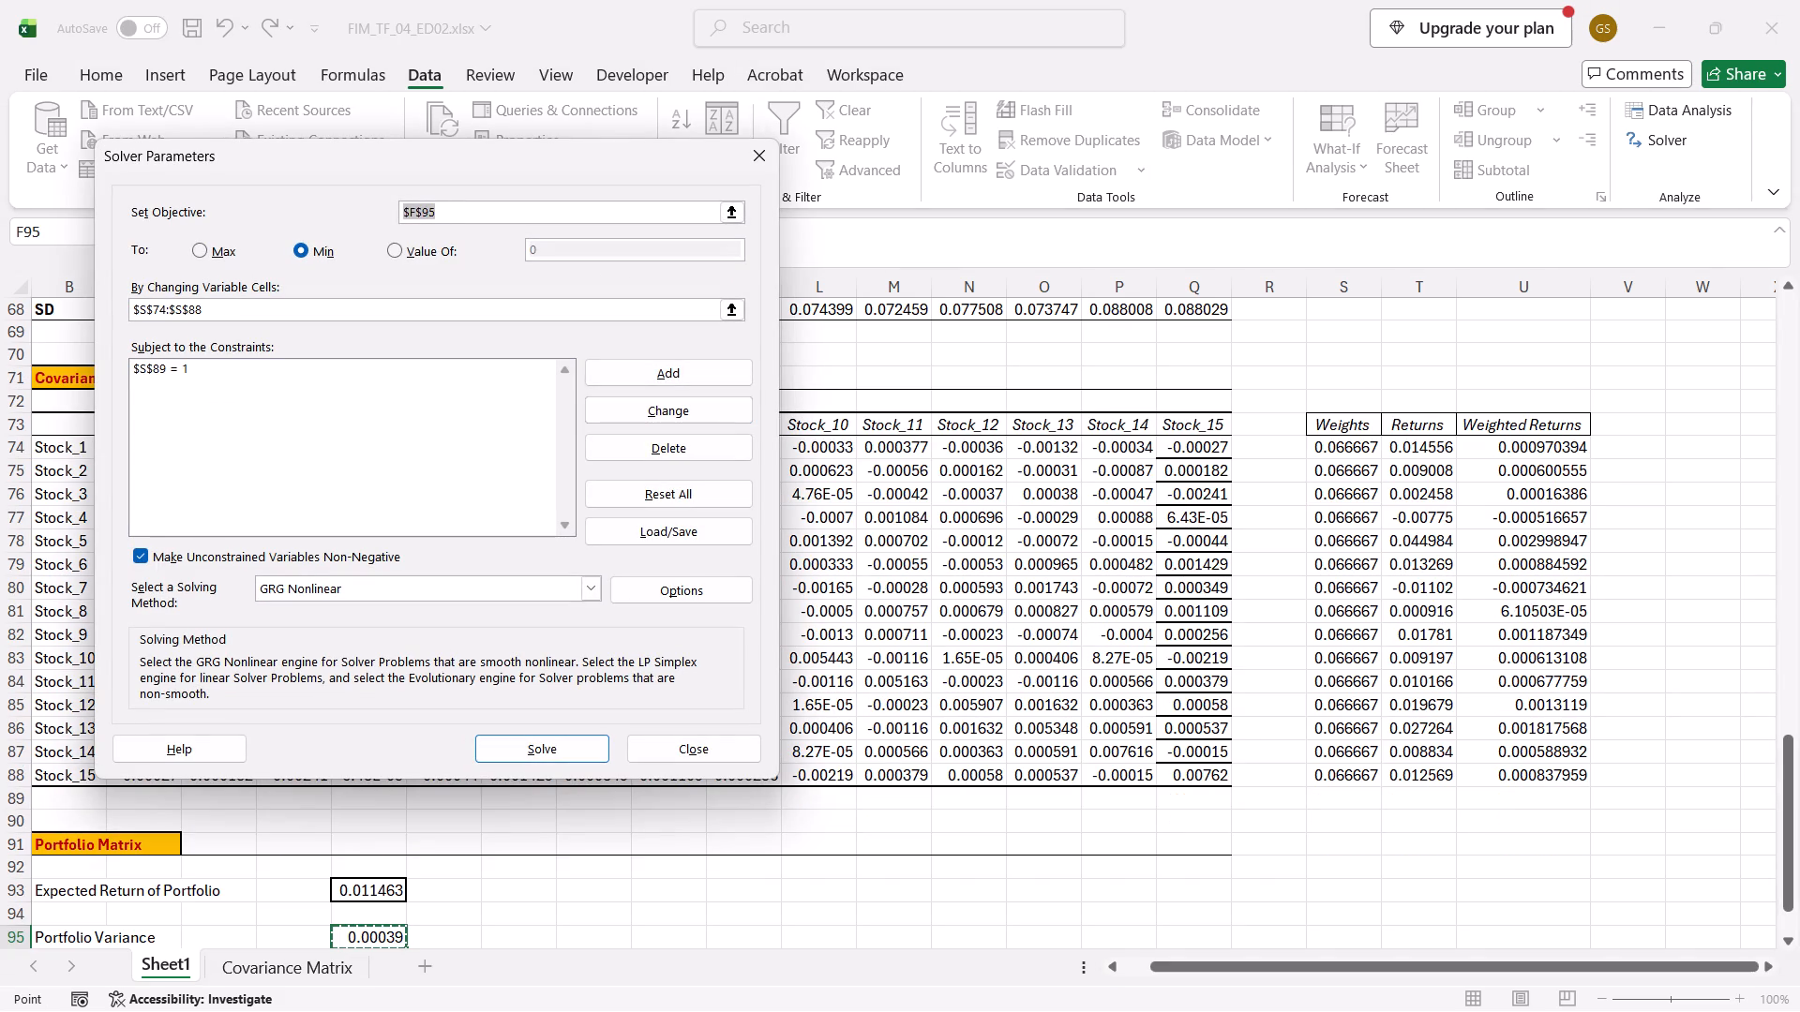
Leave the Solver setup and add a total of the portfolio weights S74:S88 in cell S89.
click(1344, 800)
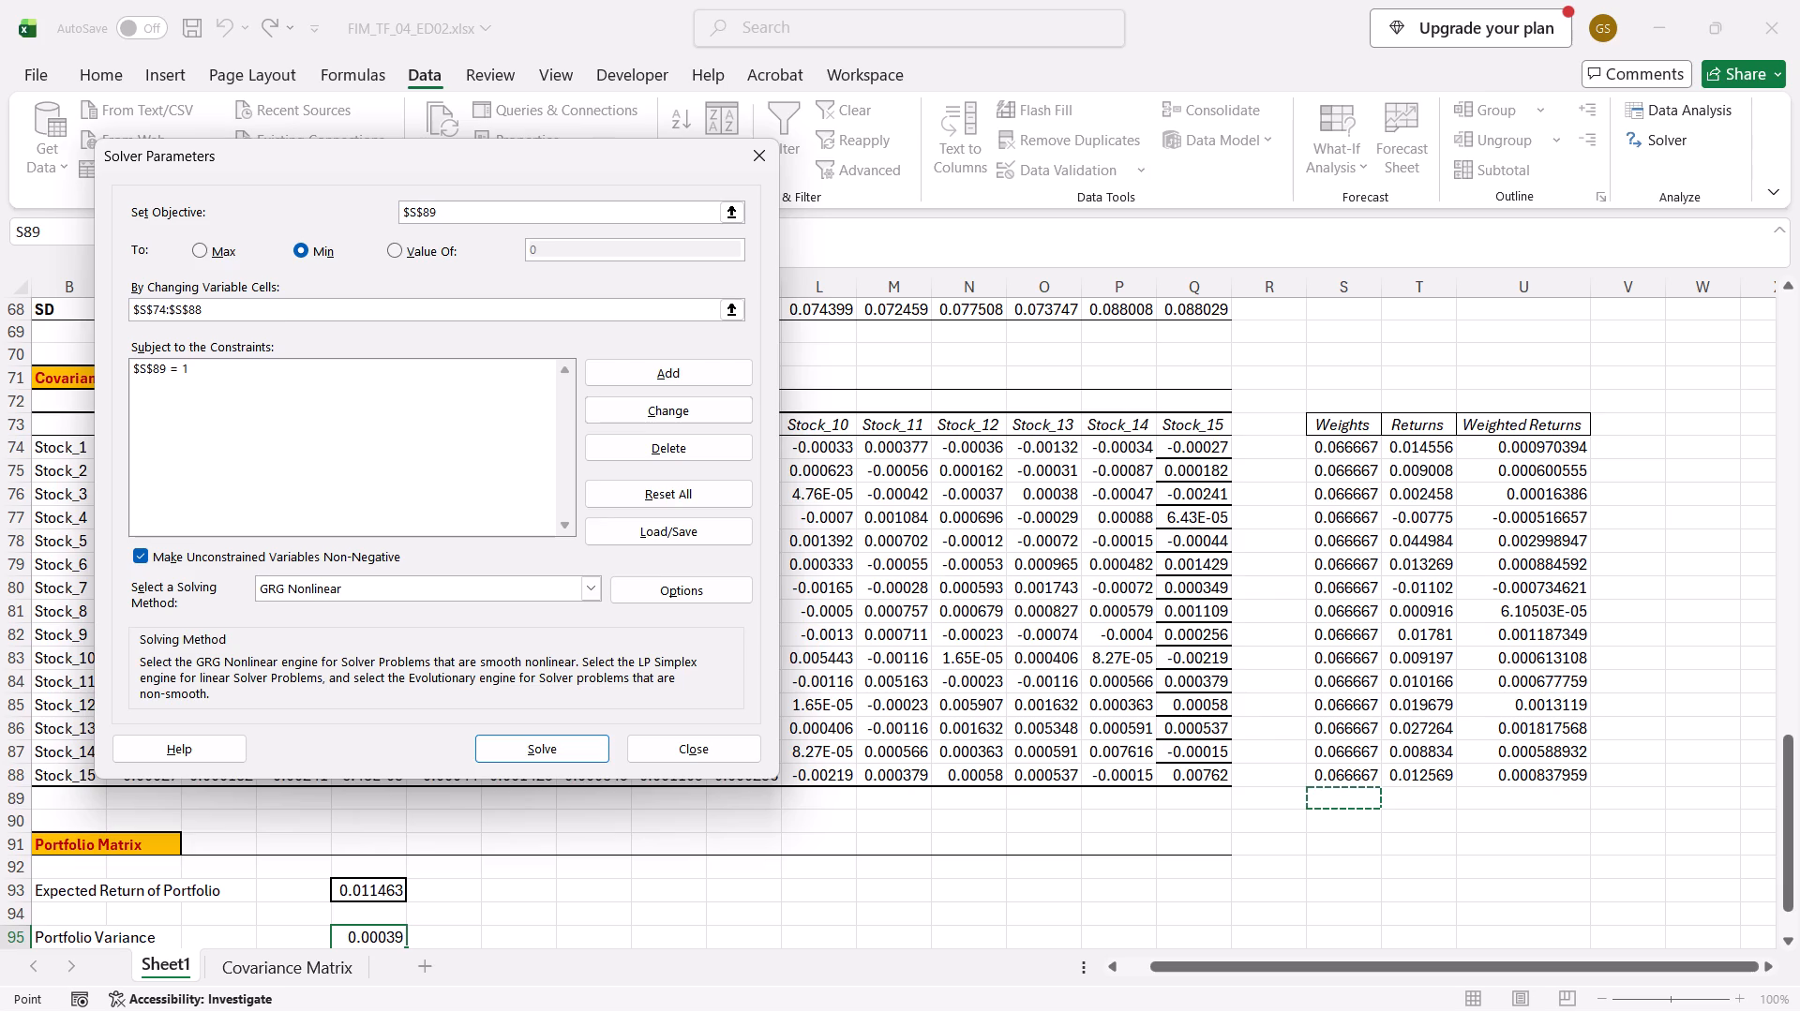
key(Escape)
click(1349, 783)
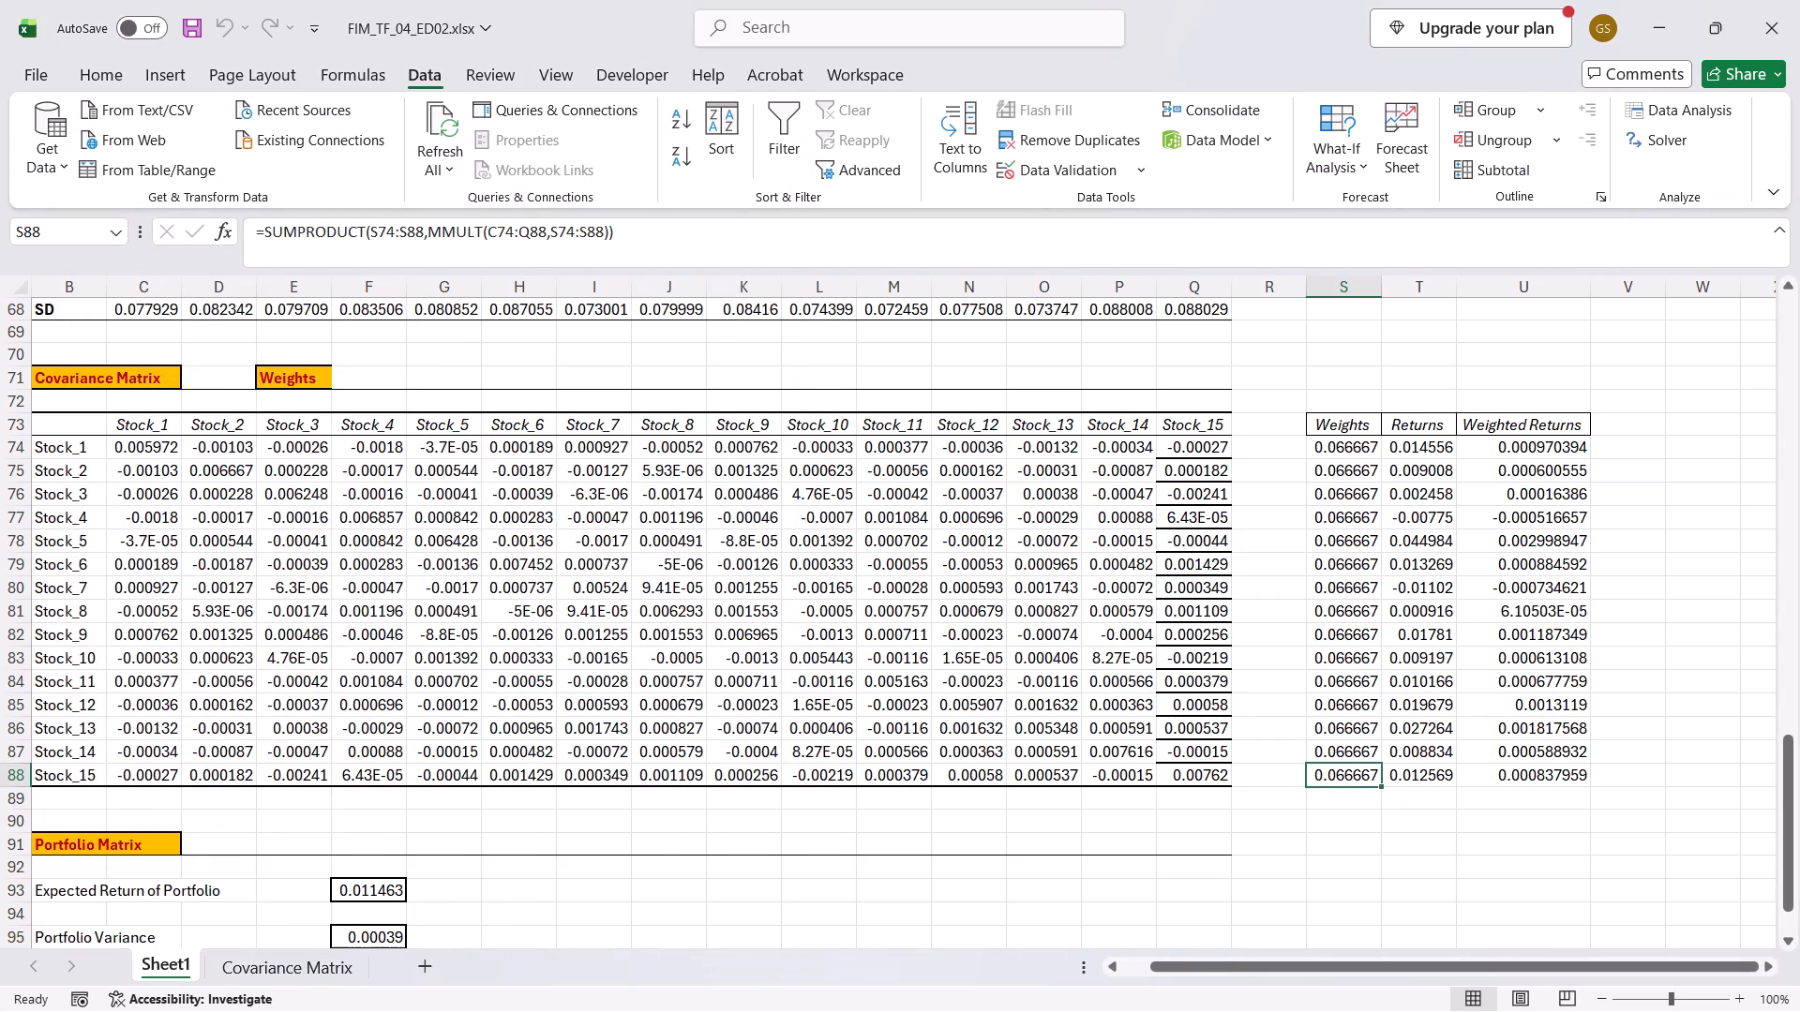
key(Down)
key(ctrl+shift+Up)
key(ctrl+shift+Up)
key(shift+Down)
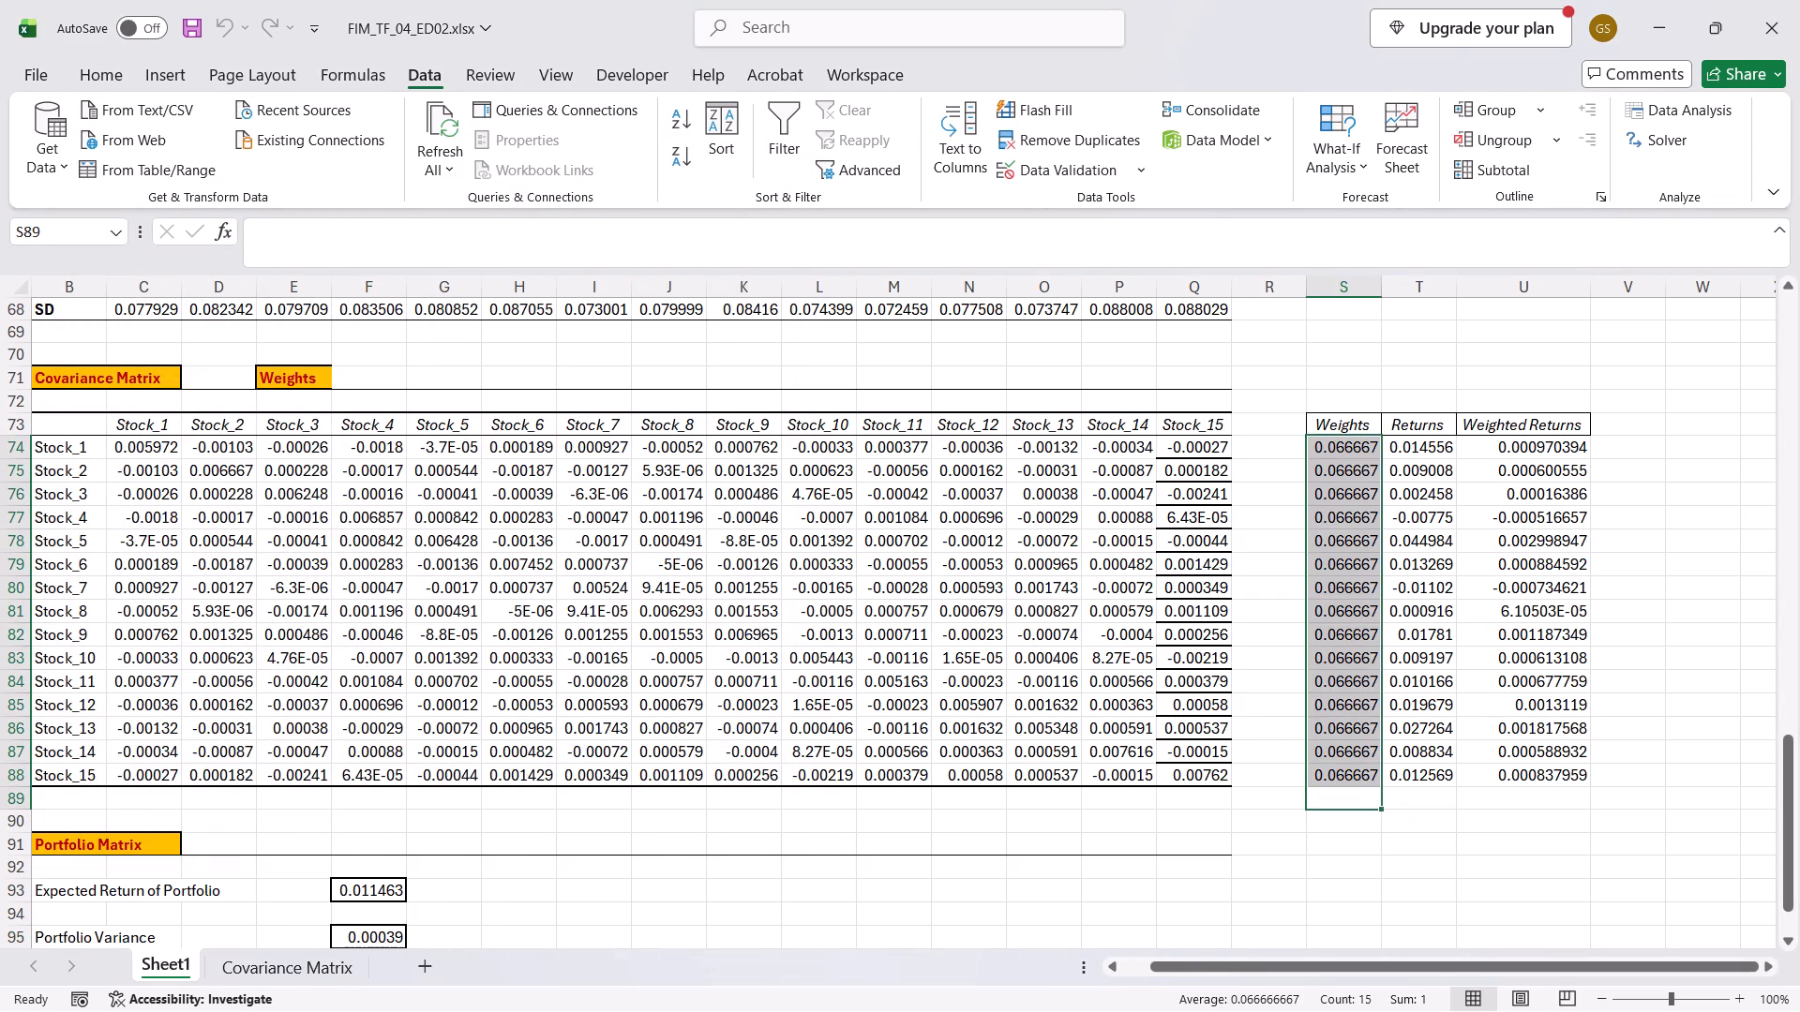
key(alt+equal)
key(Escape)
key(Down)
key(Up)
Reopen the Solver model and set its objective back to the portfolio variance in cell F95.
scroll(1349, 783, down, 1)
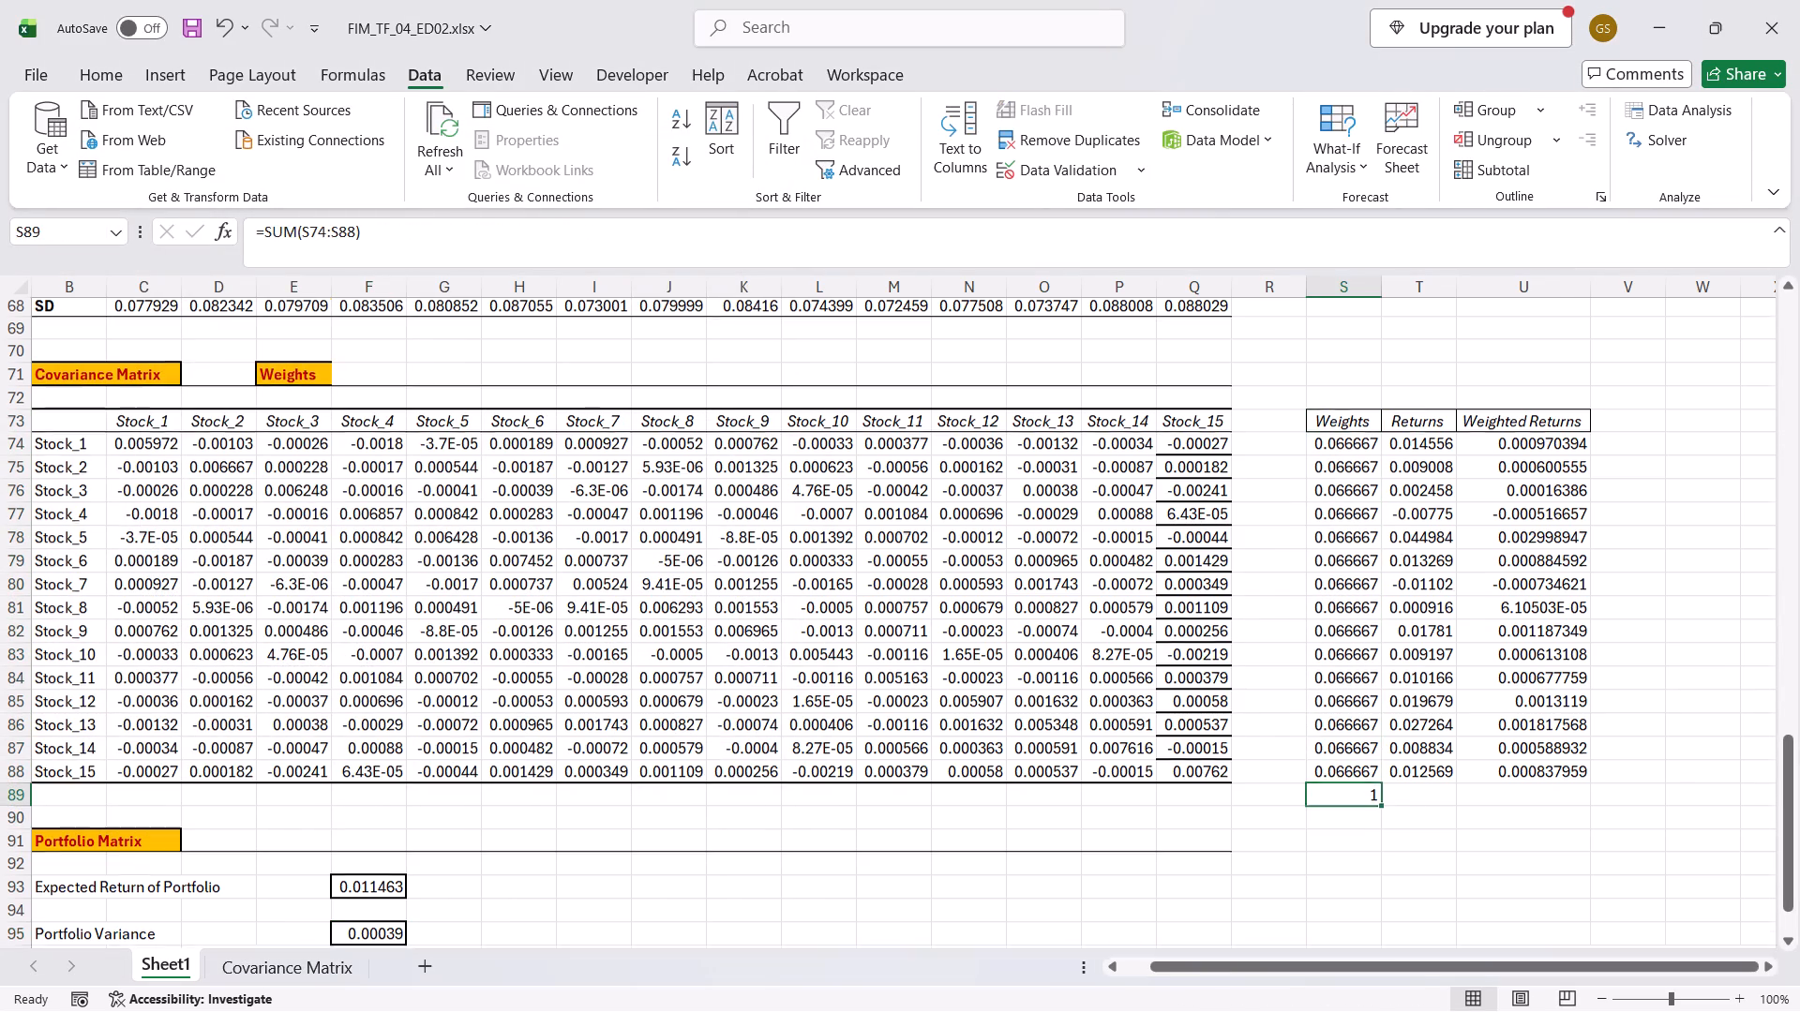
scroll(1349, 783, down, 1)
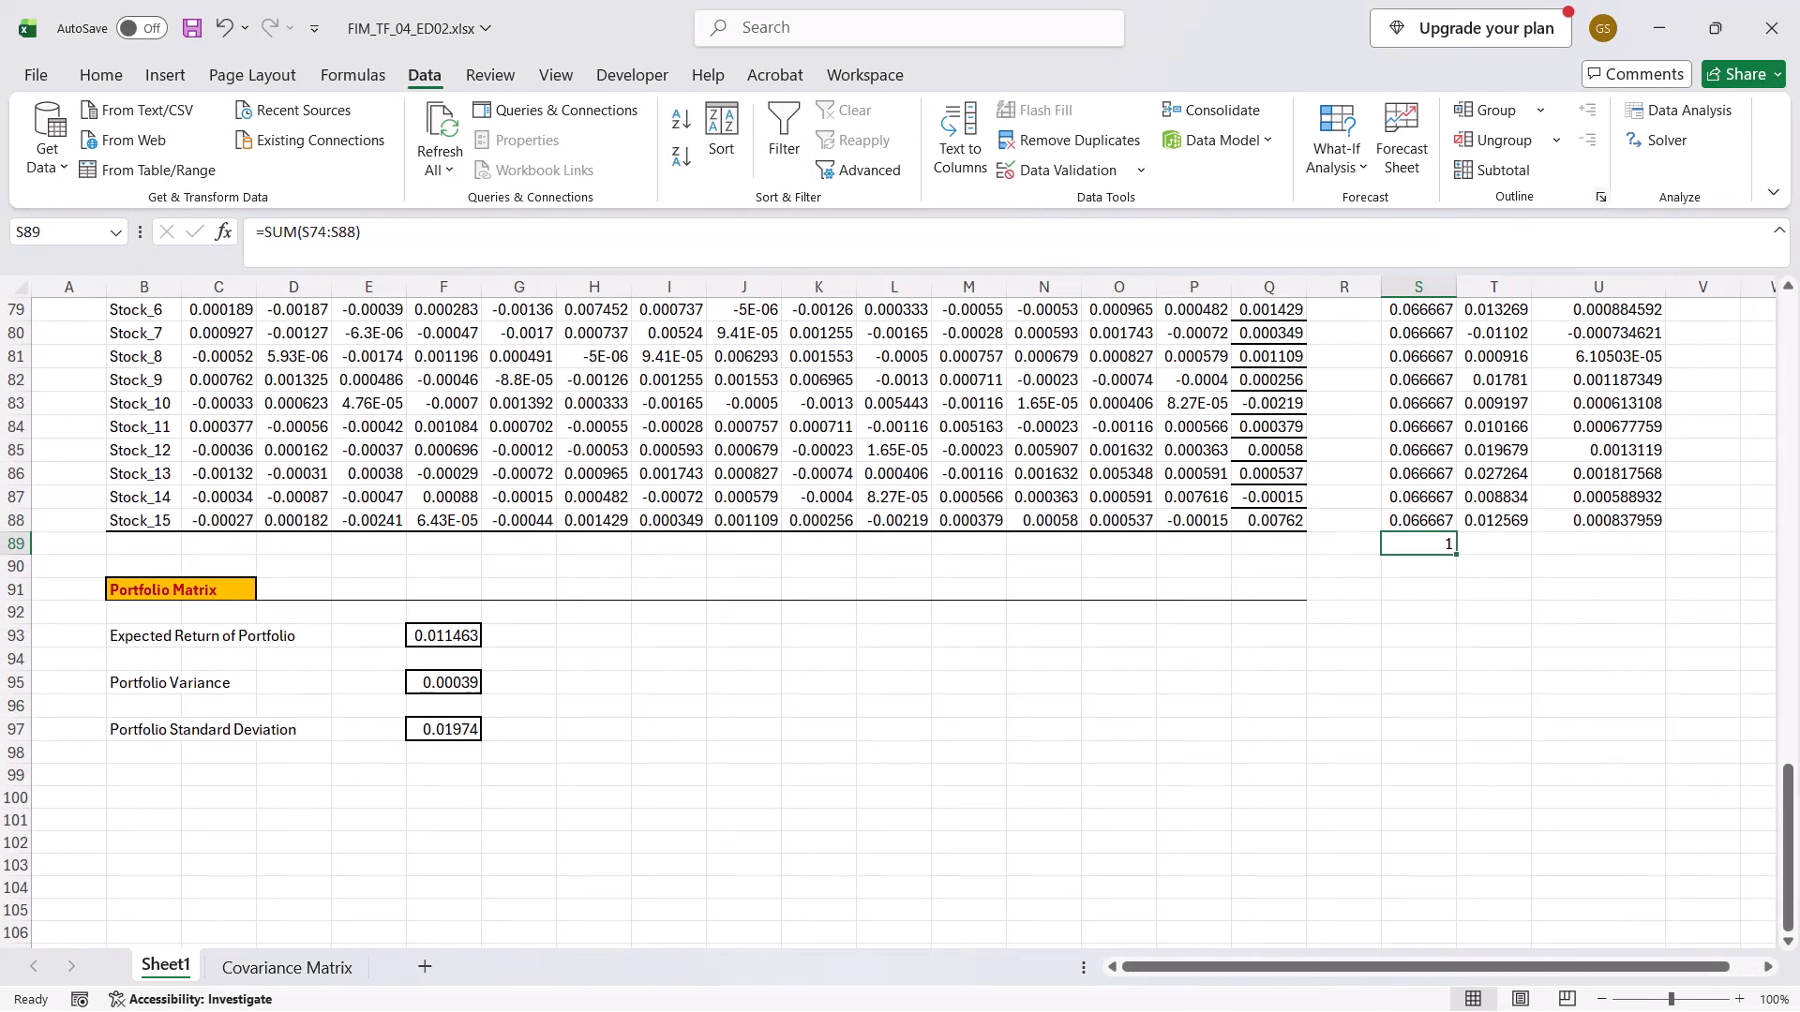
click(450, 684)
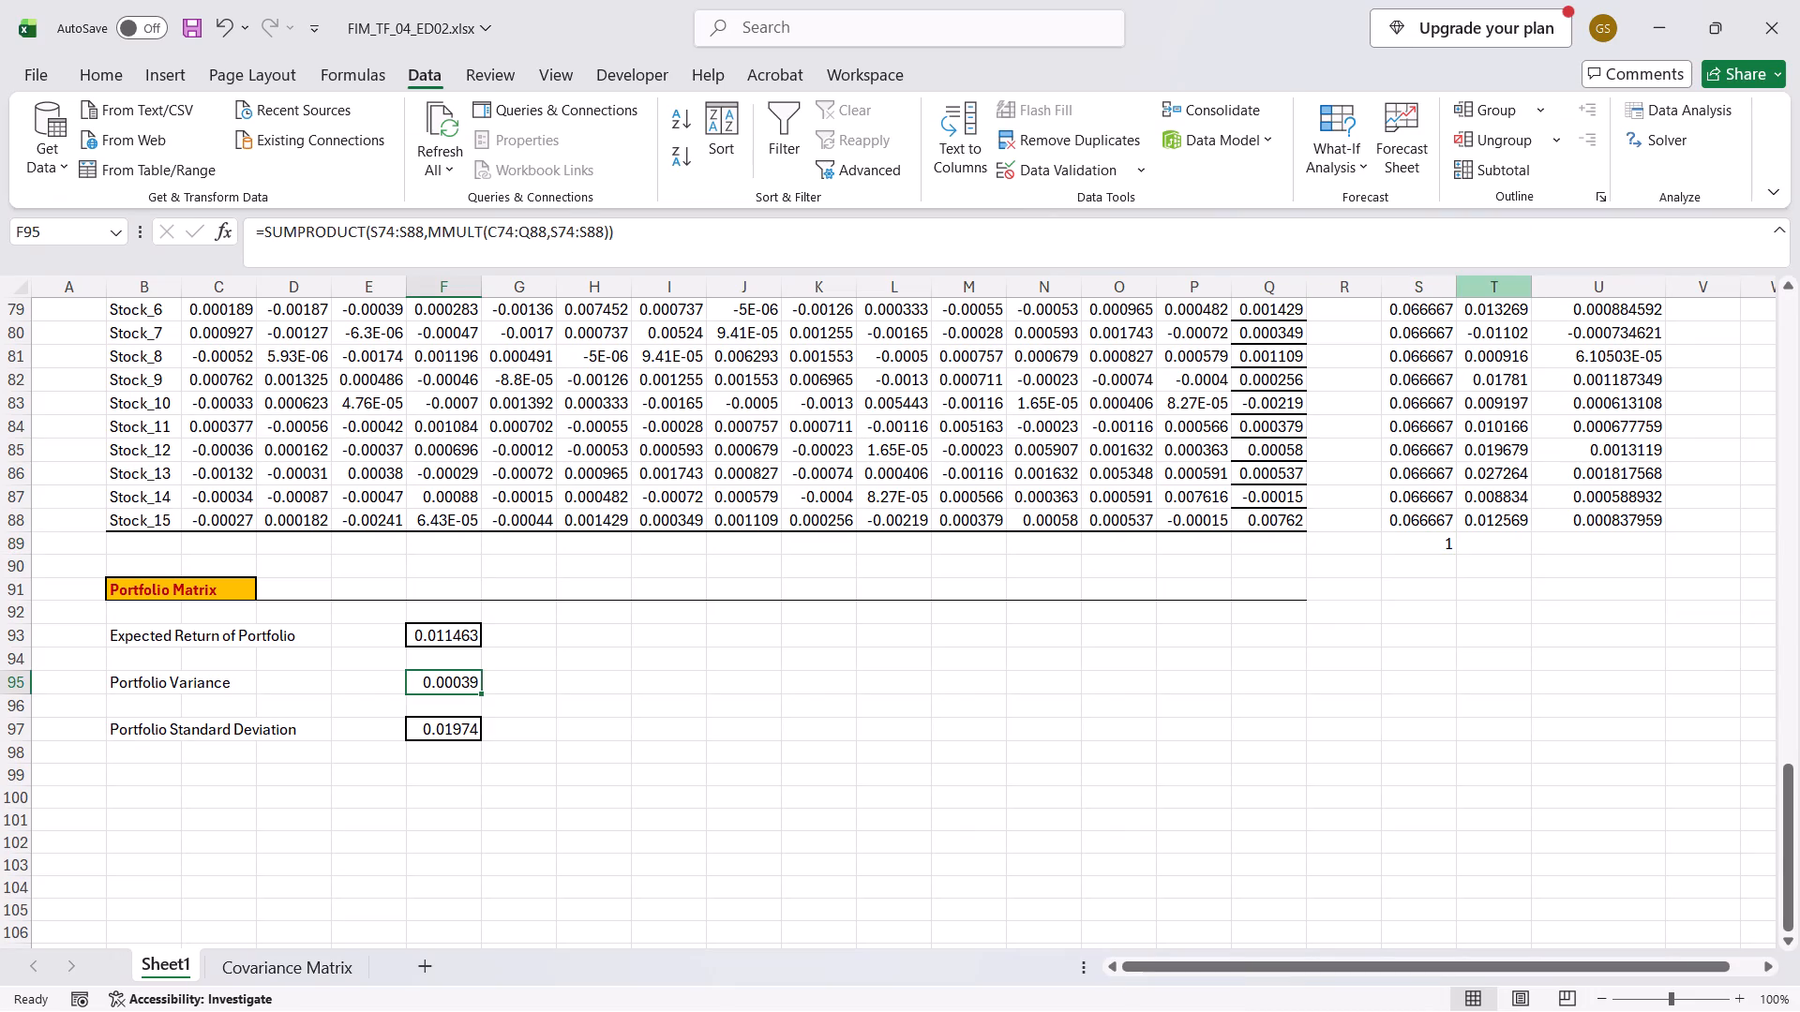
click(1639, 125)
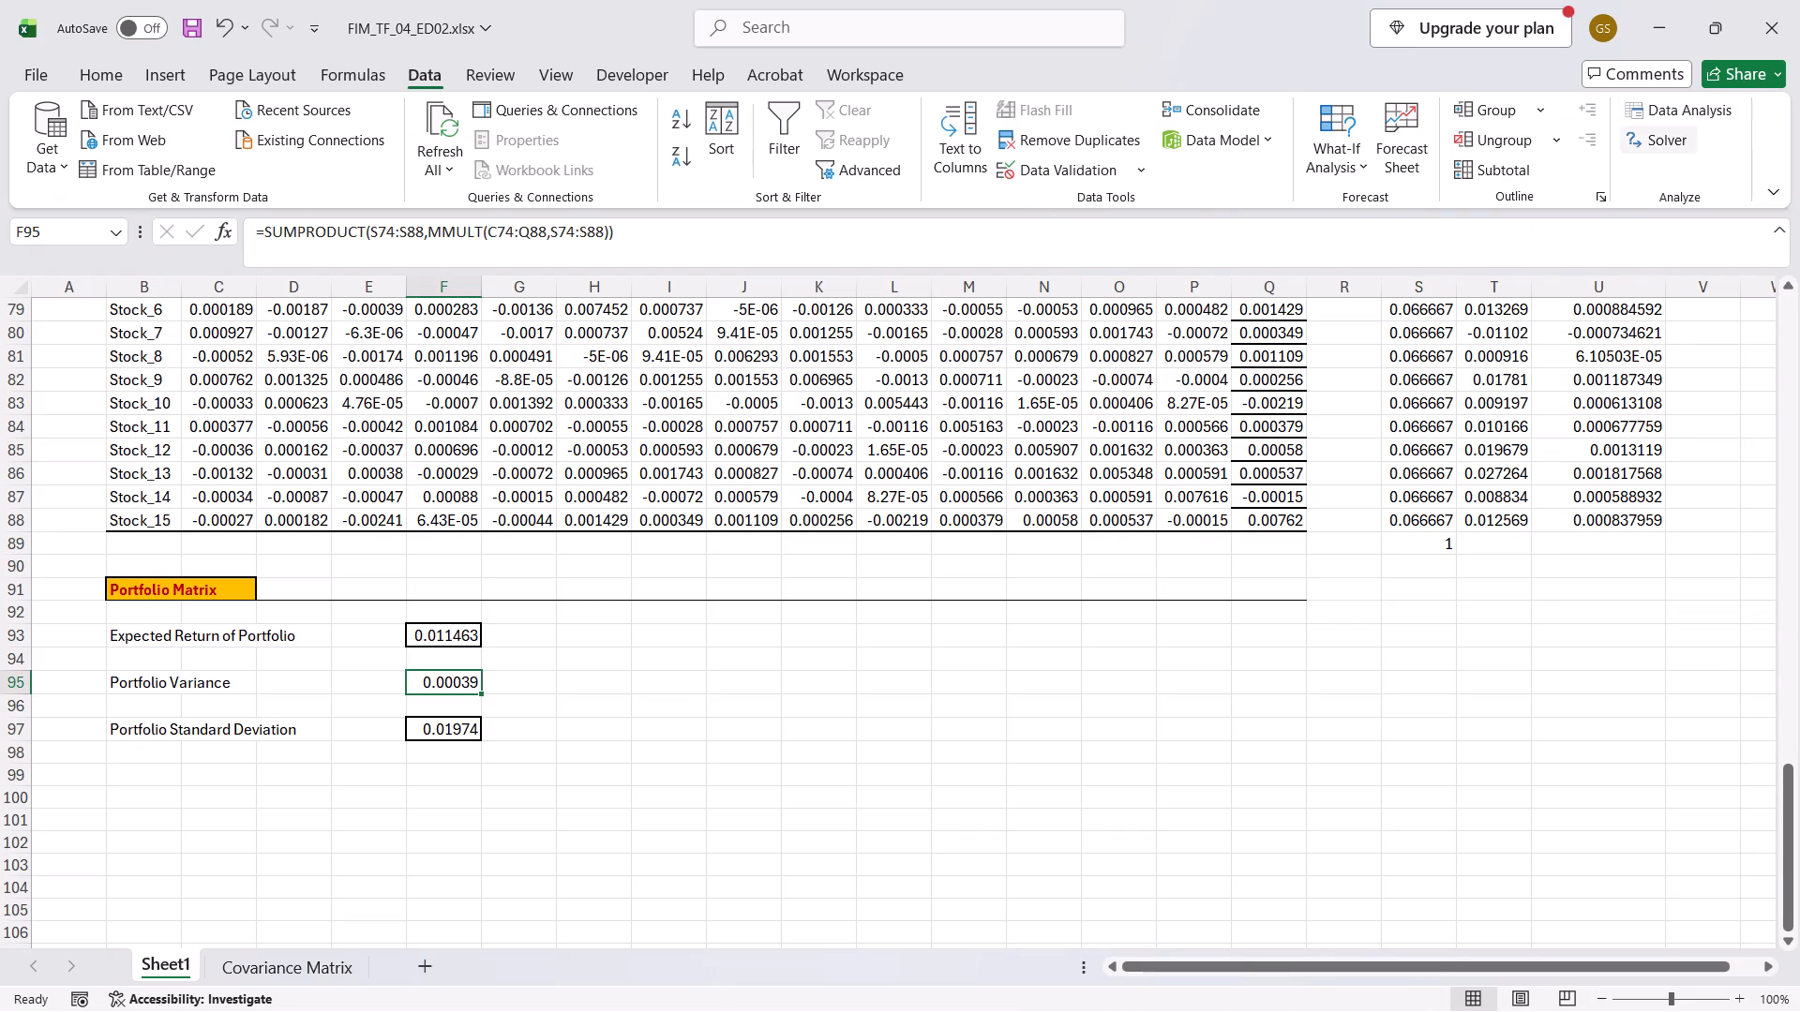
click(1644, 129)
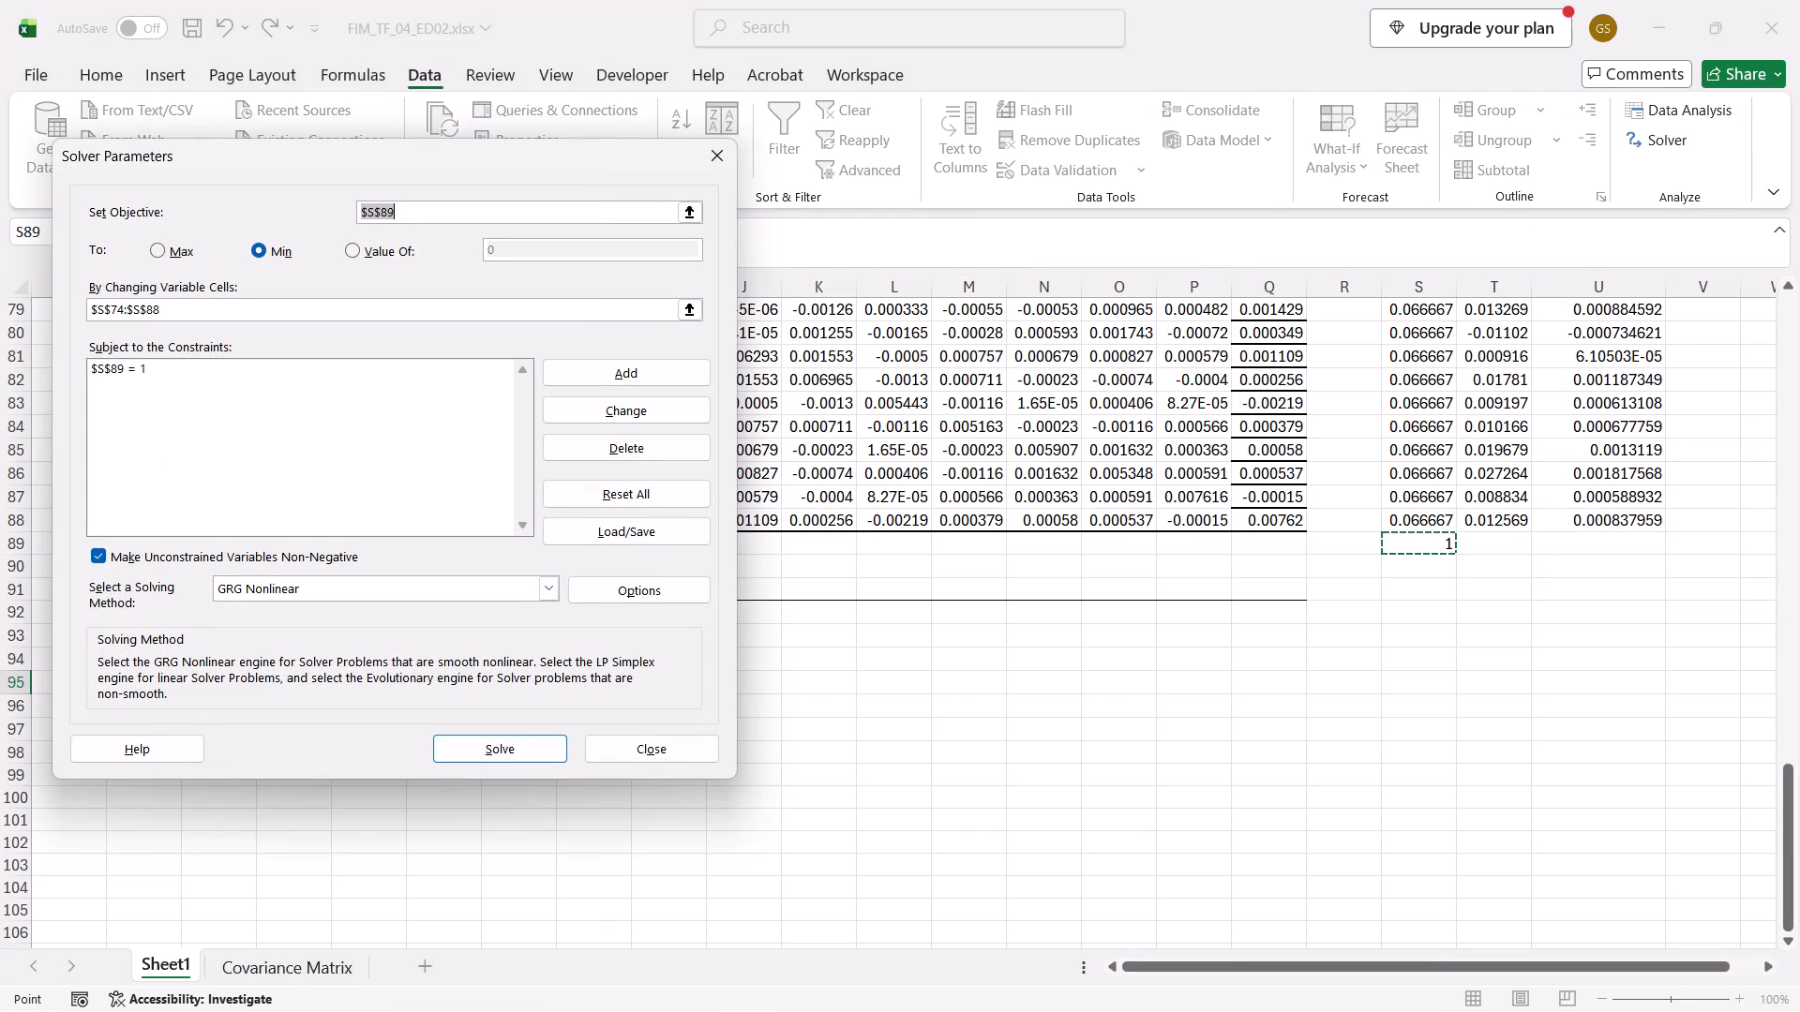
drag(462, 156, 1253, 229)
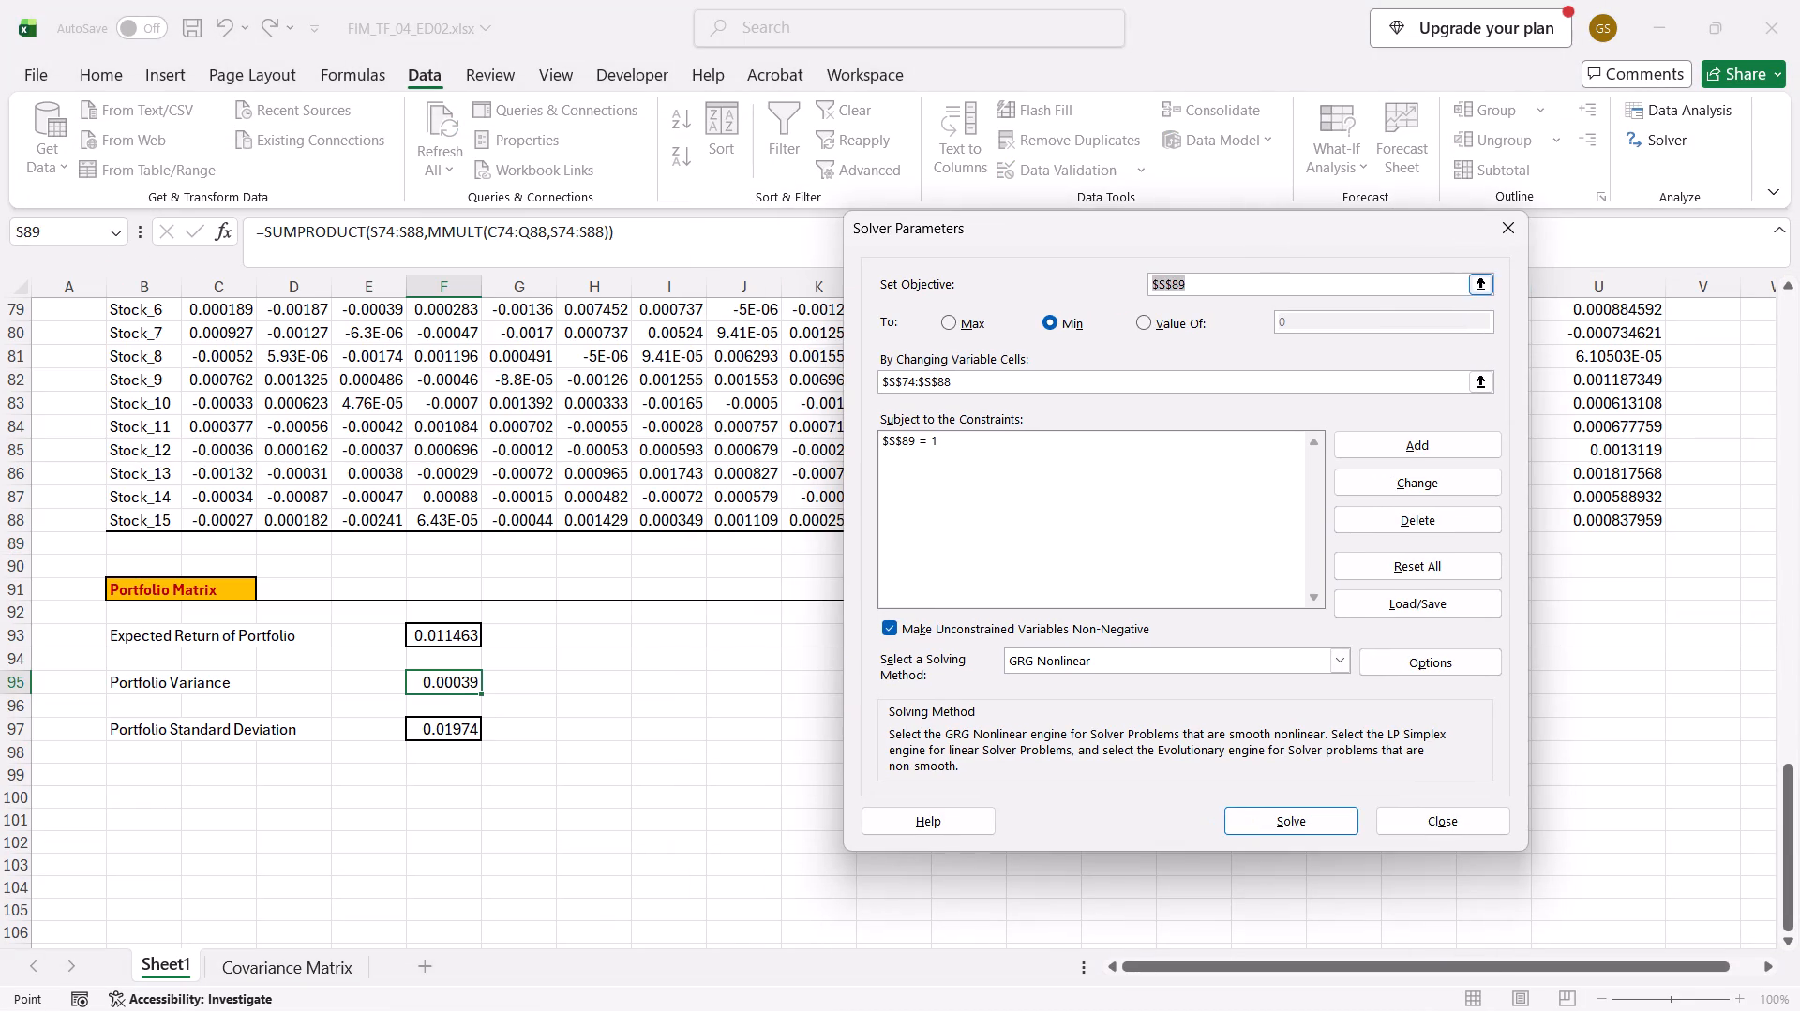
click(460, 694)
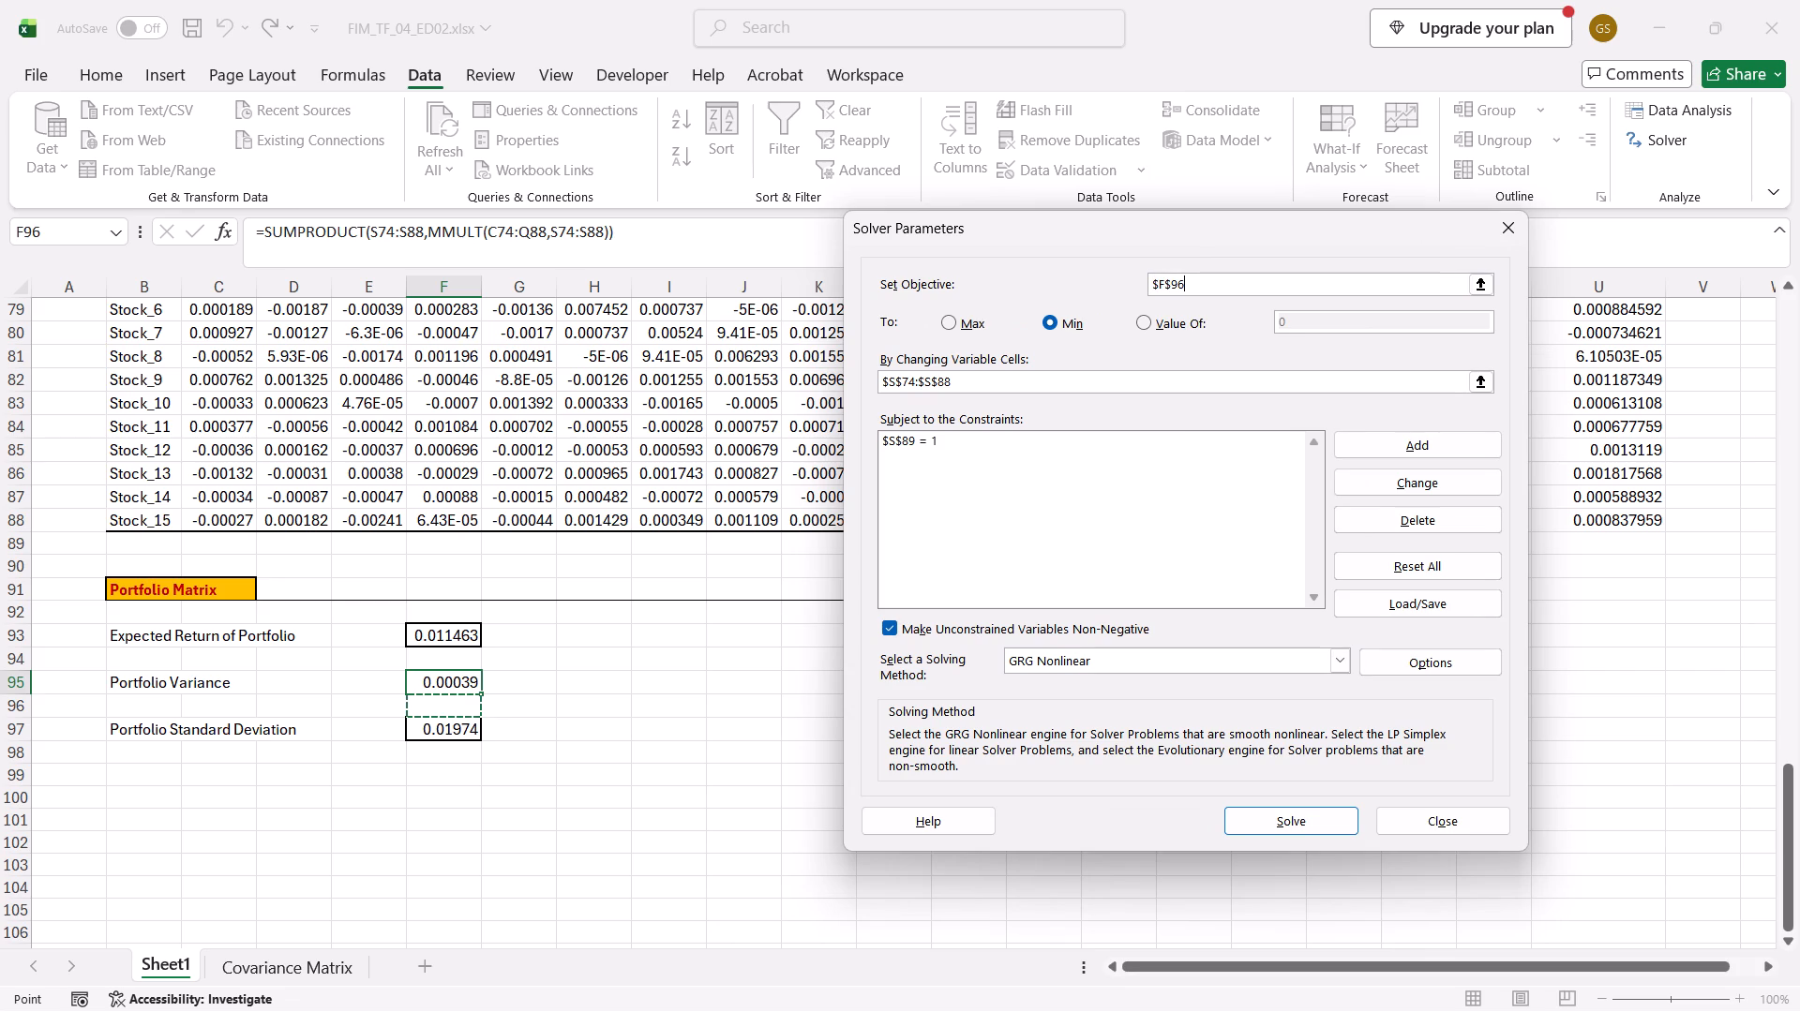
key(Up)
click(1030, 513)
Add a Solver constraint requiring every portfolio weight in S74:S88 to be greater than or equal to 0.01.
scroll(1030, 513, left, 2)
scroll(530, 410, up, 1)
scroll(666, 442, up, 1)
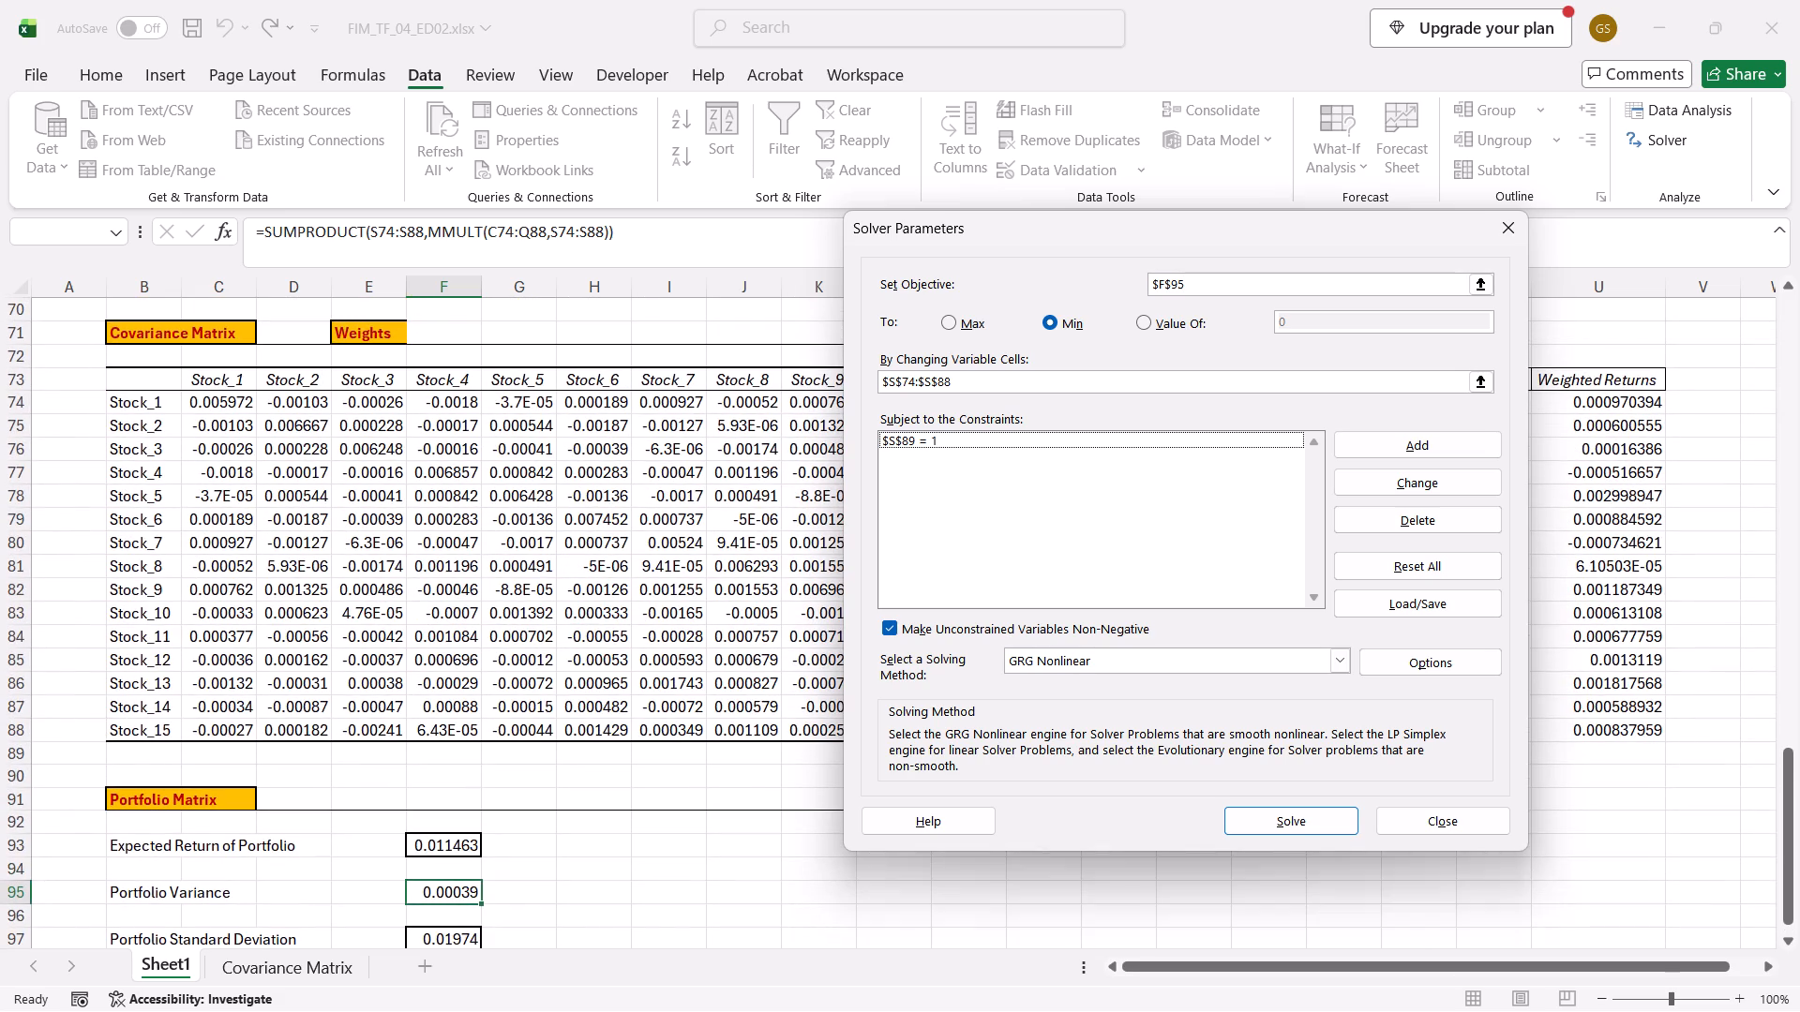
click(1393, 444)
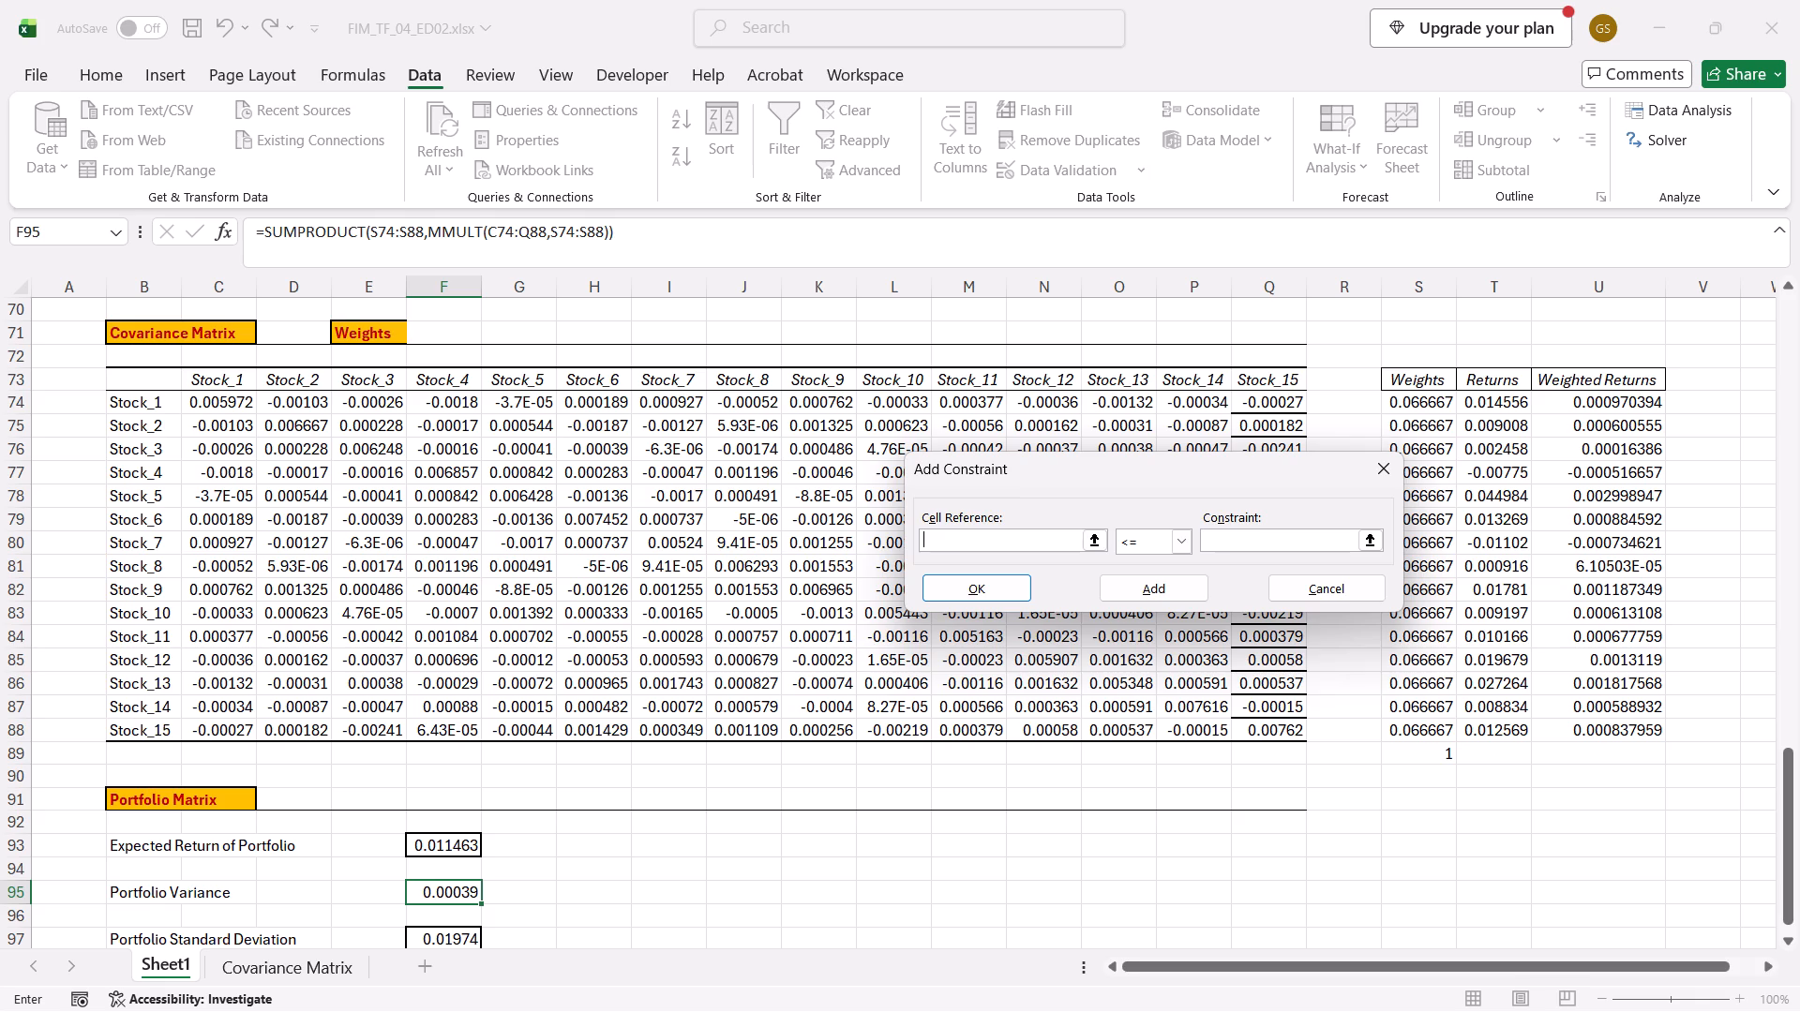
drag(1430, 396, 1444, 746)
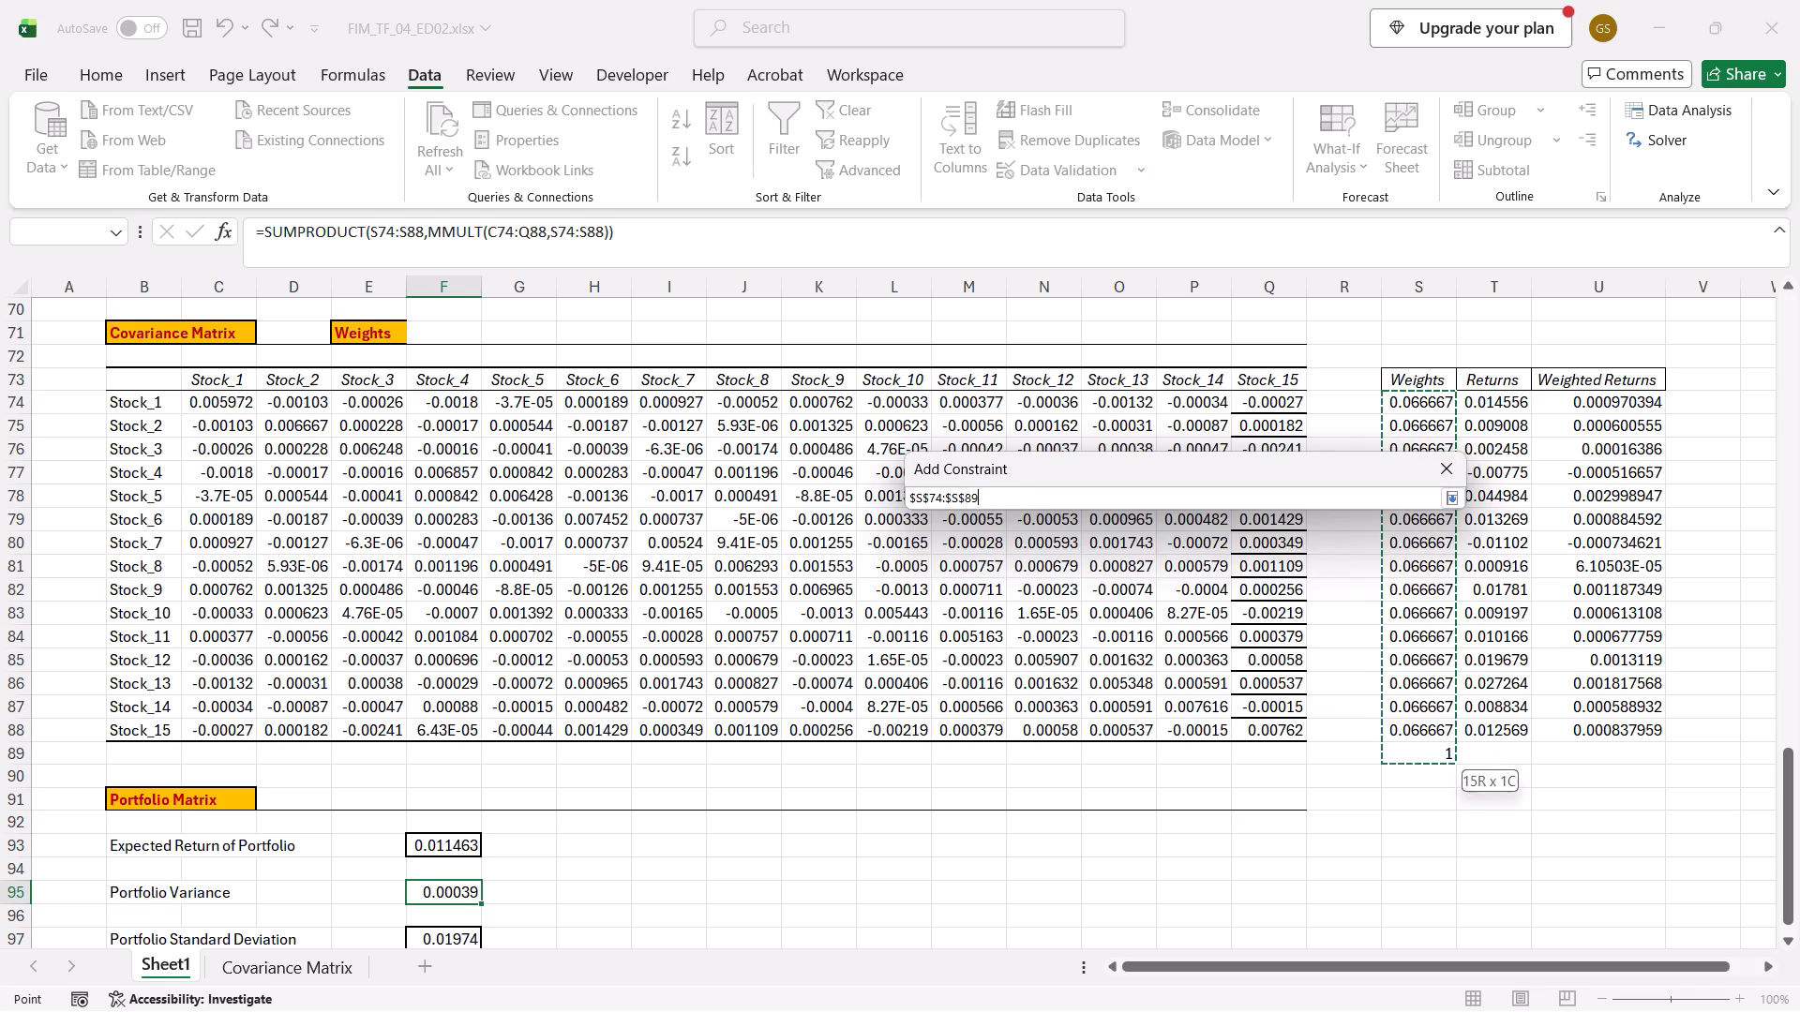
drag(1444, 746, 1443, 775)
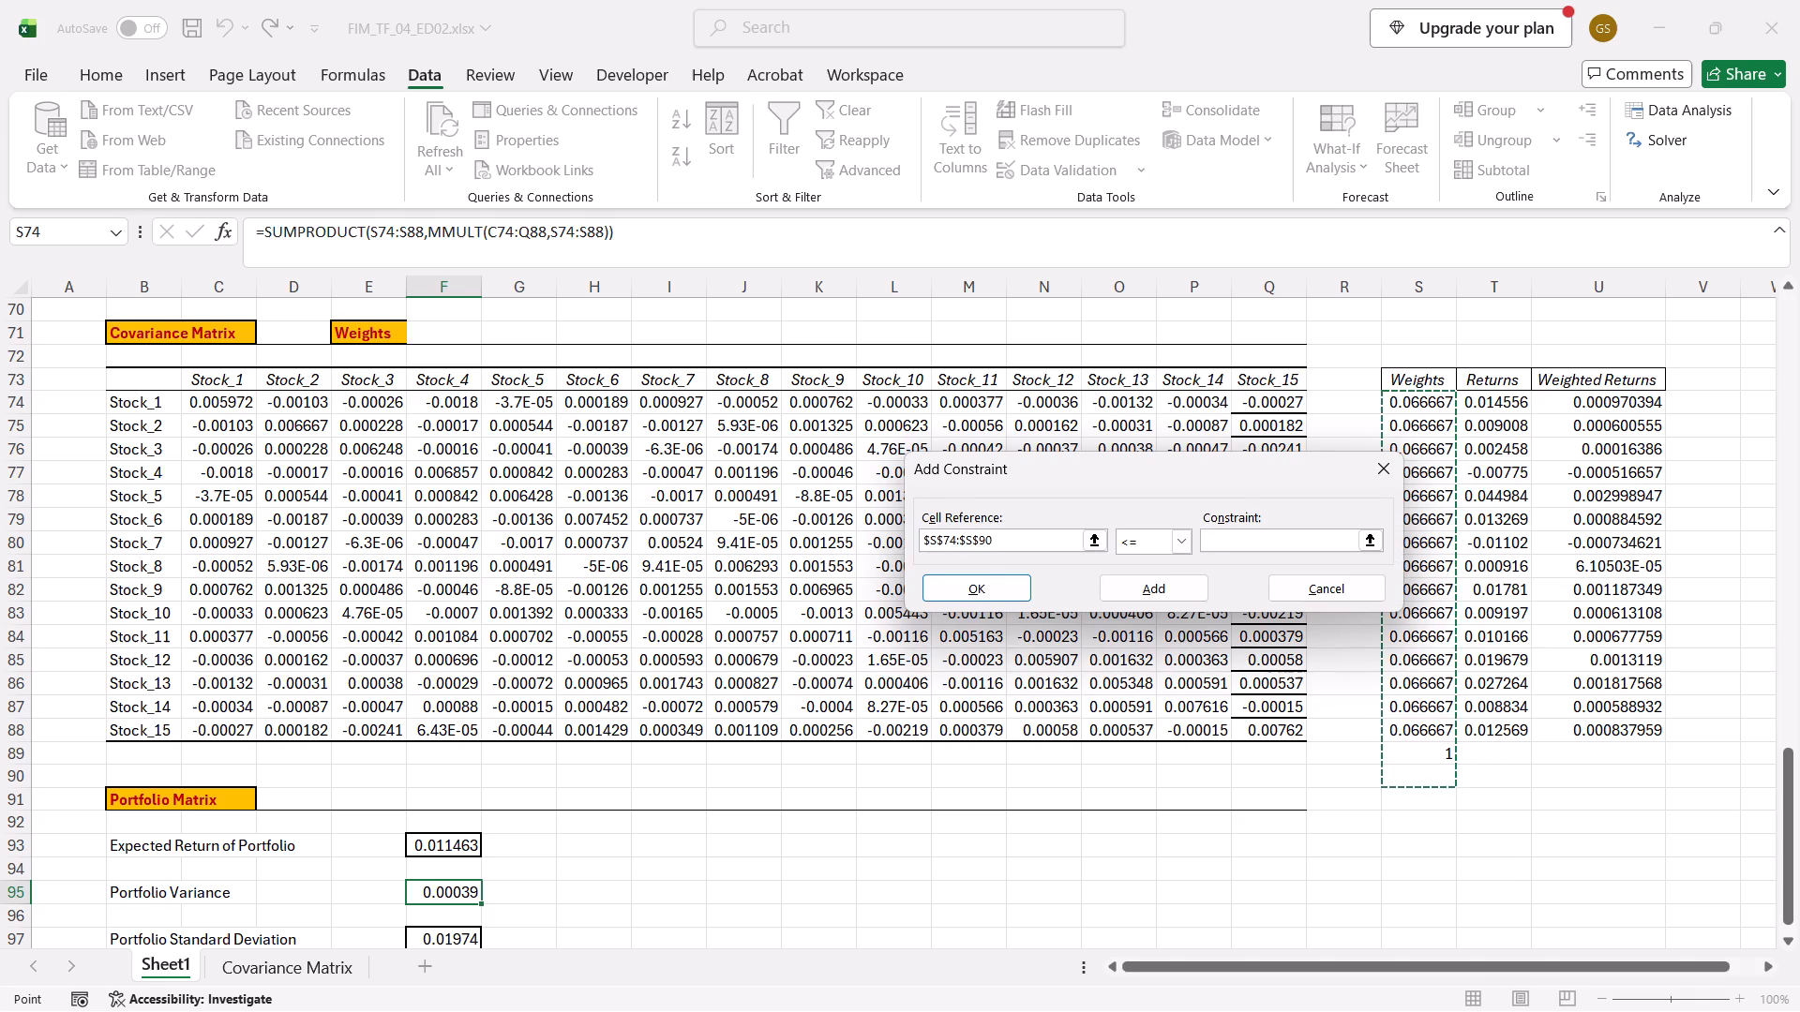
key(BackSpace)
key(BackSpace)
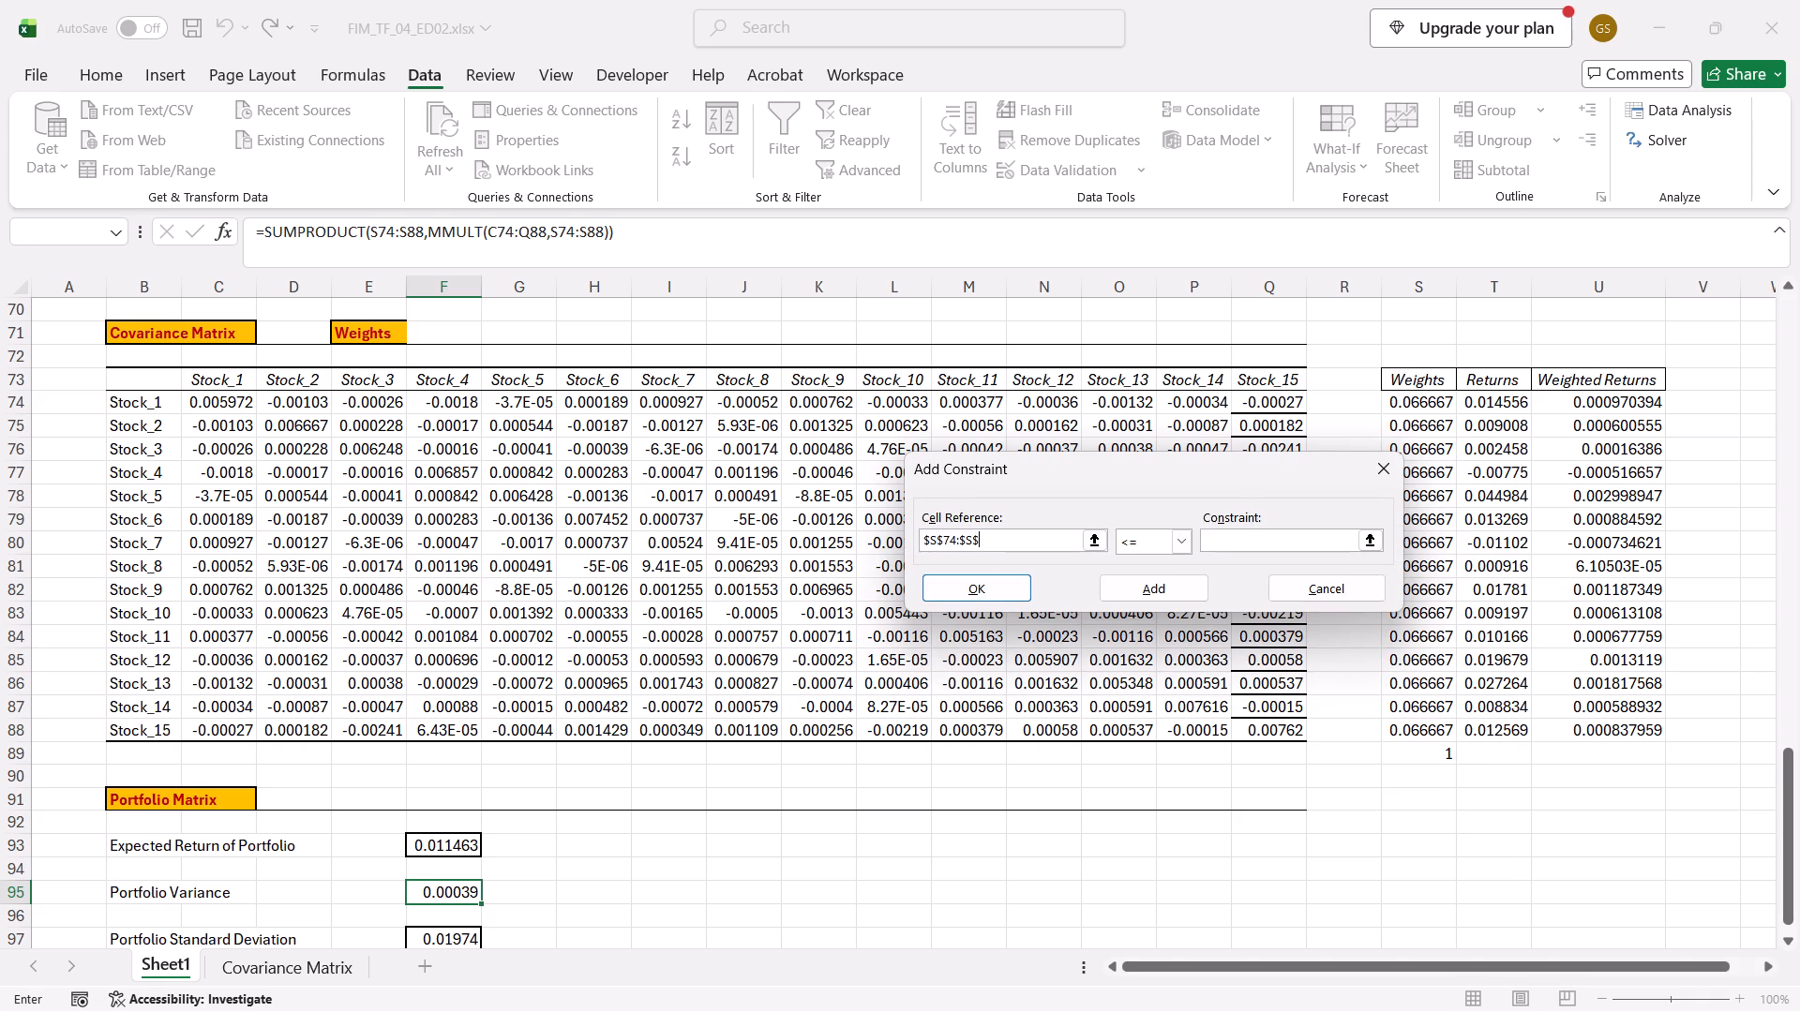
text(87)
key(Delete)
key(BackSpace)
key(8)
click(1242, 542)
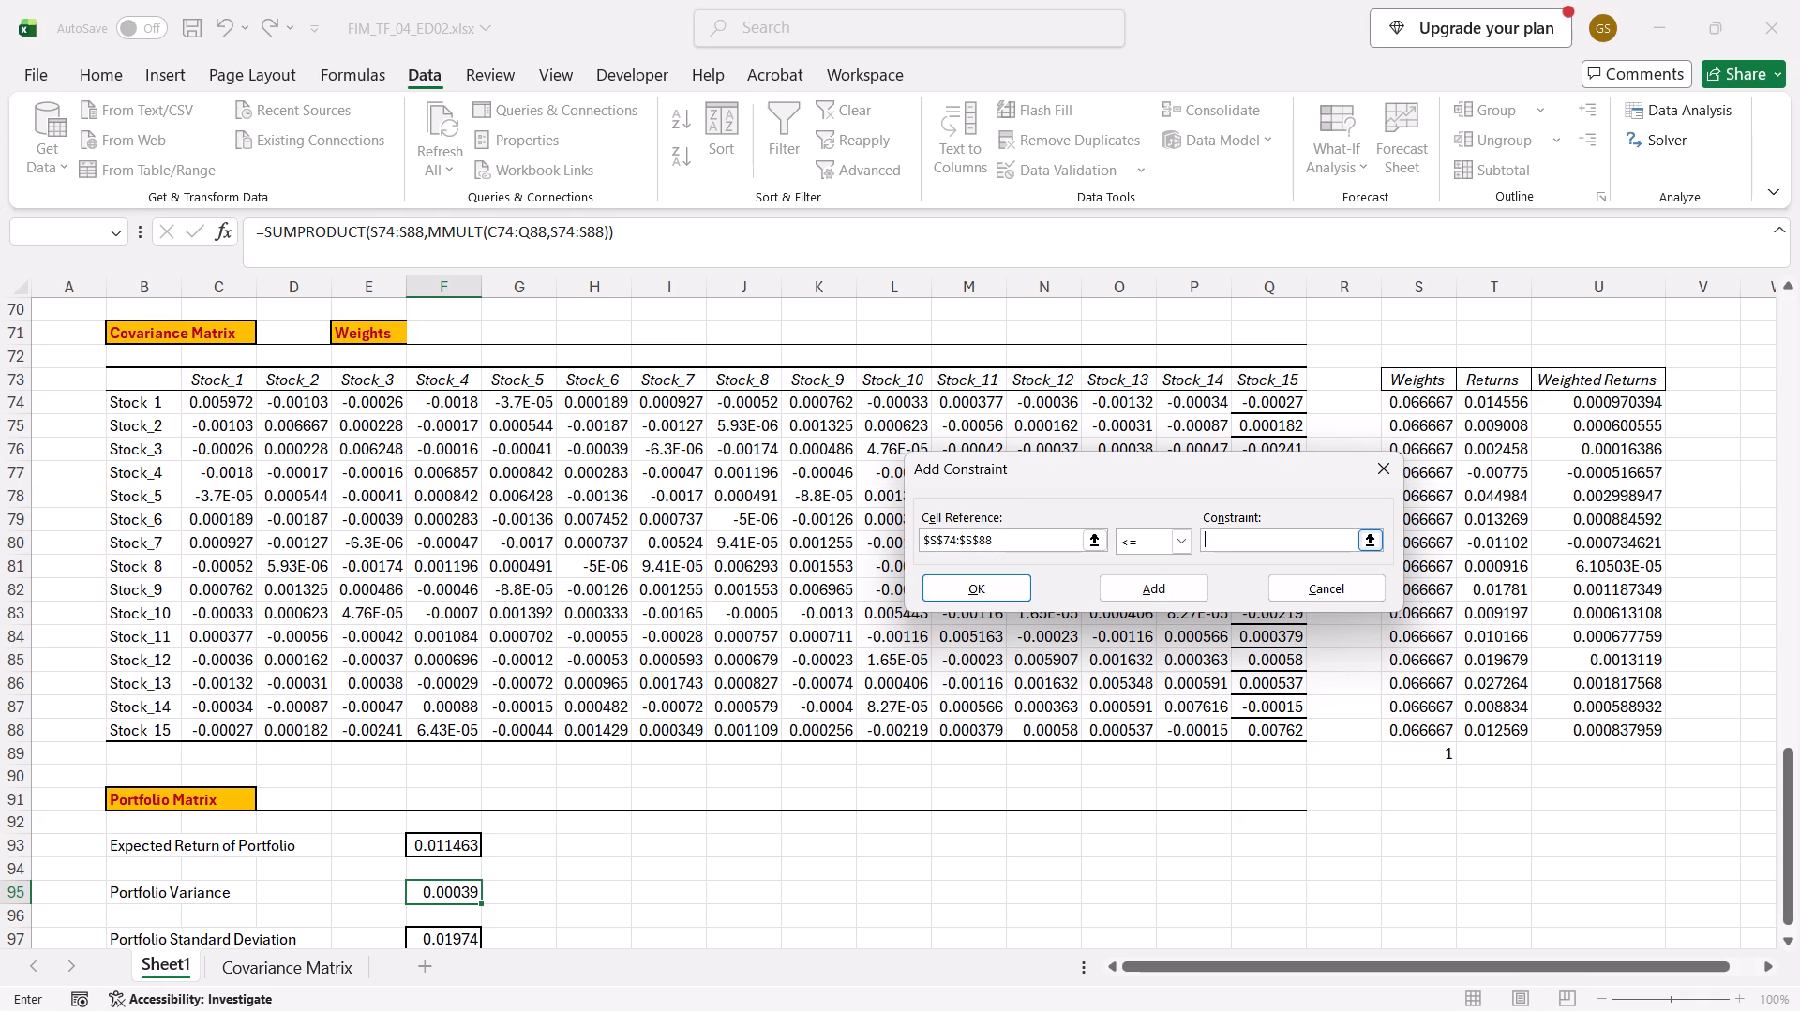
click(1193, 546)
click(1179, 546)
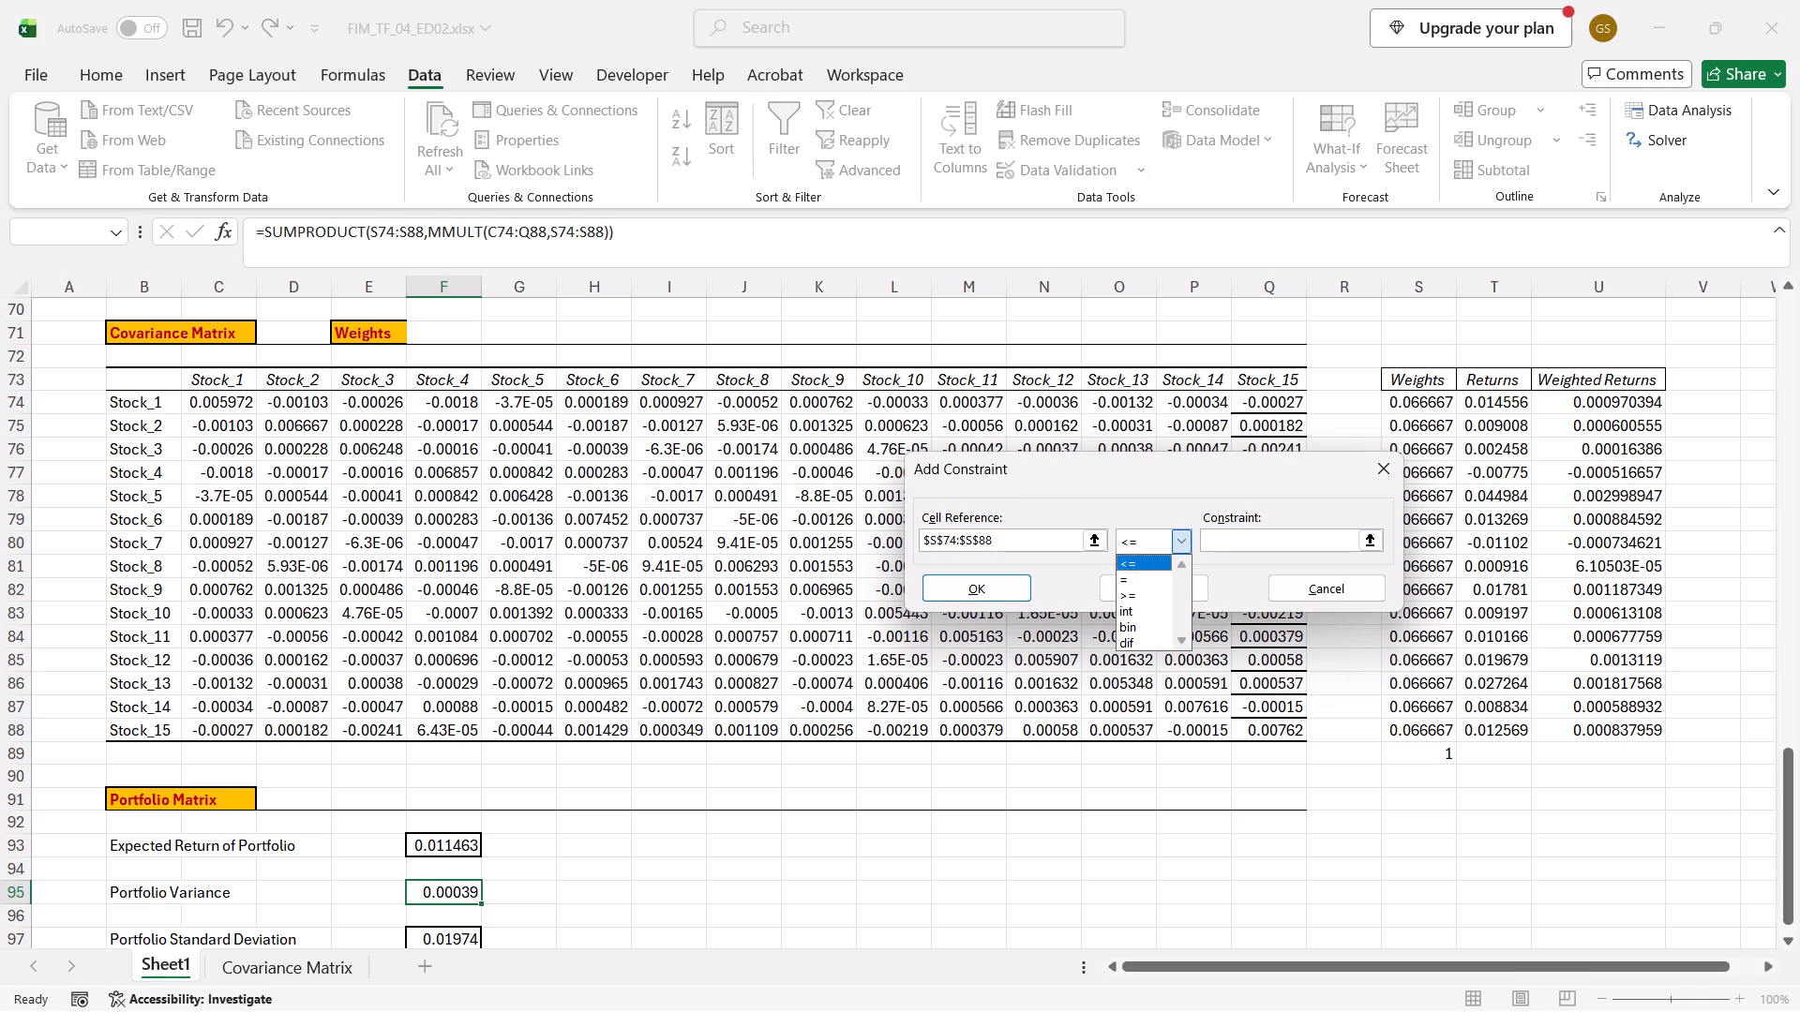
click(1141, 600)
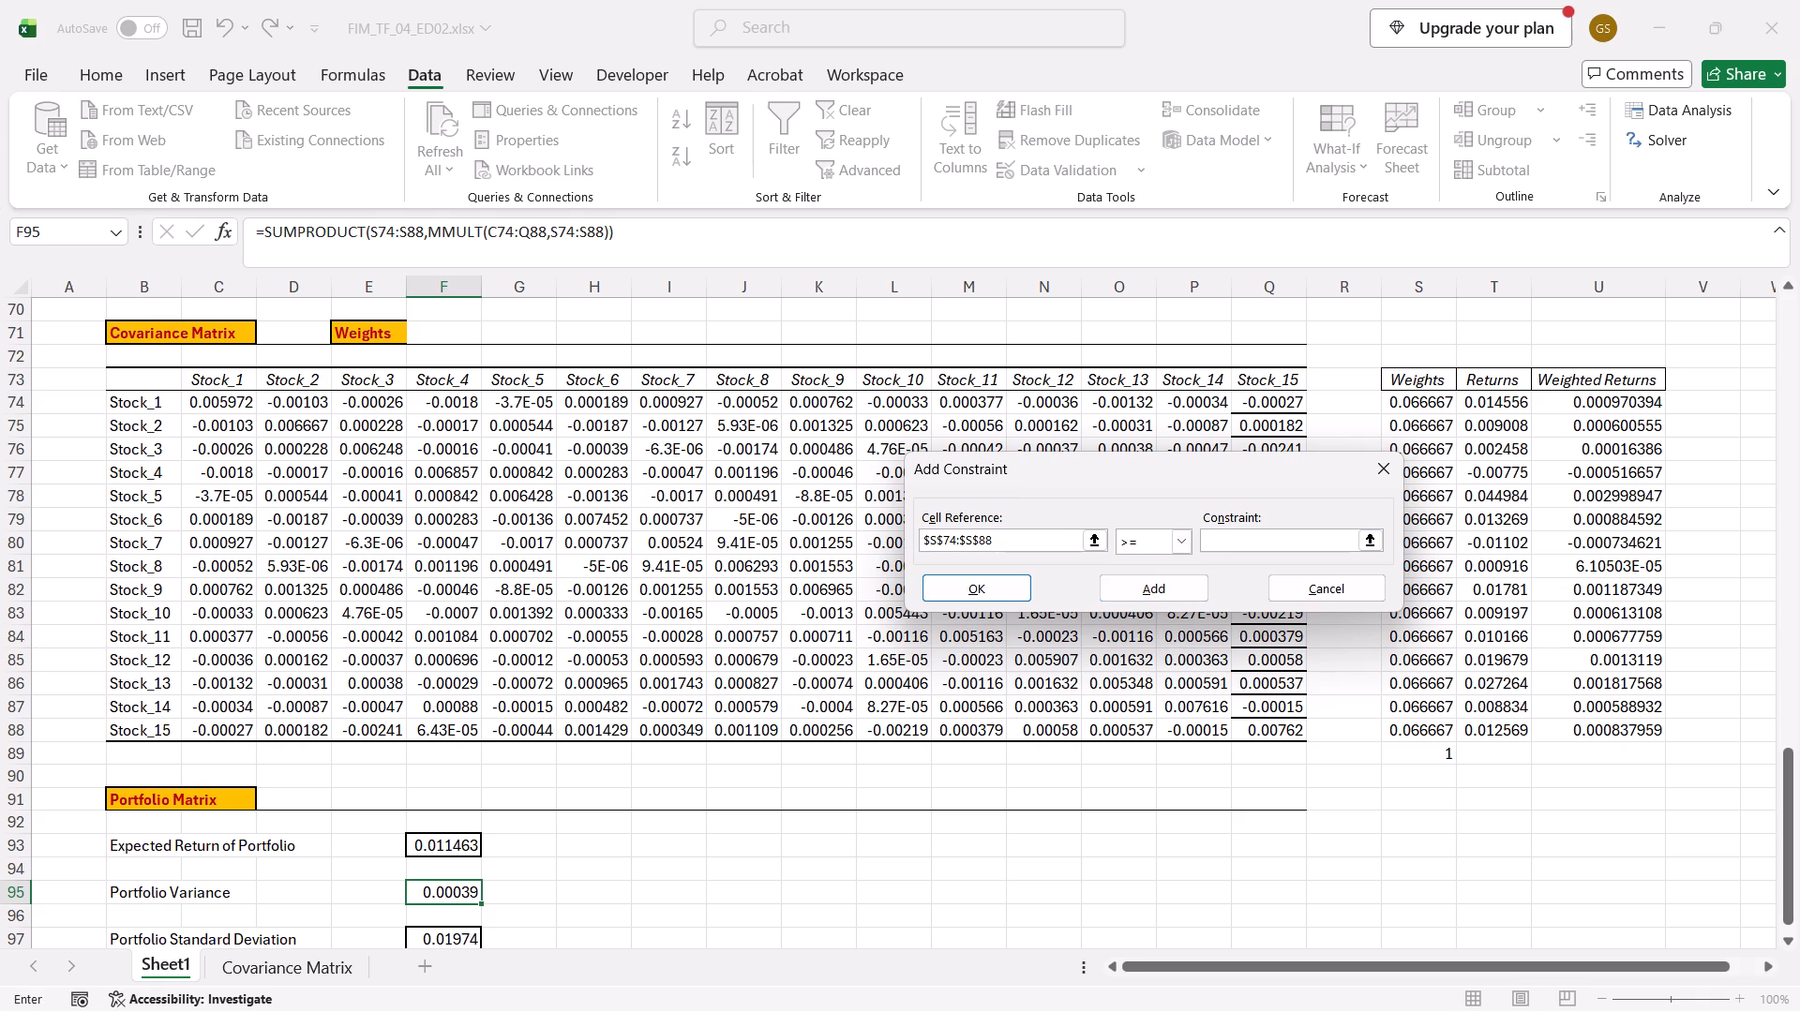
text(0.0)
key(1)
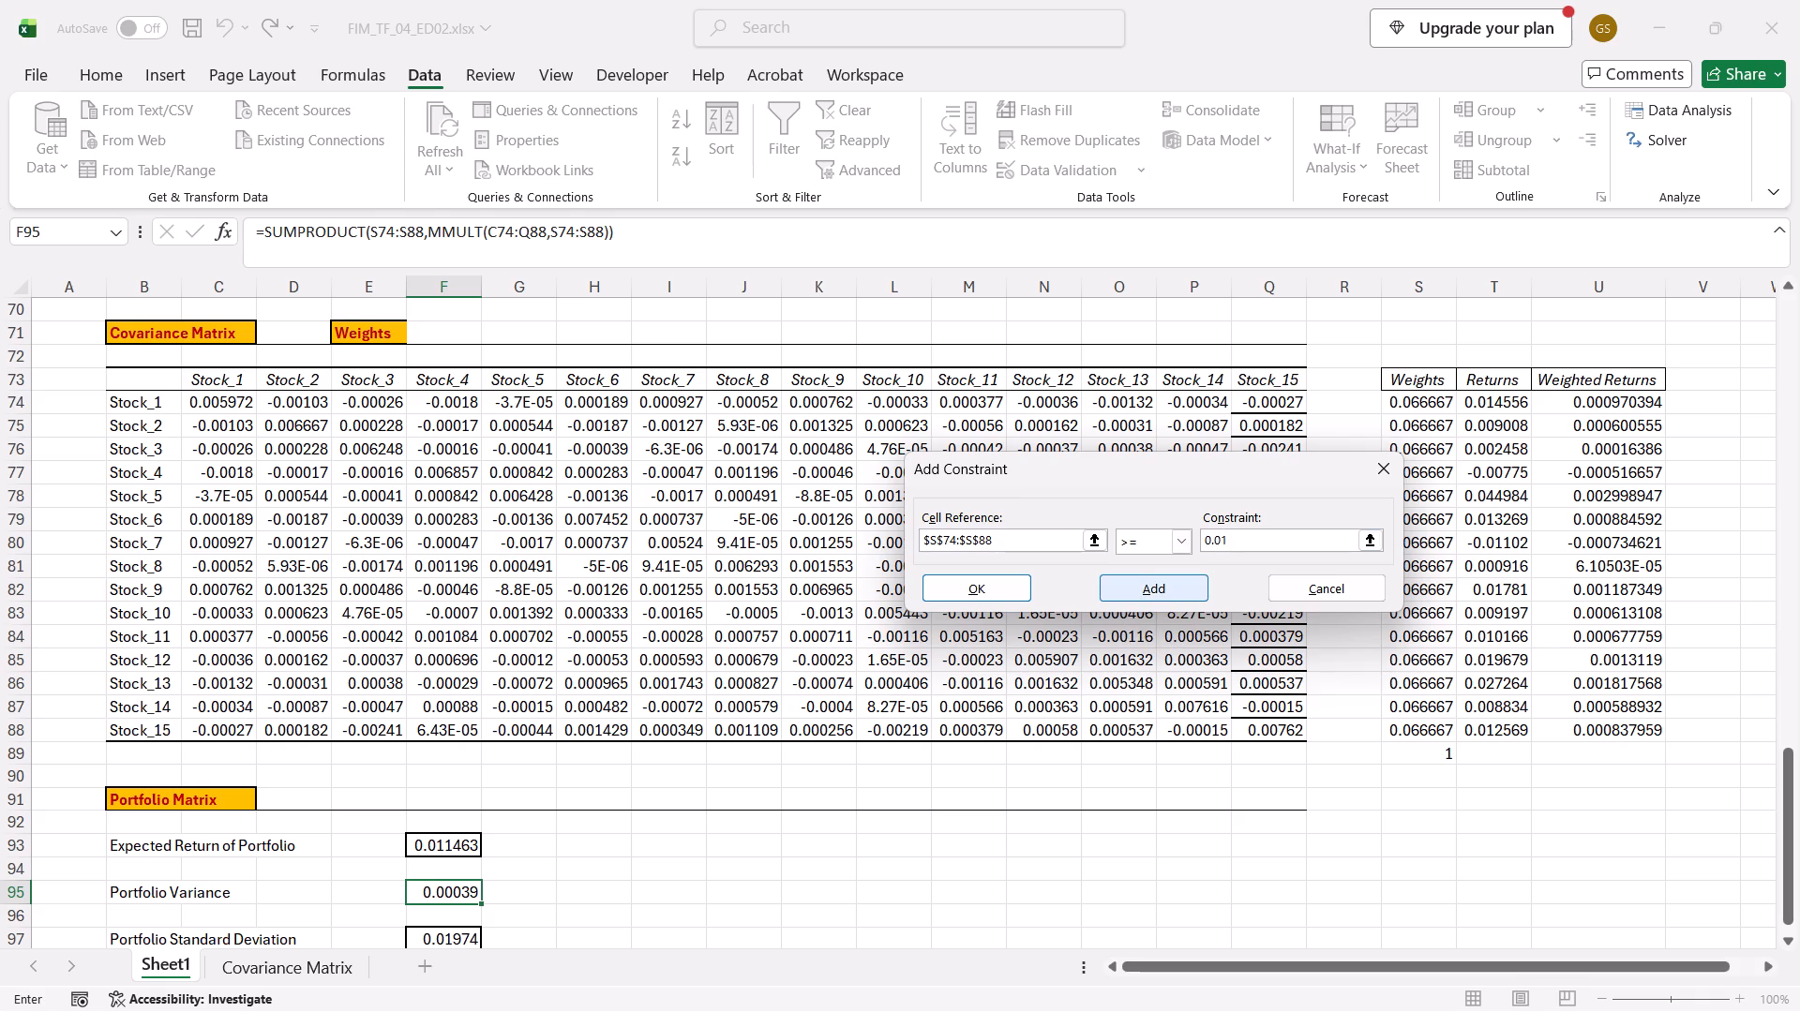
click(1157, 587)
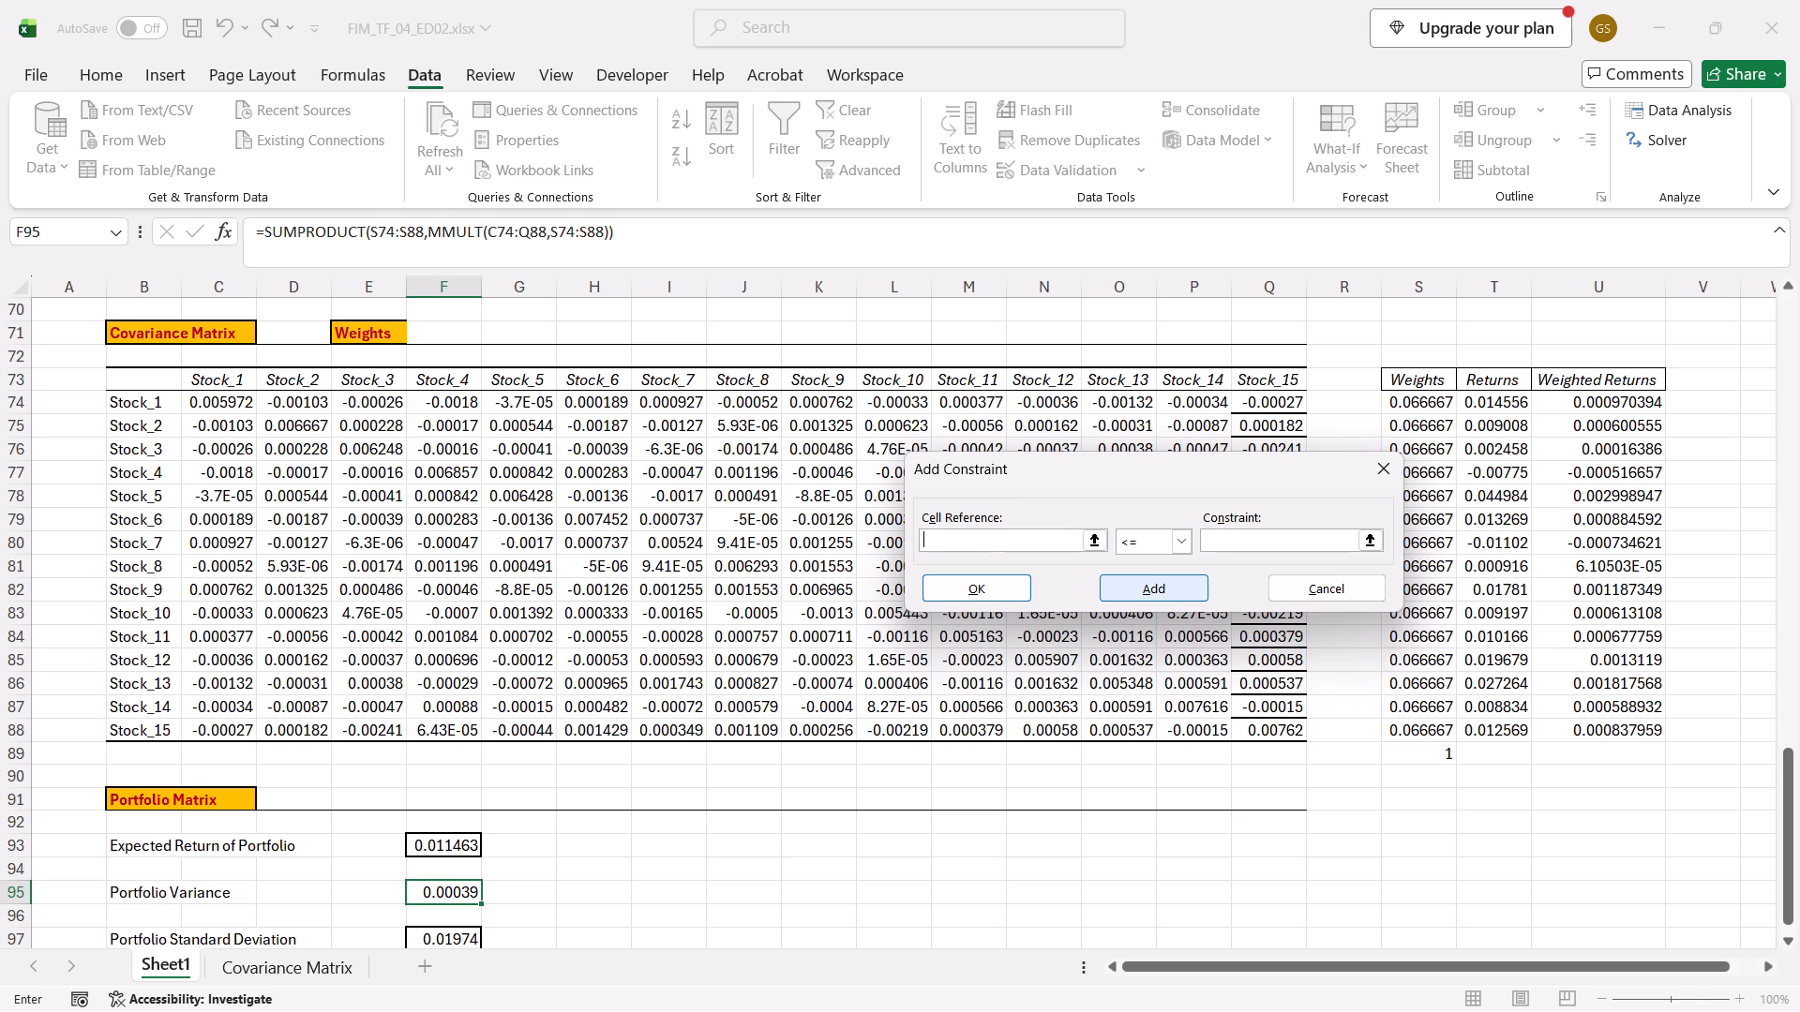
click(980, 600)
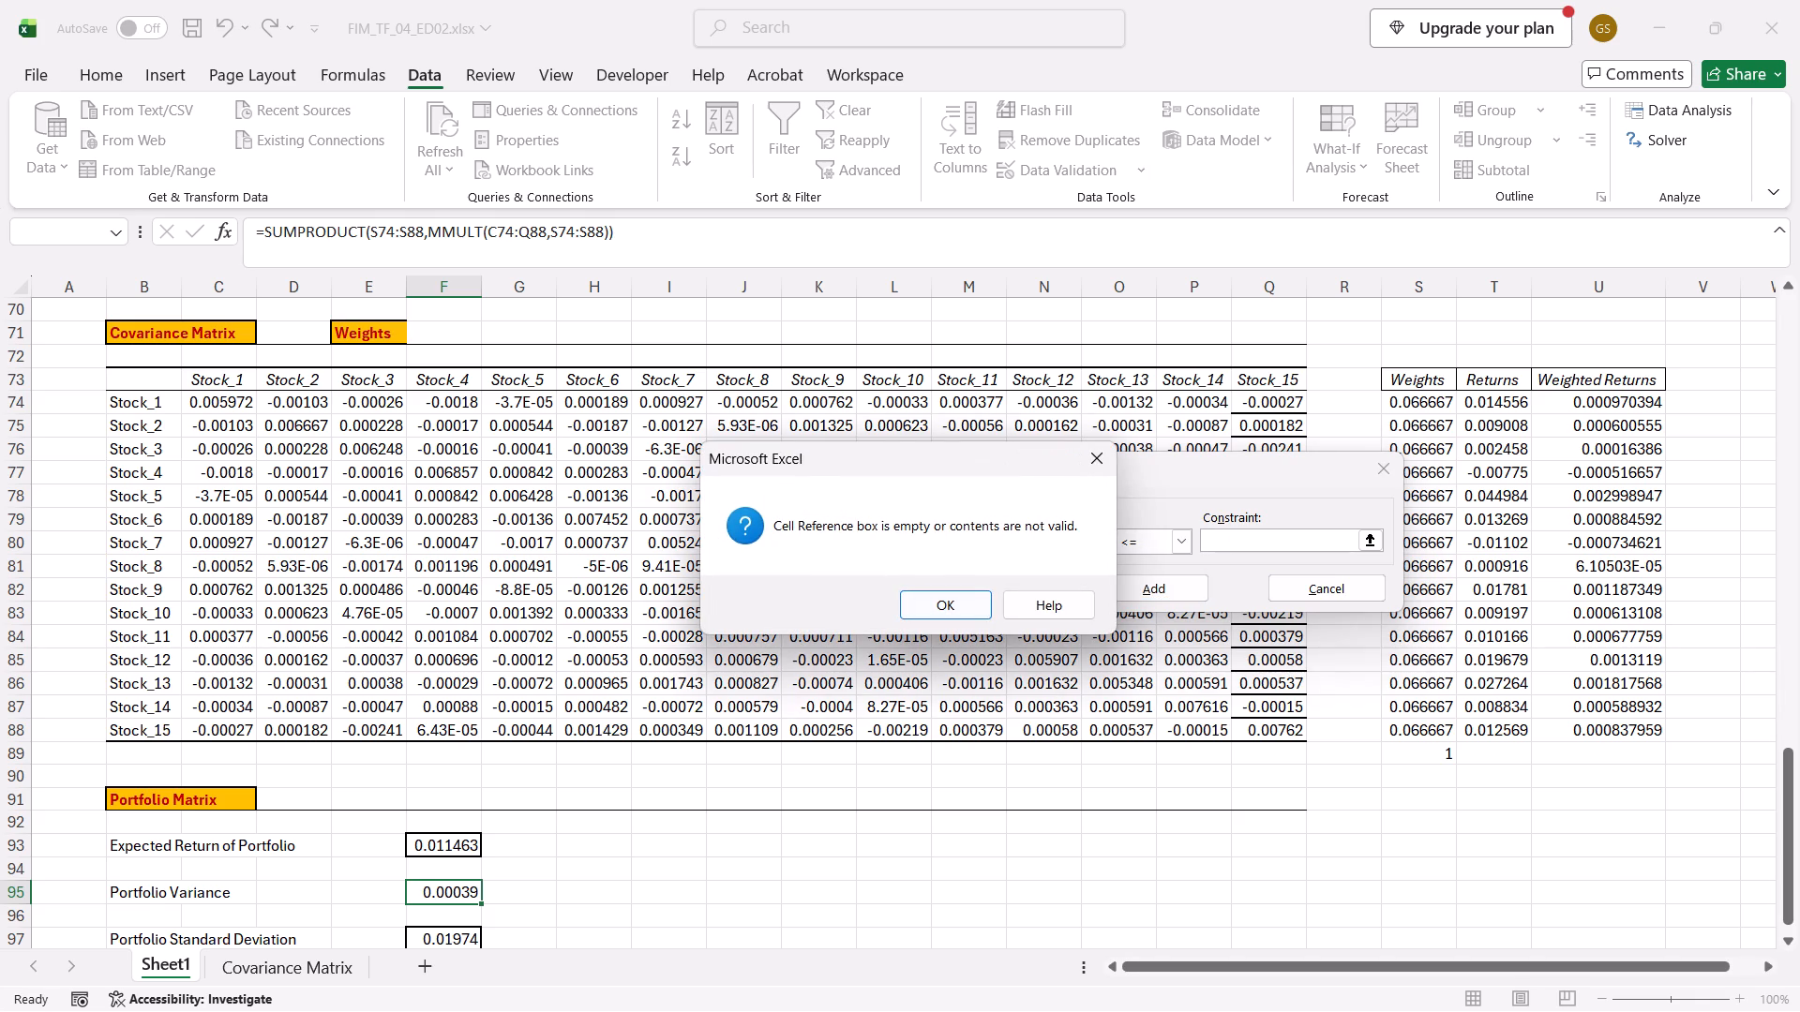
click(1083, 459)
click(1382, 460)
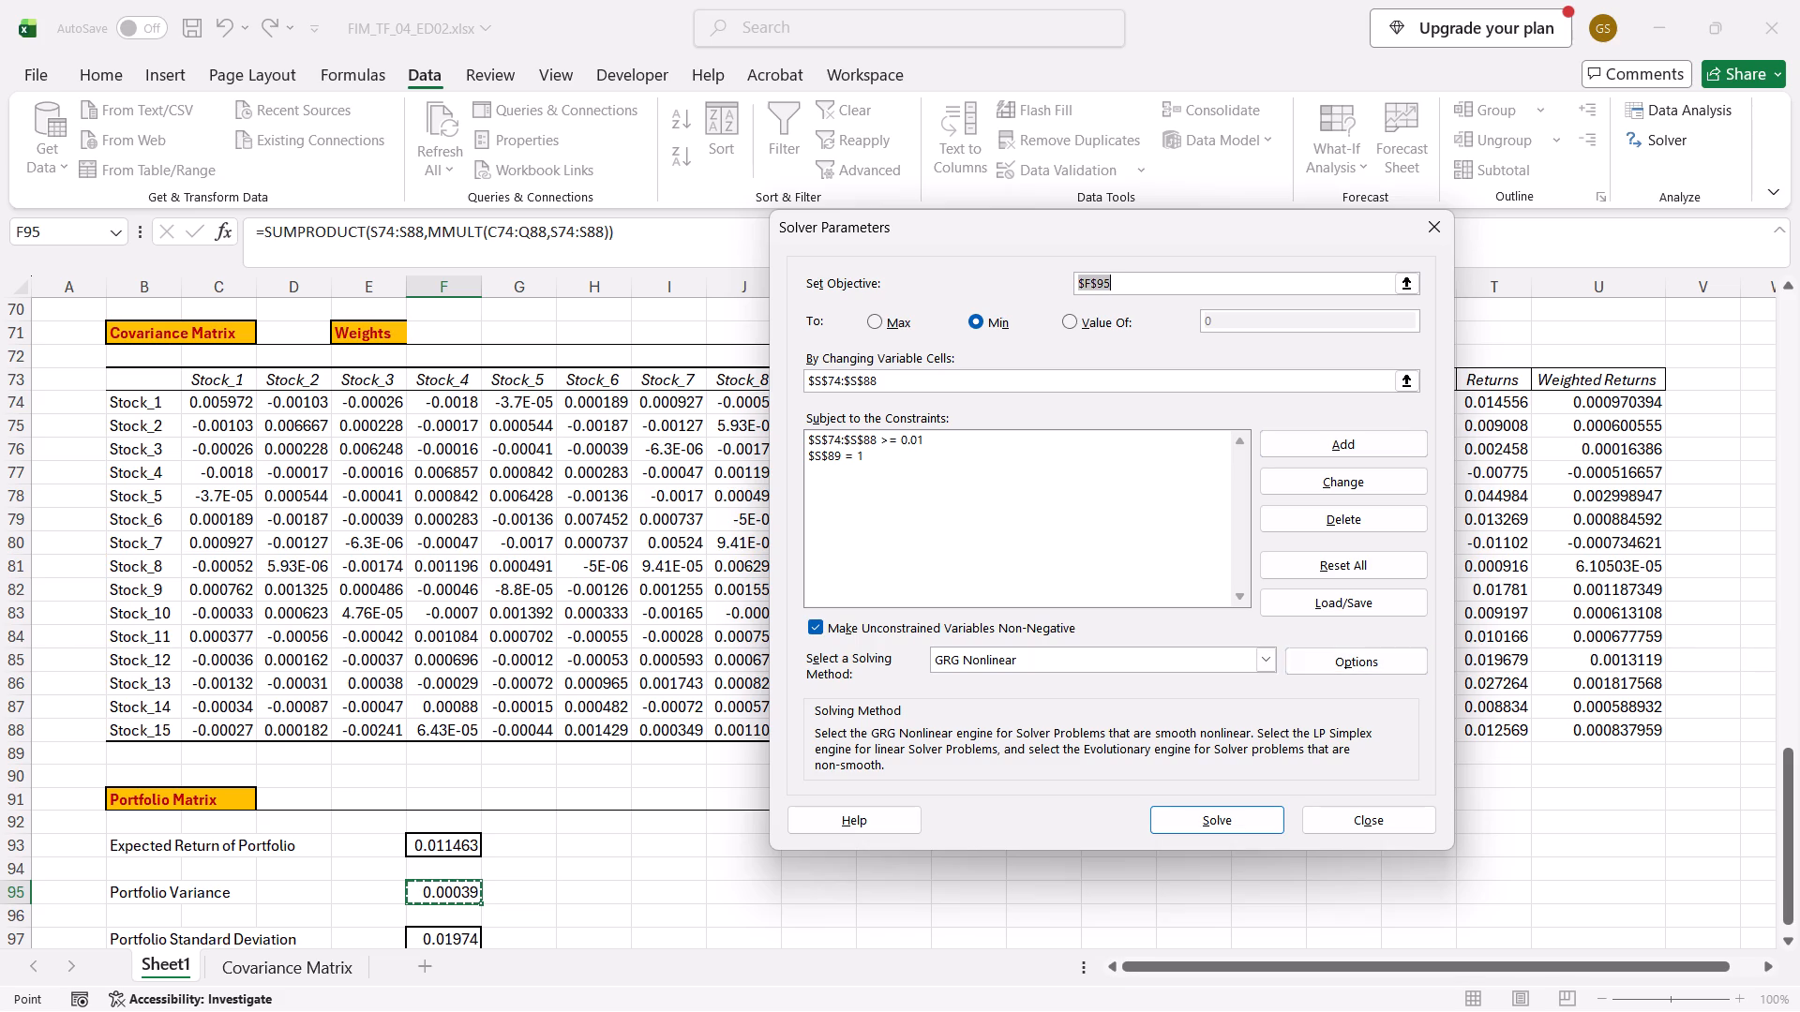
Run Solver to compute the minimum-variance portfolio weights.
click(1219, 833)
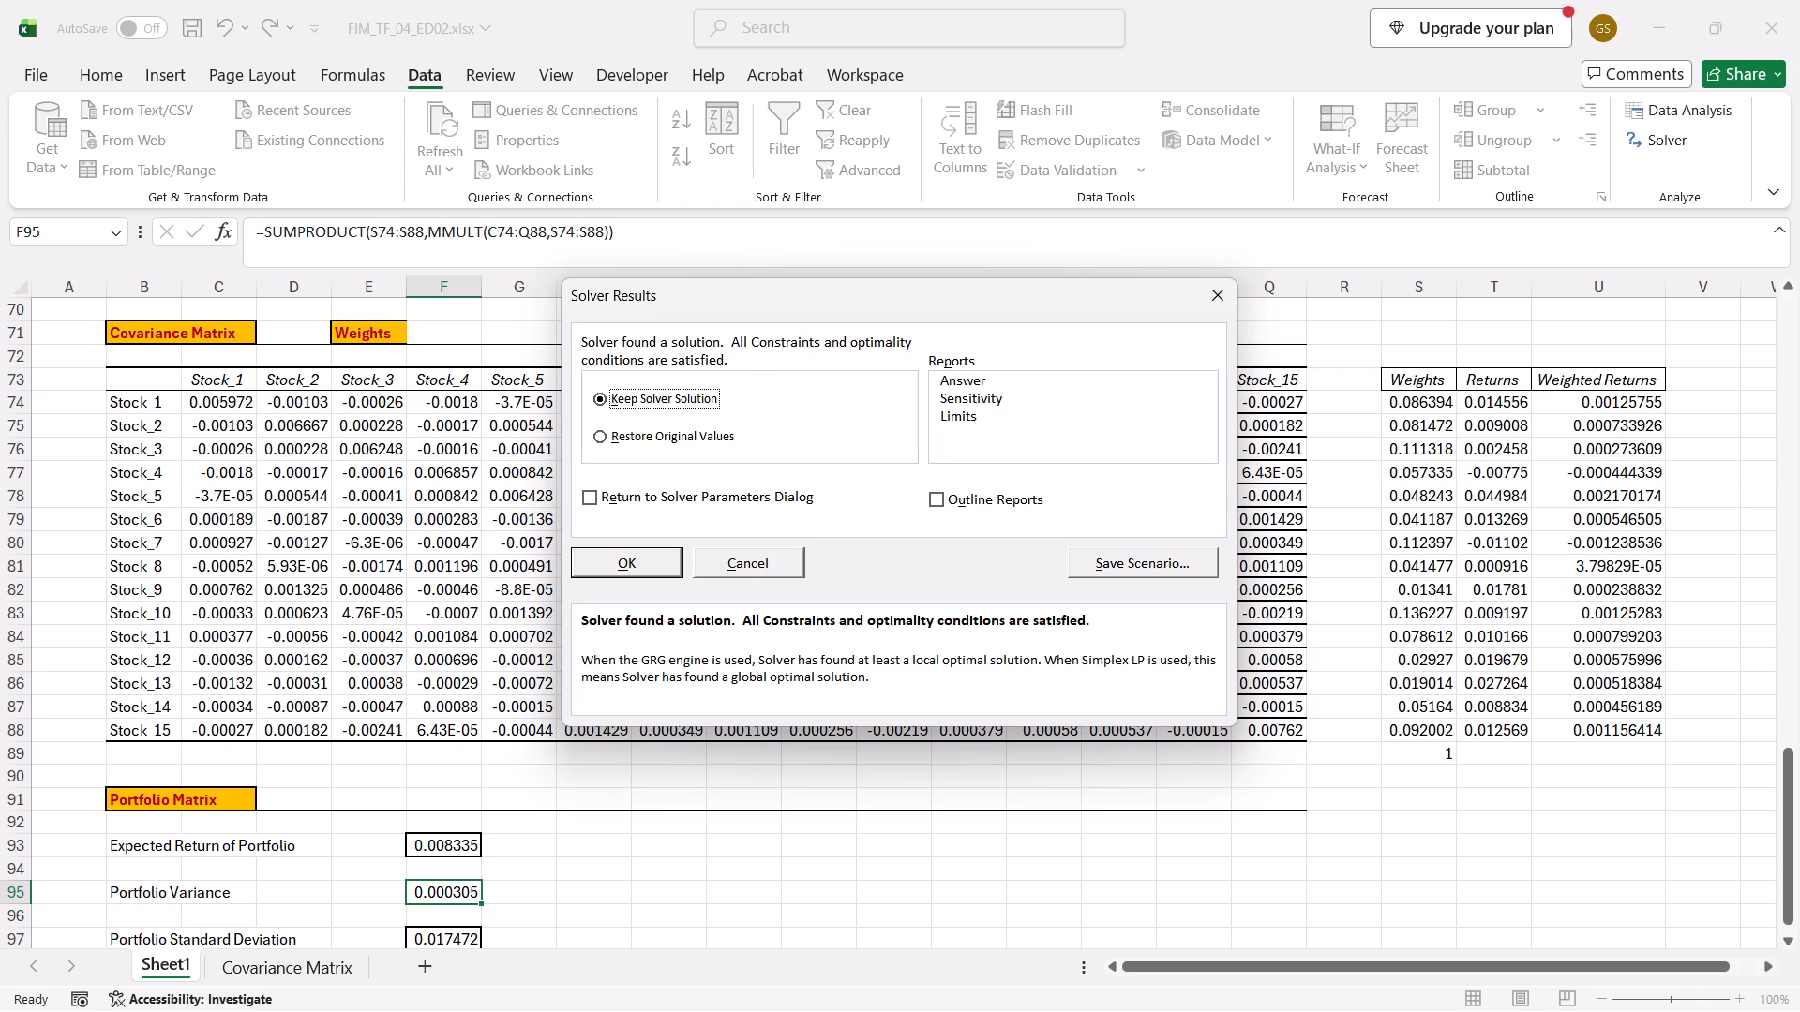
Save the Solver solution as a scenario named P1.
click(1128, 564)
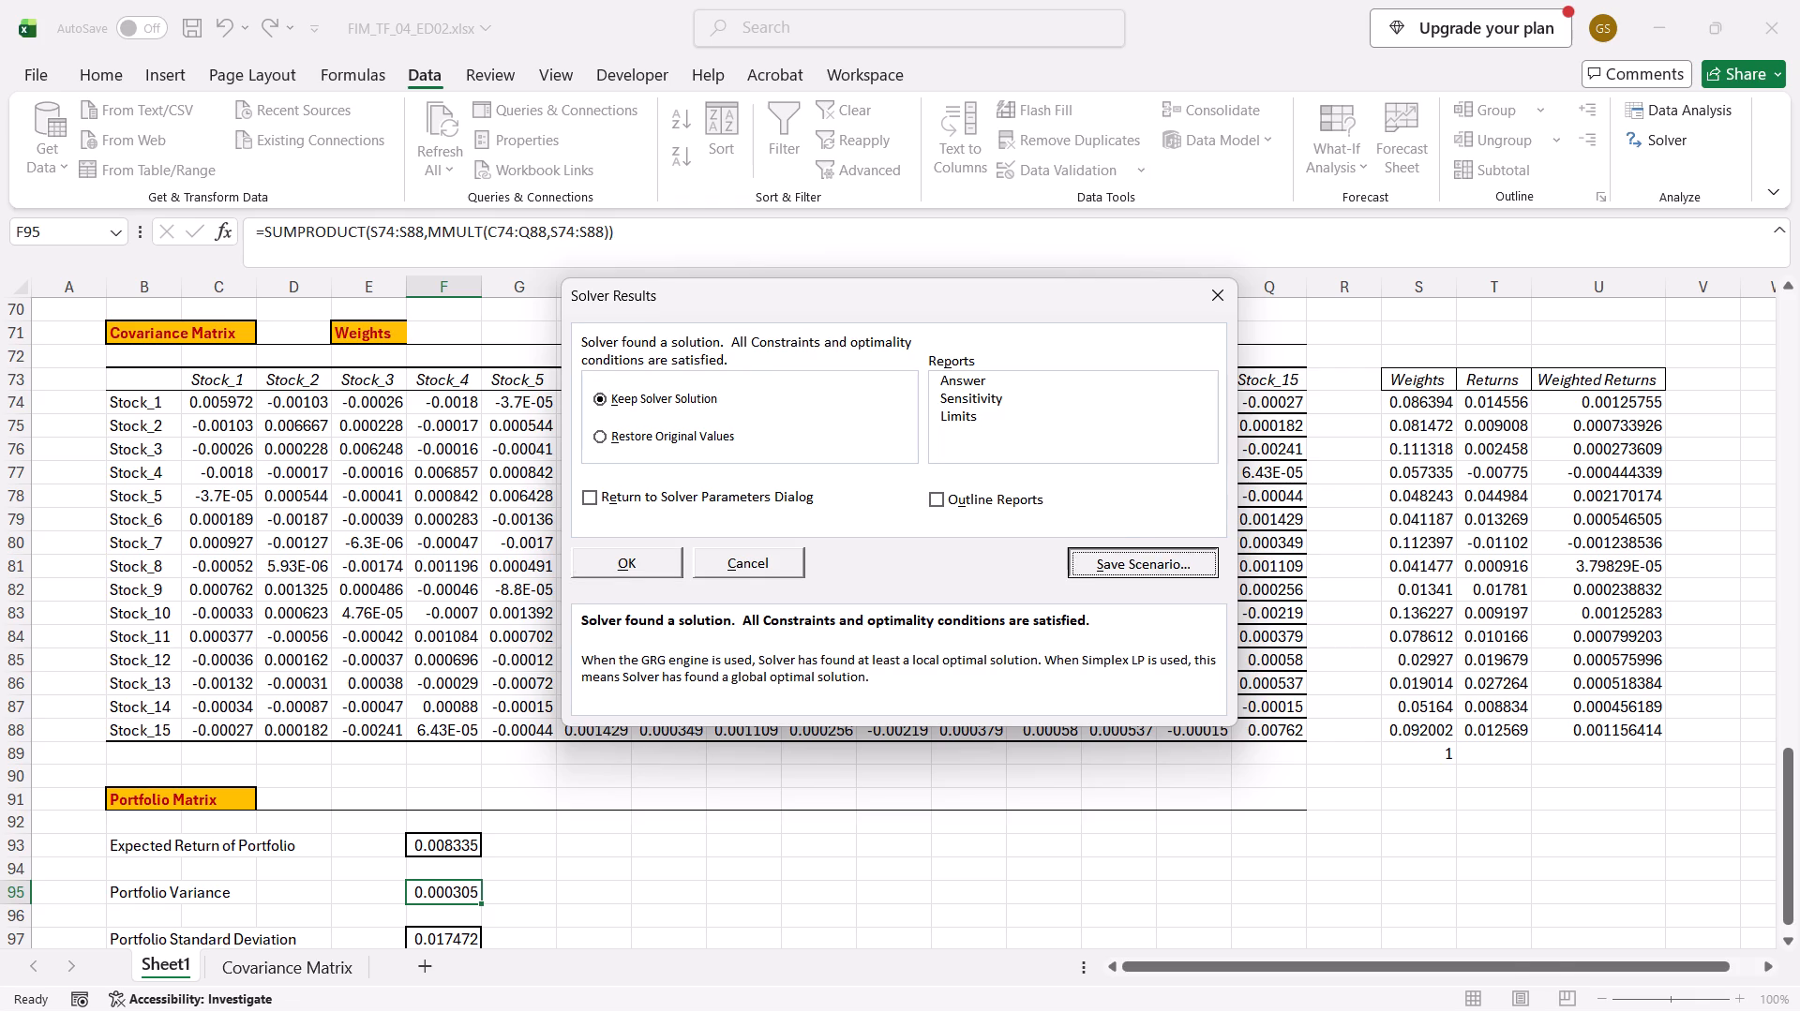
text(P1)
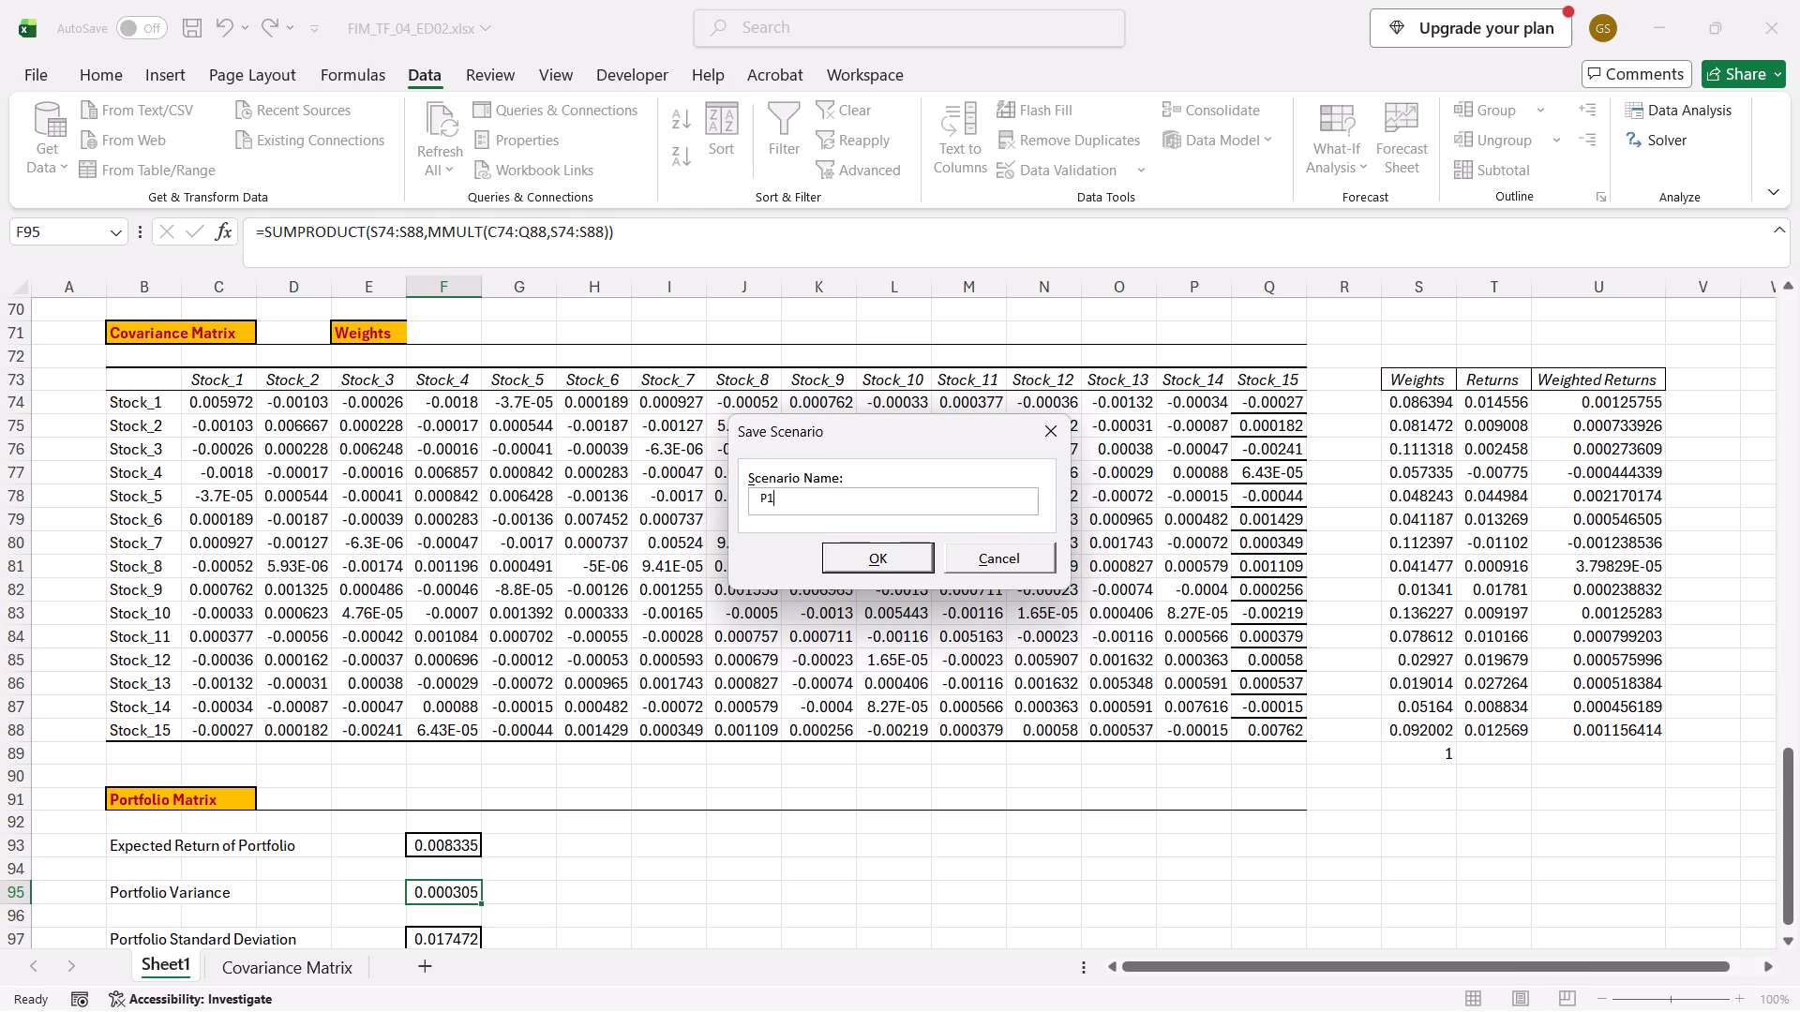
click(886, 552)
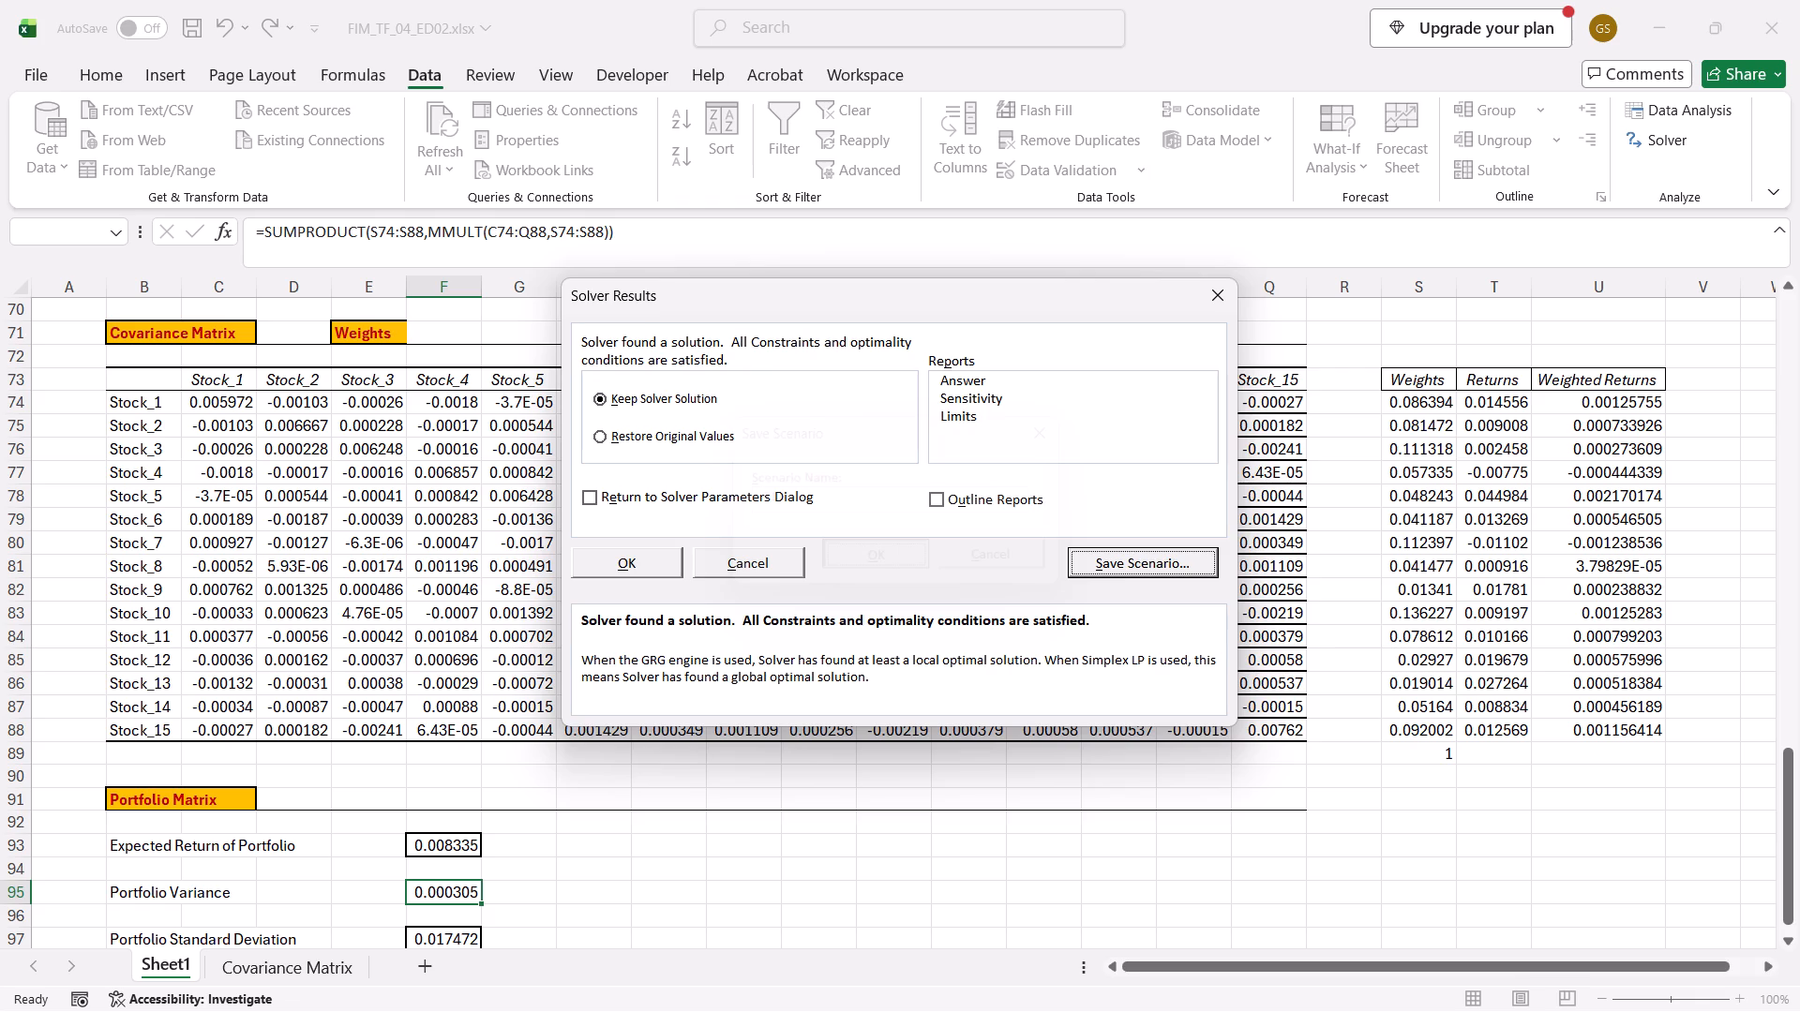
drag(646, 541, 640, 538)
Keep the Solver solution and enable returning to the Solver Parameters dialog after accepting the results.
drag(640, 538, 583, 507)
click(583, 507)
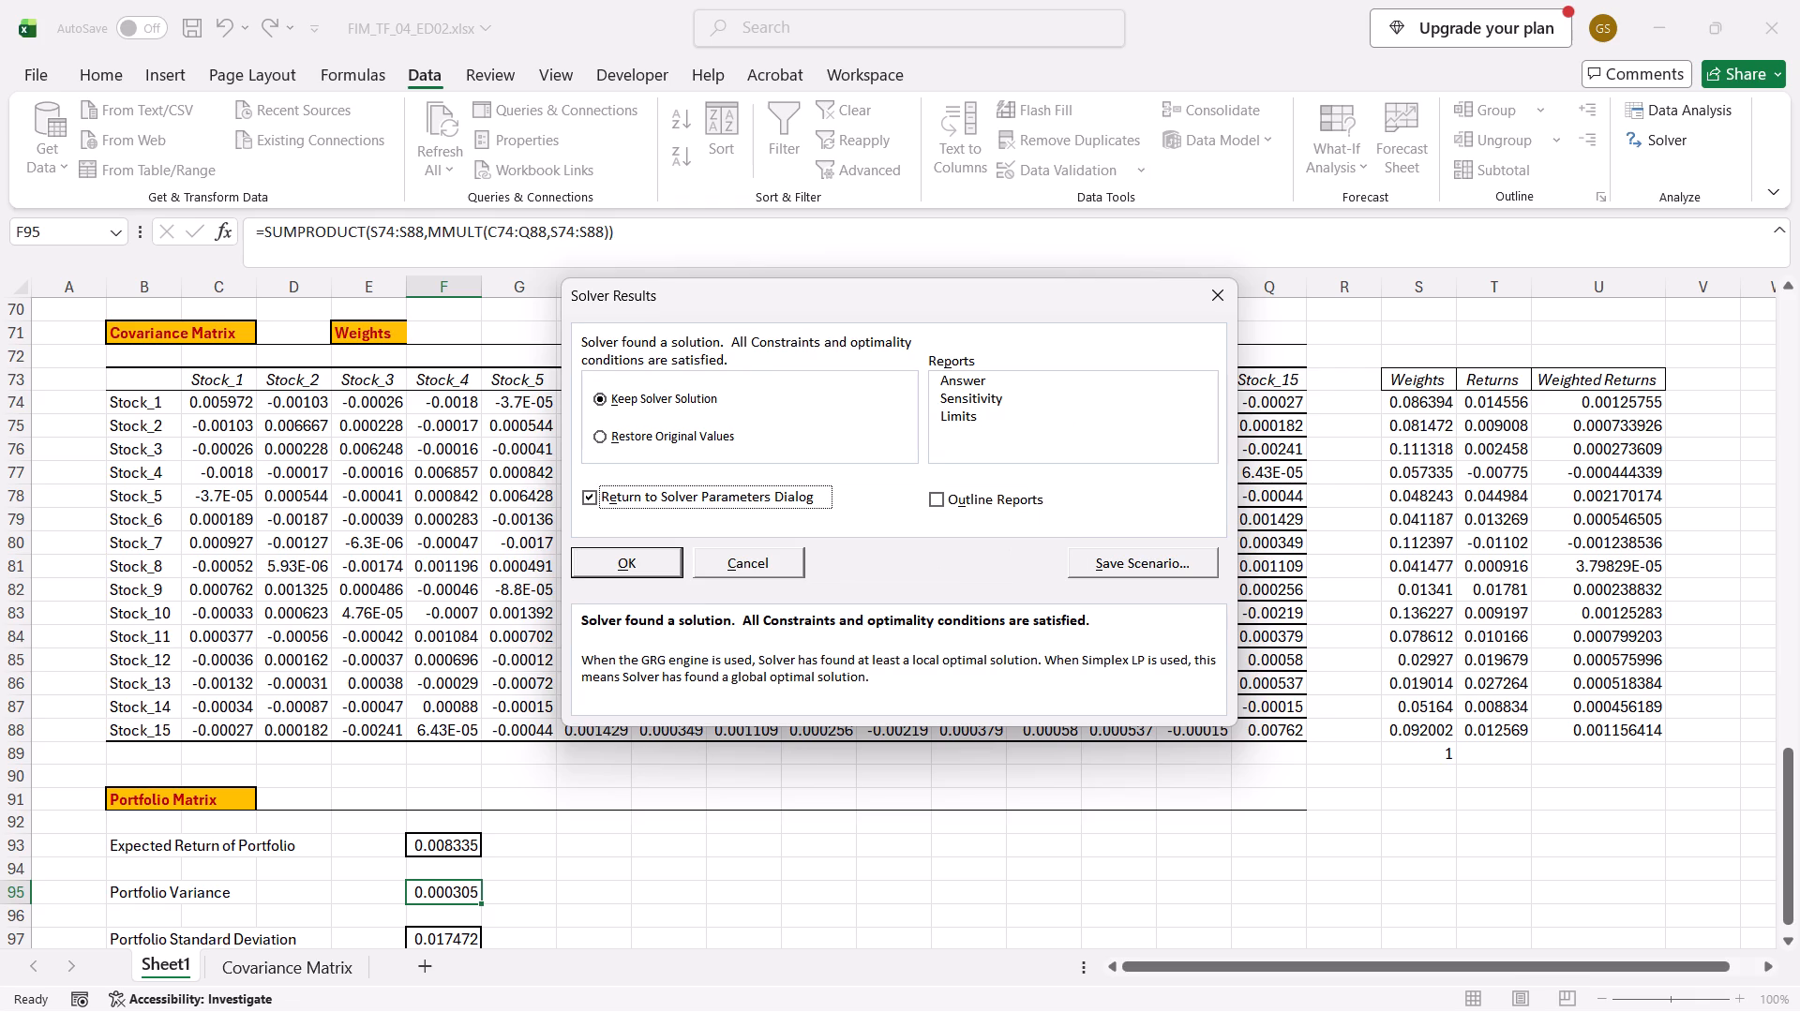
click(637, 562)
click(903, 466)
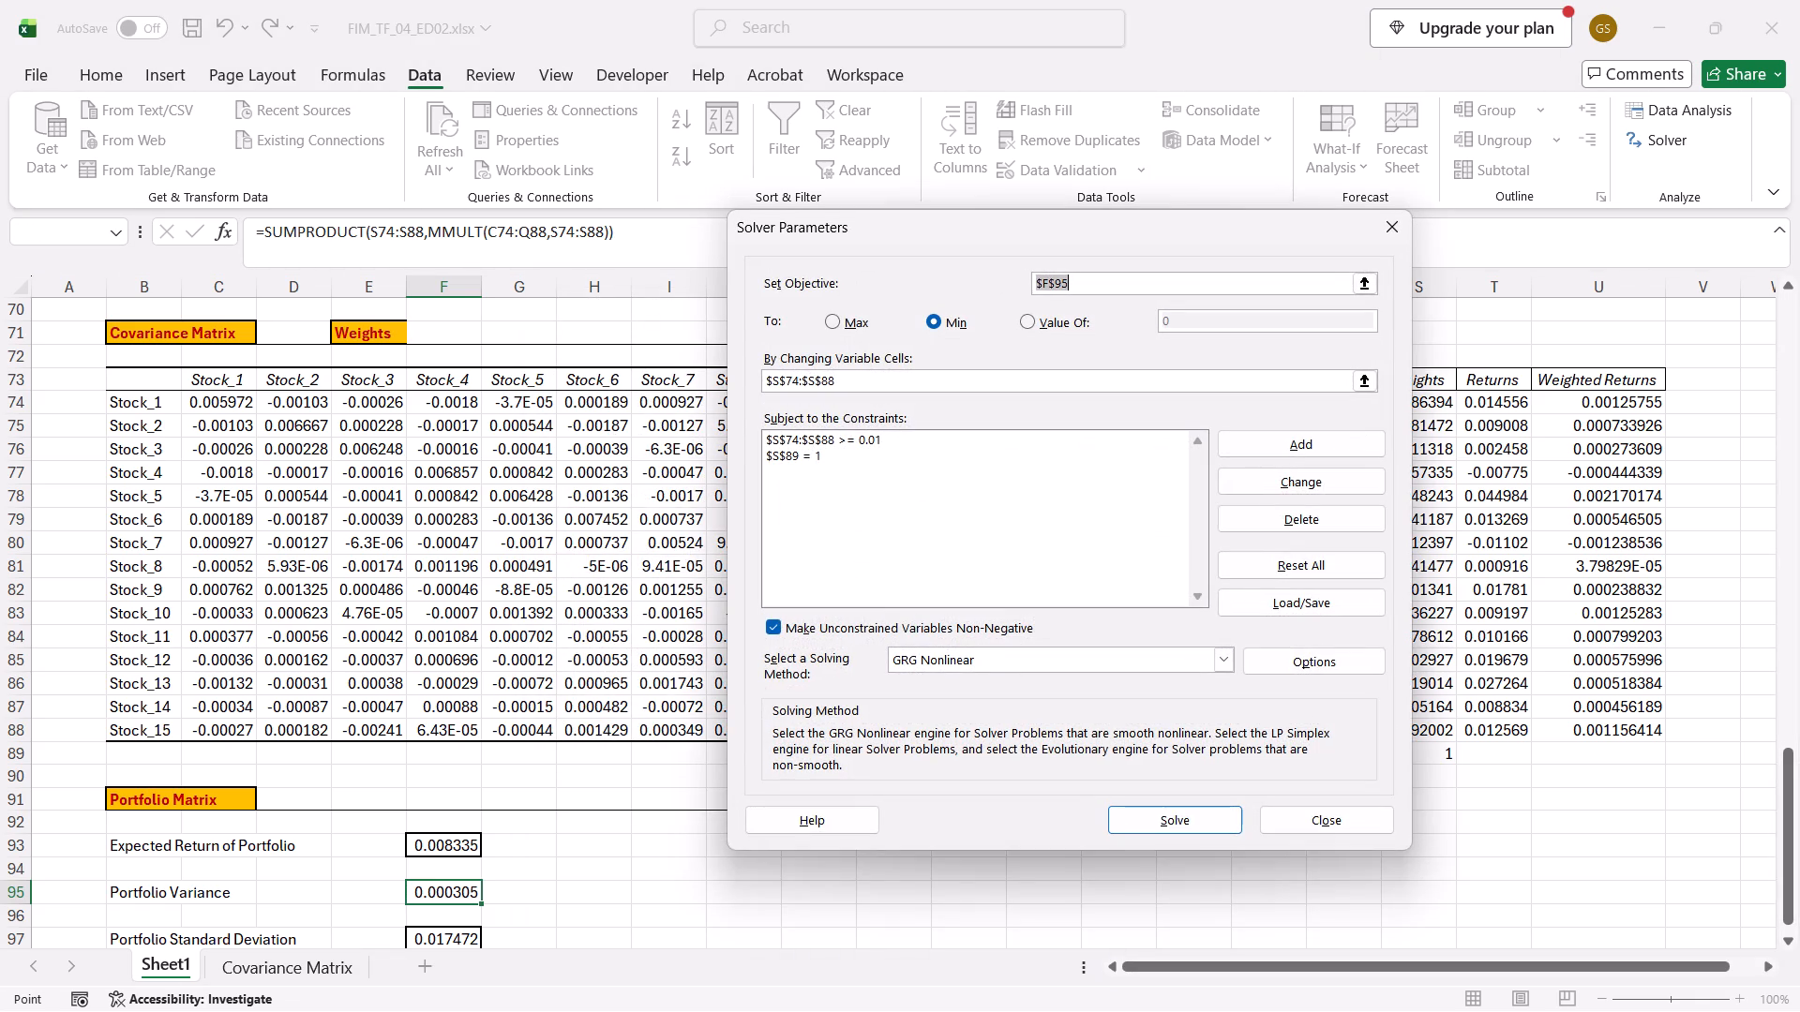
Change the minimum-weight constraint on S74:S88 to greater than or equal to 0.02.
click(871, 434)
right_click(871, 434)
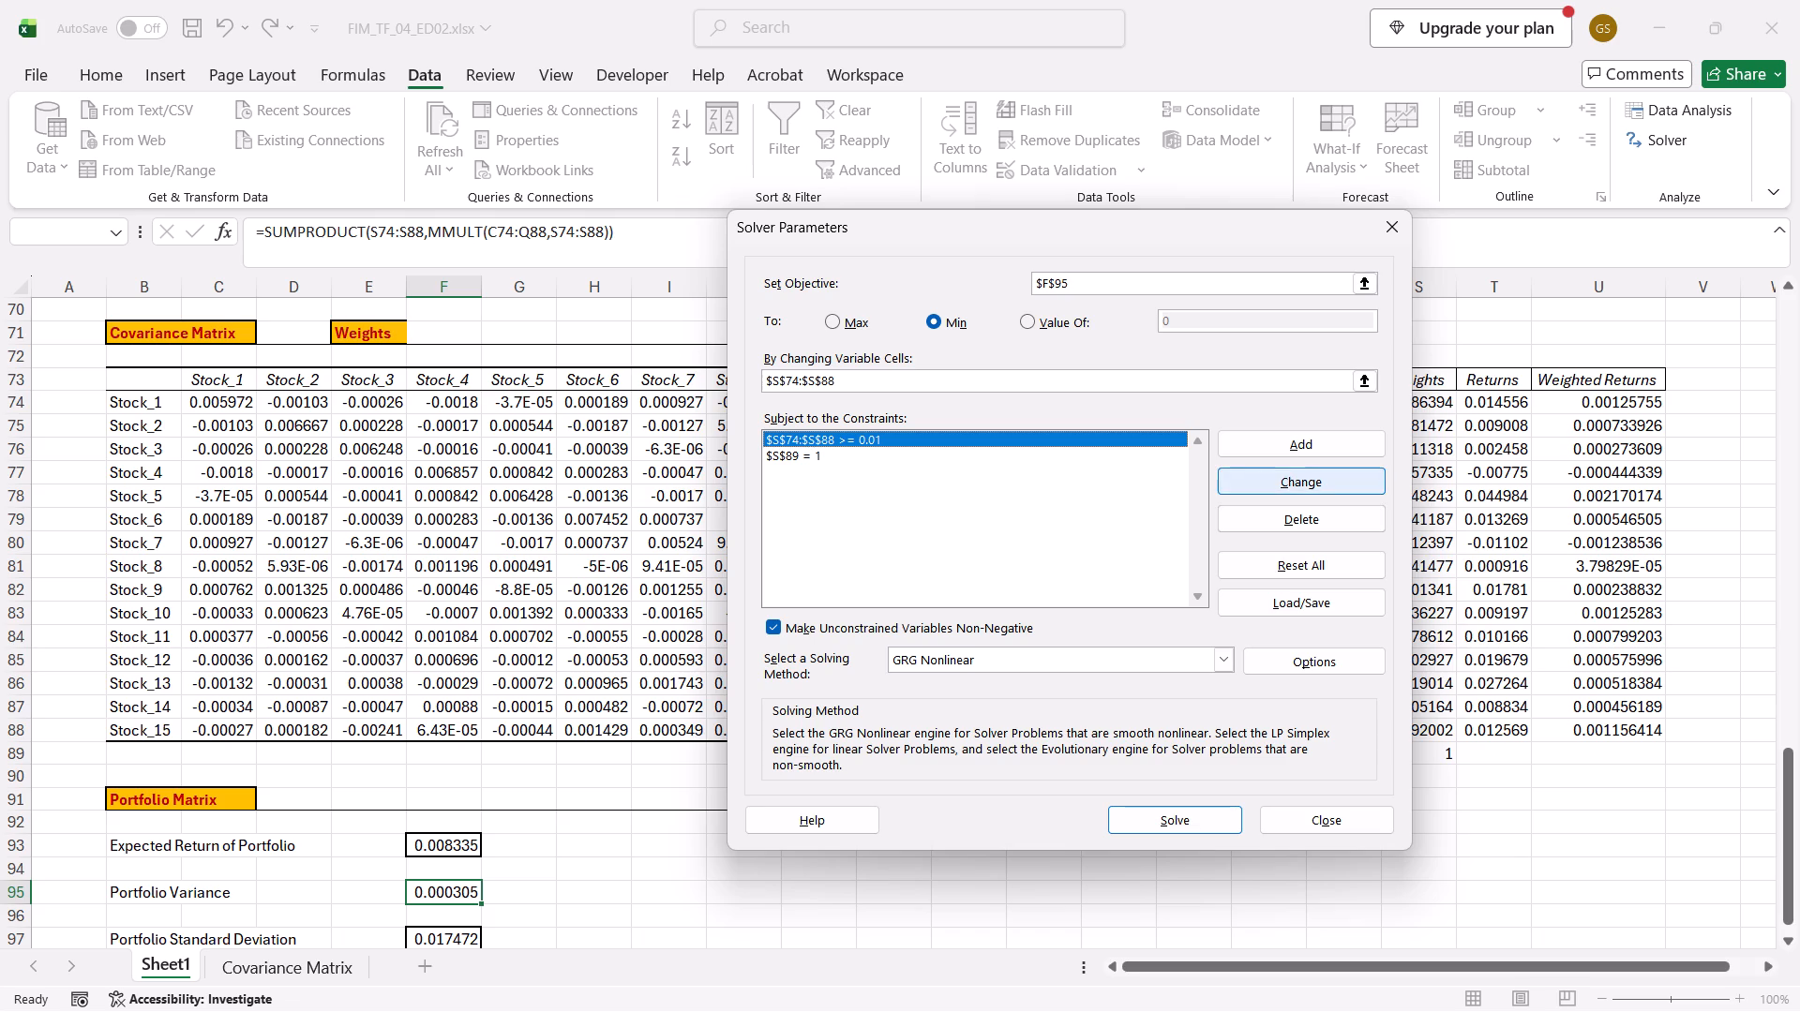
click(1277, 474)
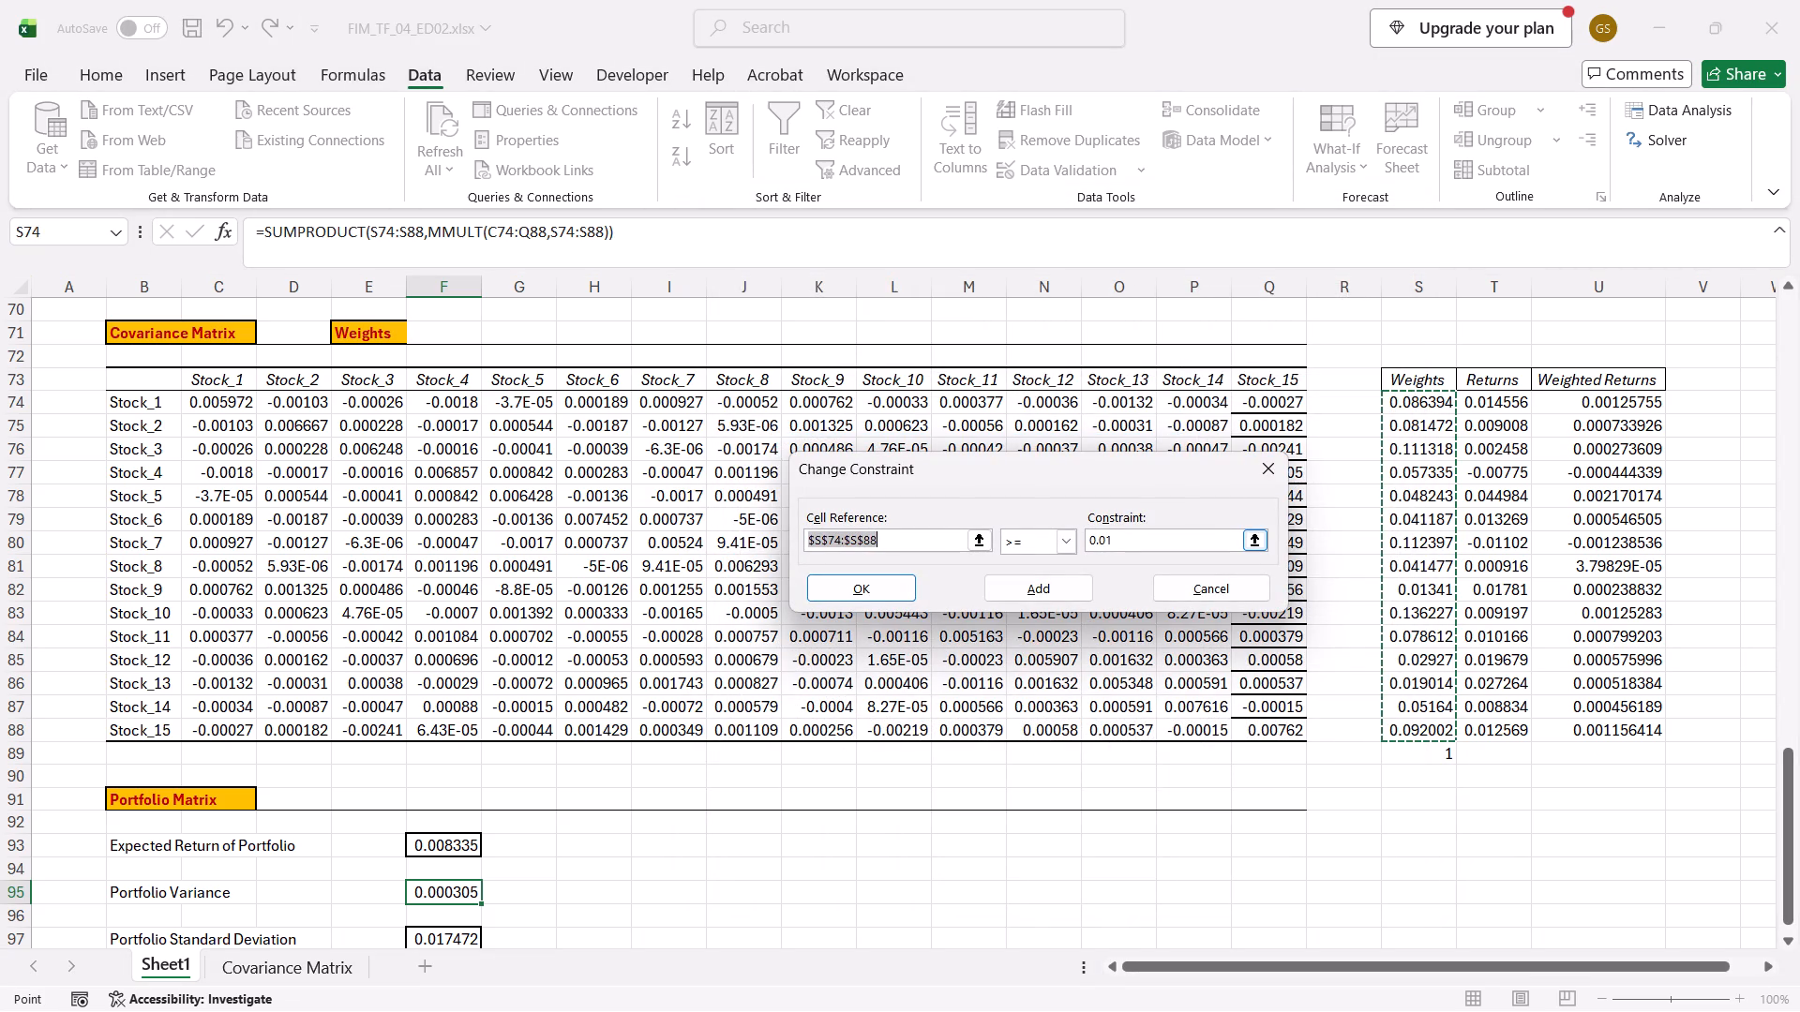
click(1111, 534)
key(Right)
key(BackSpace)
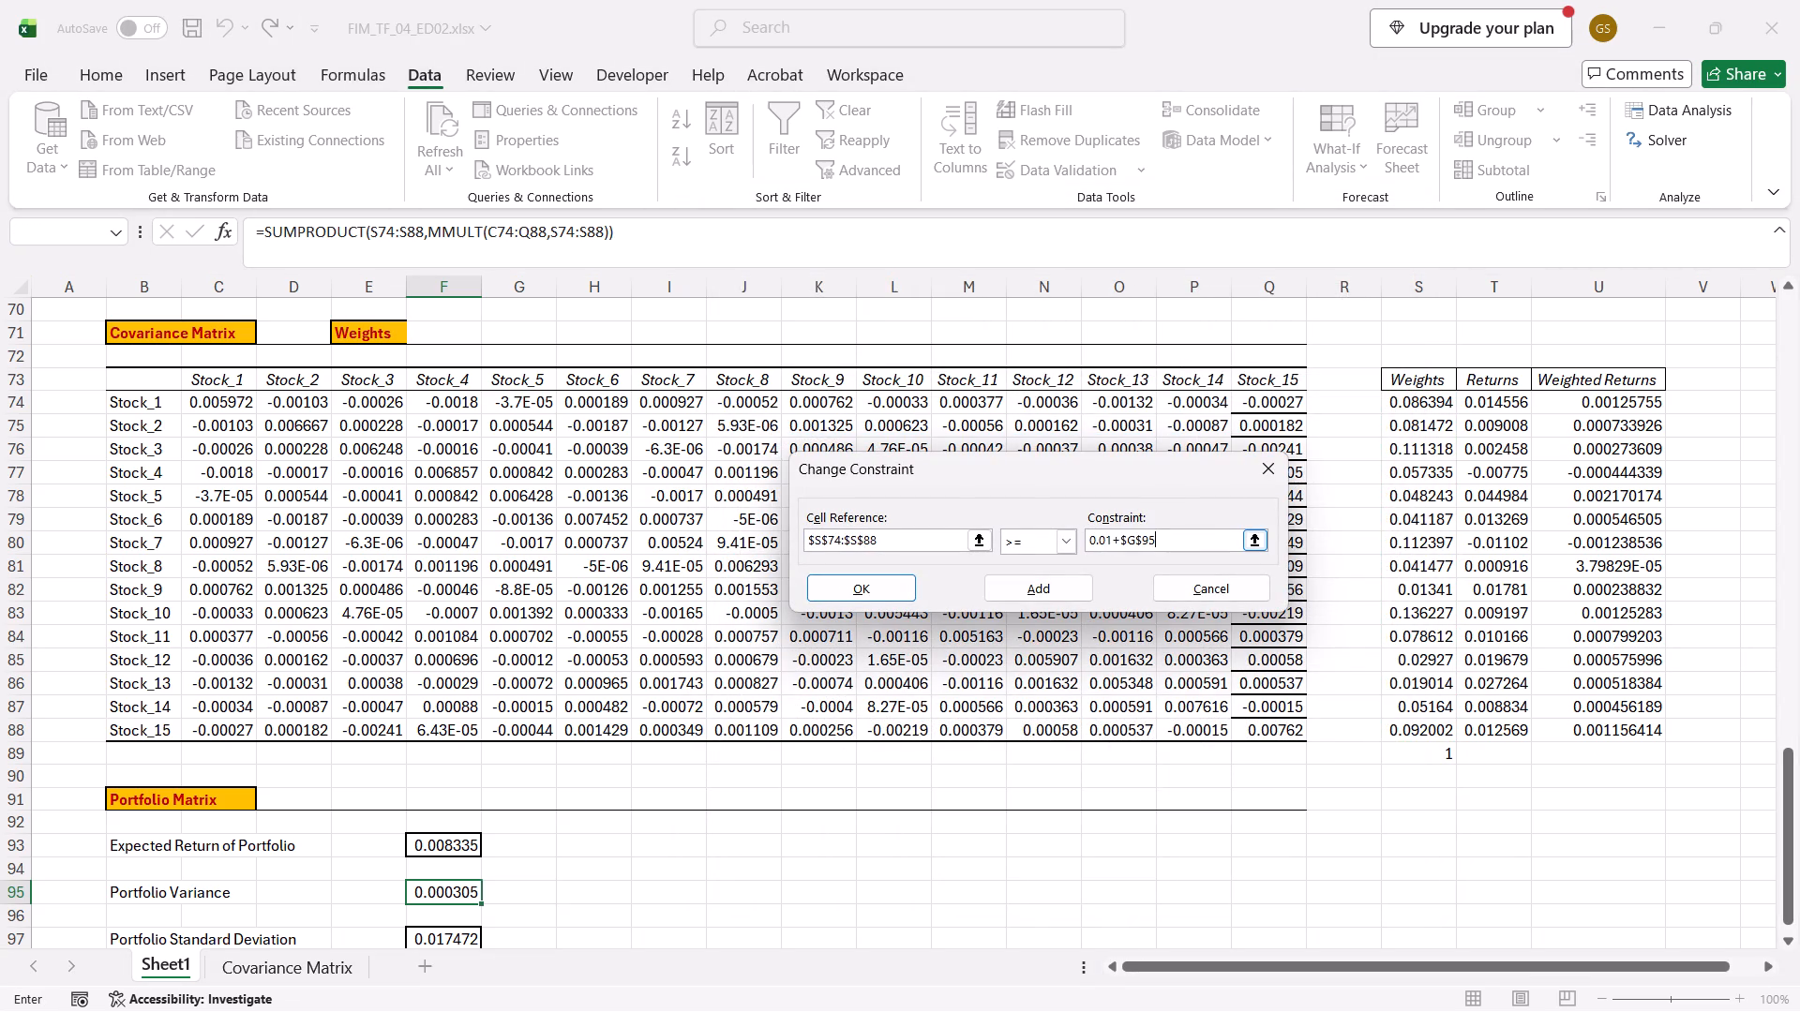
key(BackSpace)
key(BackSpace)
key(BackSpace)
key(BackSpace)
key(BackSpace)
key(BackSpace)
key(2)
click(882, 596)
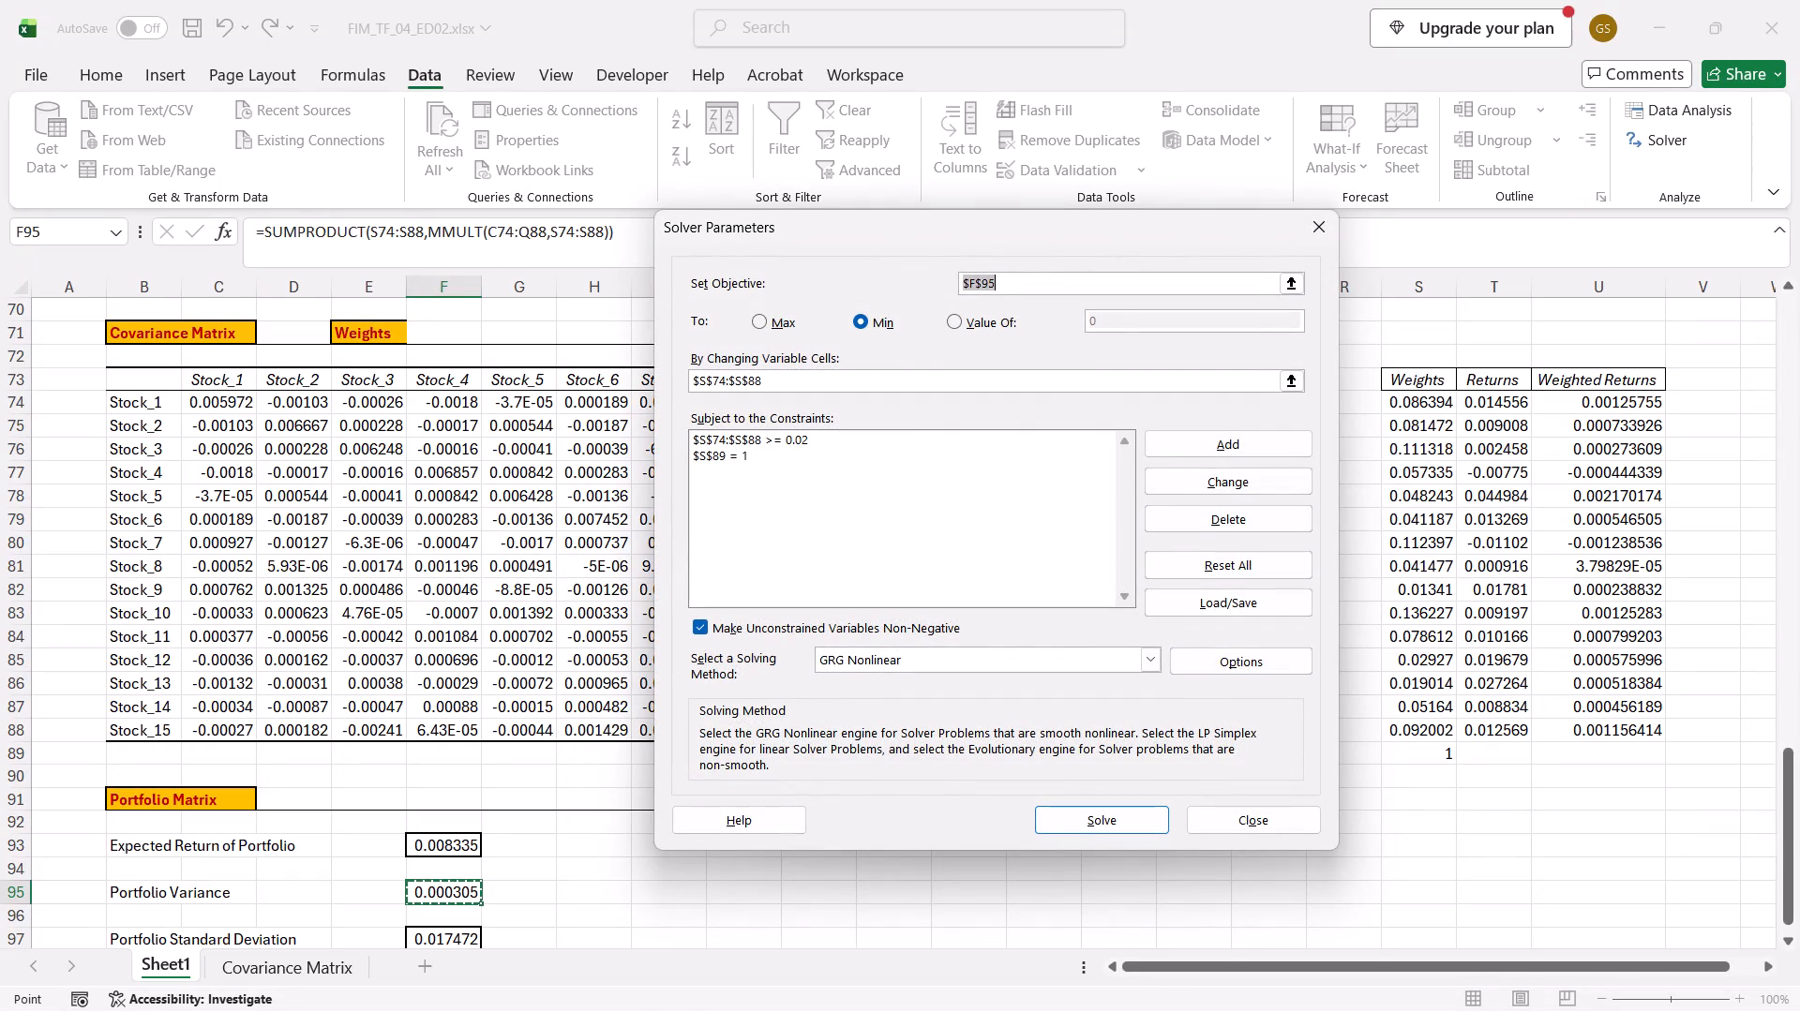
Solve for the minimum variance with the 0.02 weight floor and save the solution as scenario P2.
click(1107, 817)
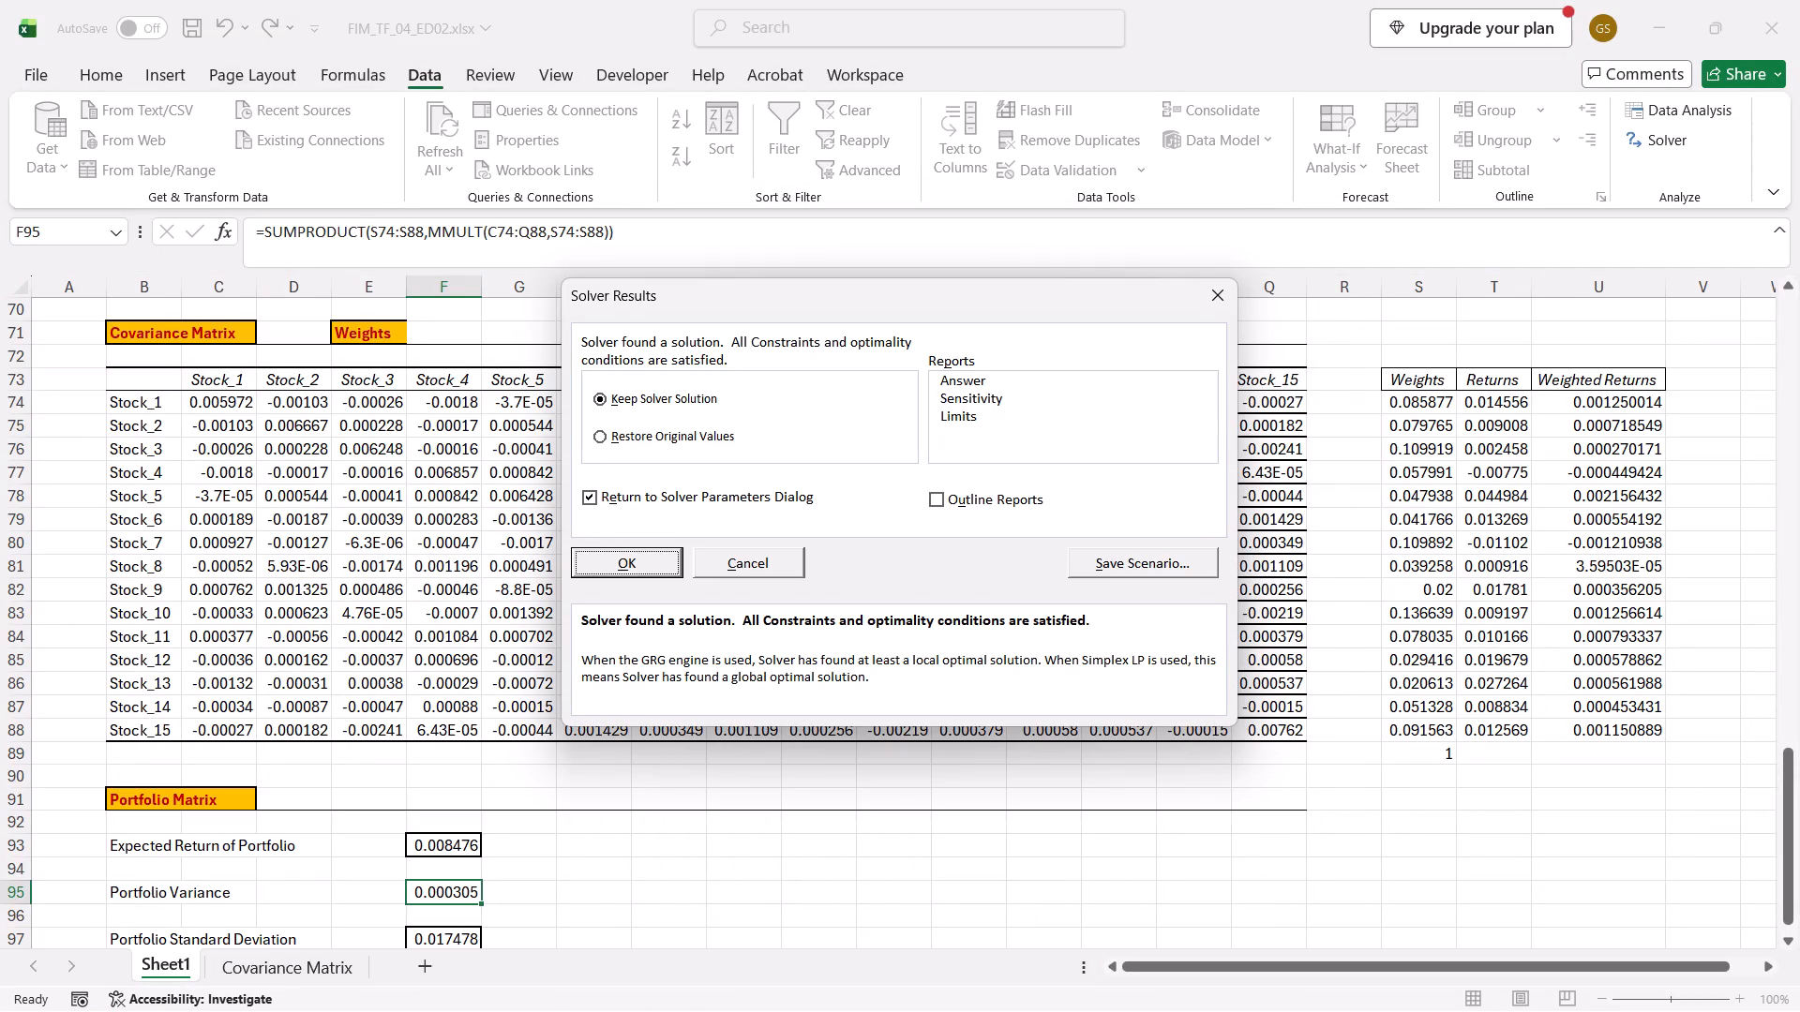
click(1112, 572)
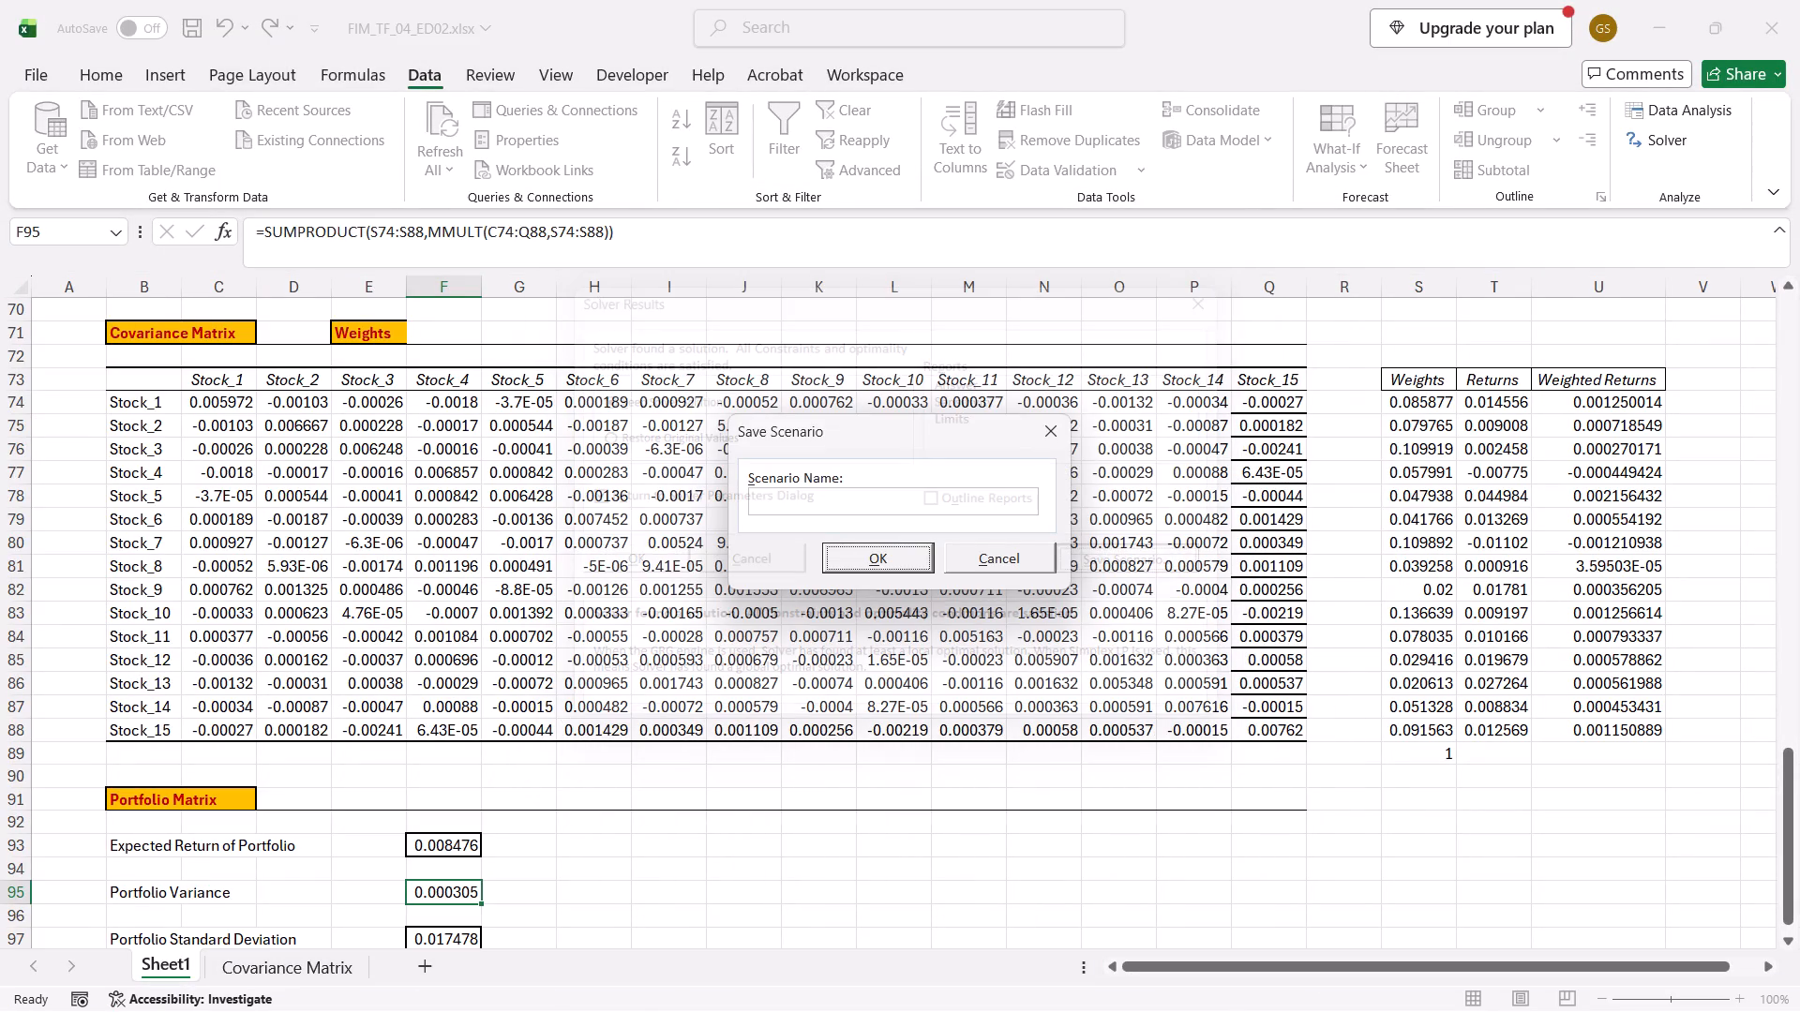
click(911, 497)
text(P2)
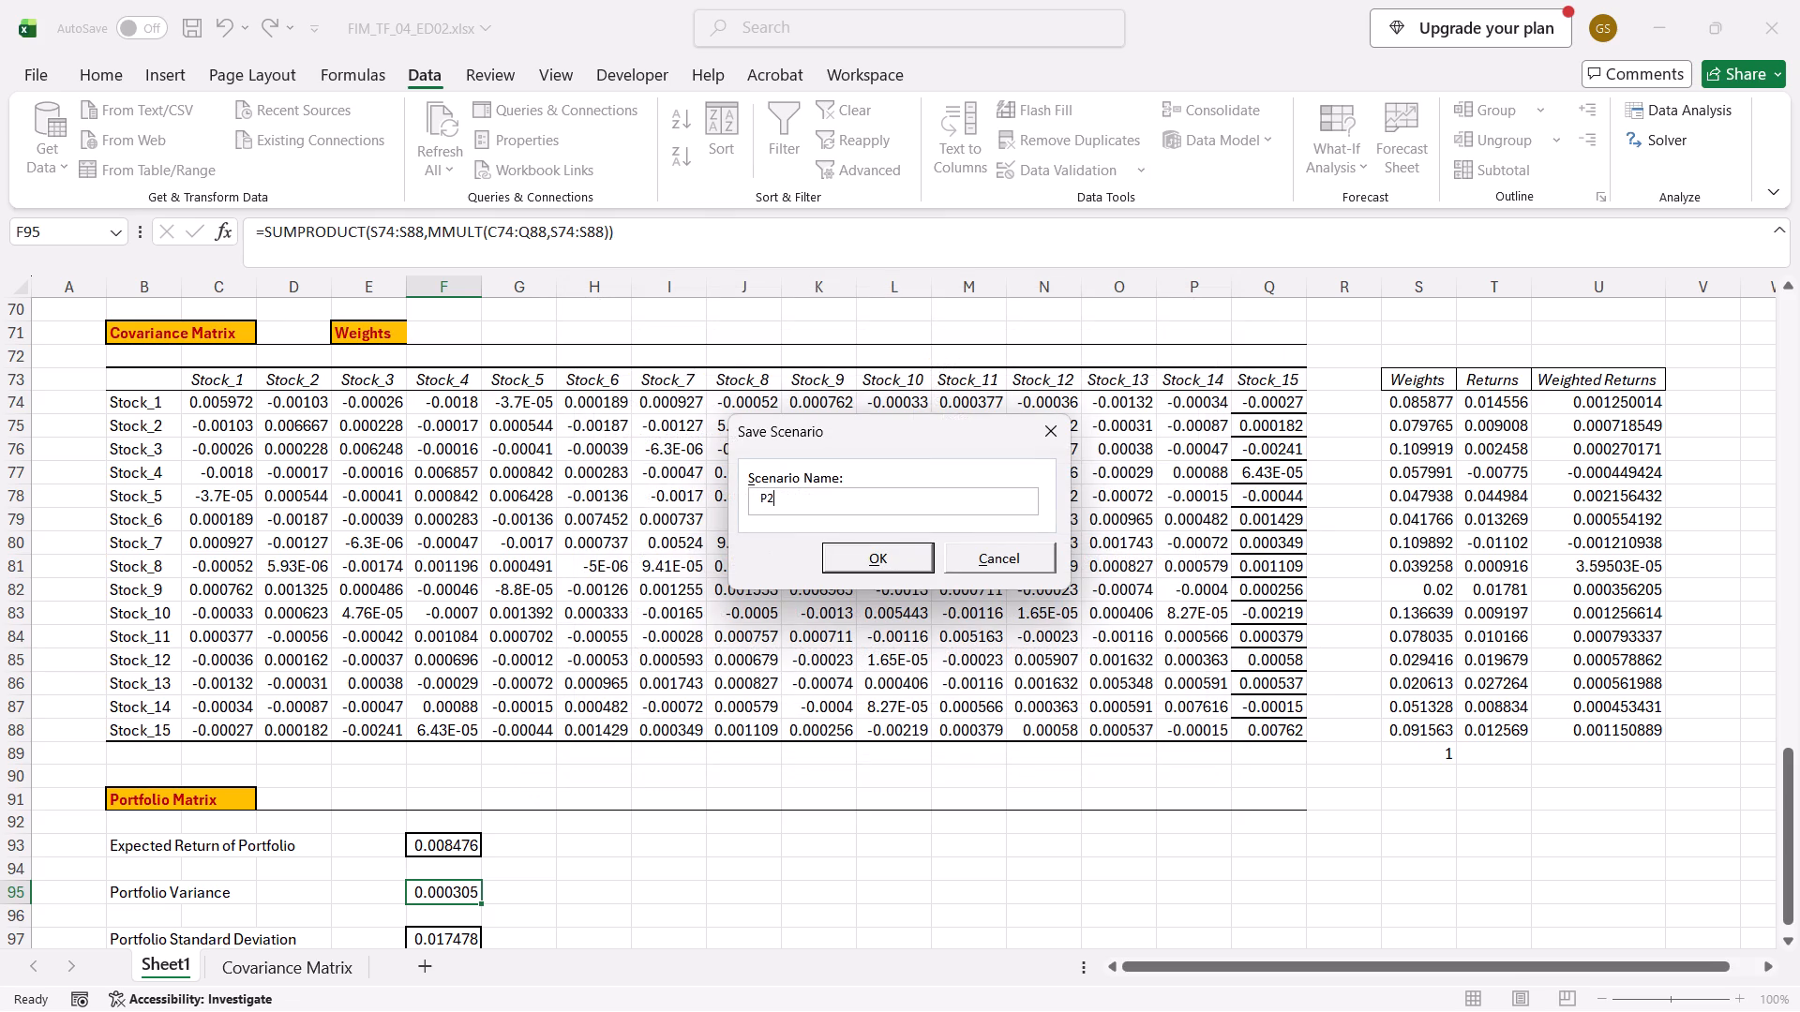
click(914, 546)
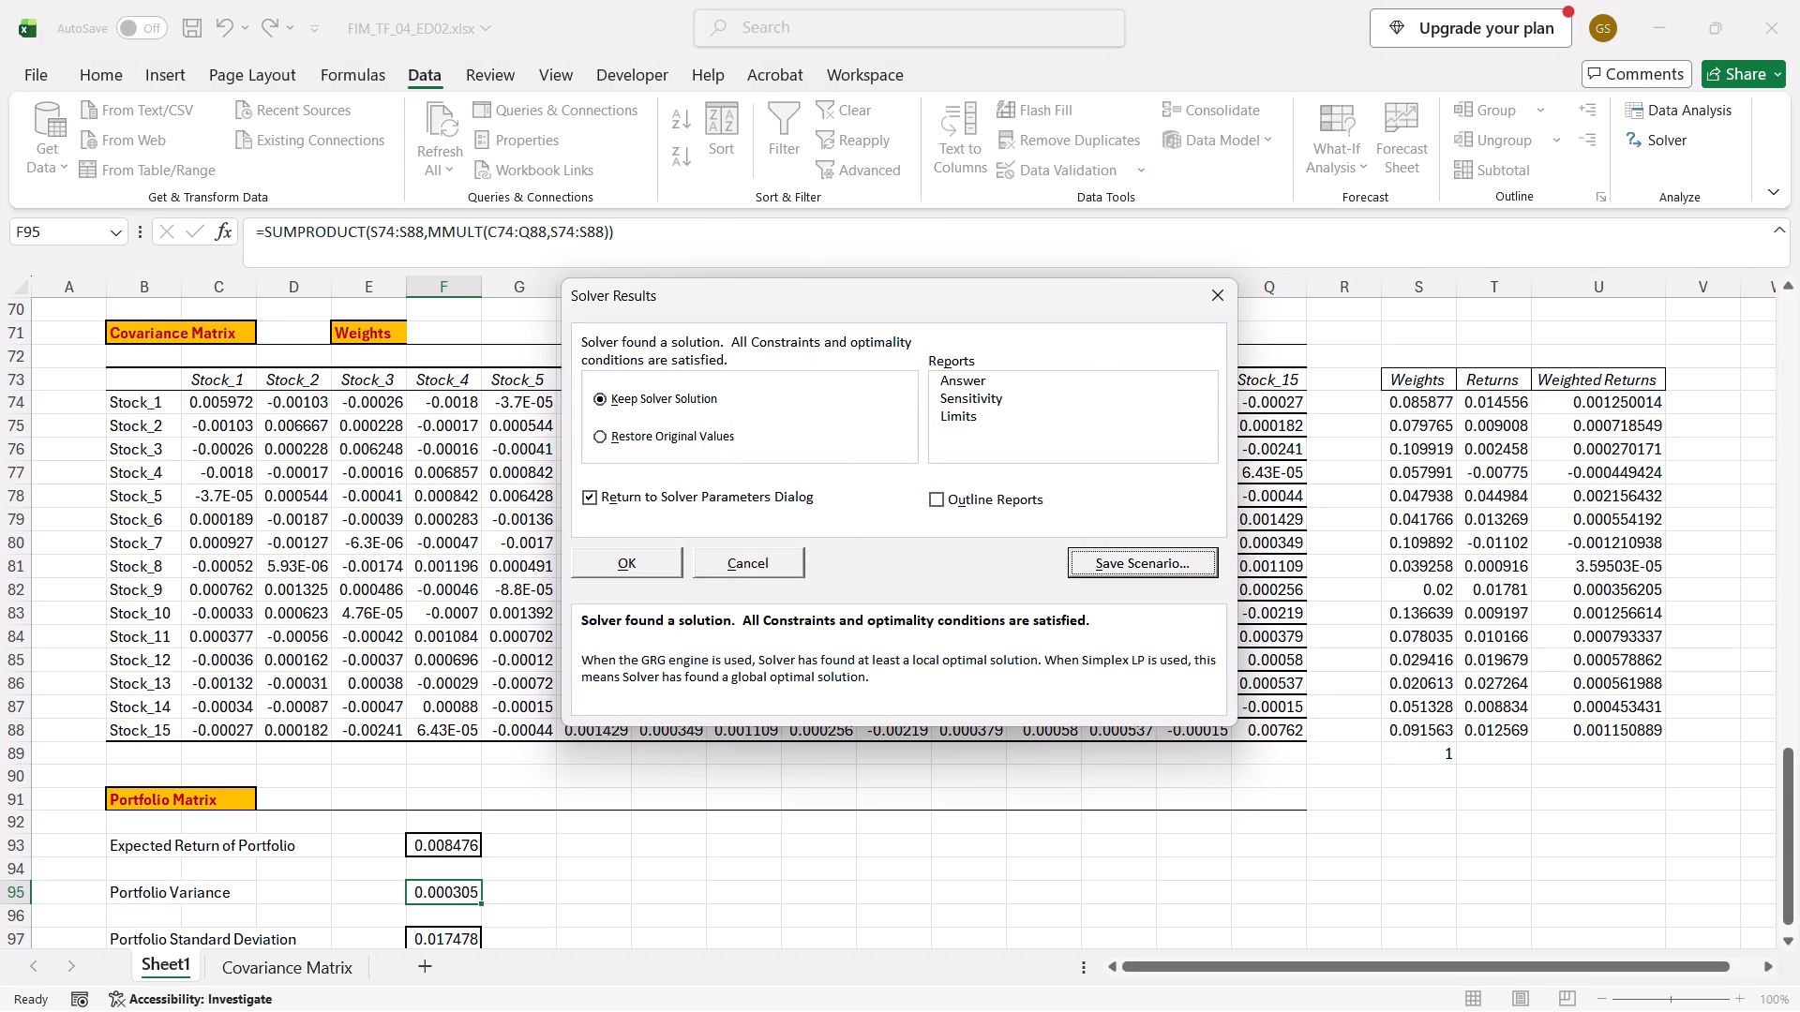
click(649, 553)
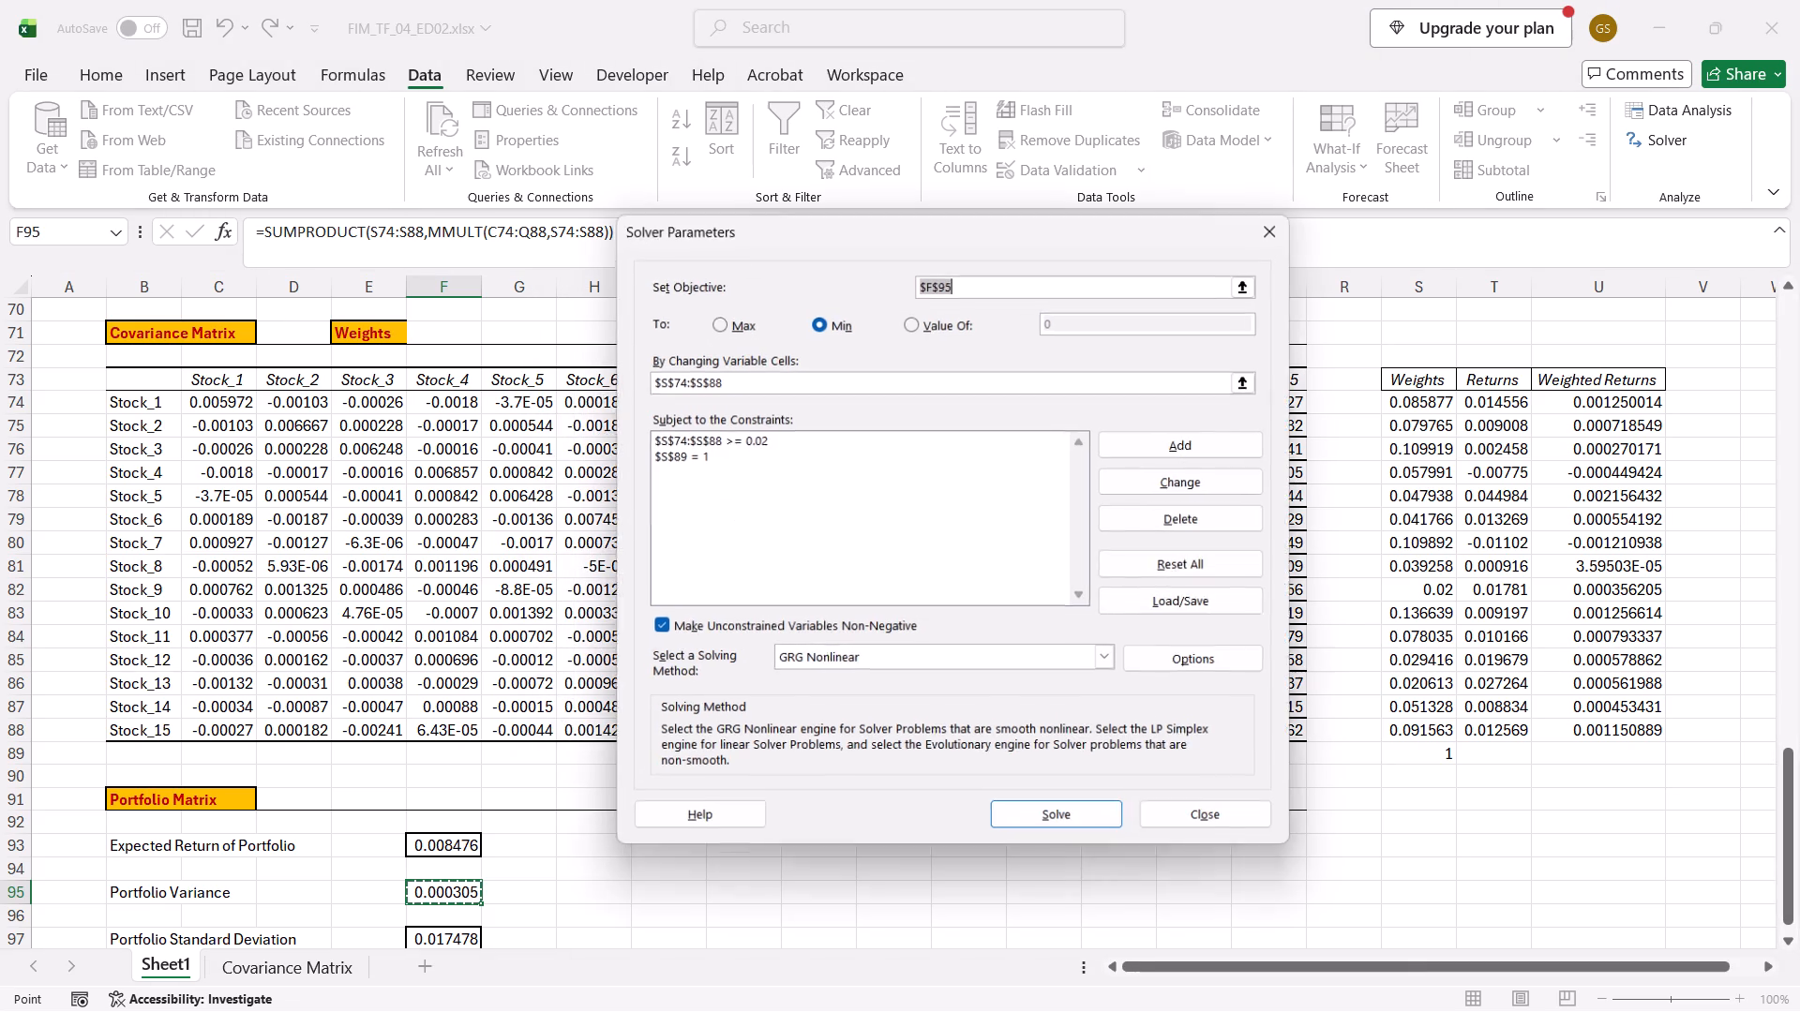
Change the minimum-weight constraint on S74:S88 to greater than or equal to 0.03.
click(780, 444)
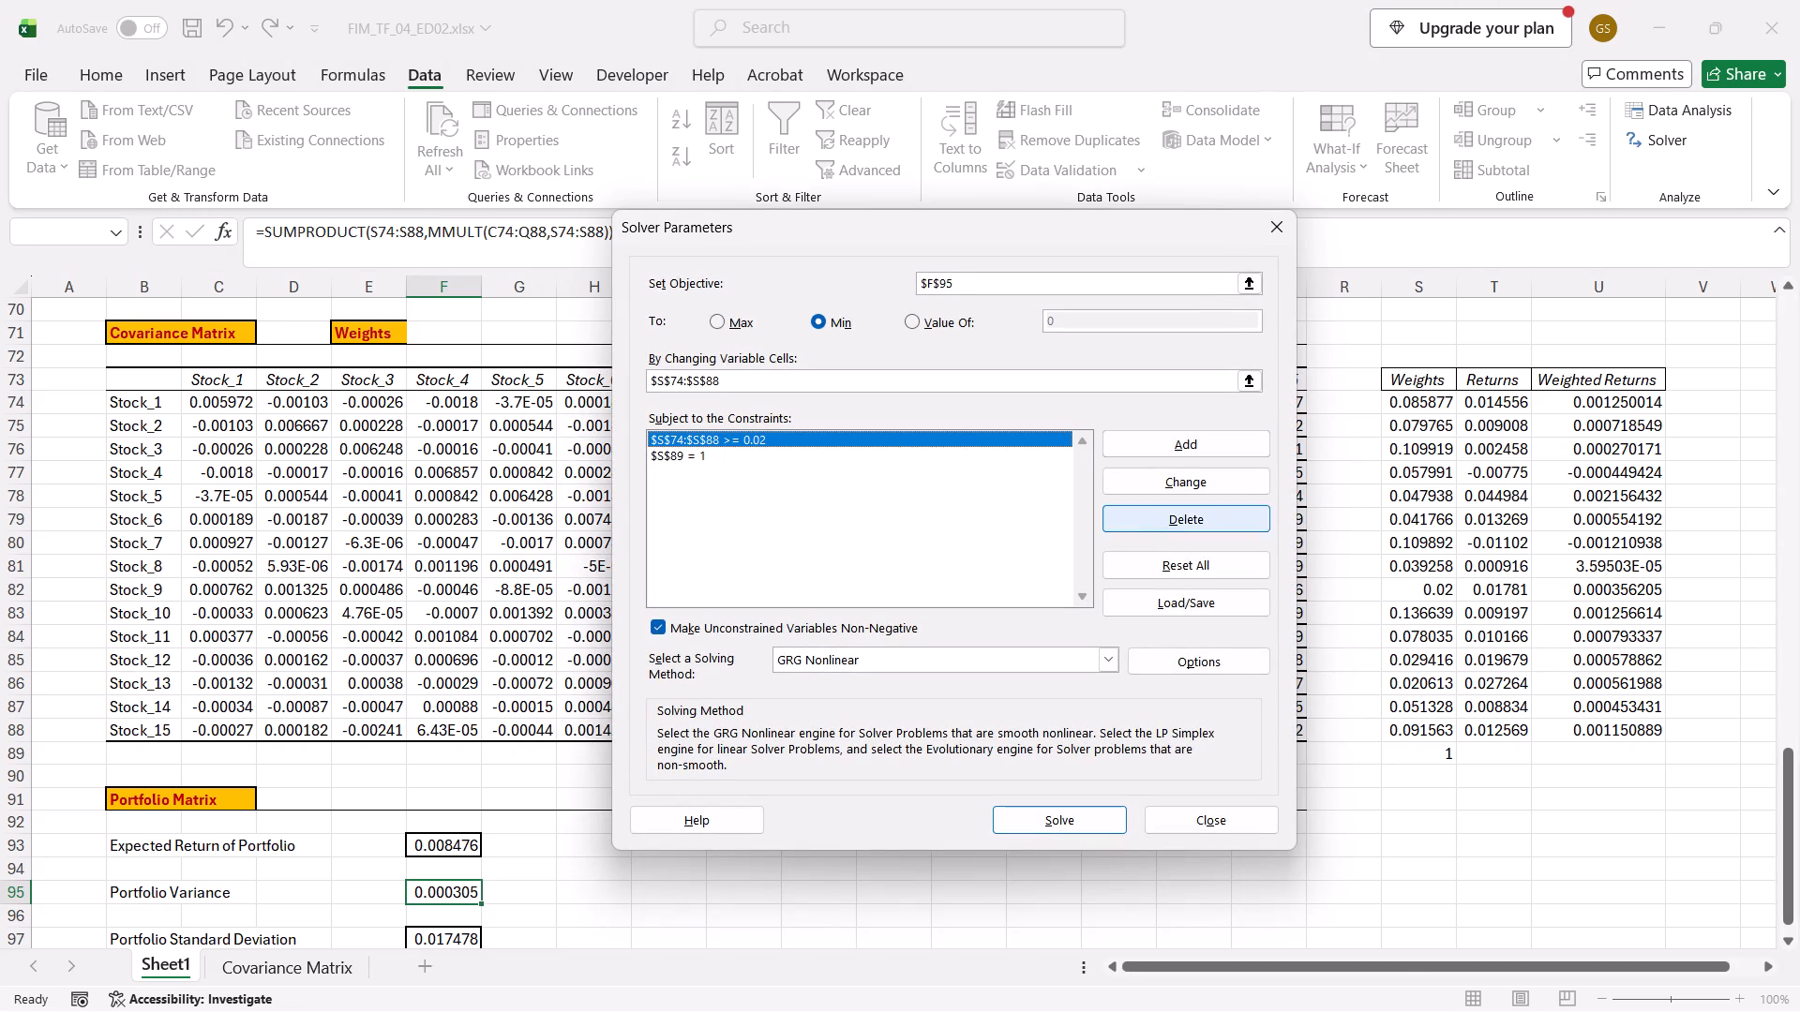
click(1172, 481)
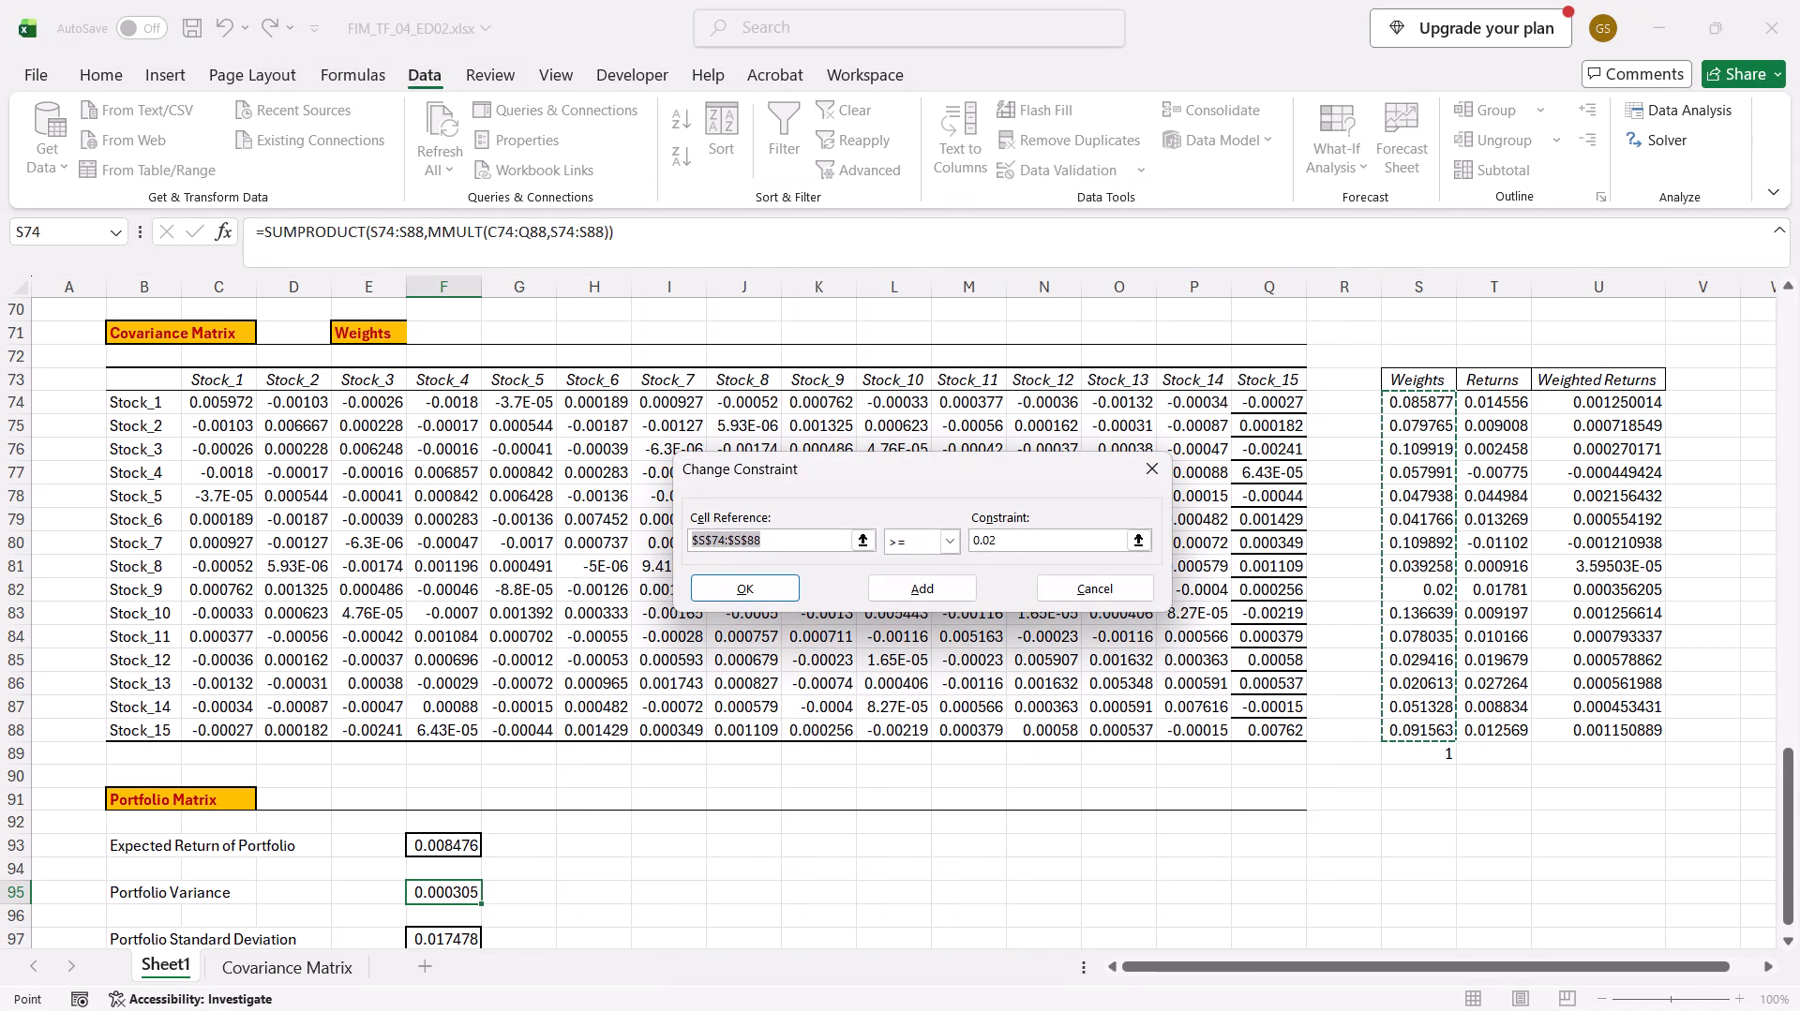
click(1057, 538)
key(BackSpace)
key(3)
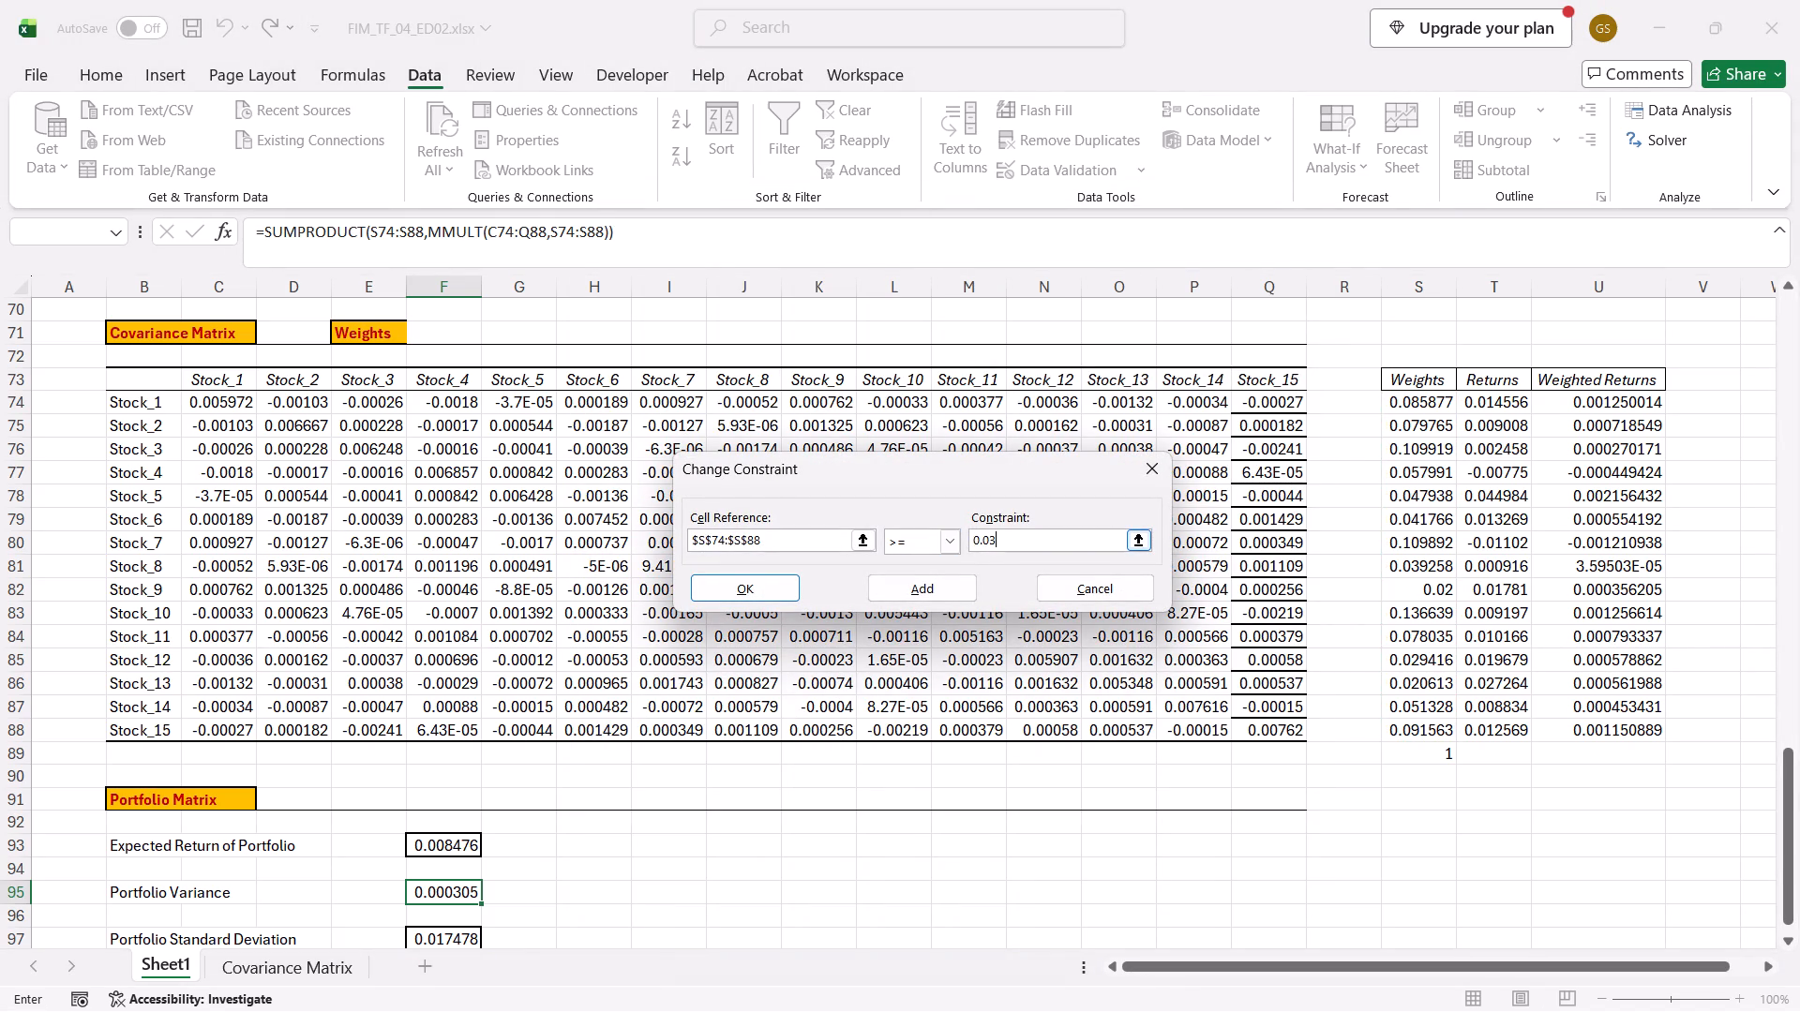
click(742, 584)
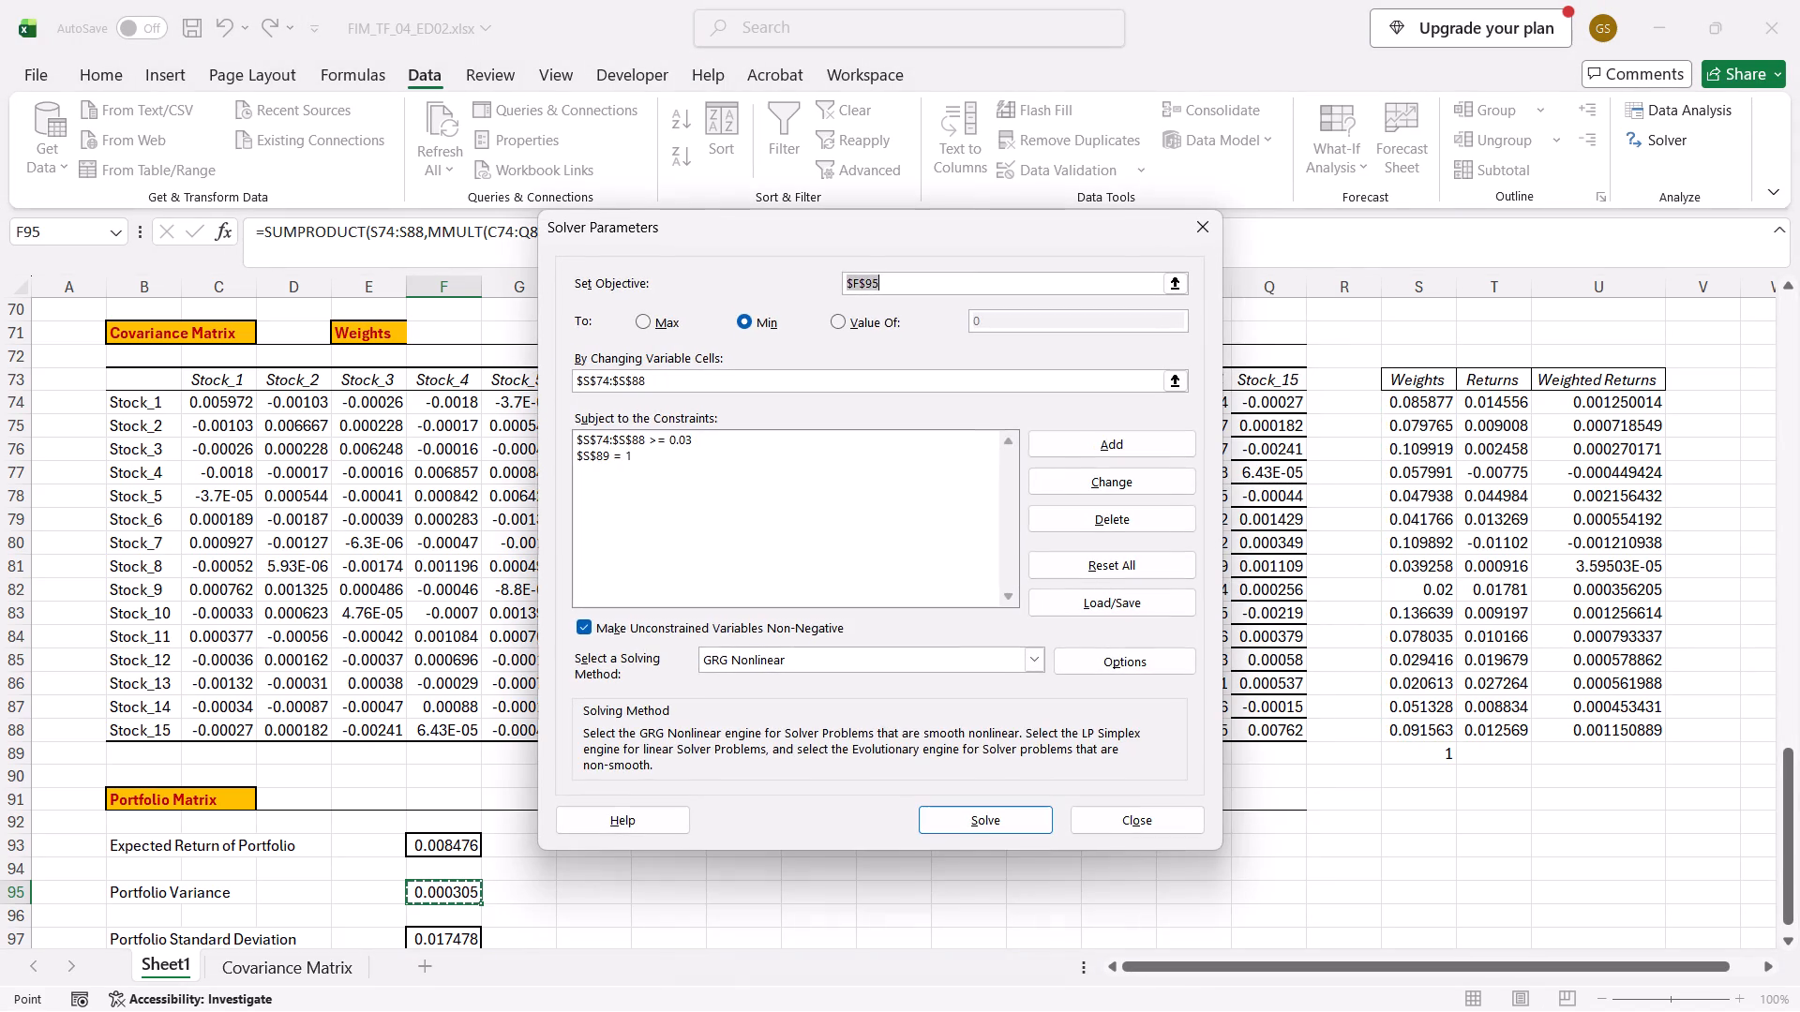
Solve for the minimum variance with the 0.03 weight floor and save the solution as scenario P3.
click(954, 820)
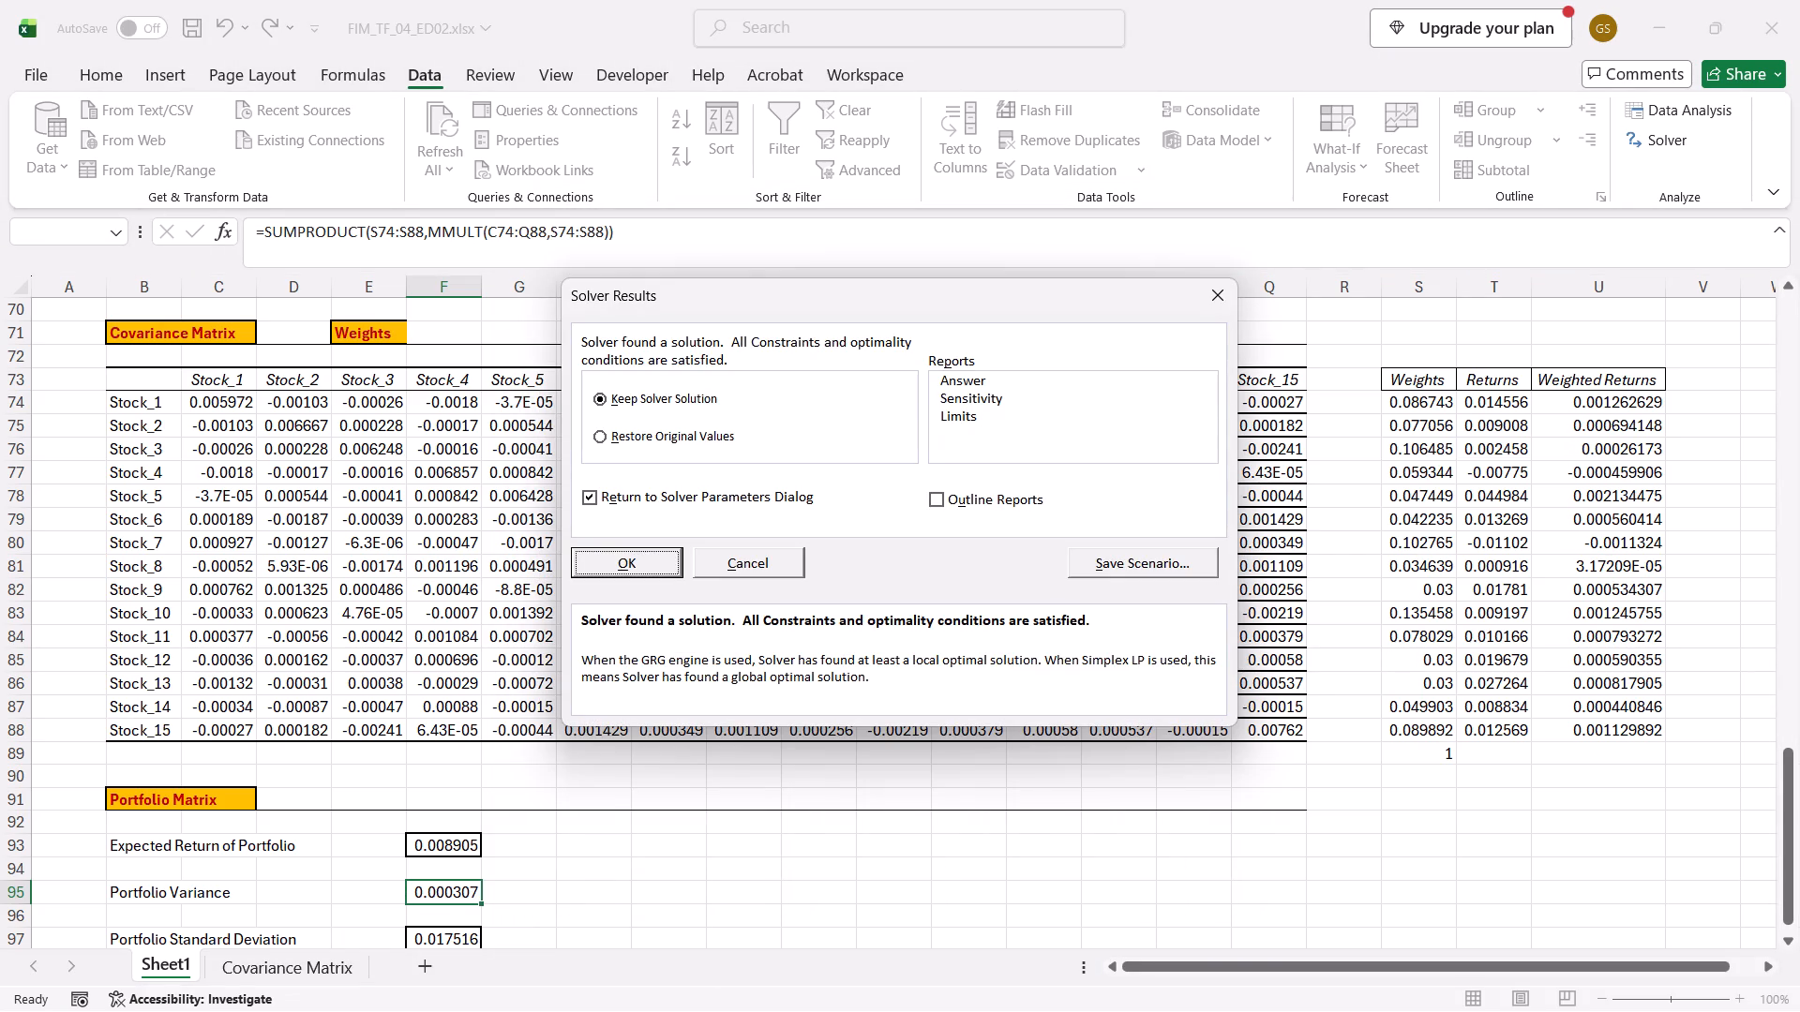
click(1162, 556)
text(P3)
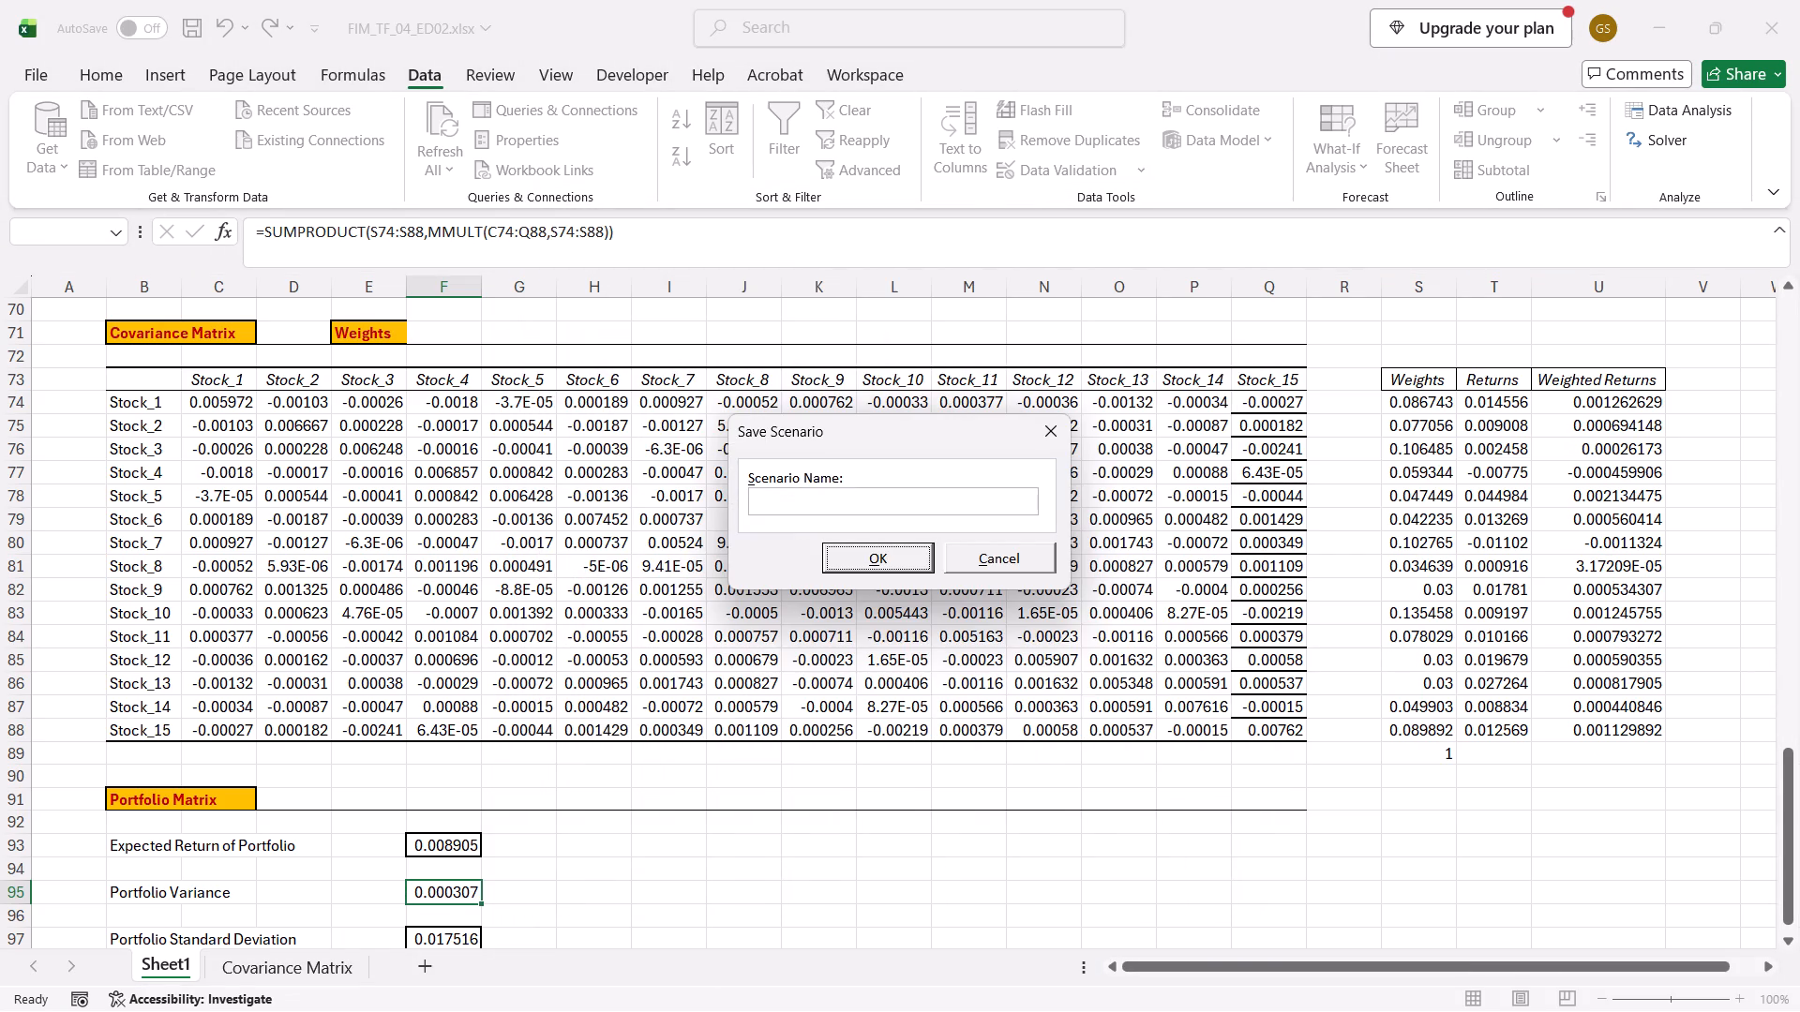
click(816, 502)
text(P3)
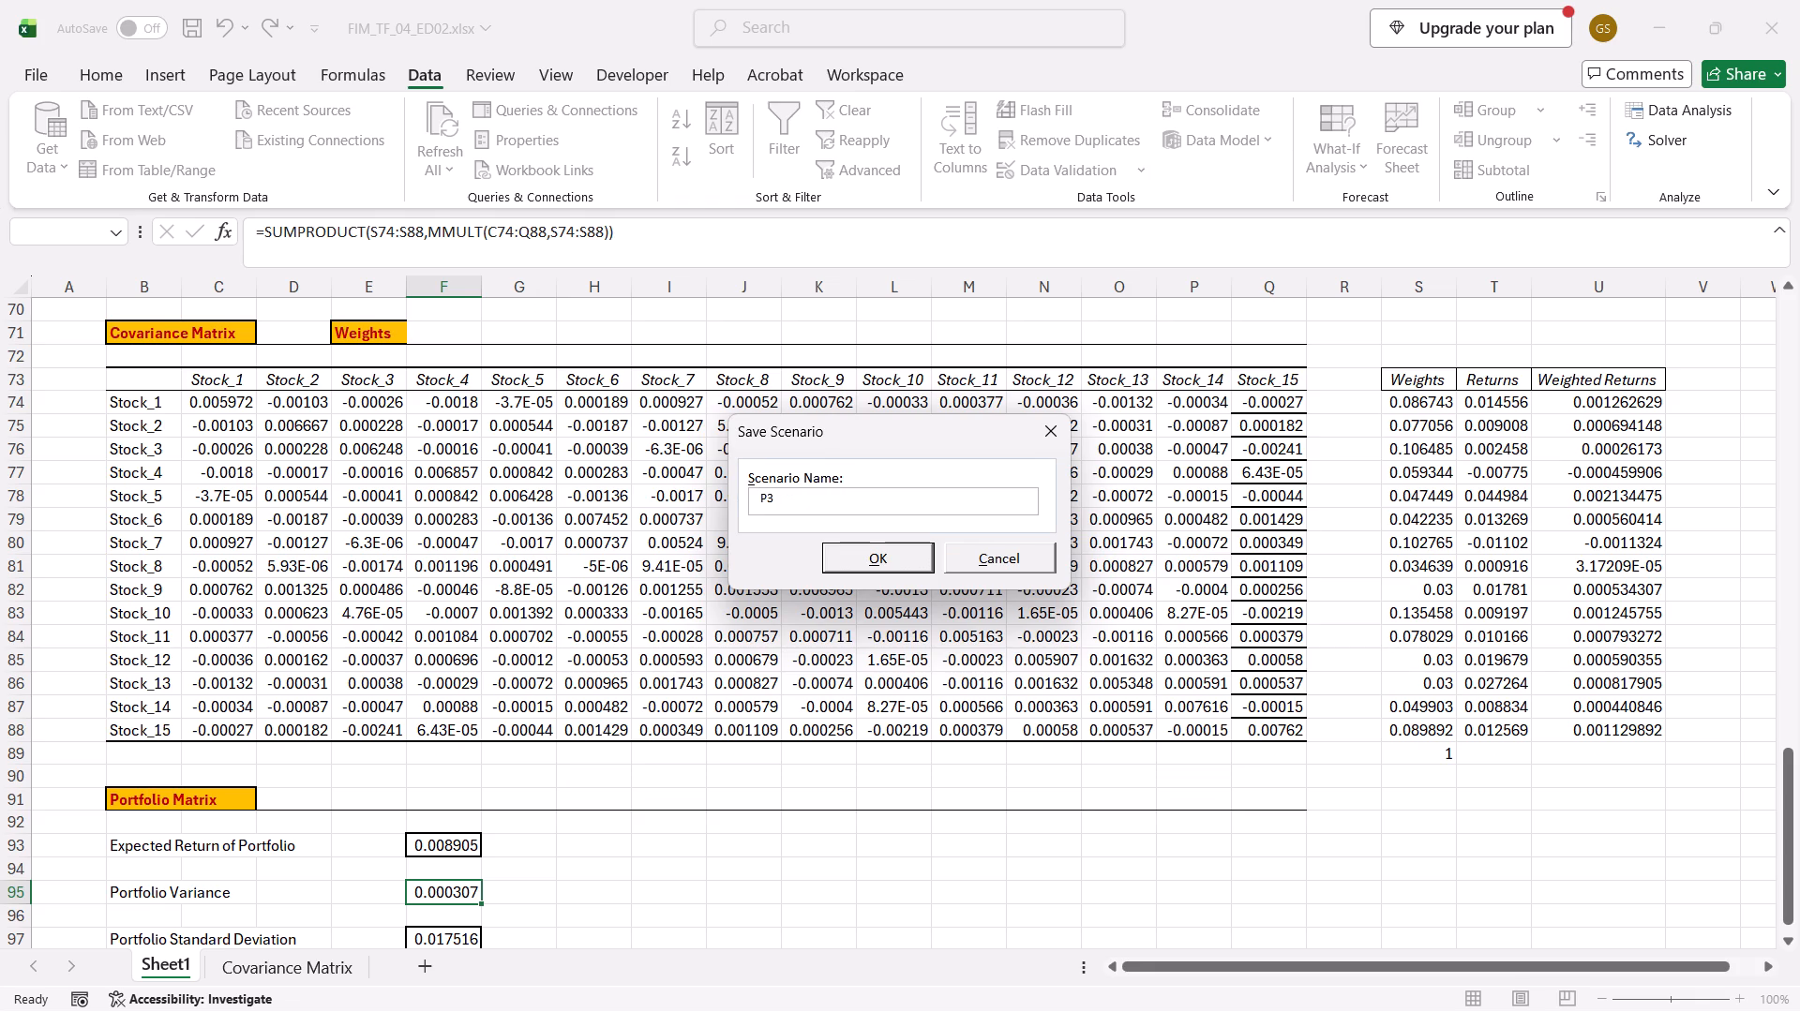
click(890, 563)
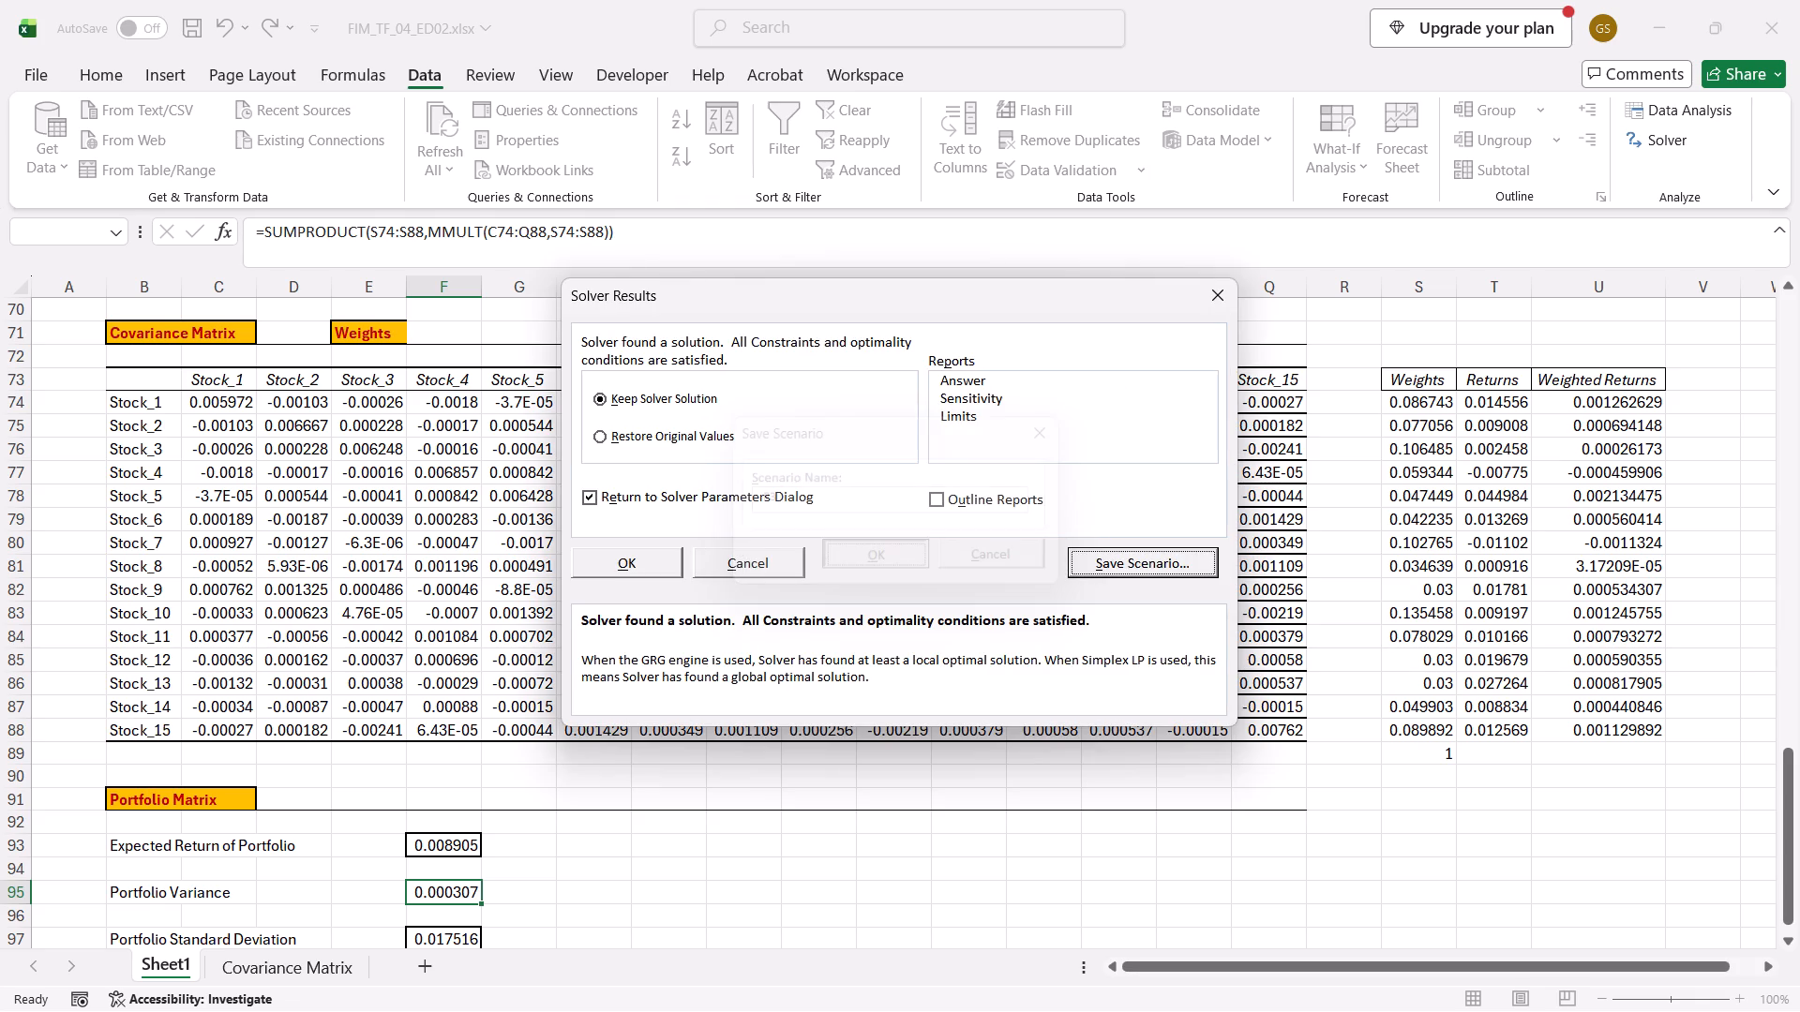
click(637, 558)
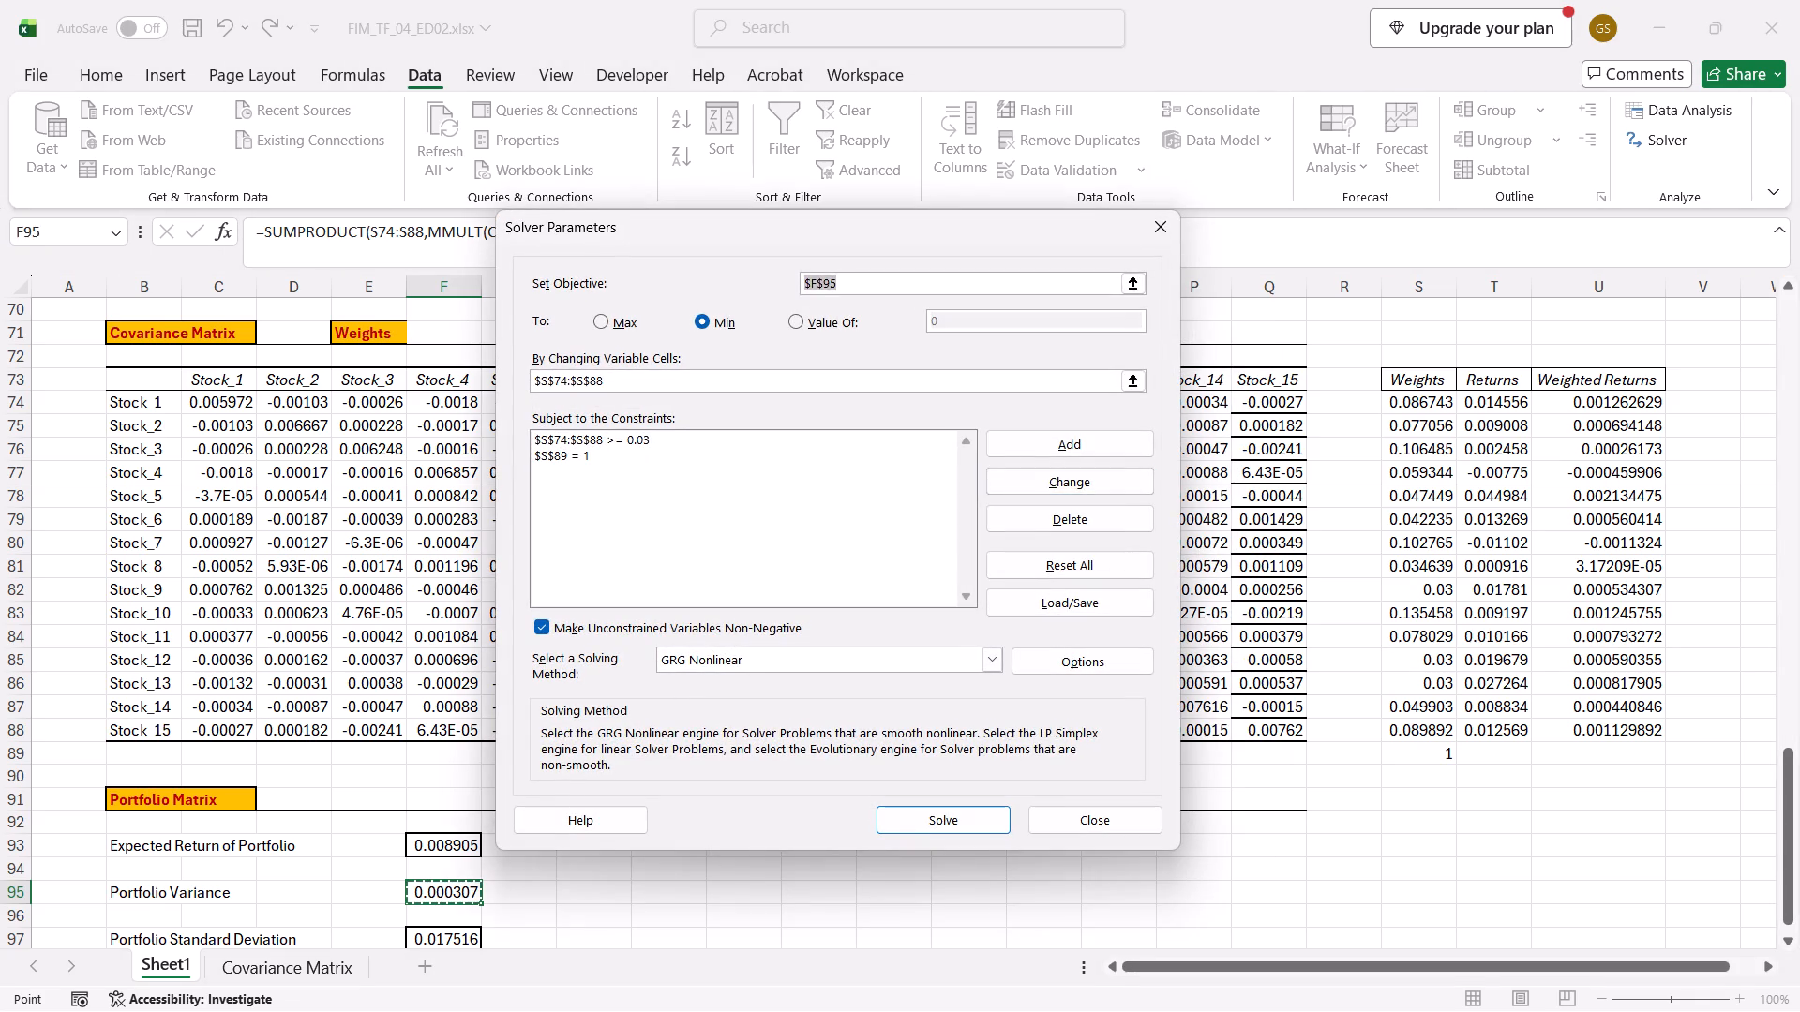
Change the minimum-weight constraint on S74:S88 to greater than or equal to 0.04.
click(689, 444)
key(c)
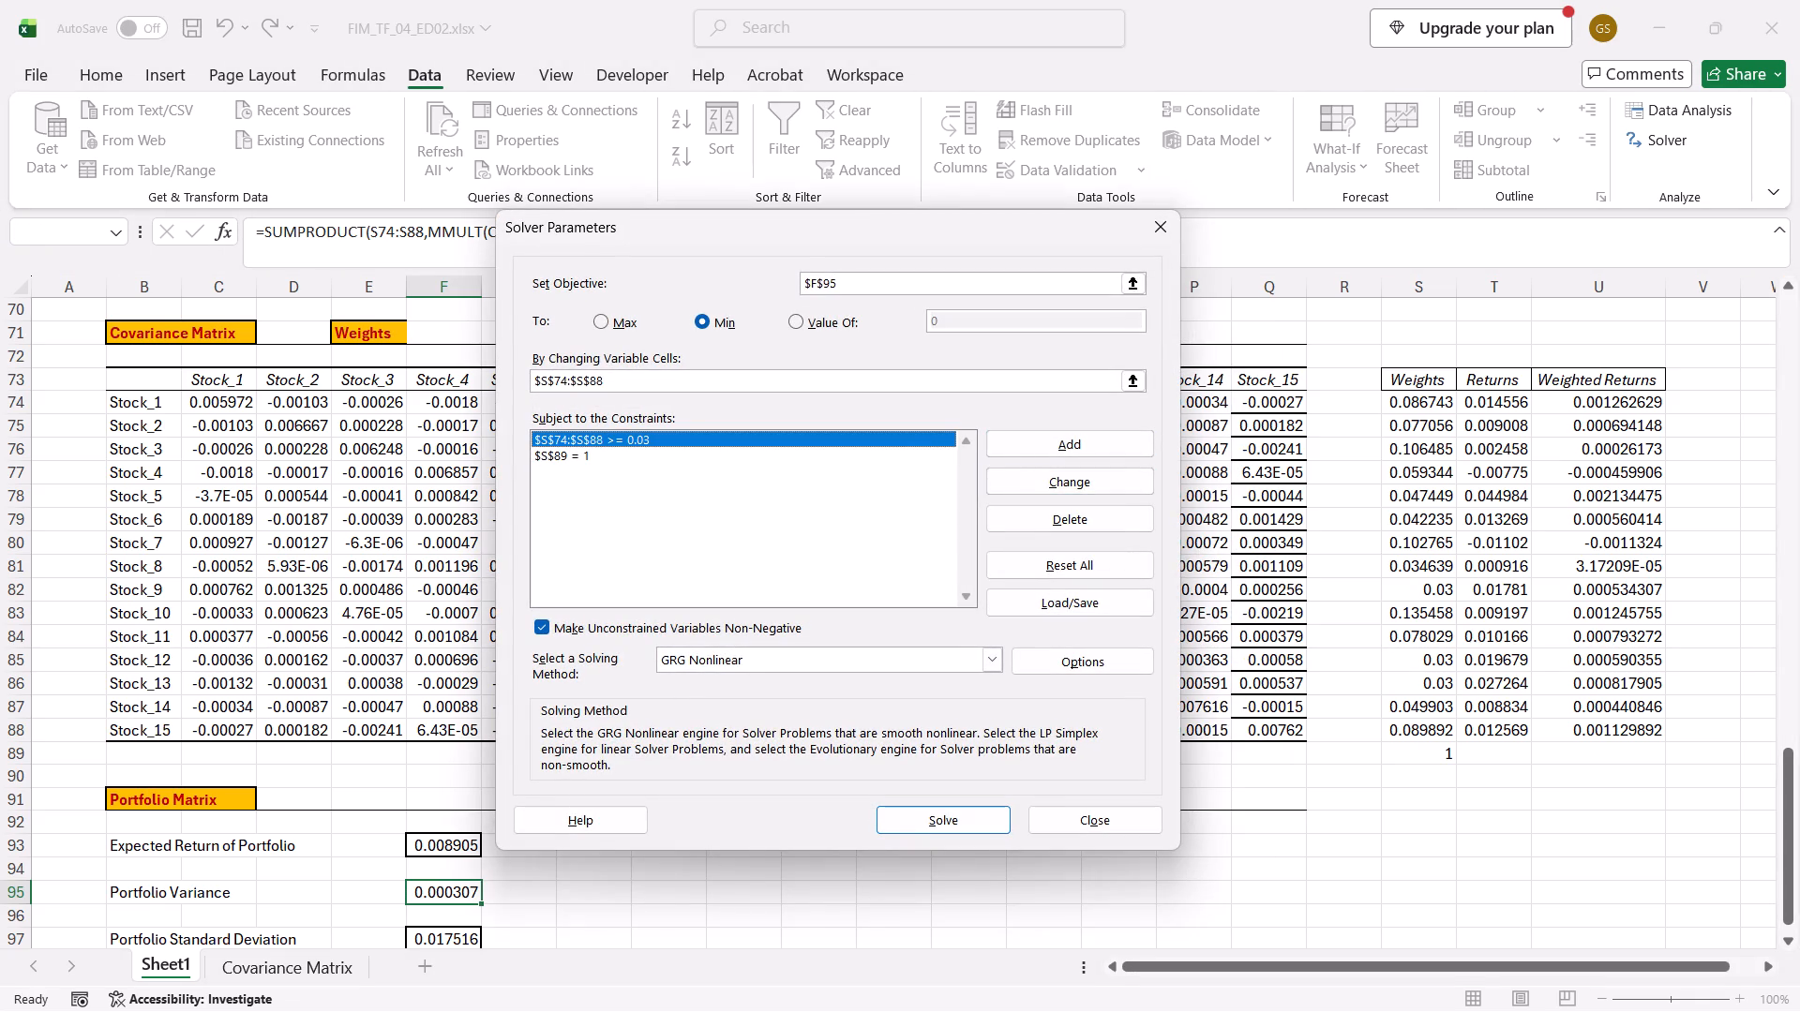
click(1099, 471)
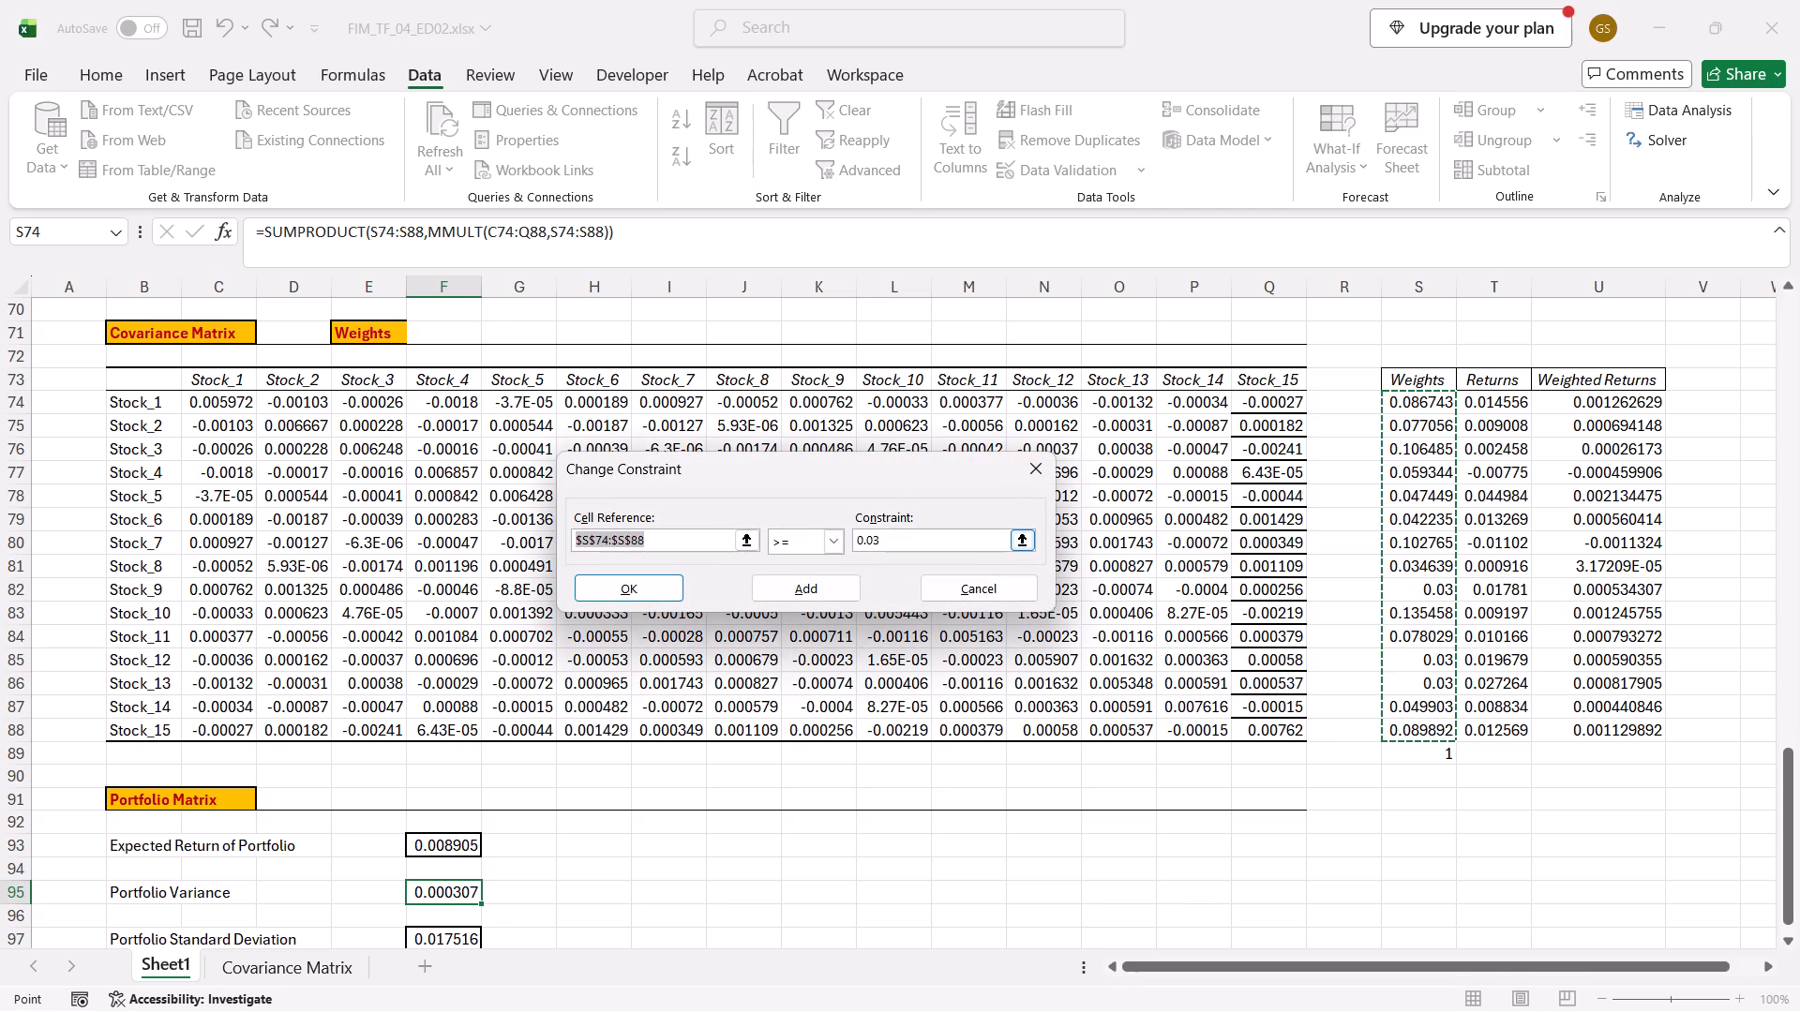
click(928, 543)
key(BackSpace)
key(4)
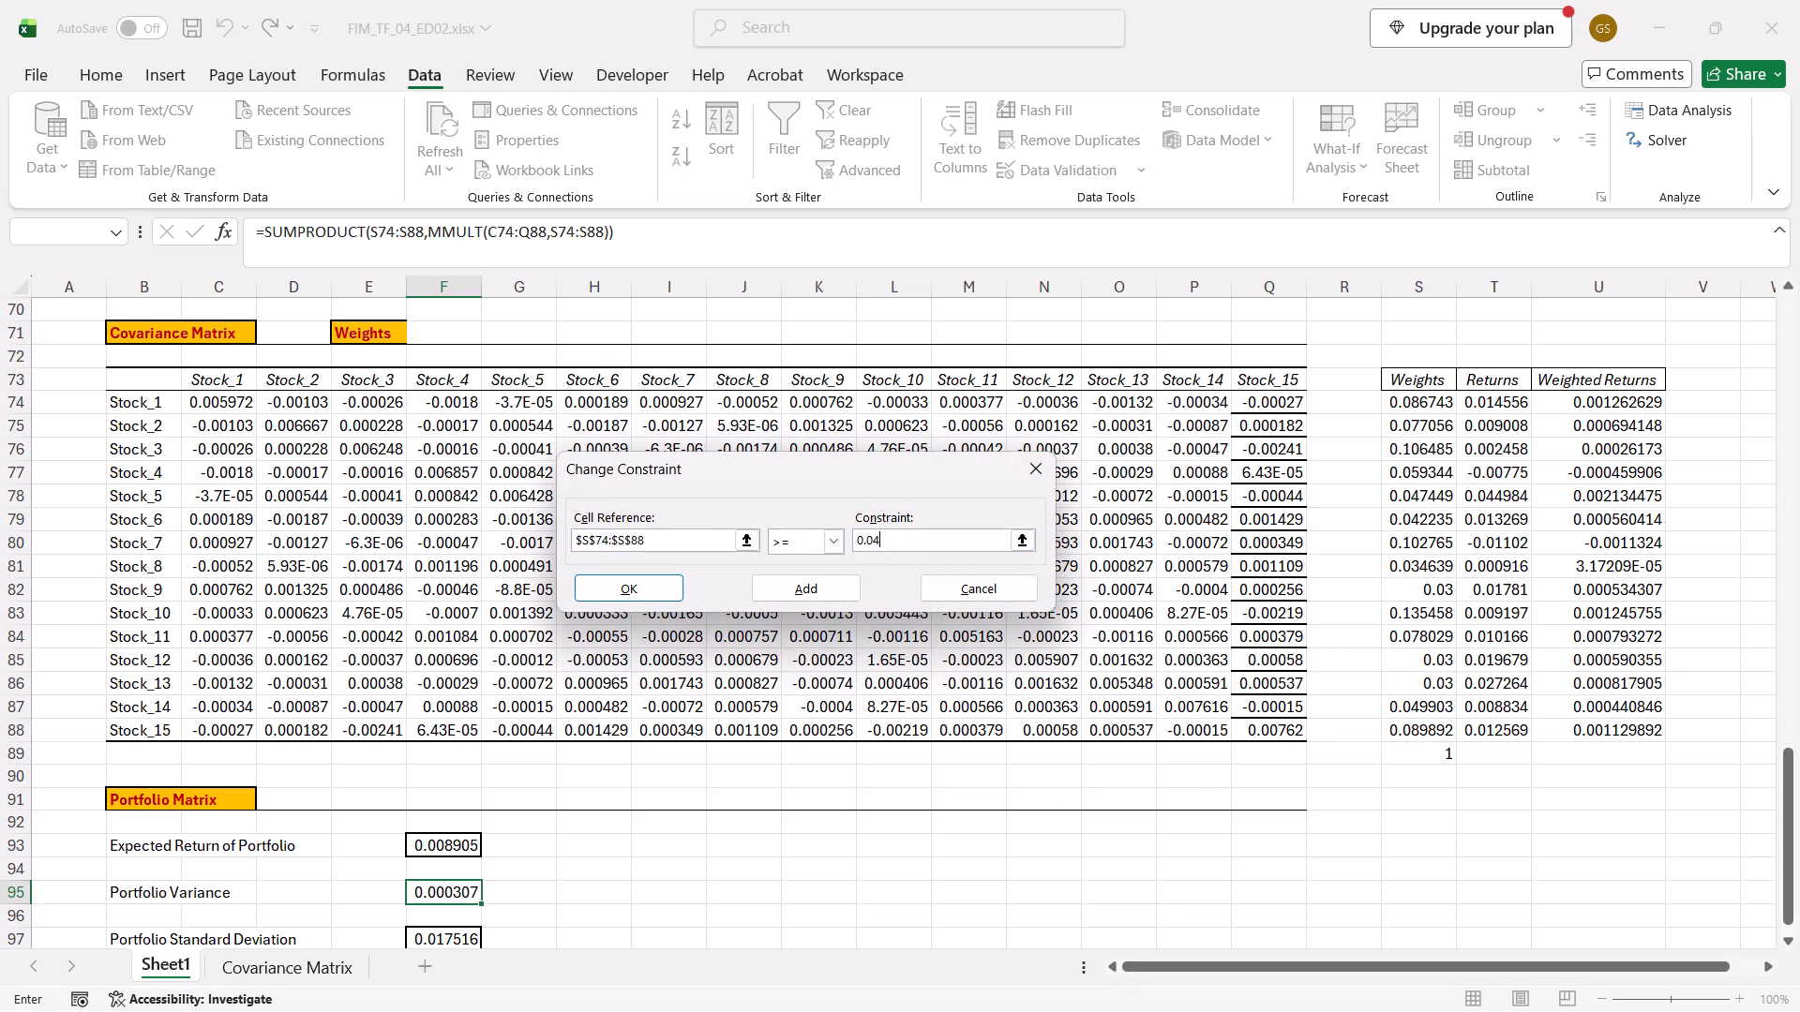
click(642, 583)
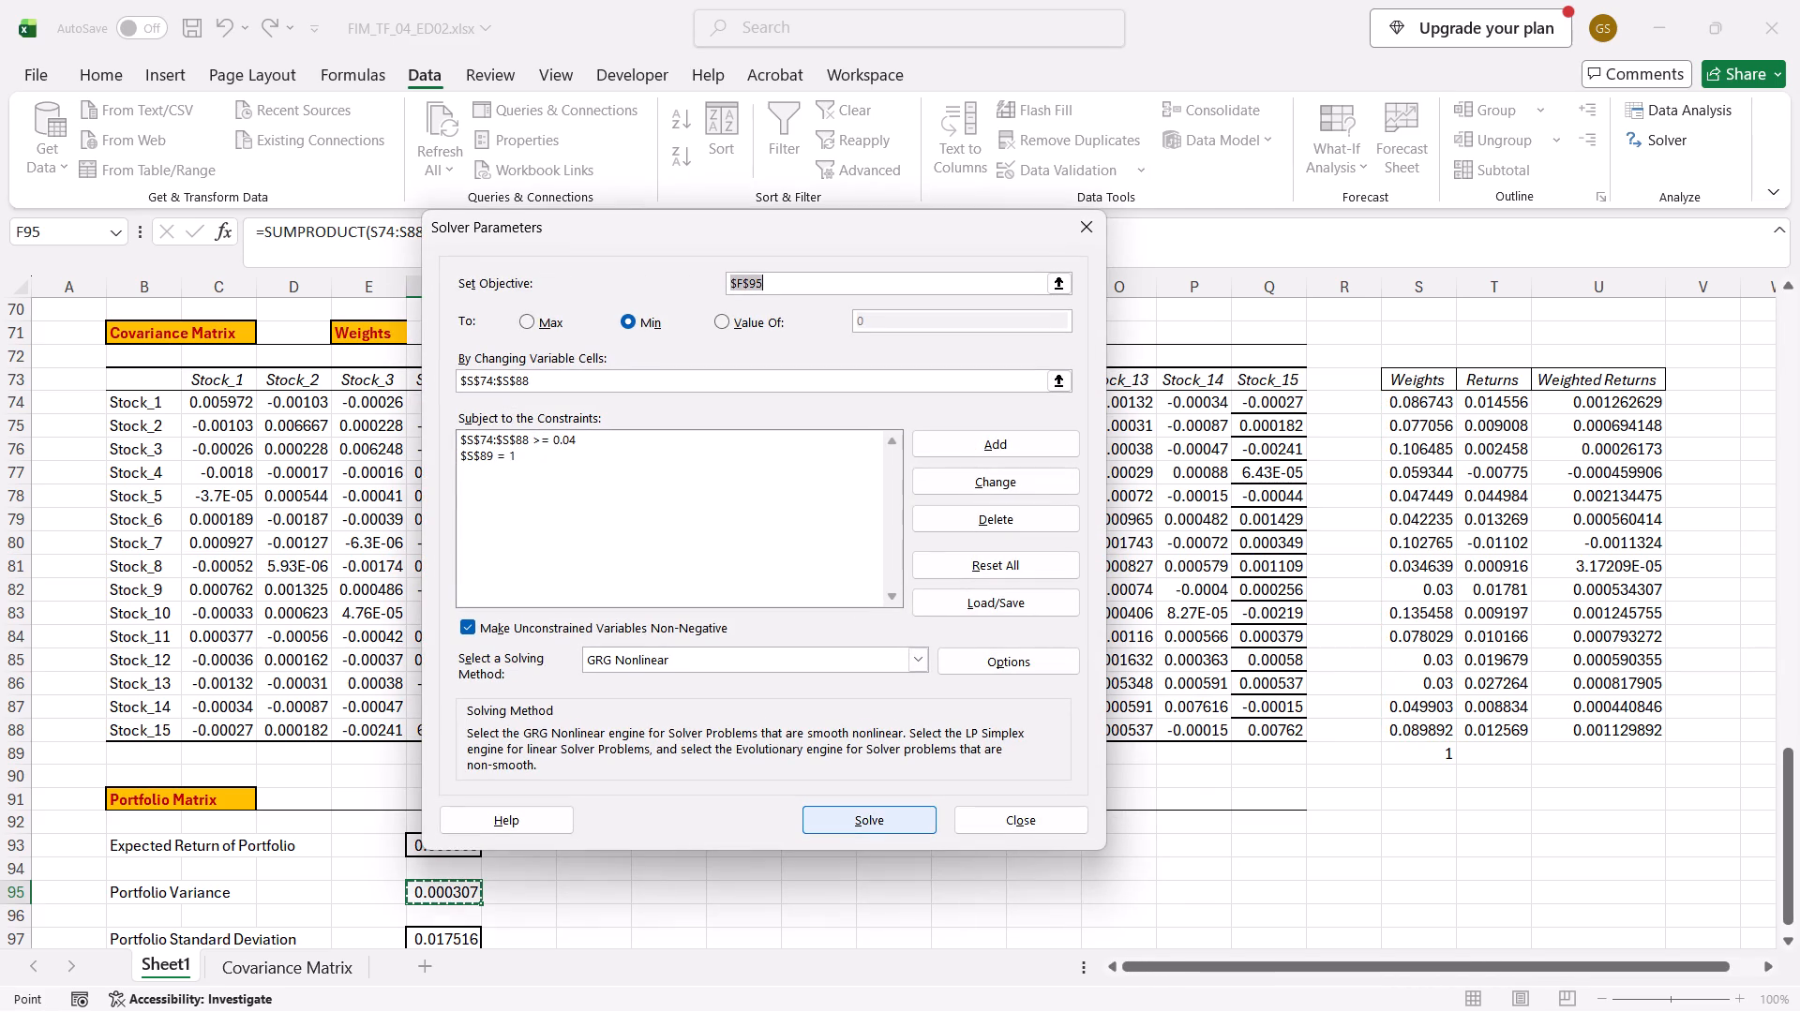
Solve for the minimum variance with the 0.04 weight floor and save the solution as scenario P4.
click(894, 814)
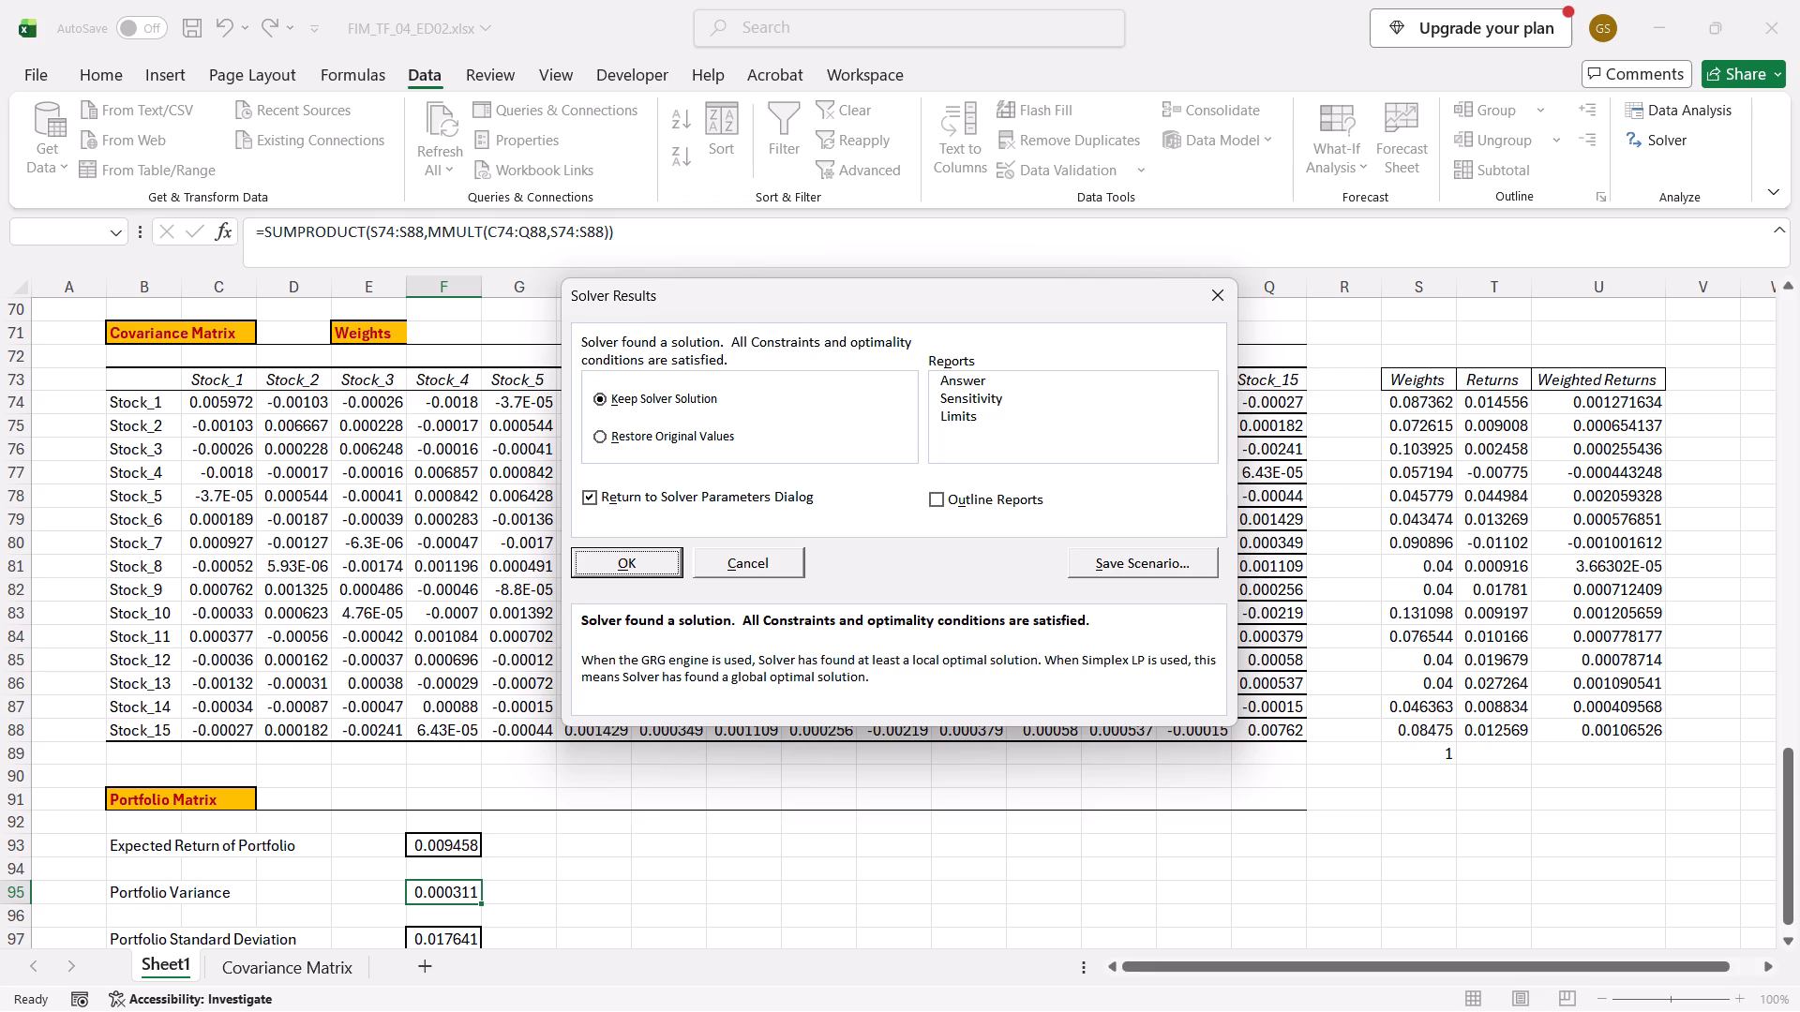
click(1132, 557)
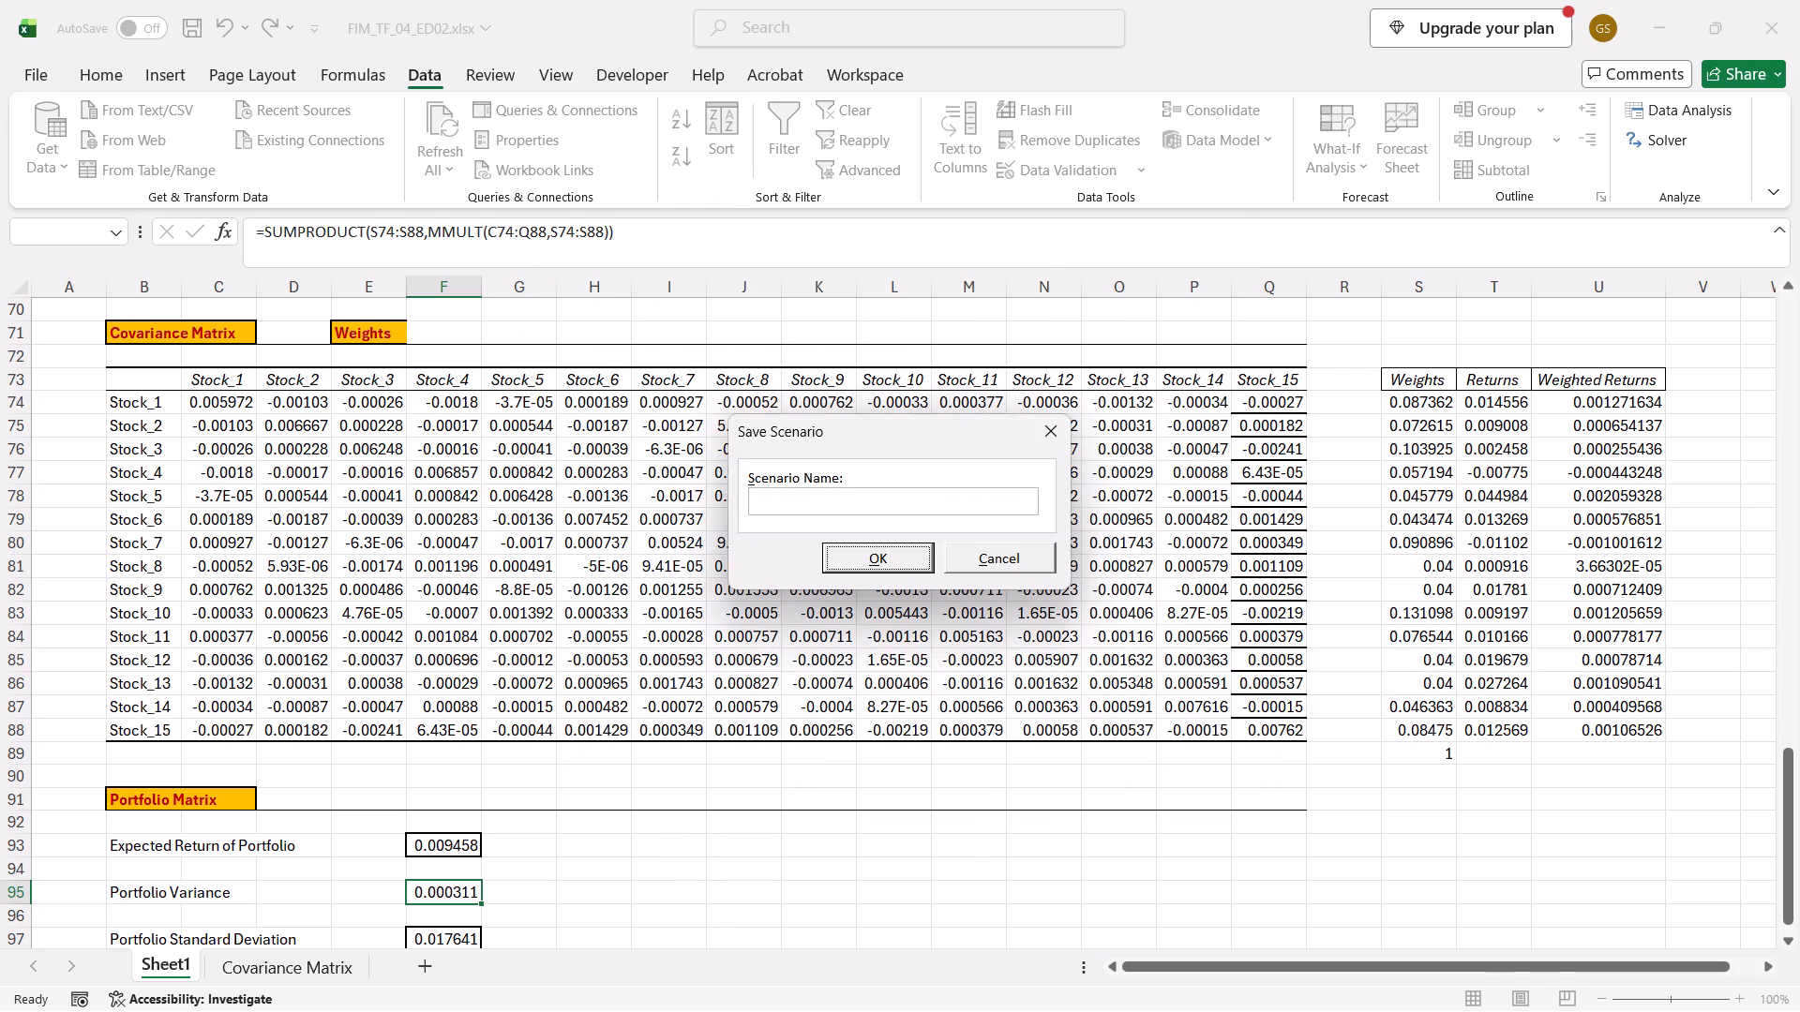
click(824, 510)
text(P4)
click(879, 553)
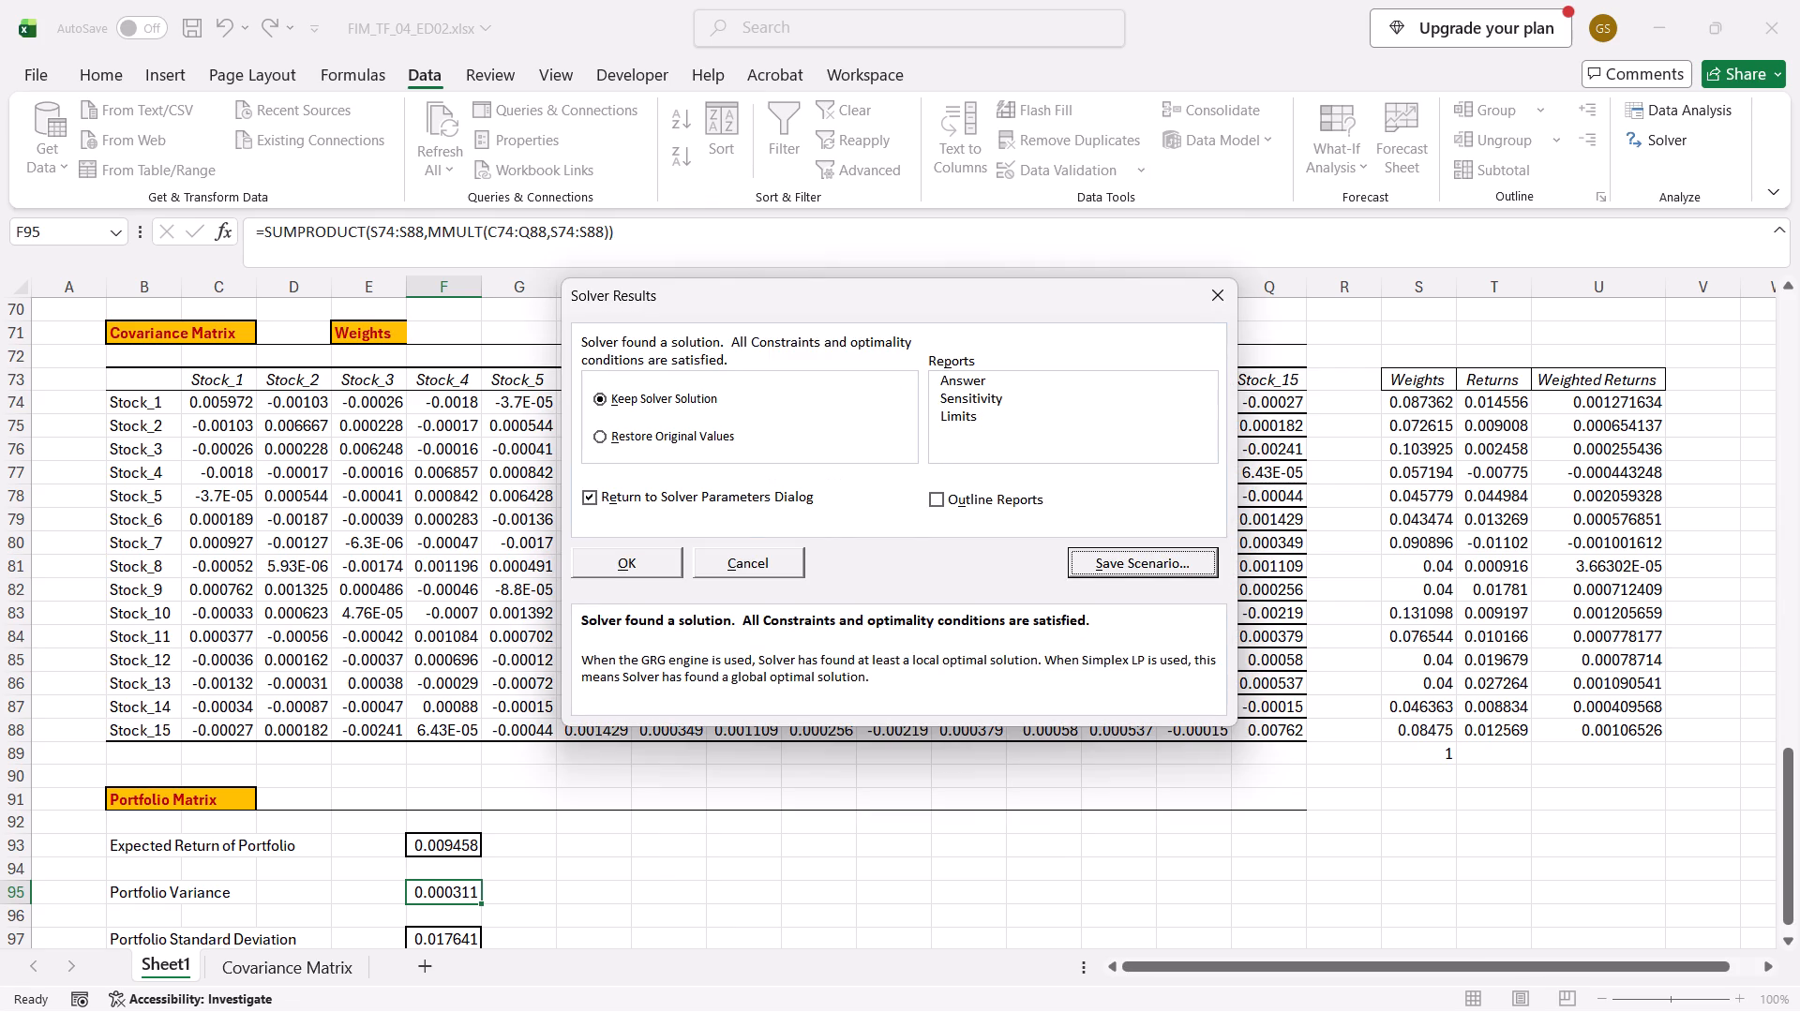
click(626, 567)
Change the minimum-weight constraint on S74:S88 to greater than or equal to 0.05.
click(667, 442)
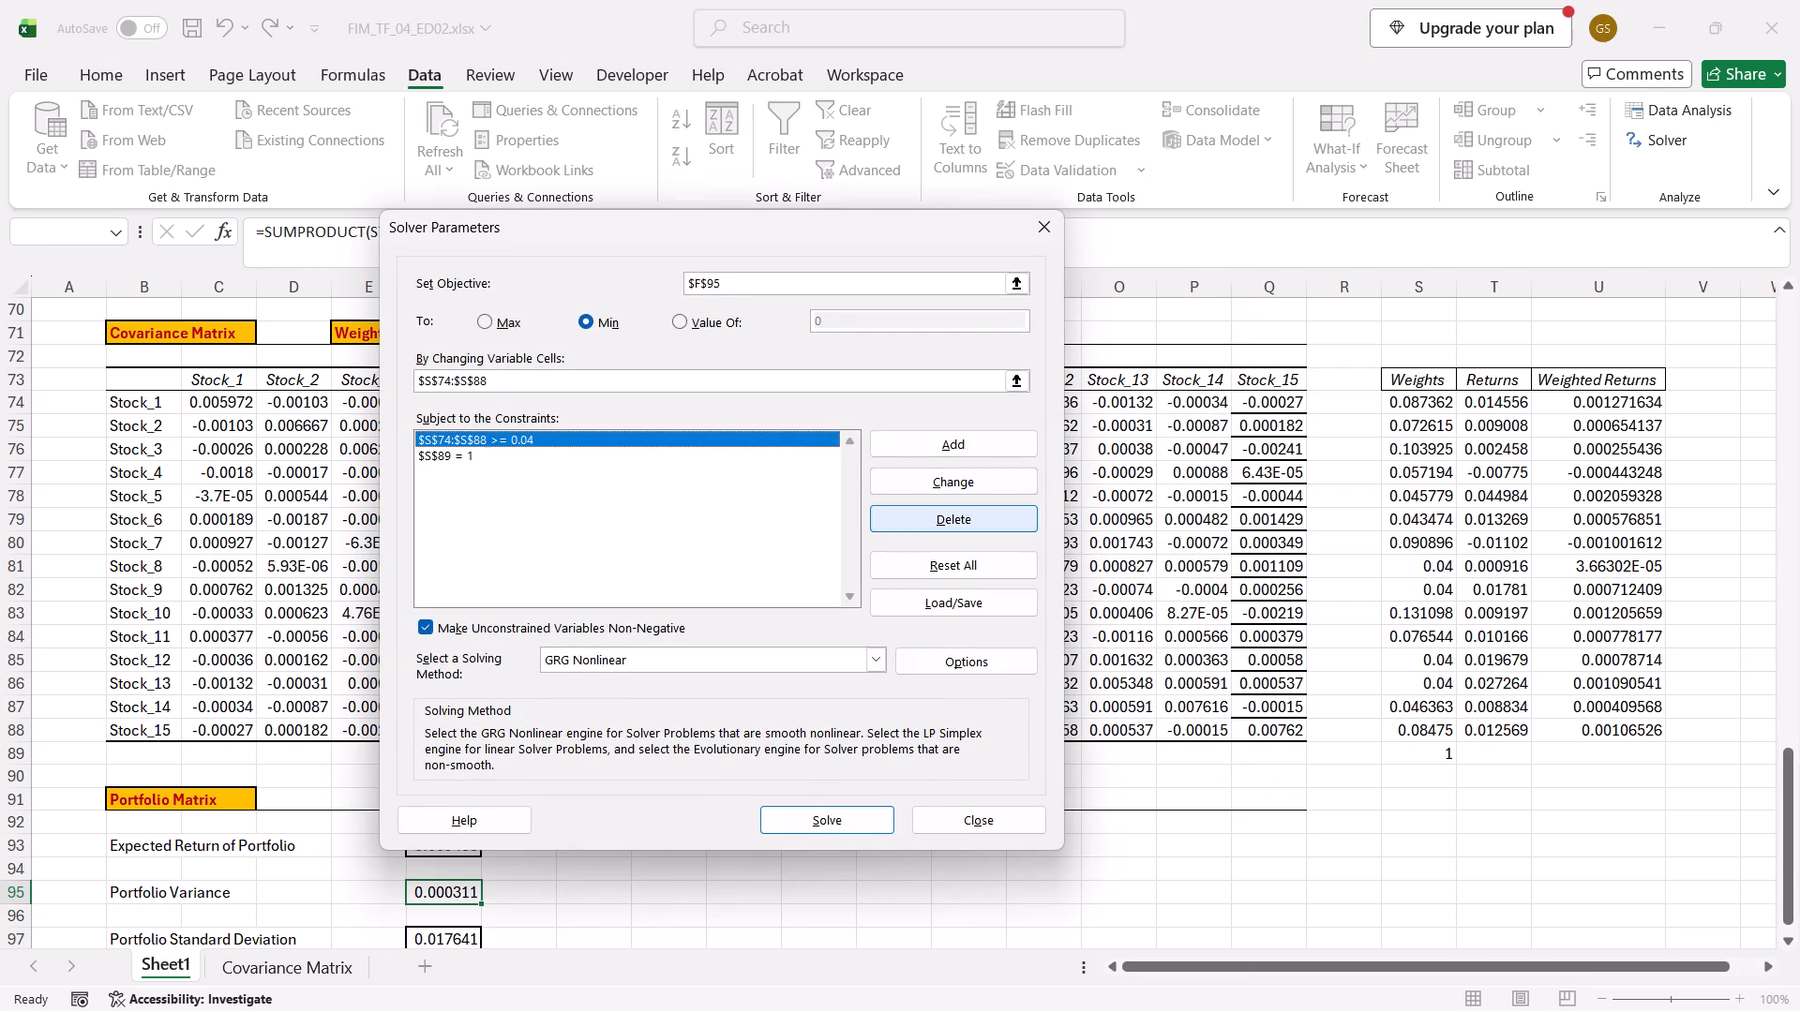
click(922, 484)
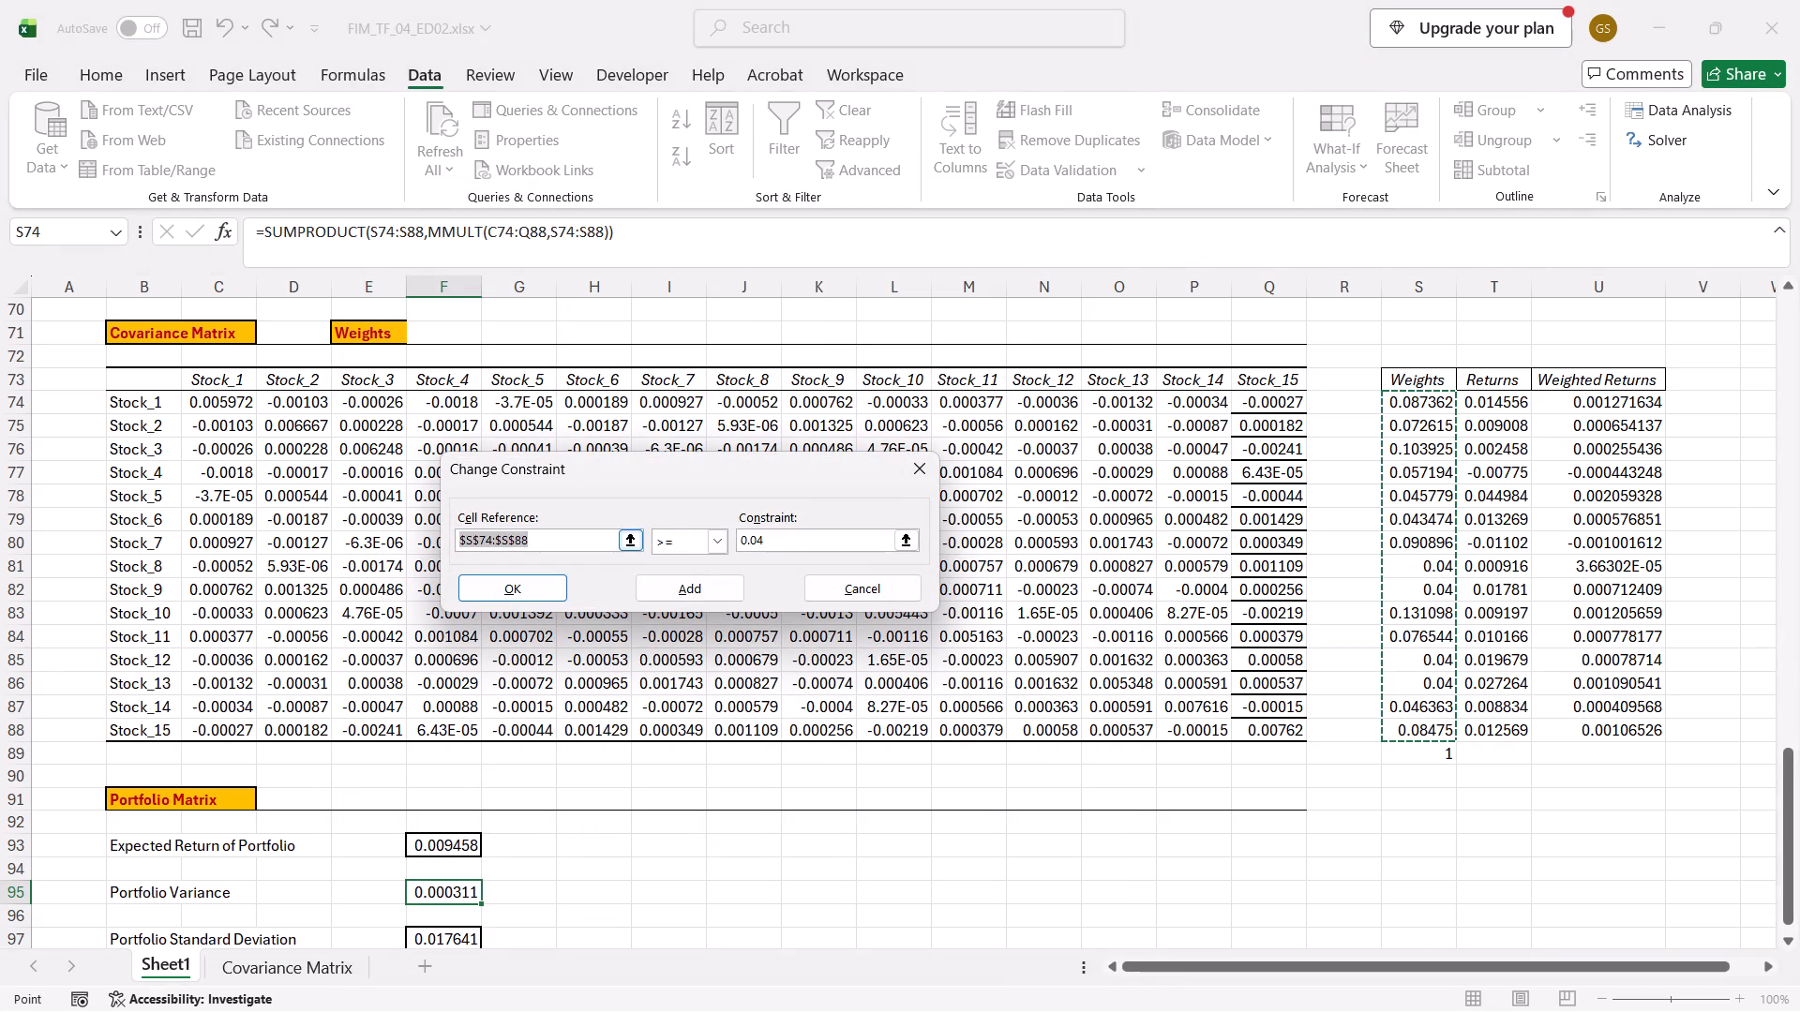
click(834, 541)
key(BackSpace)
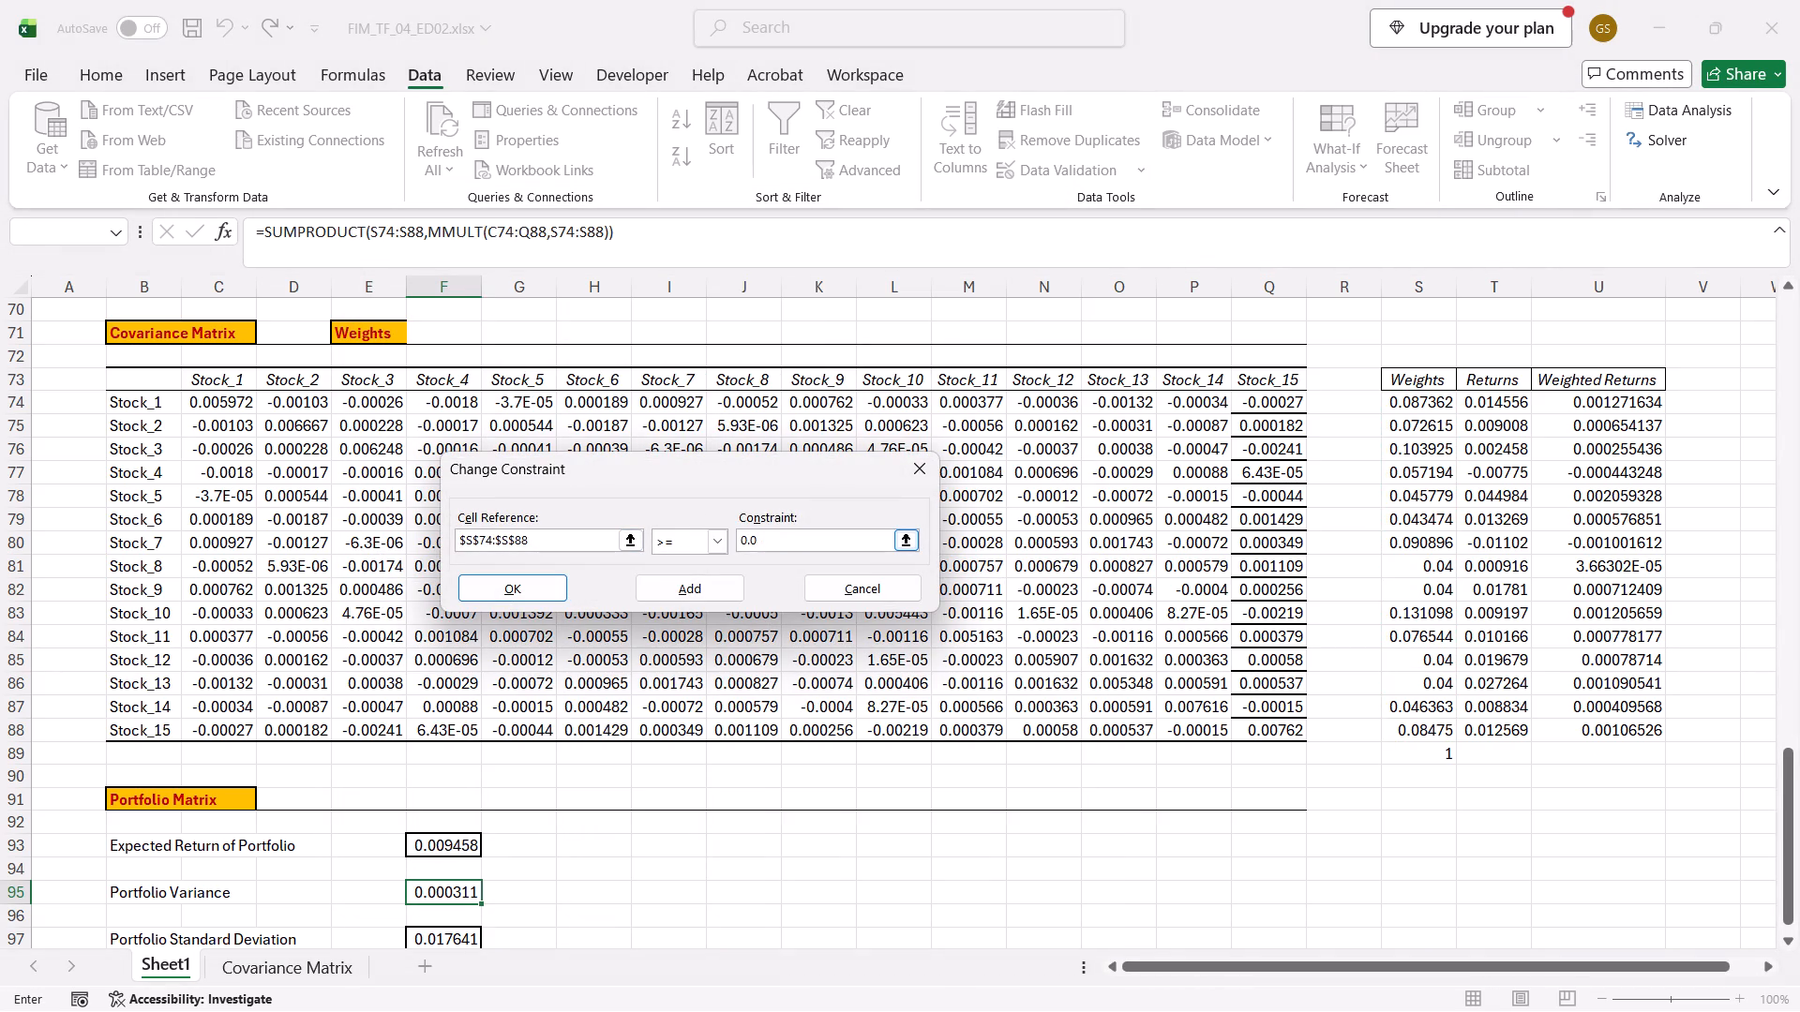
key(5)
click(533, 588)
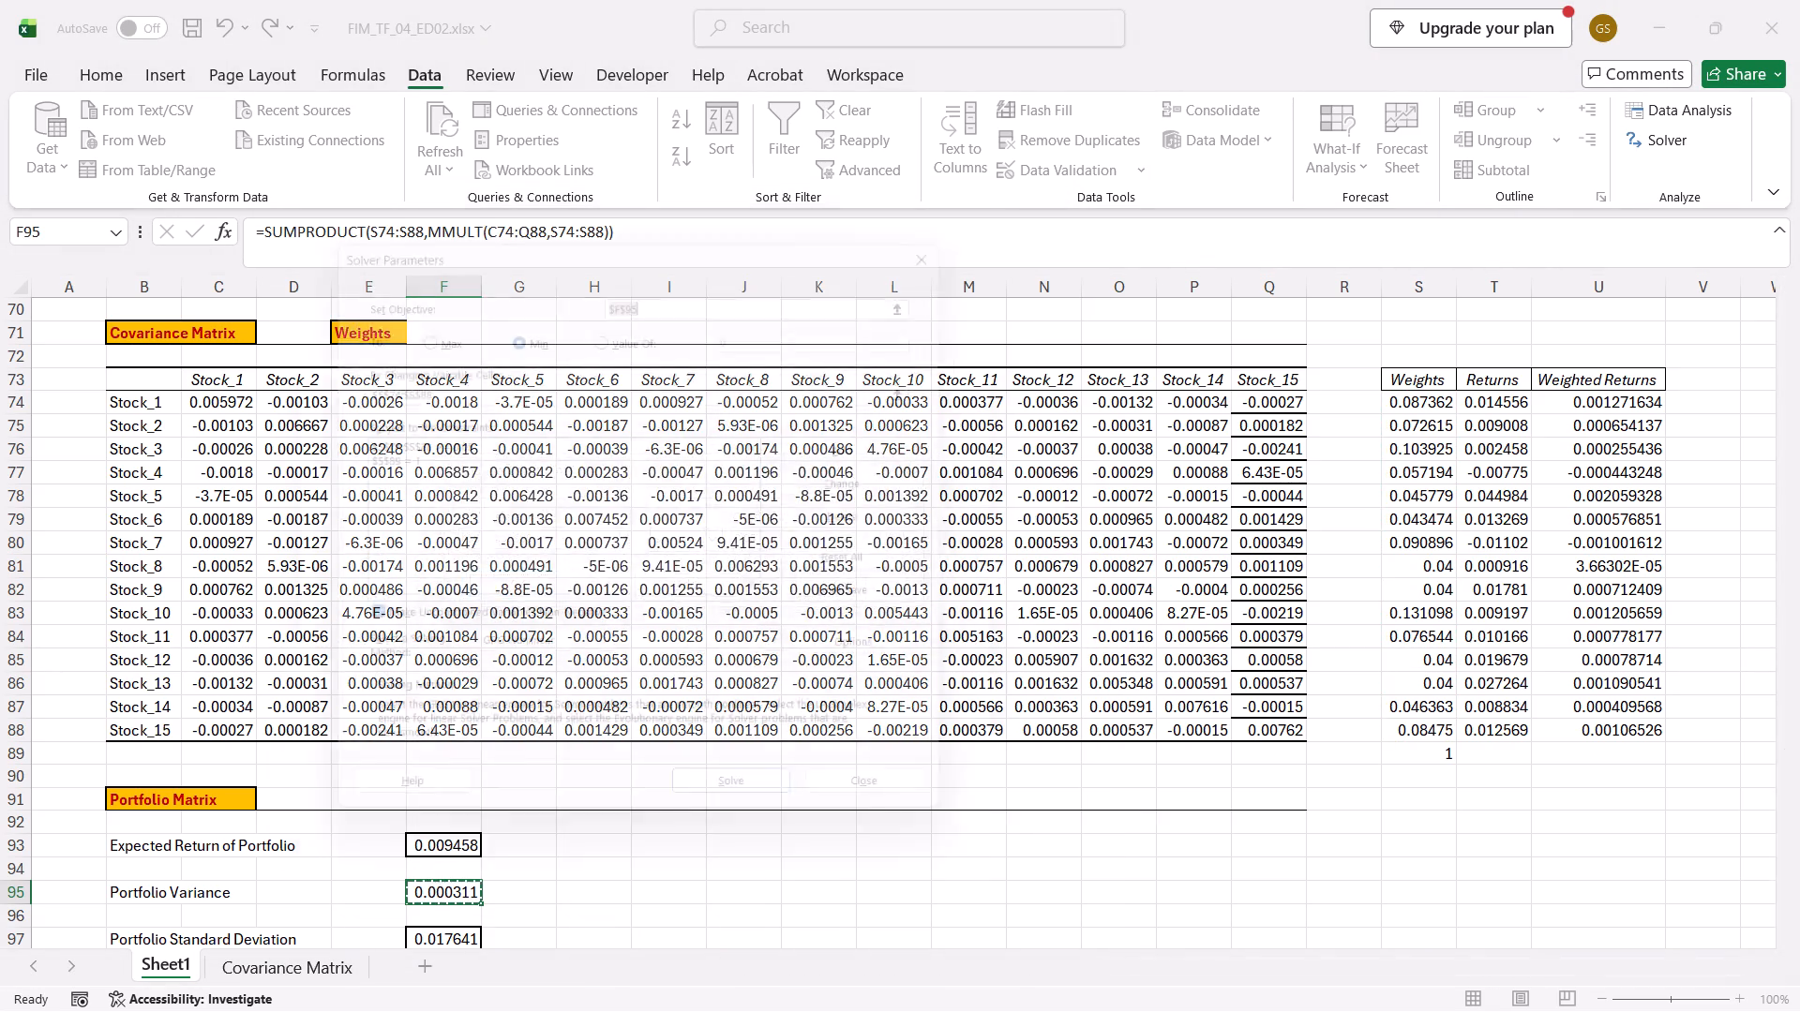
Solve for the minimum variance with the 0.05 weight floor and save the solution as scenario P5.
click(741, 814)
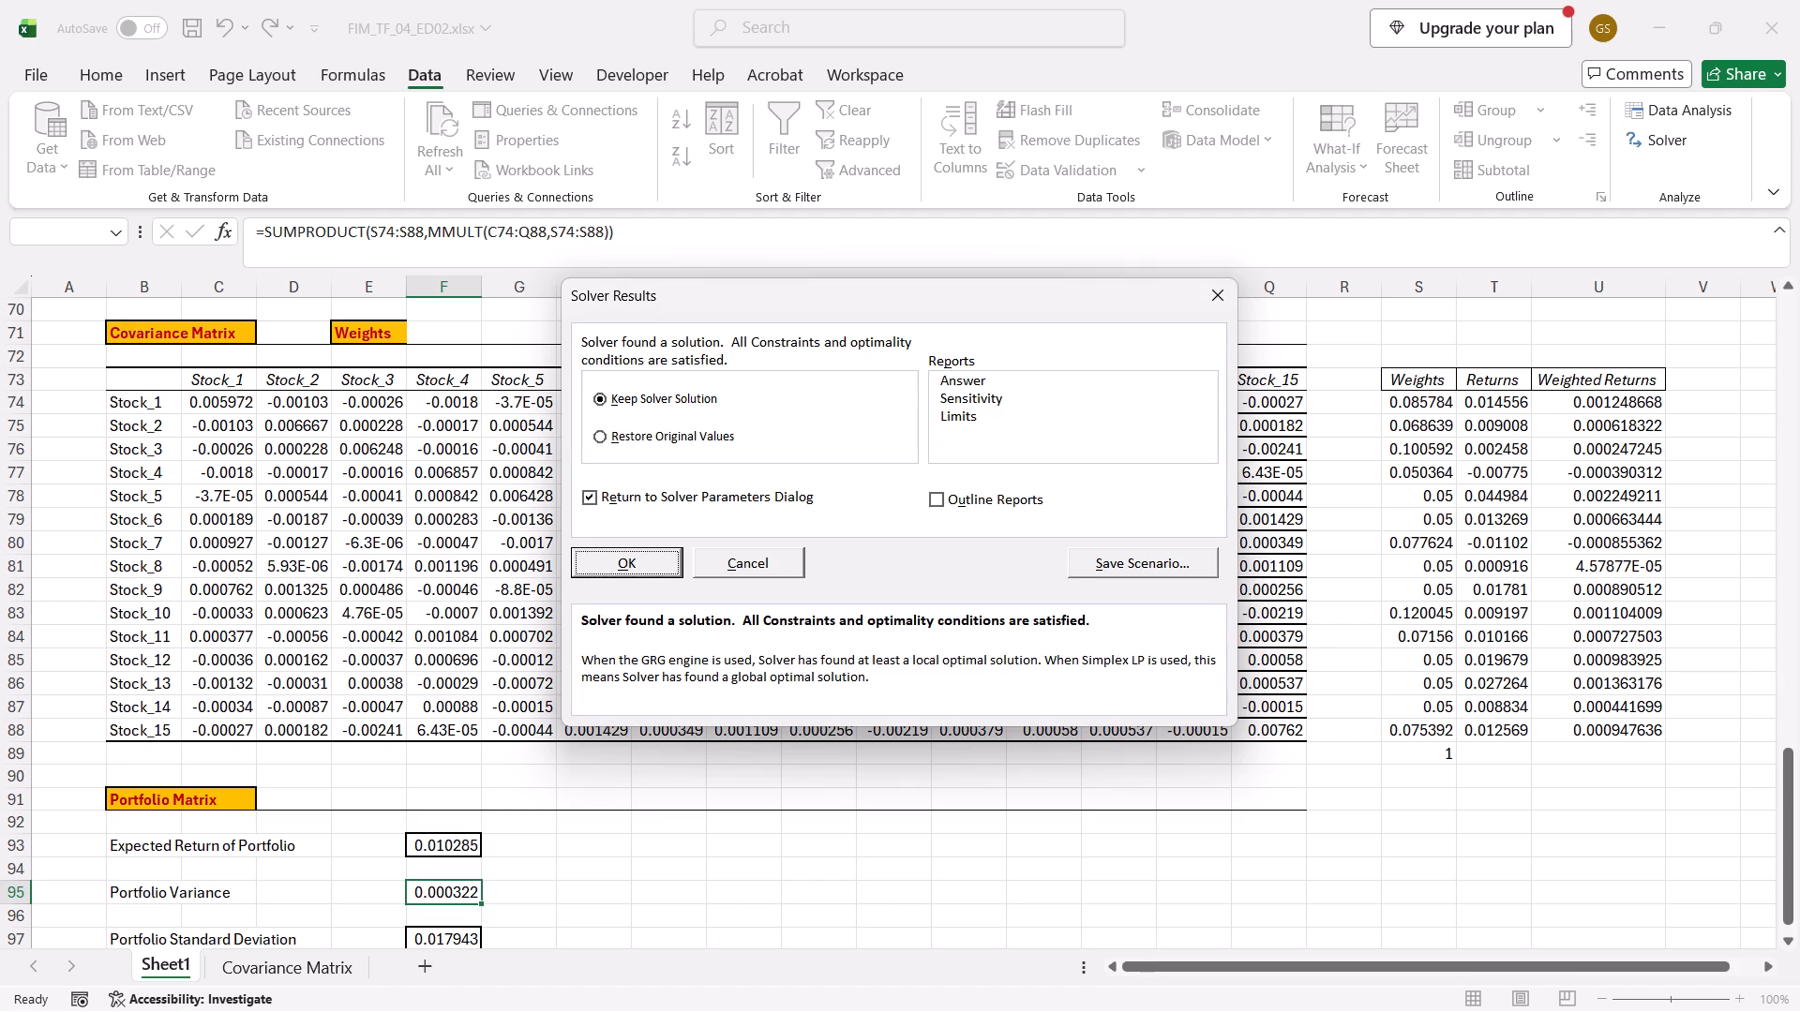
click(1126, 558)
click(827, 495)
text(P5)
click(851, 547)
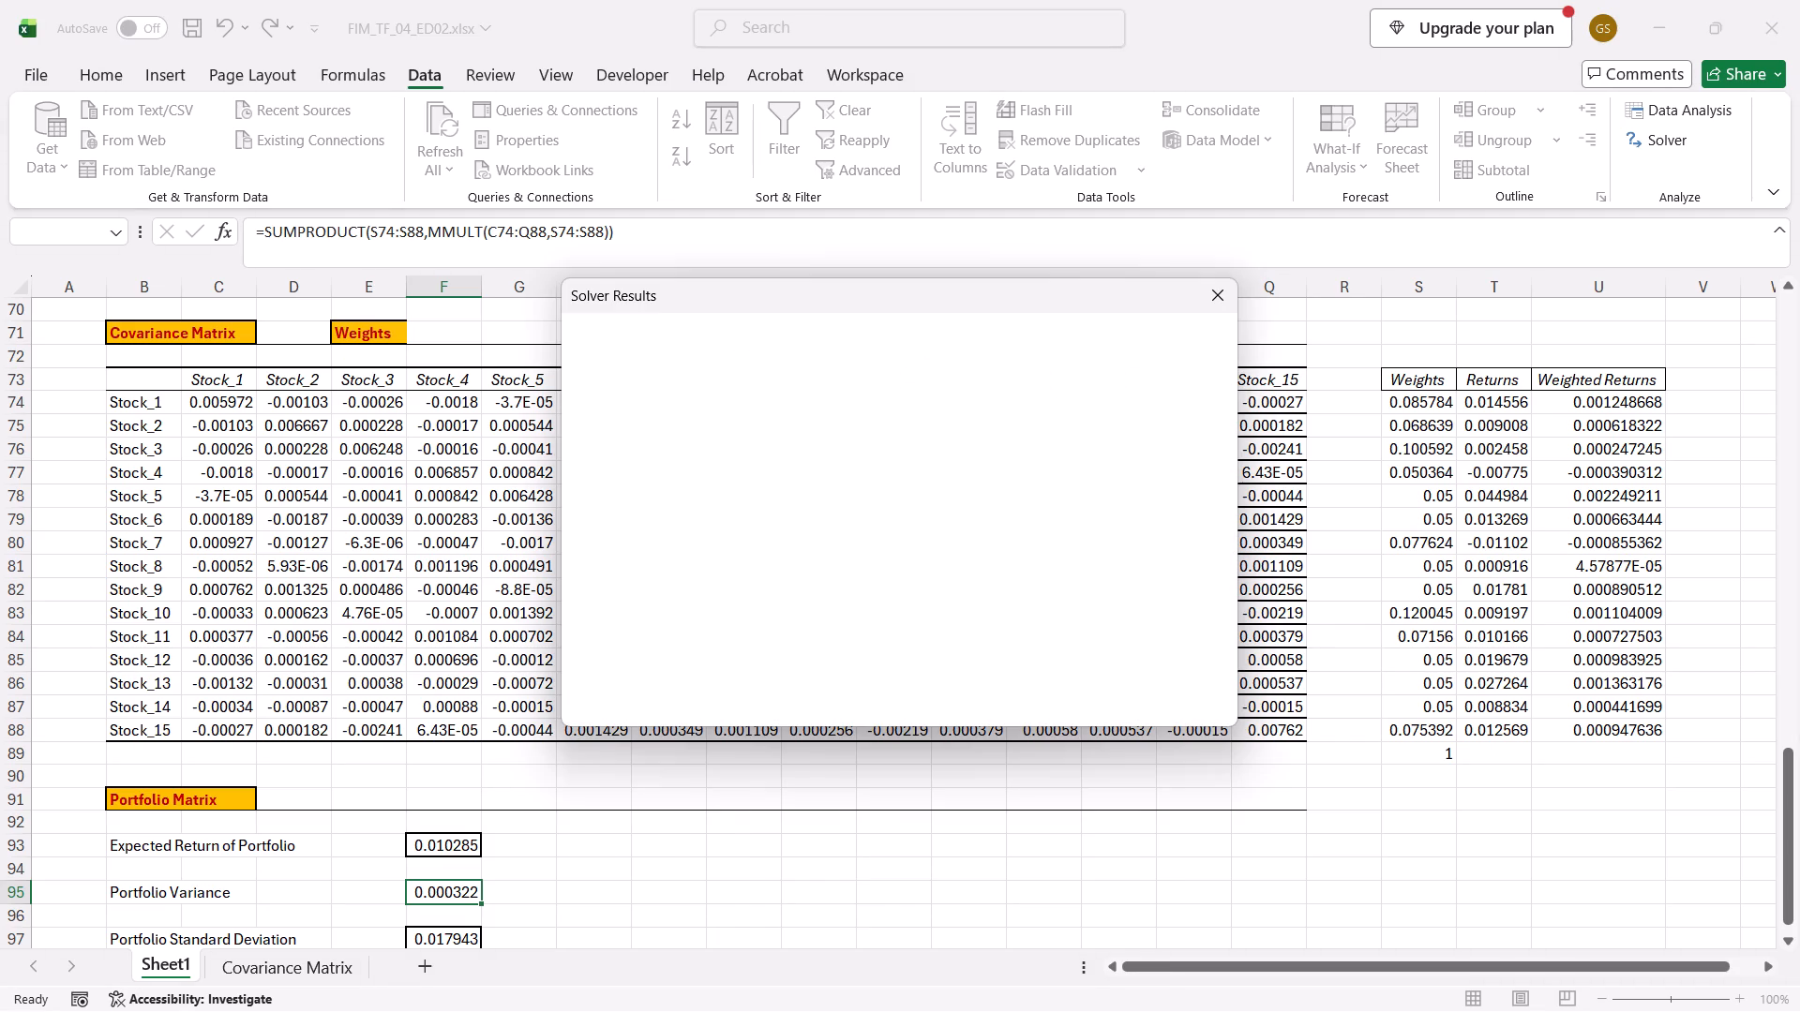
click(633, 558)
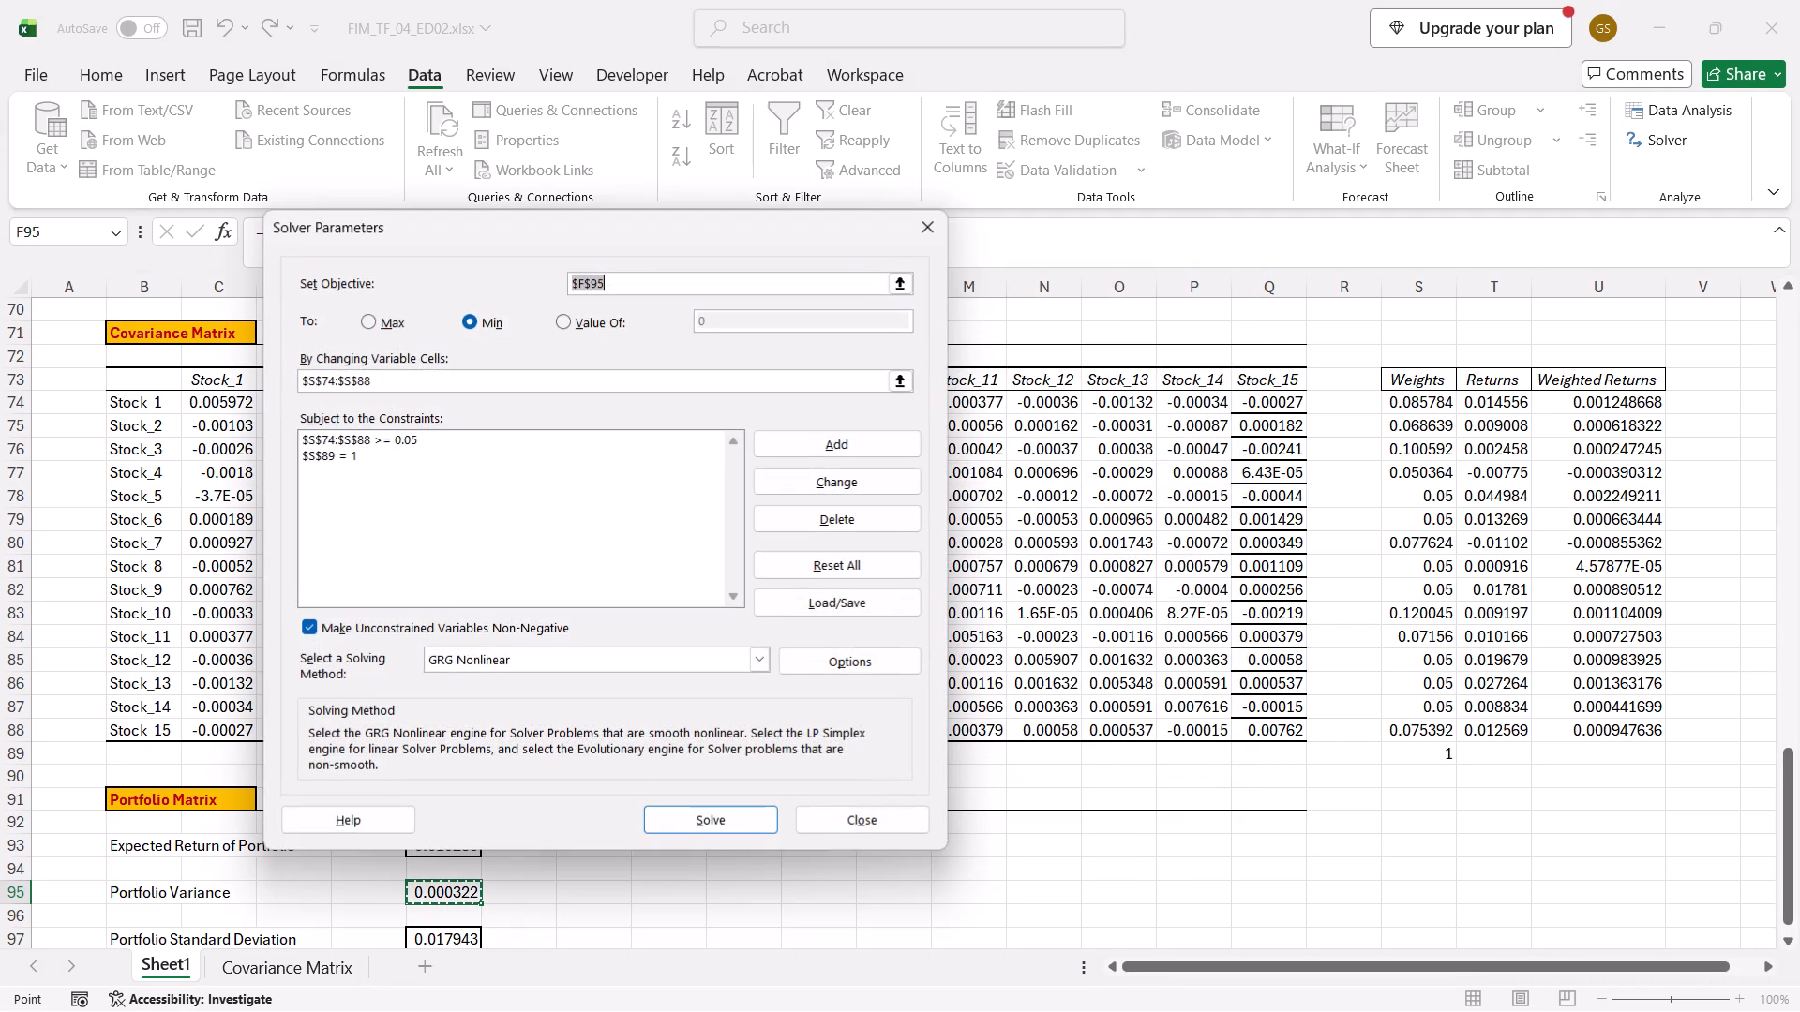
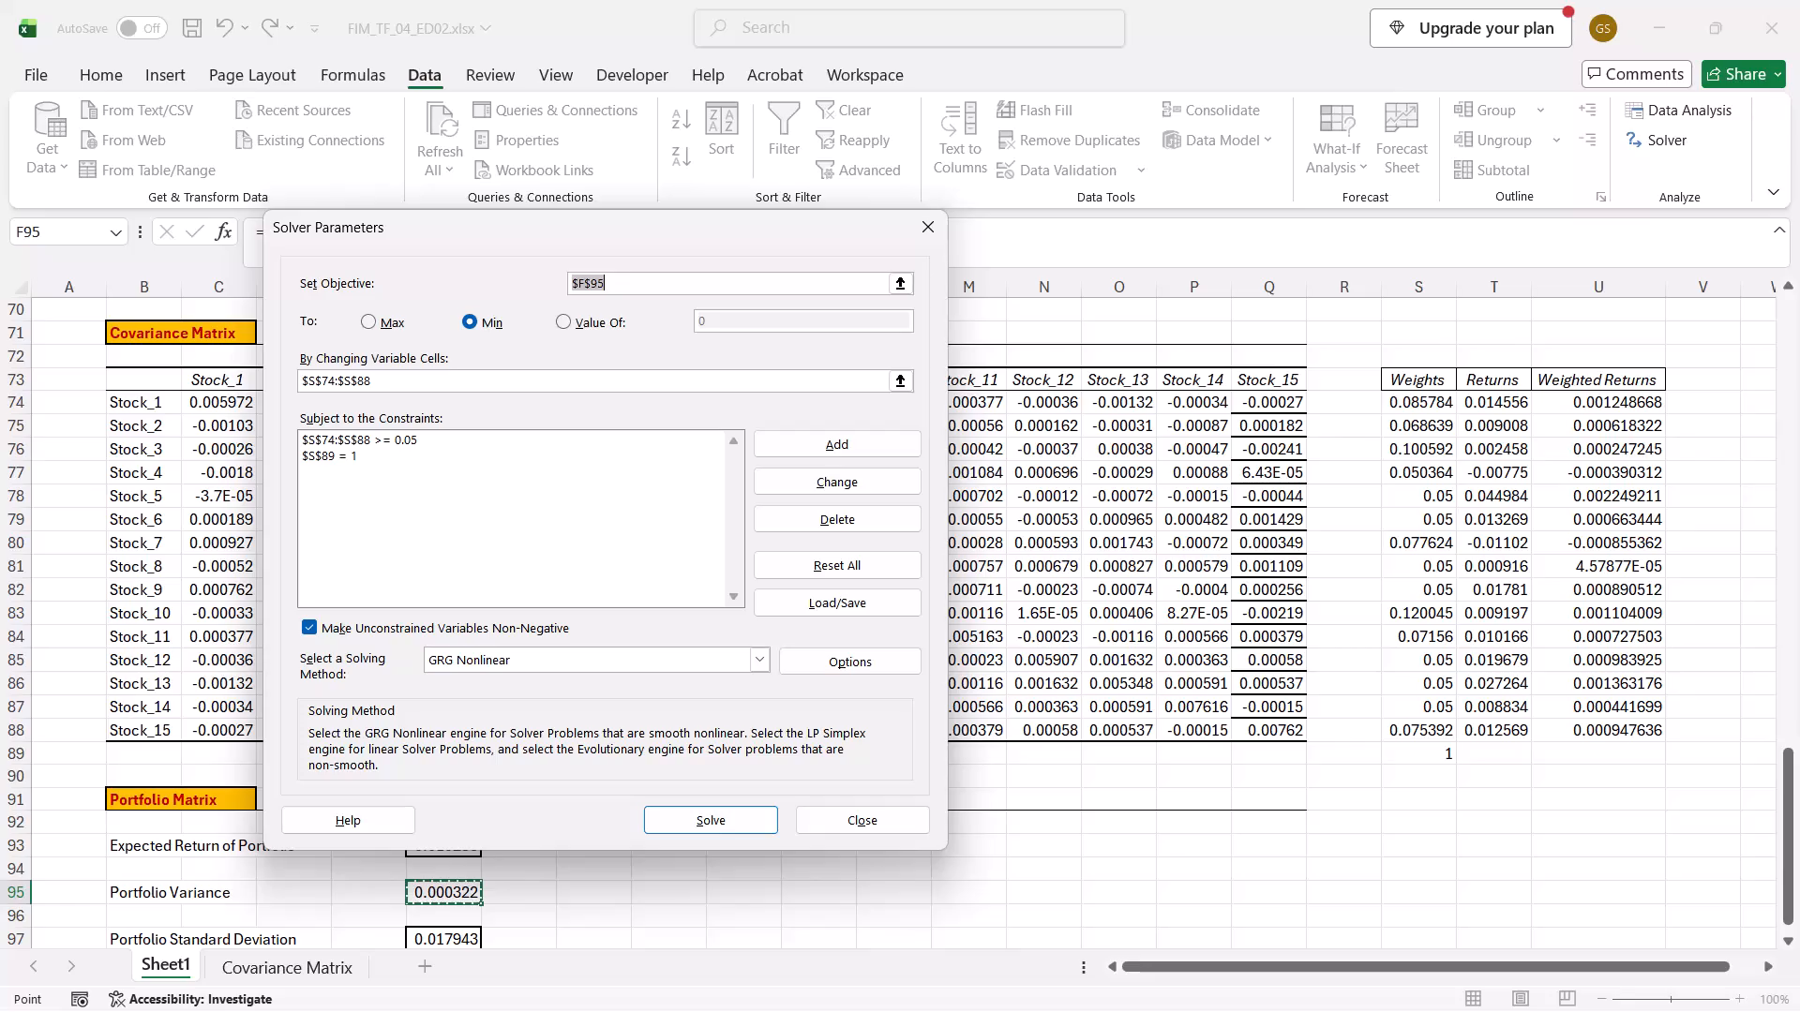
Close the Solver setup and select the Portfolio Variance result cell F95 in the Portfolio Matrix section.
click(842, 814)
scroll(842, 814, down, 1)
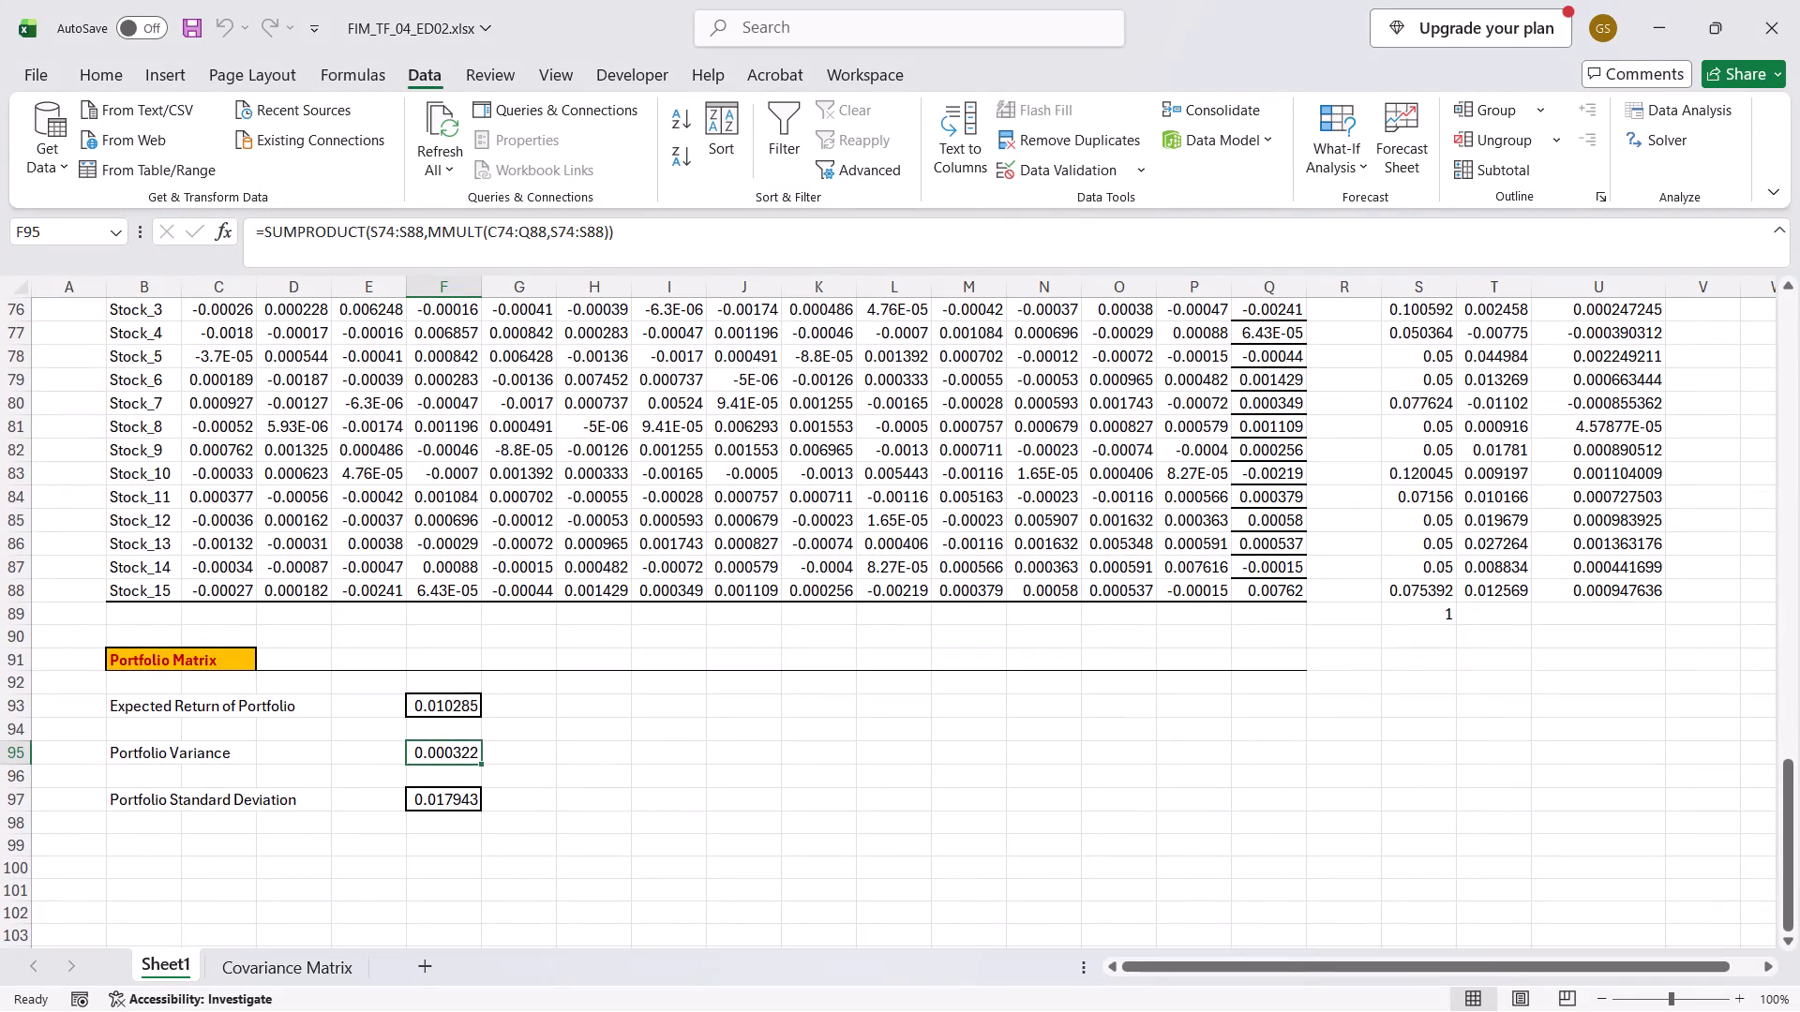
click(544, 749)
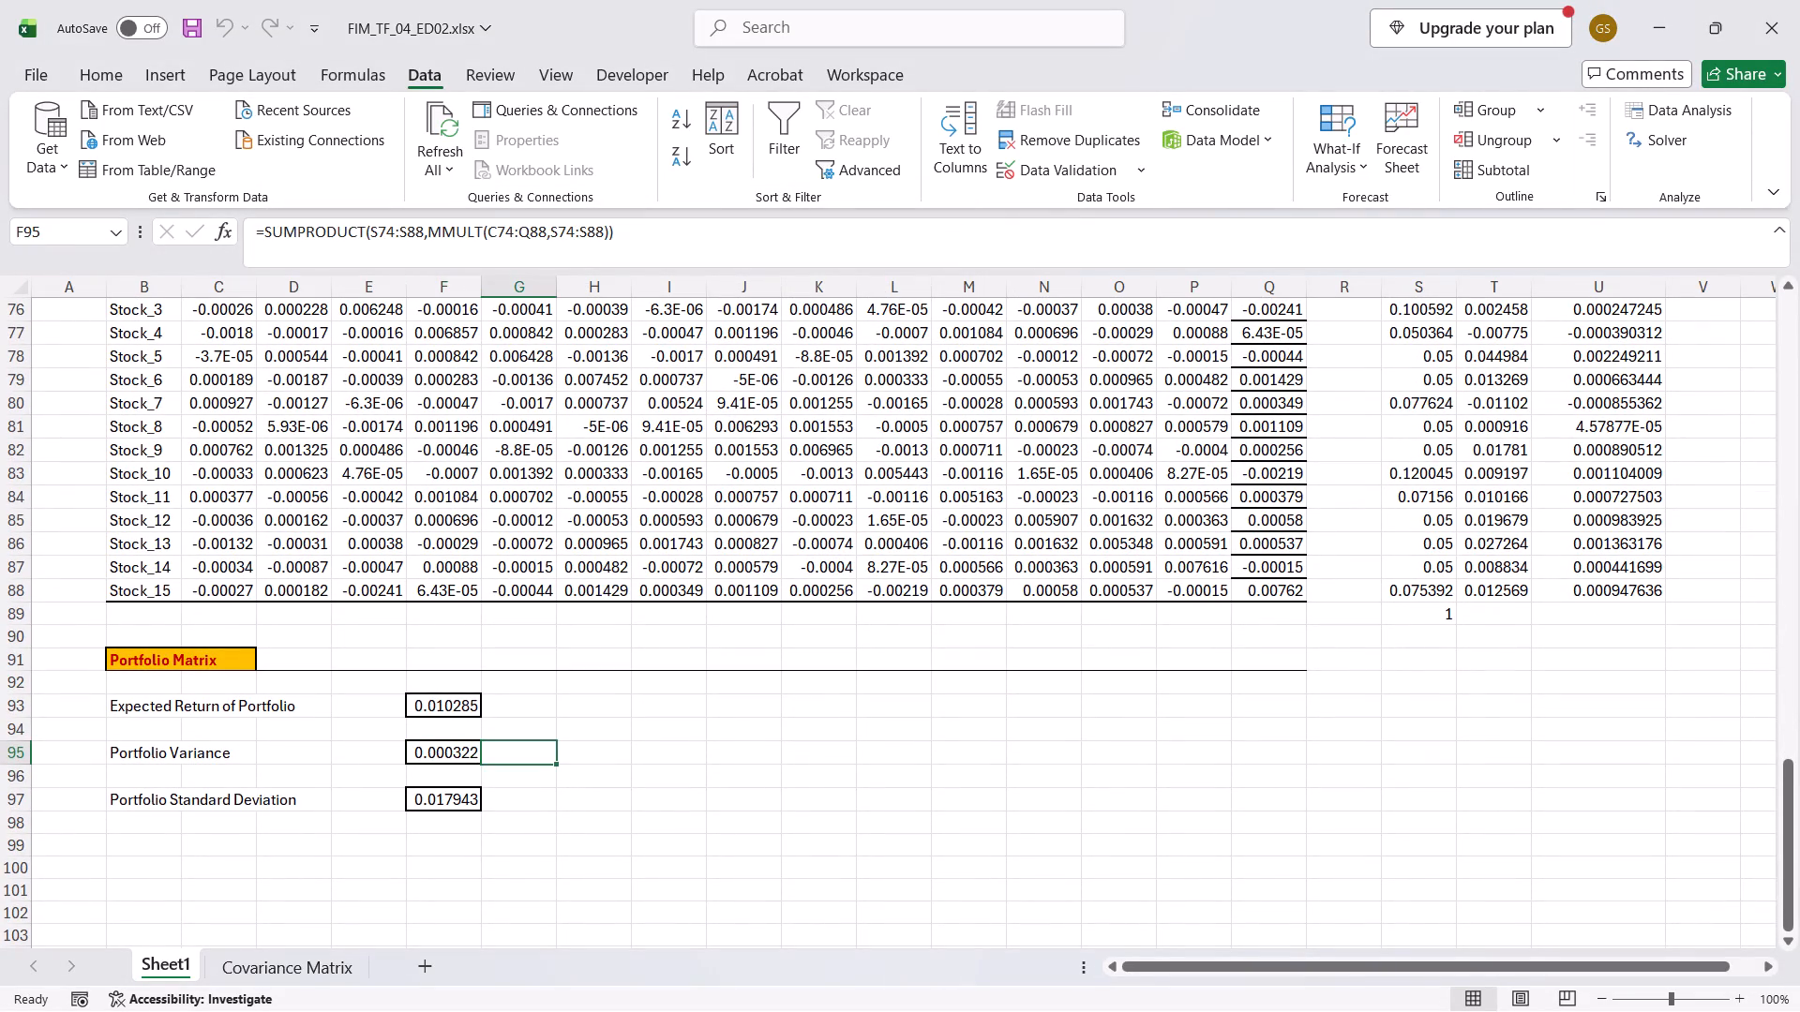
click(462, 757)
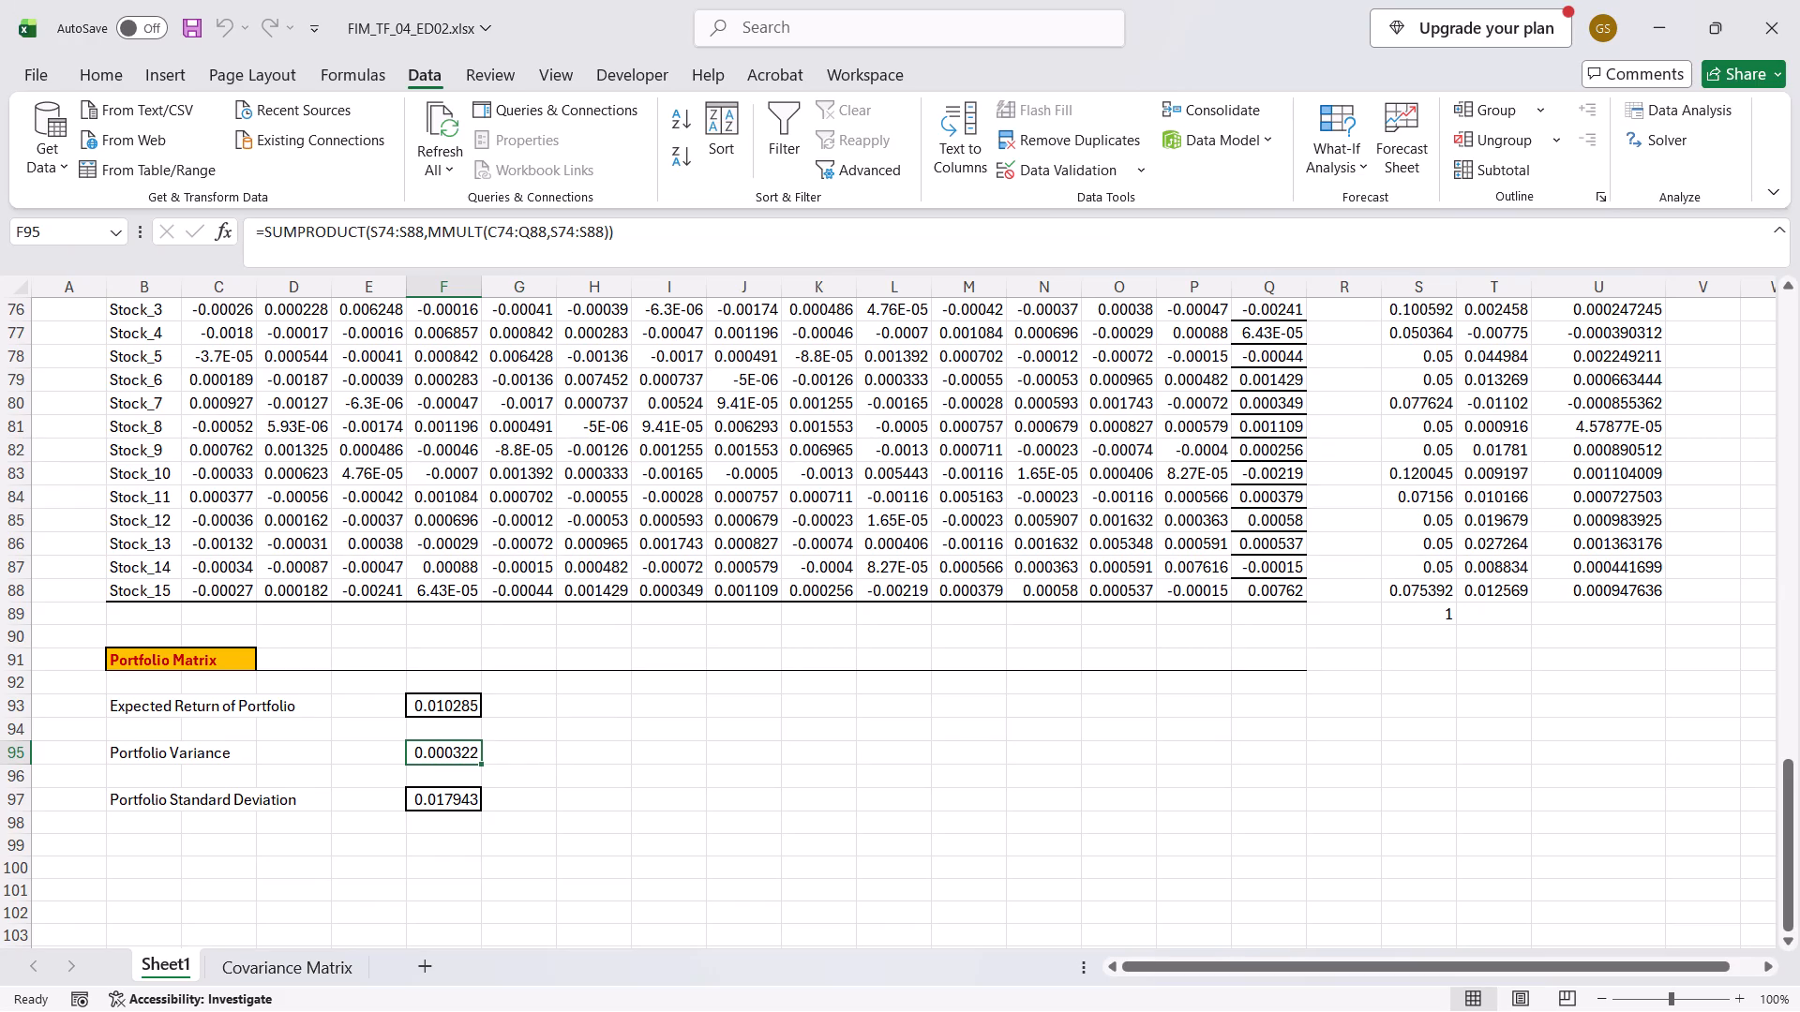
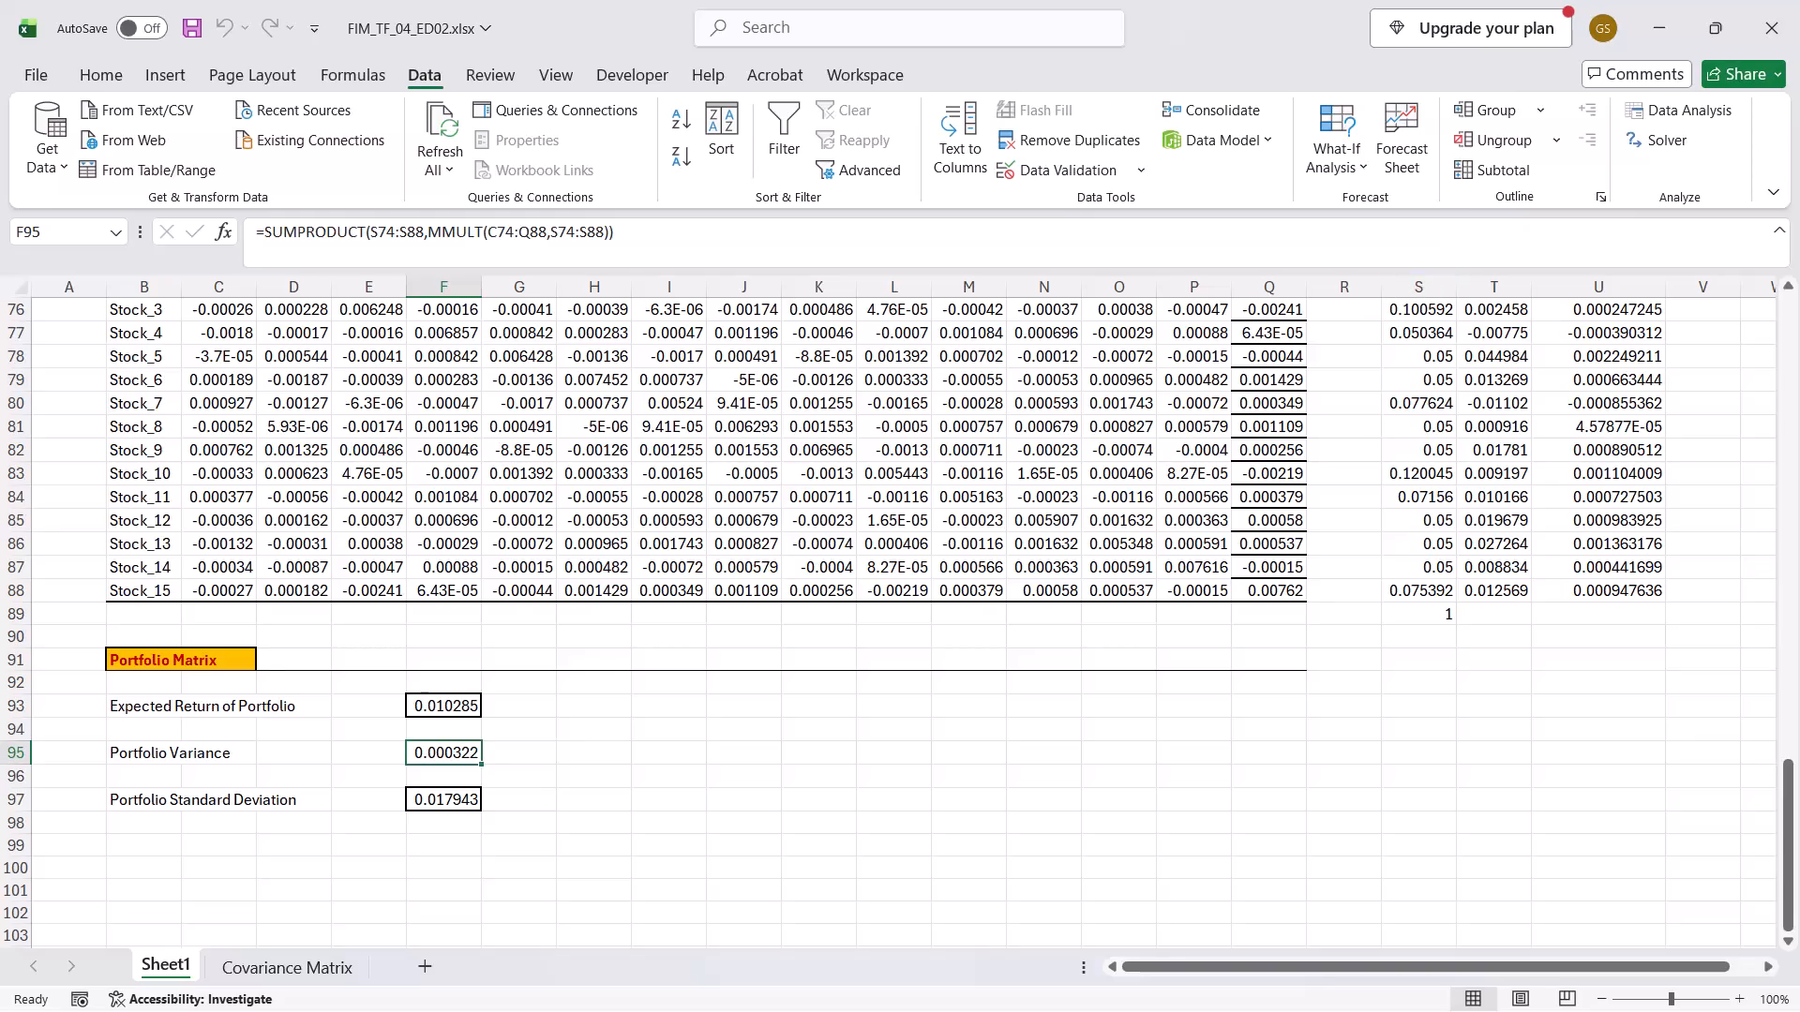
Check the Solver objective, variable cells and constraints for the portfolio variance, and close the setup without solving.
click(1642, 147)
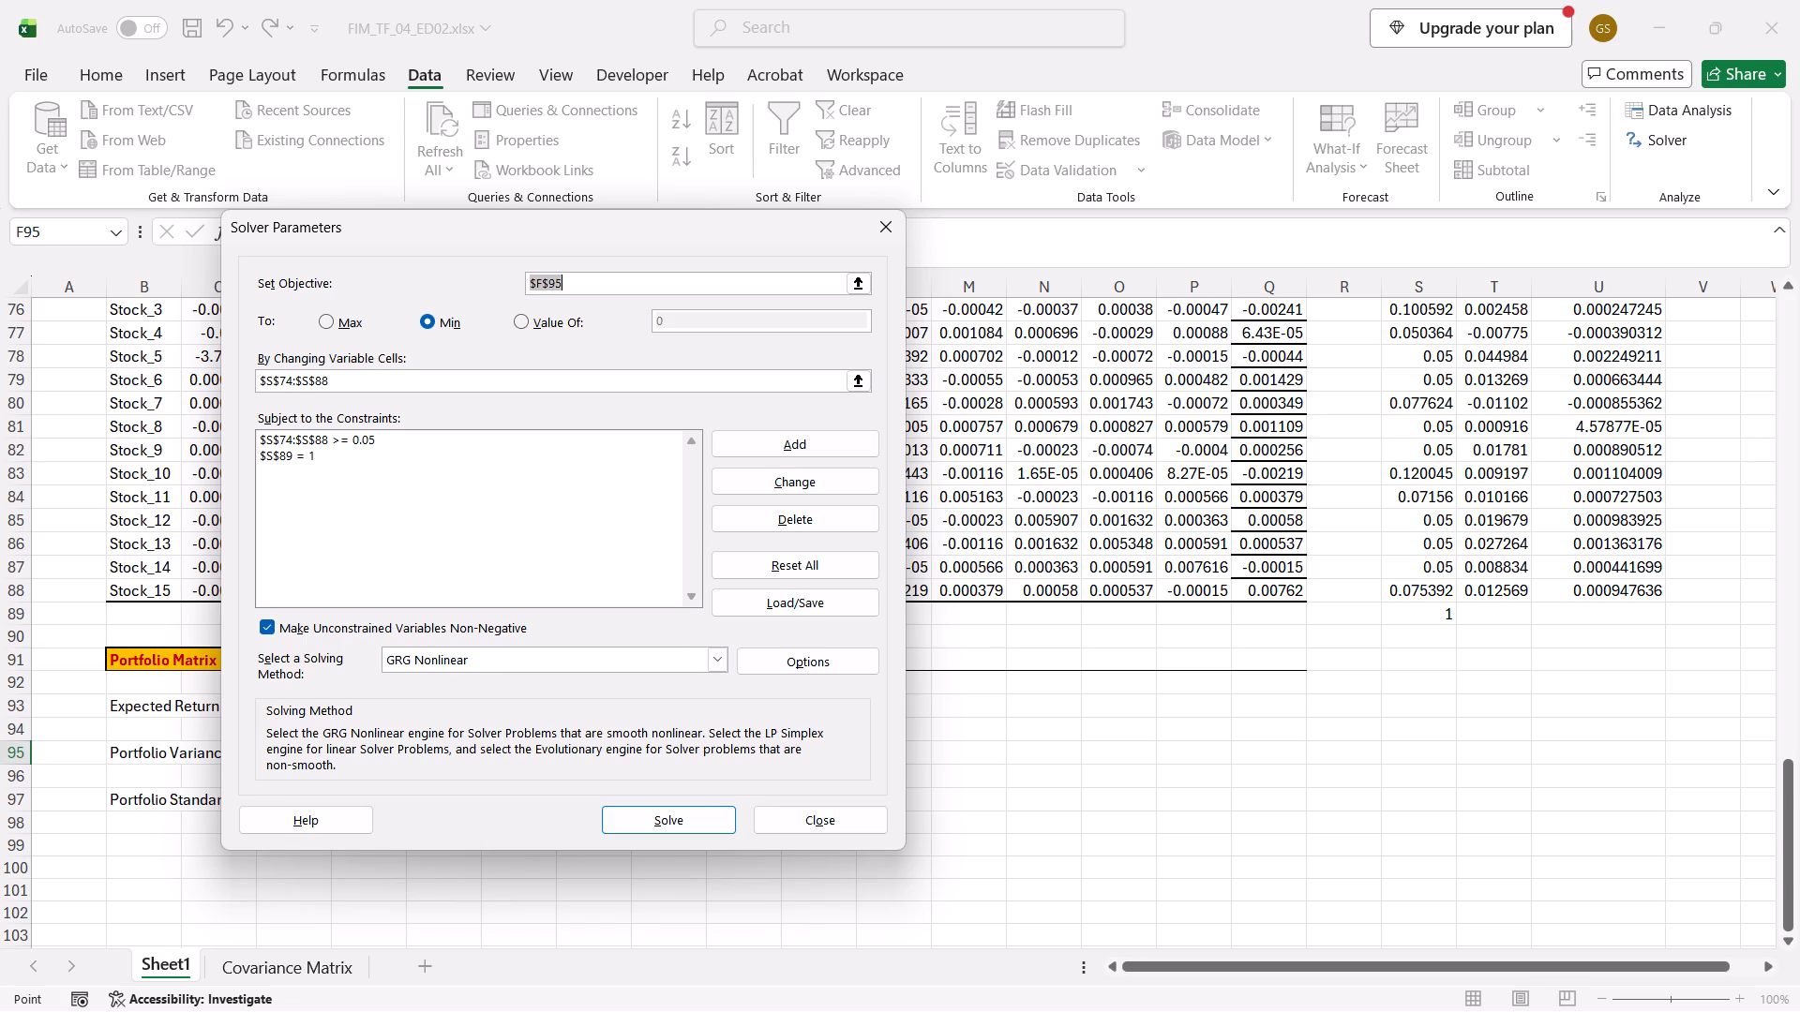
click(875, 232)
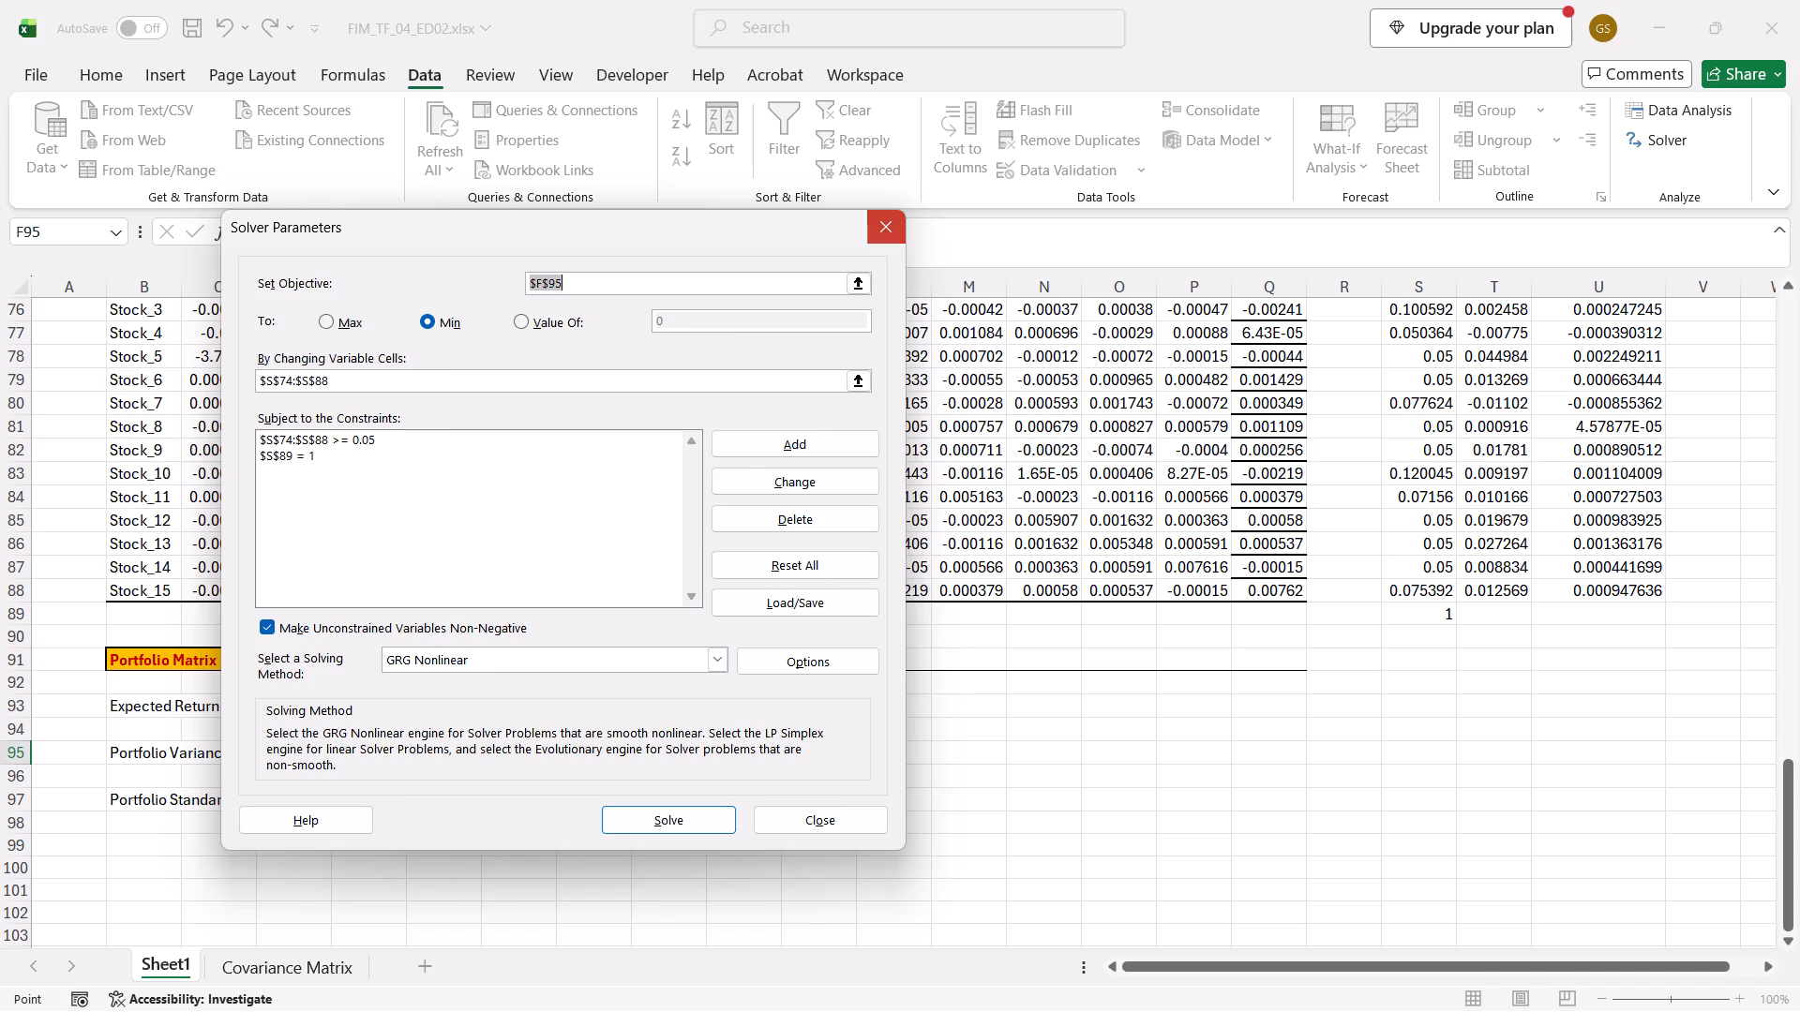
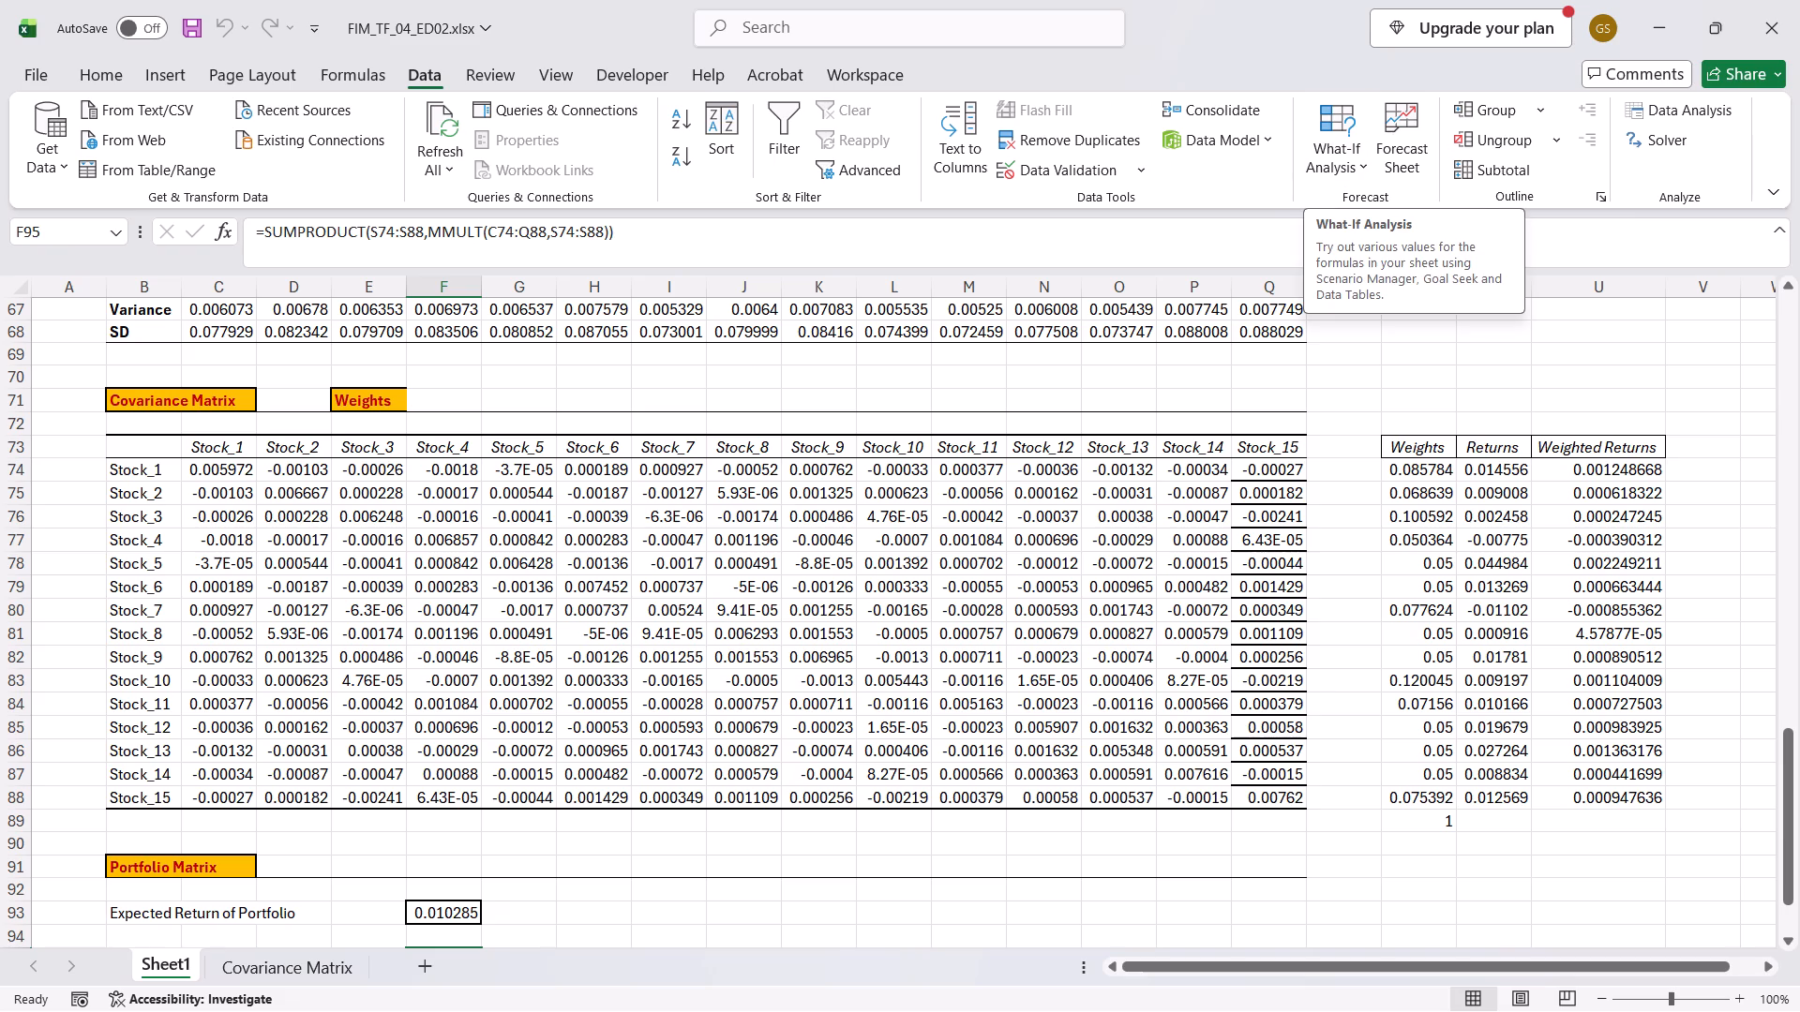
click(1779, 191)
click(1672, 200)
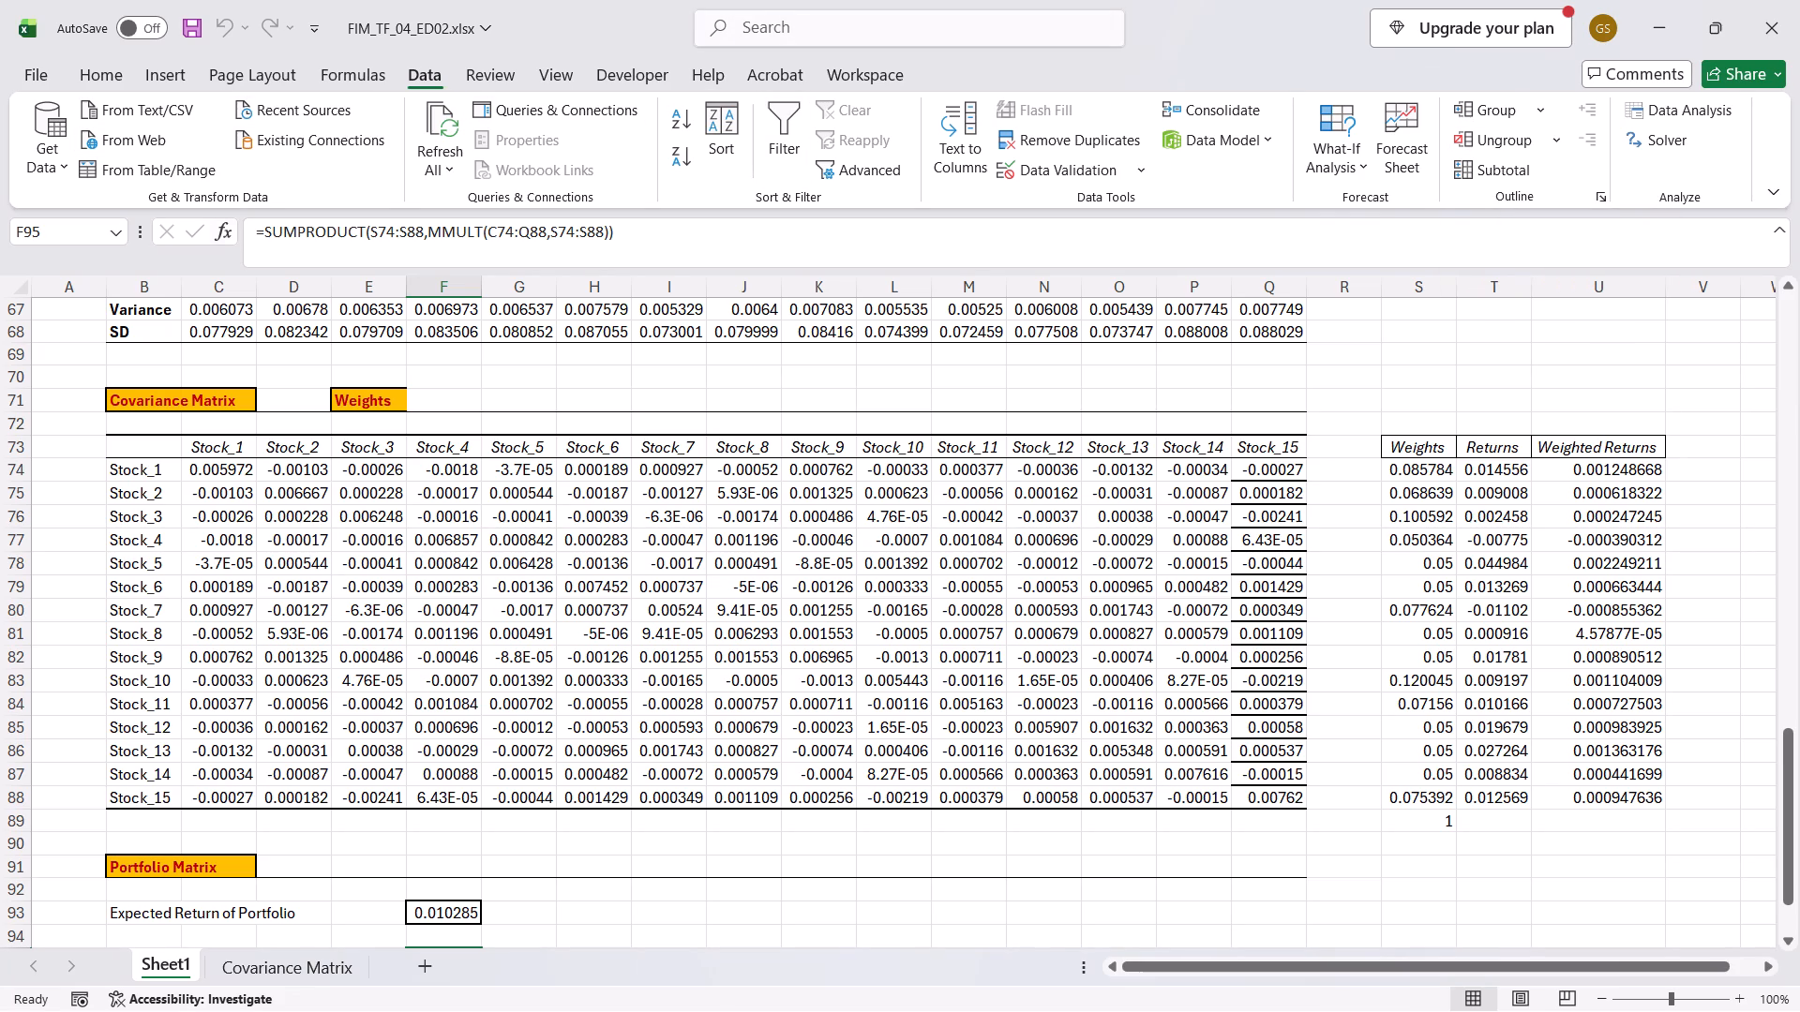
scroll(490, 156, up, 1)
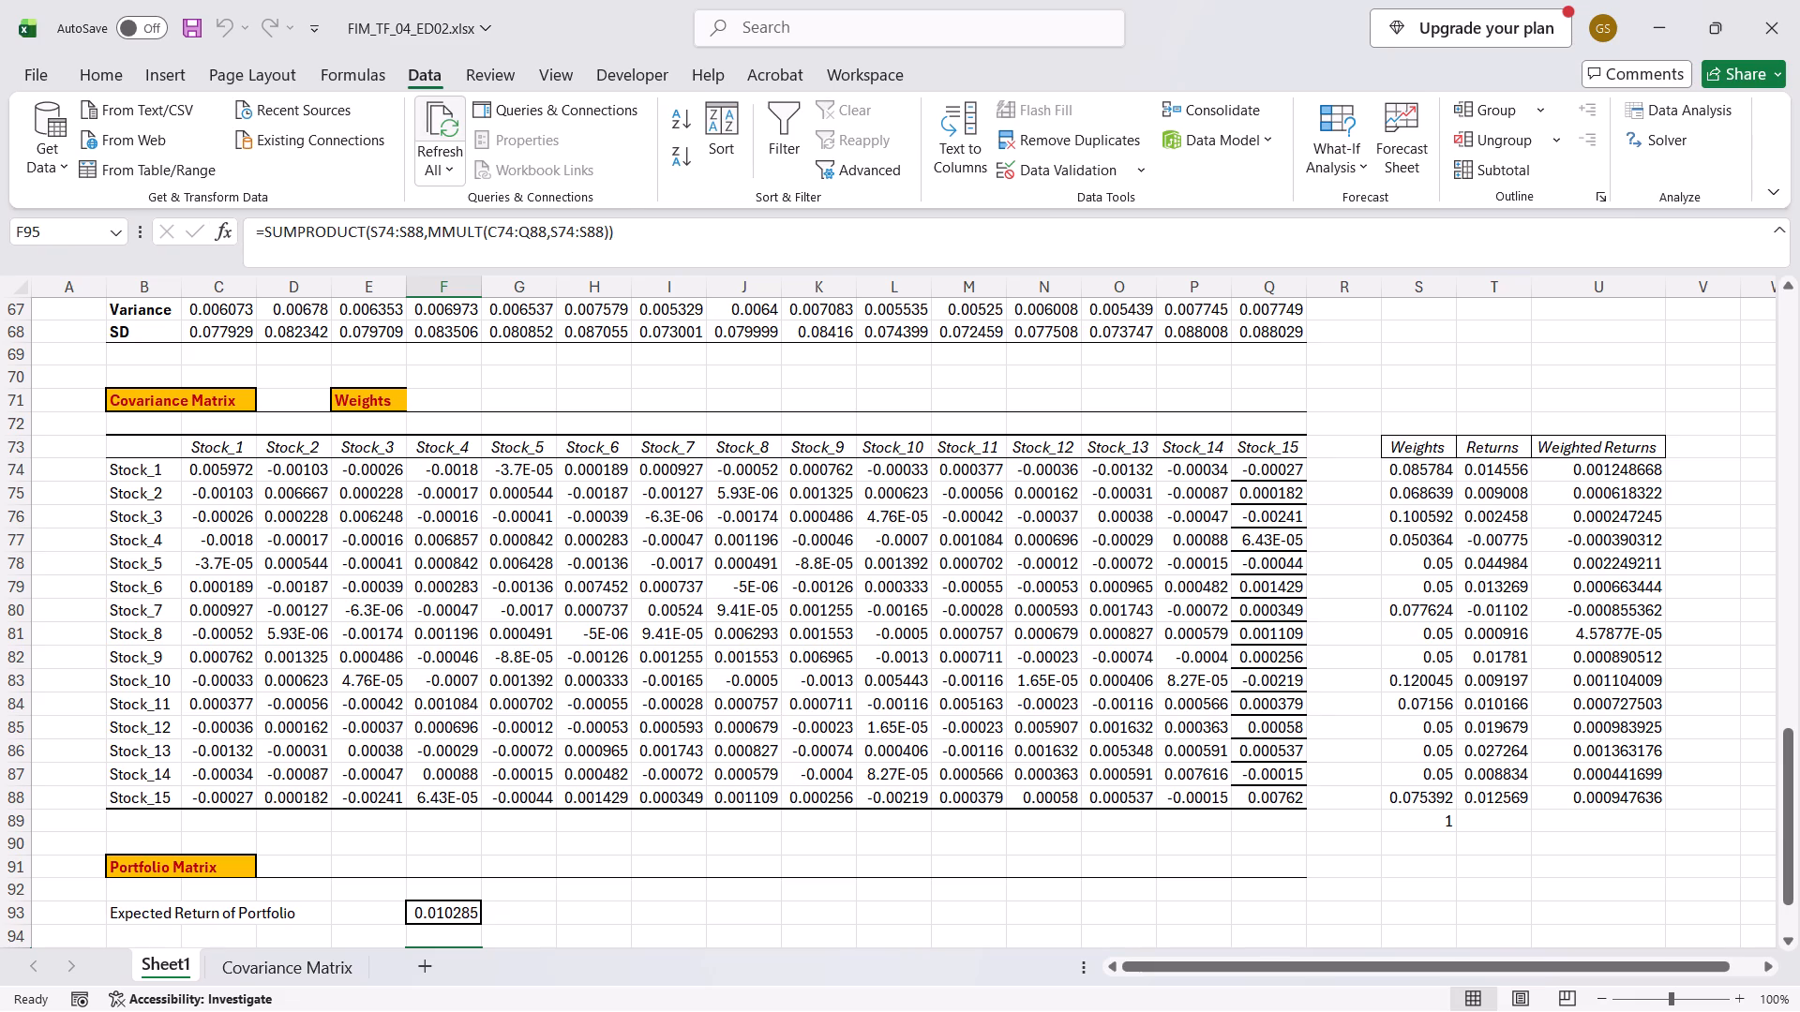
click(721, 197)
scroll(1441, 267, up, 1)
Review the Solver setup for the portfolio variance, including the solving methods and general options, and close it without solving.
click(1695, 139)
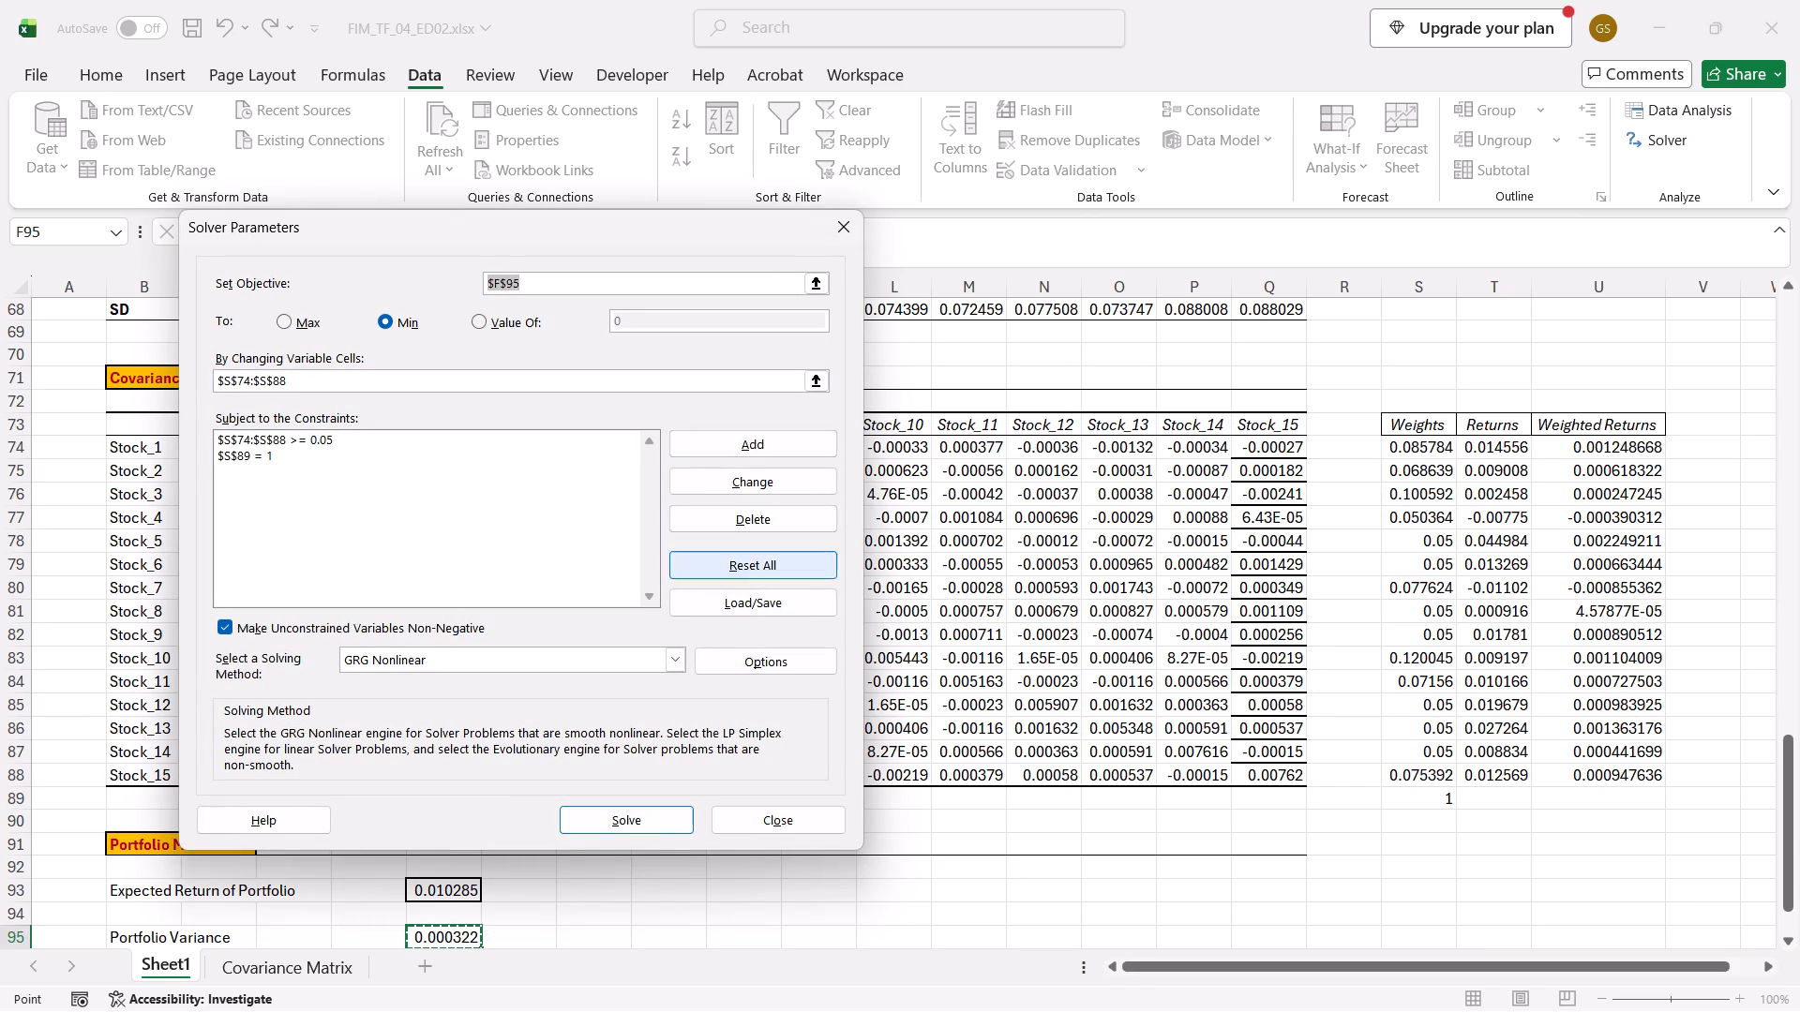
click(482, 671)
click(482, 671)
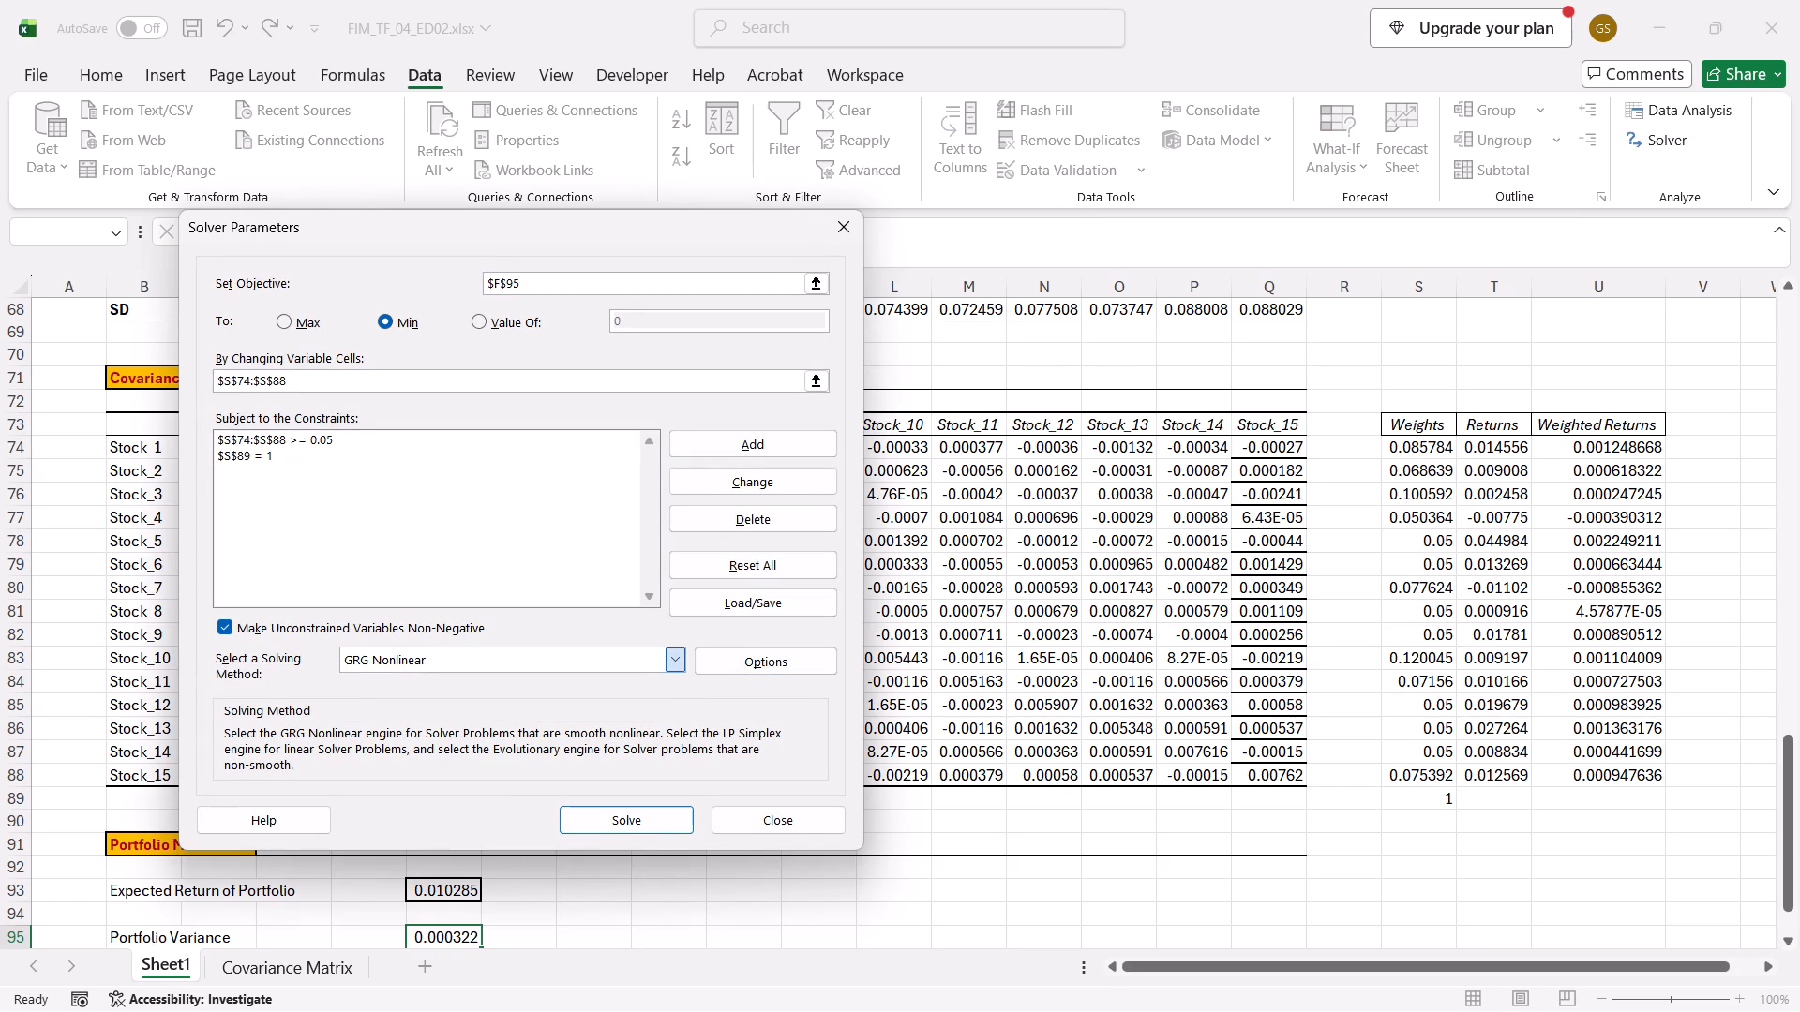
click(731, 657)
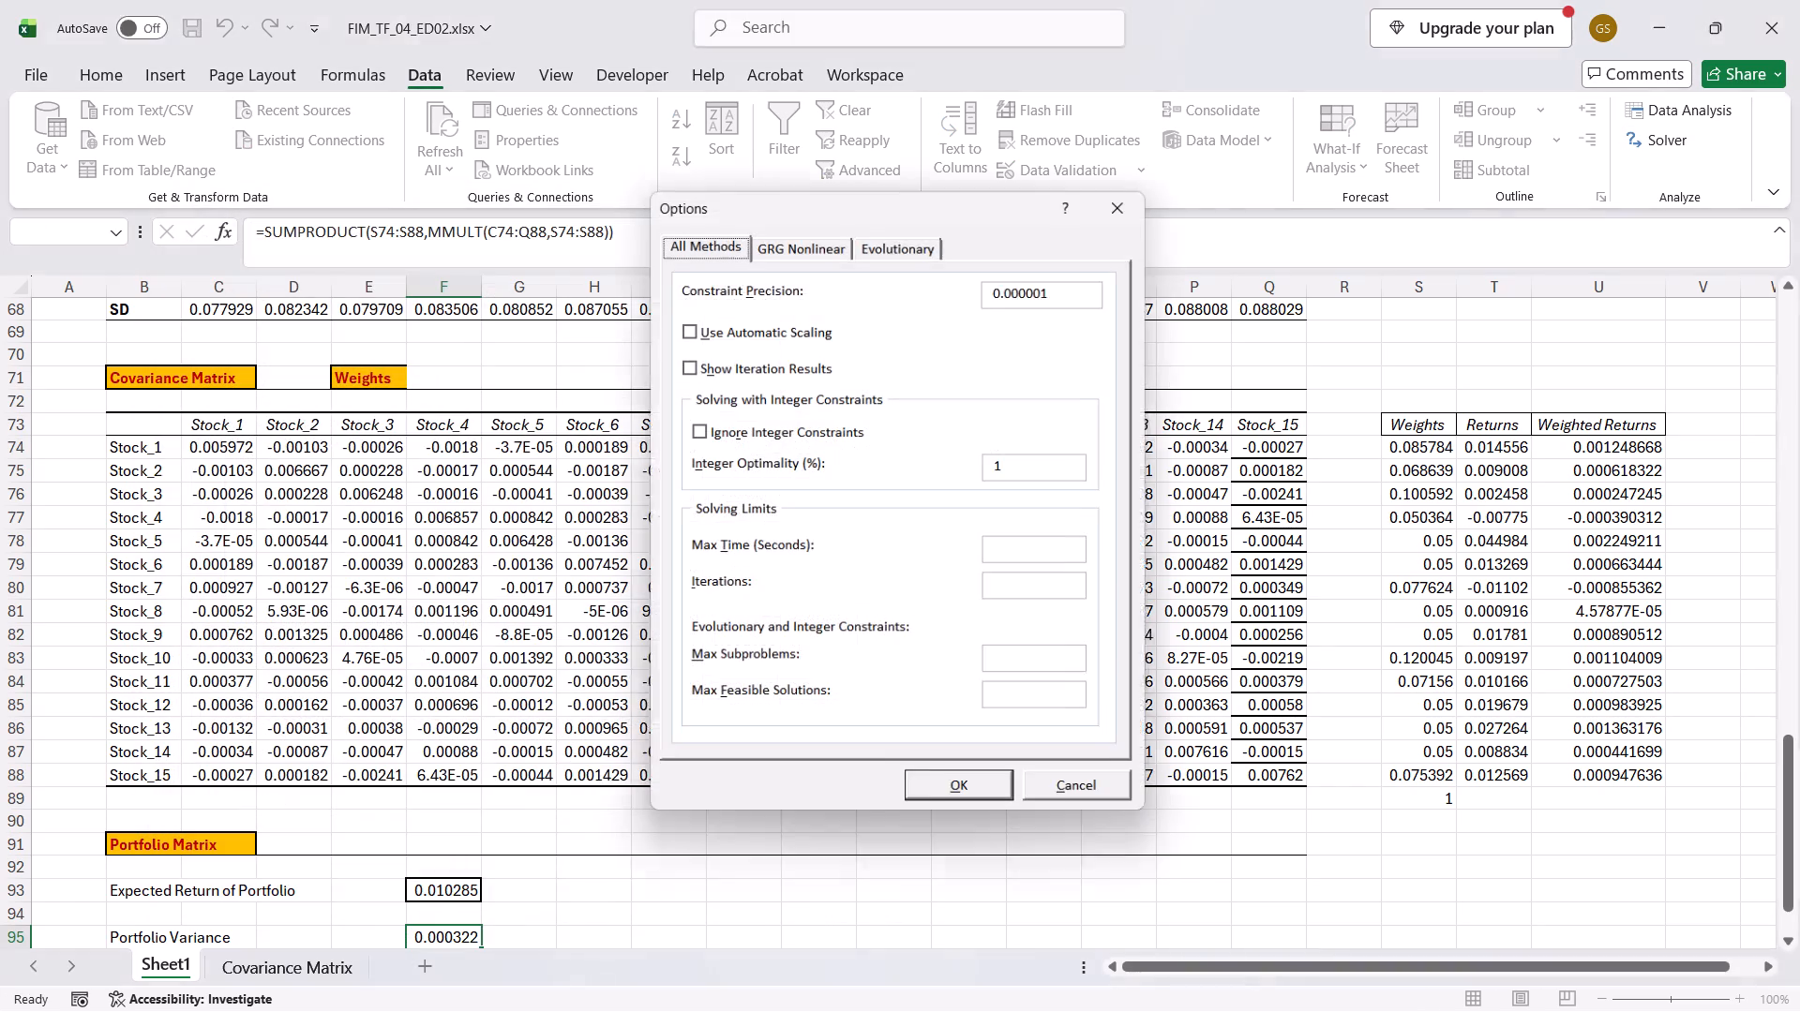
click(1132, 201)
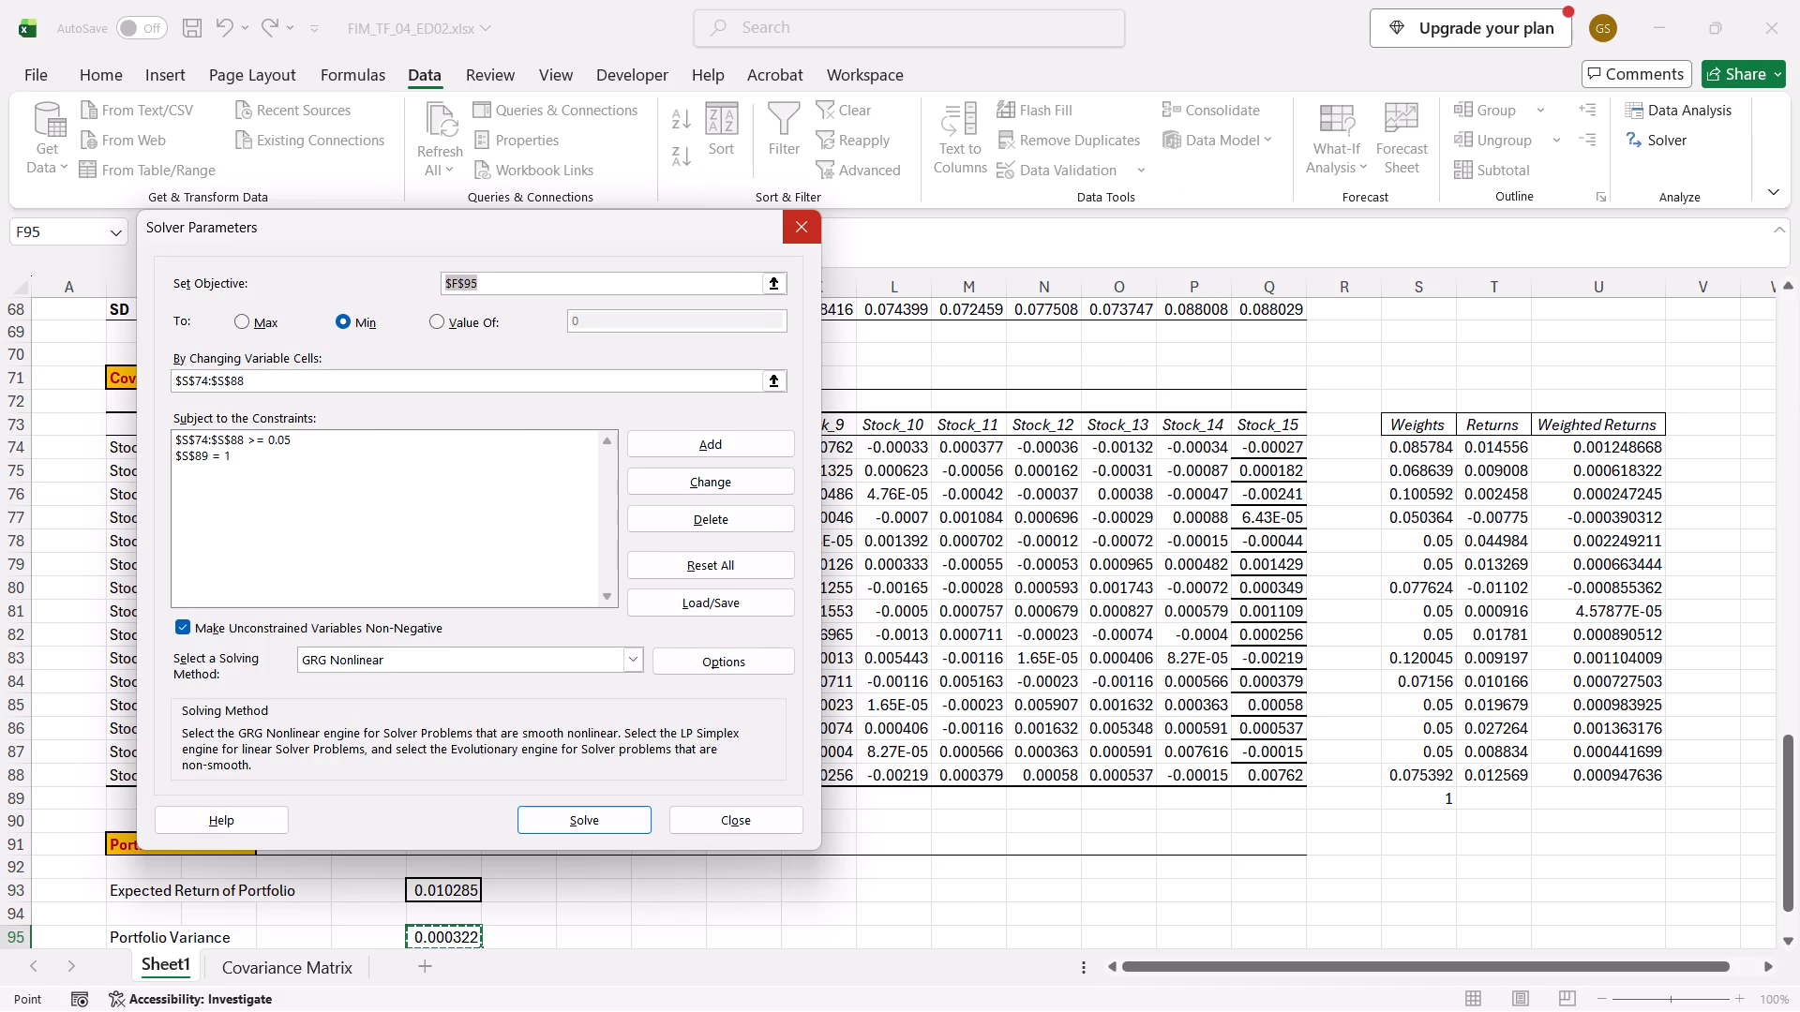
click(798, 216)
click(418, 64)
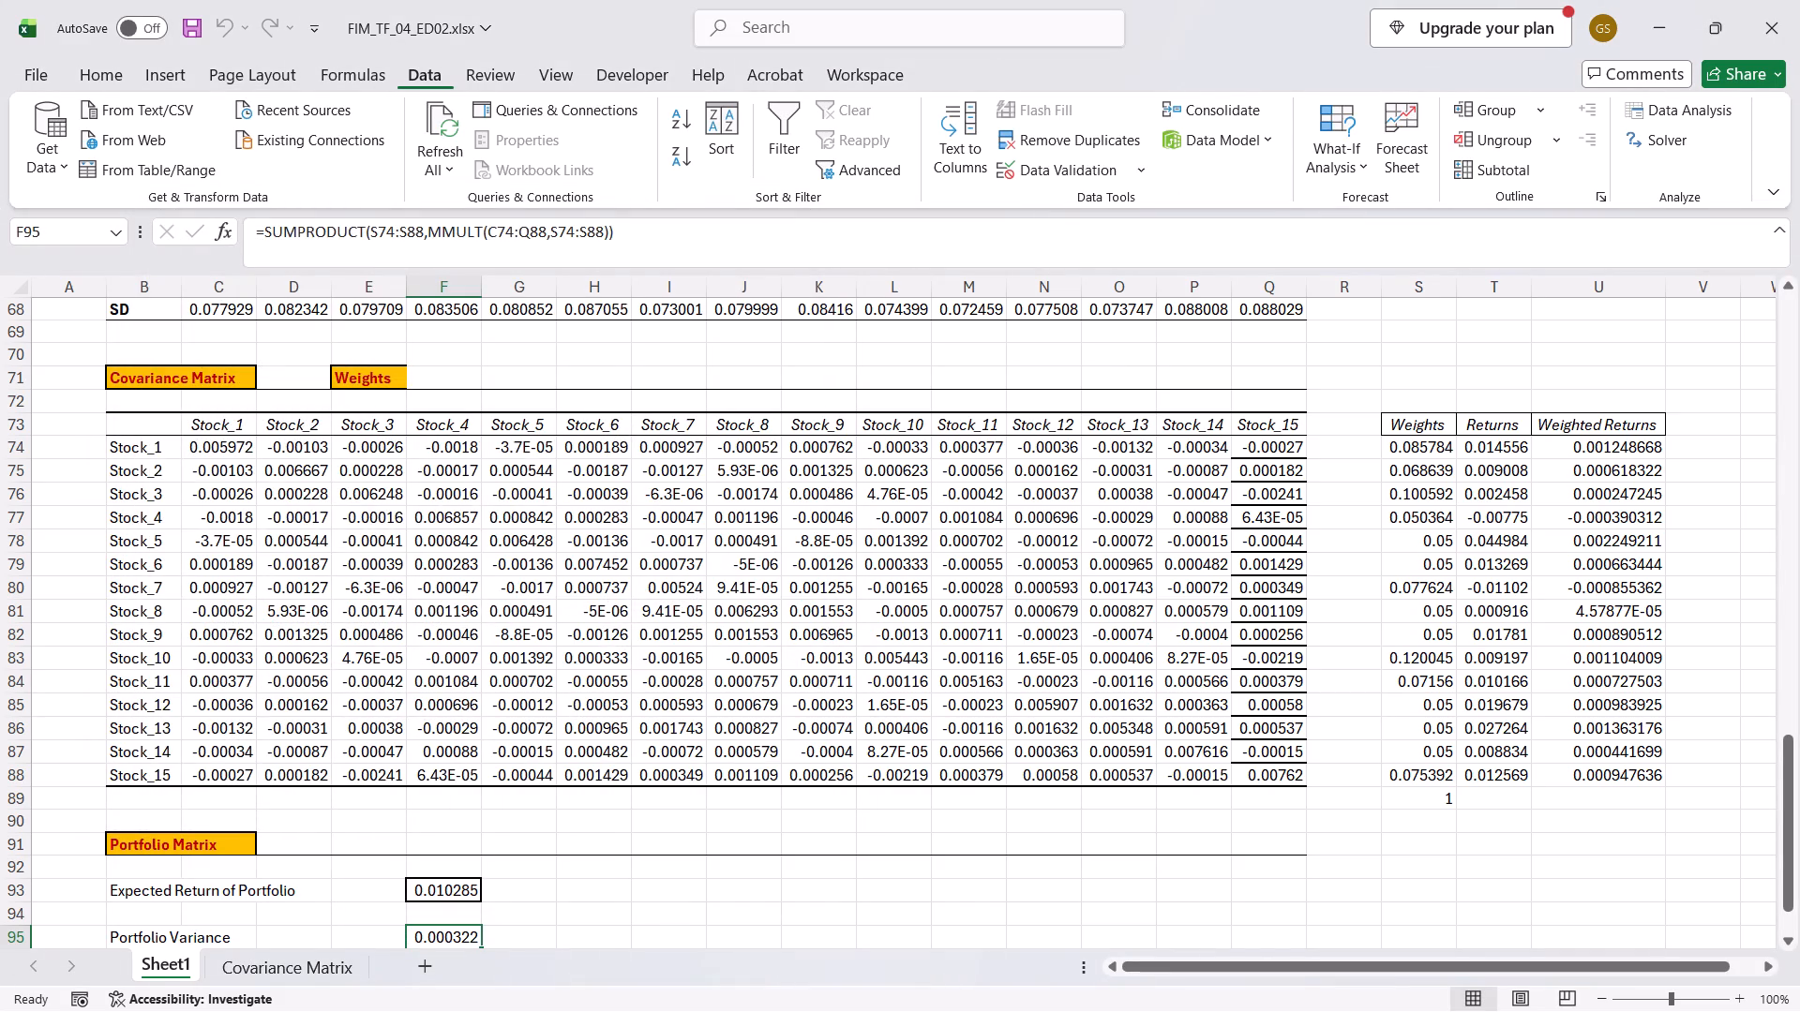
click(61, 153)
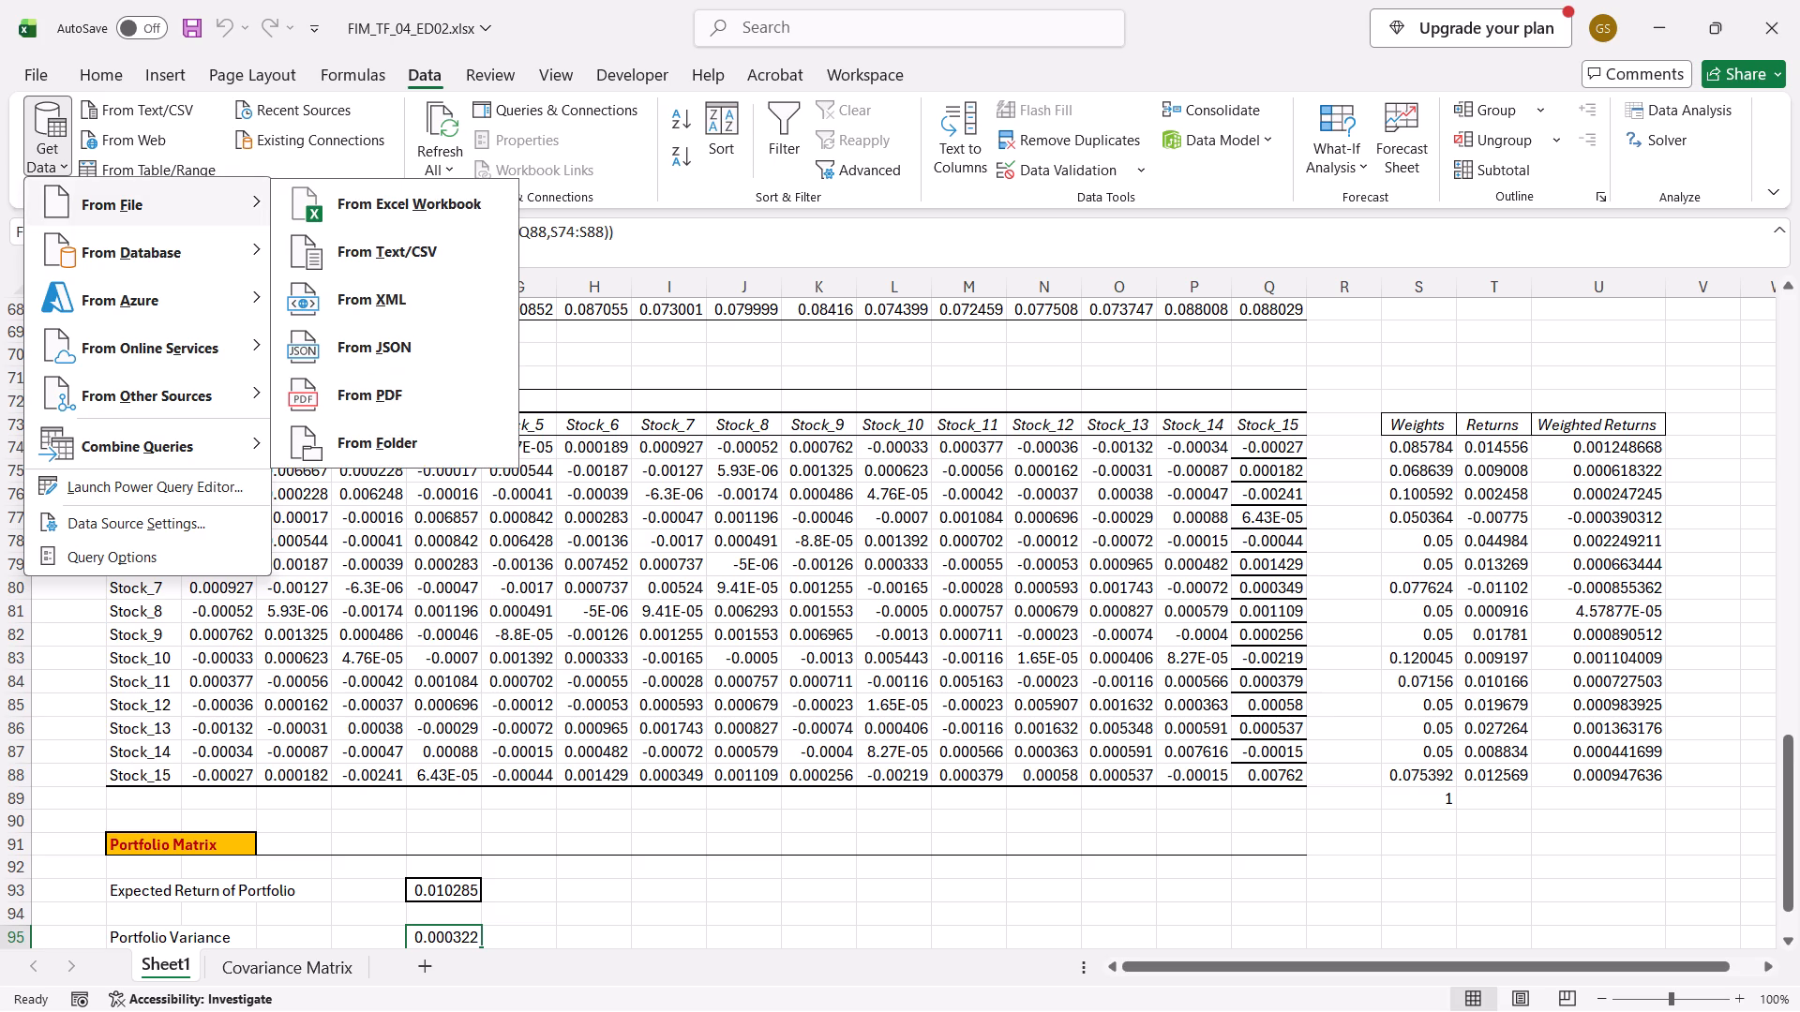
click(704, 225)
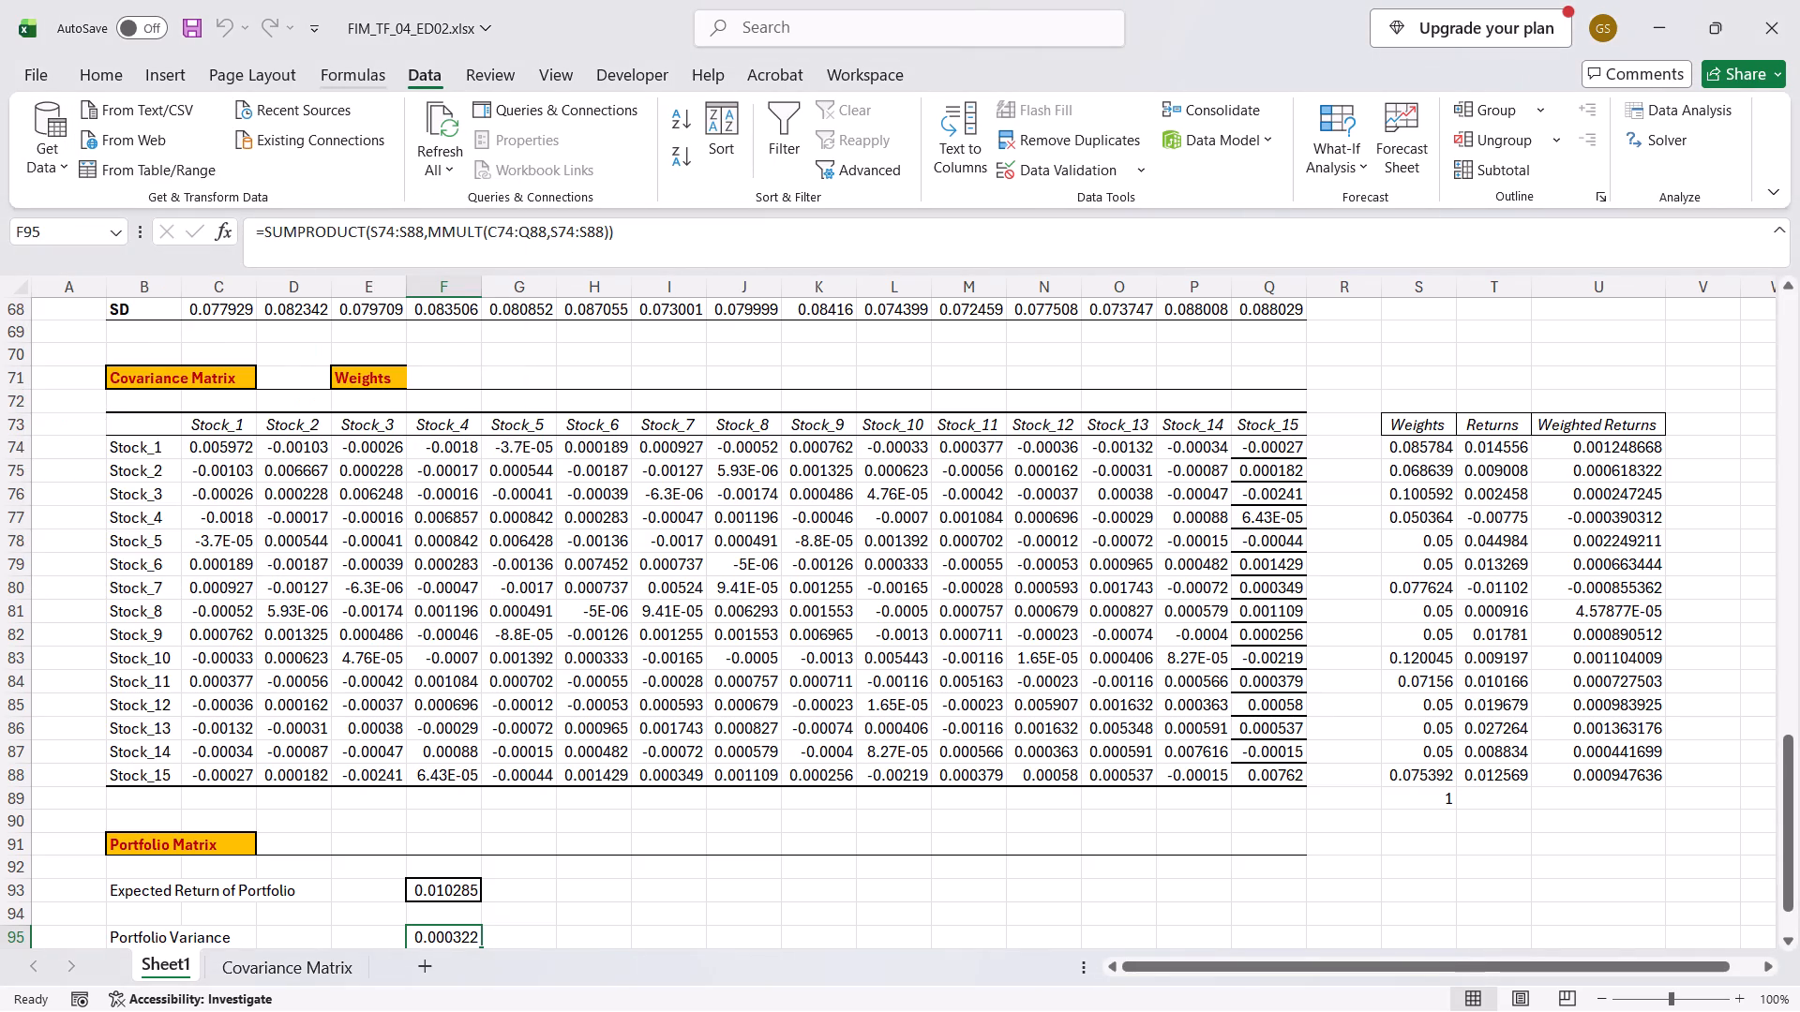
Create a scenario summary report for scenarios P1 to P5 with the expected portfolio return in F93 as result cell, and look it over.
click(1325, 148)
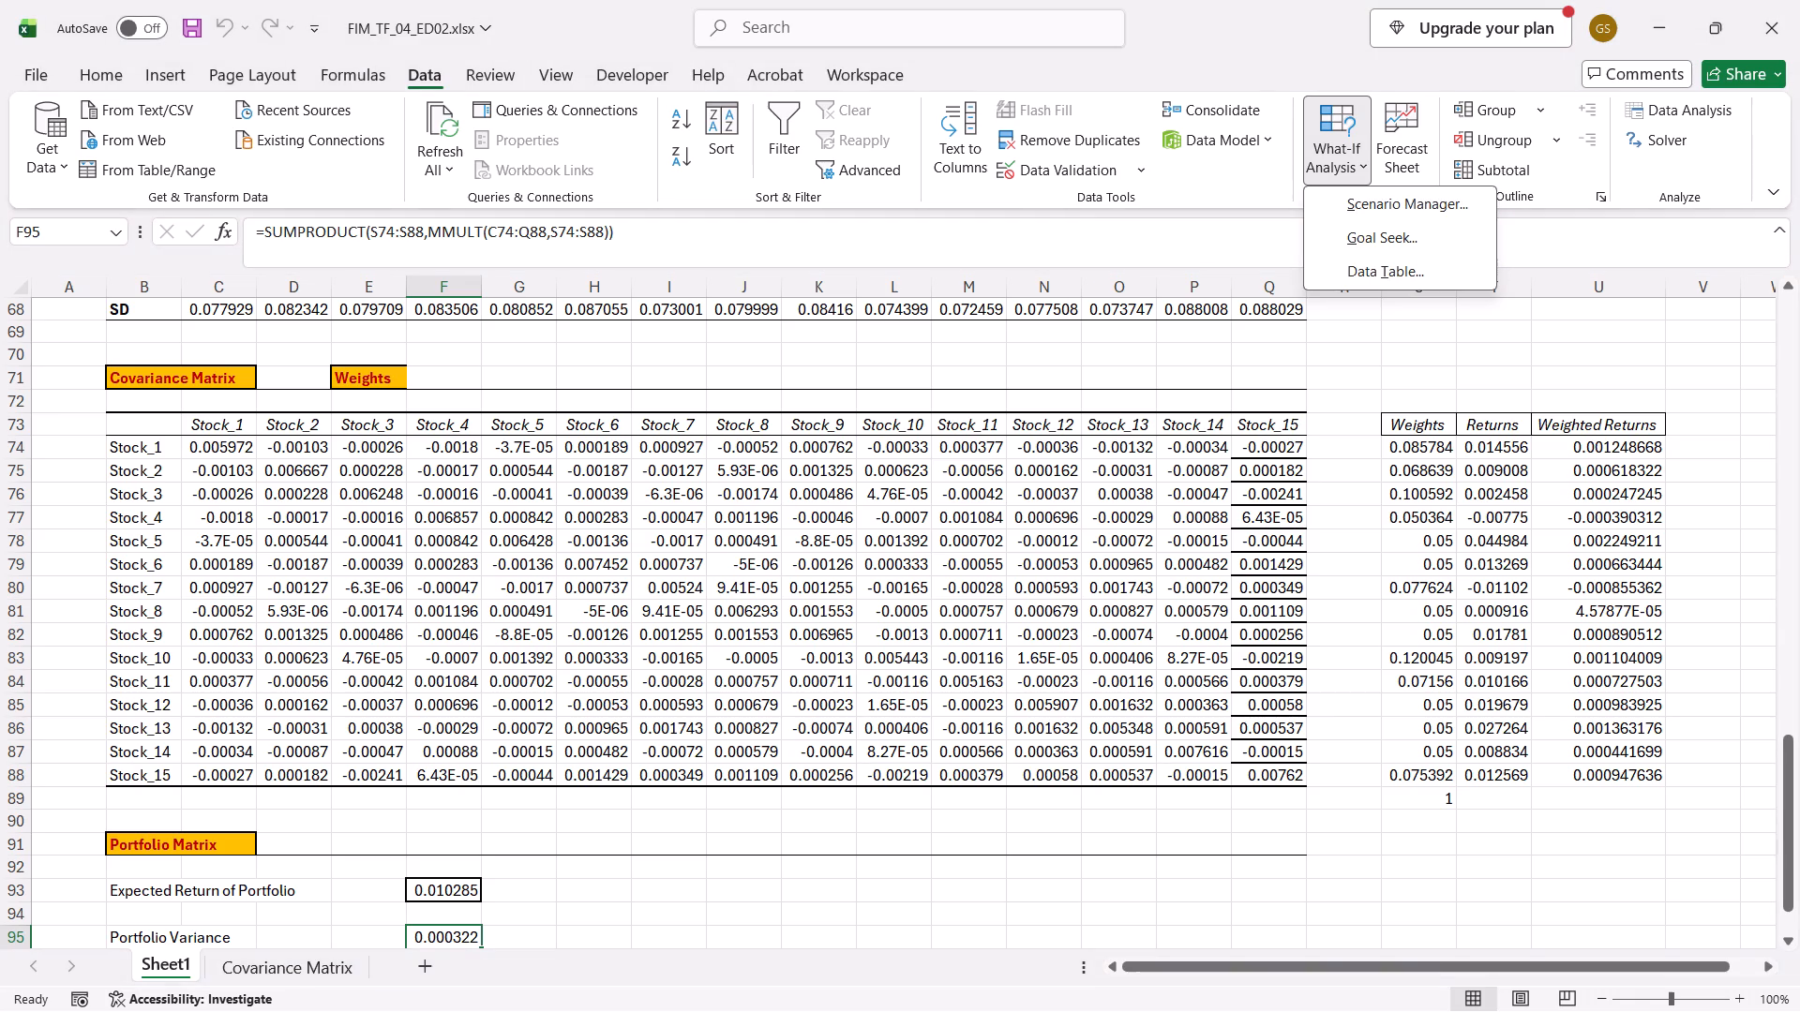
click(1404, 211)
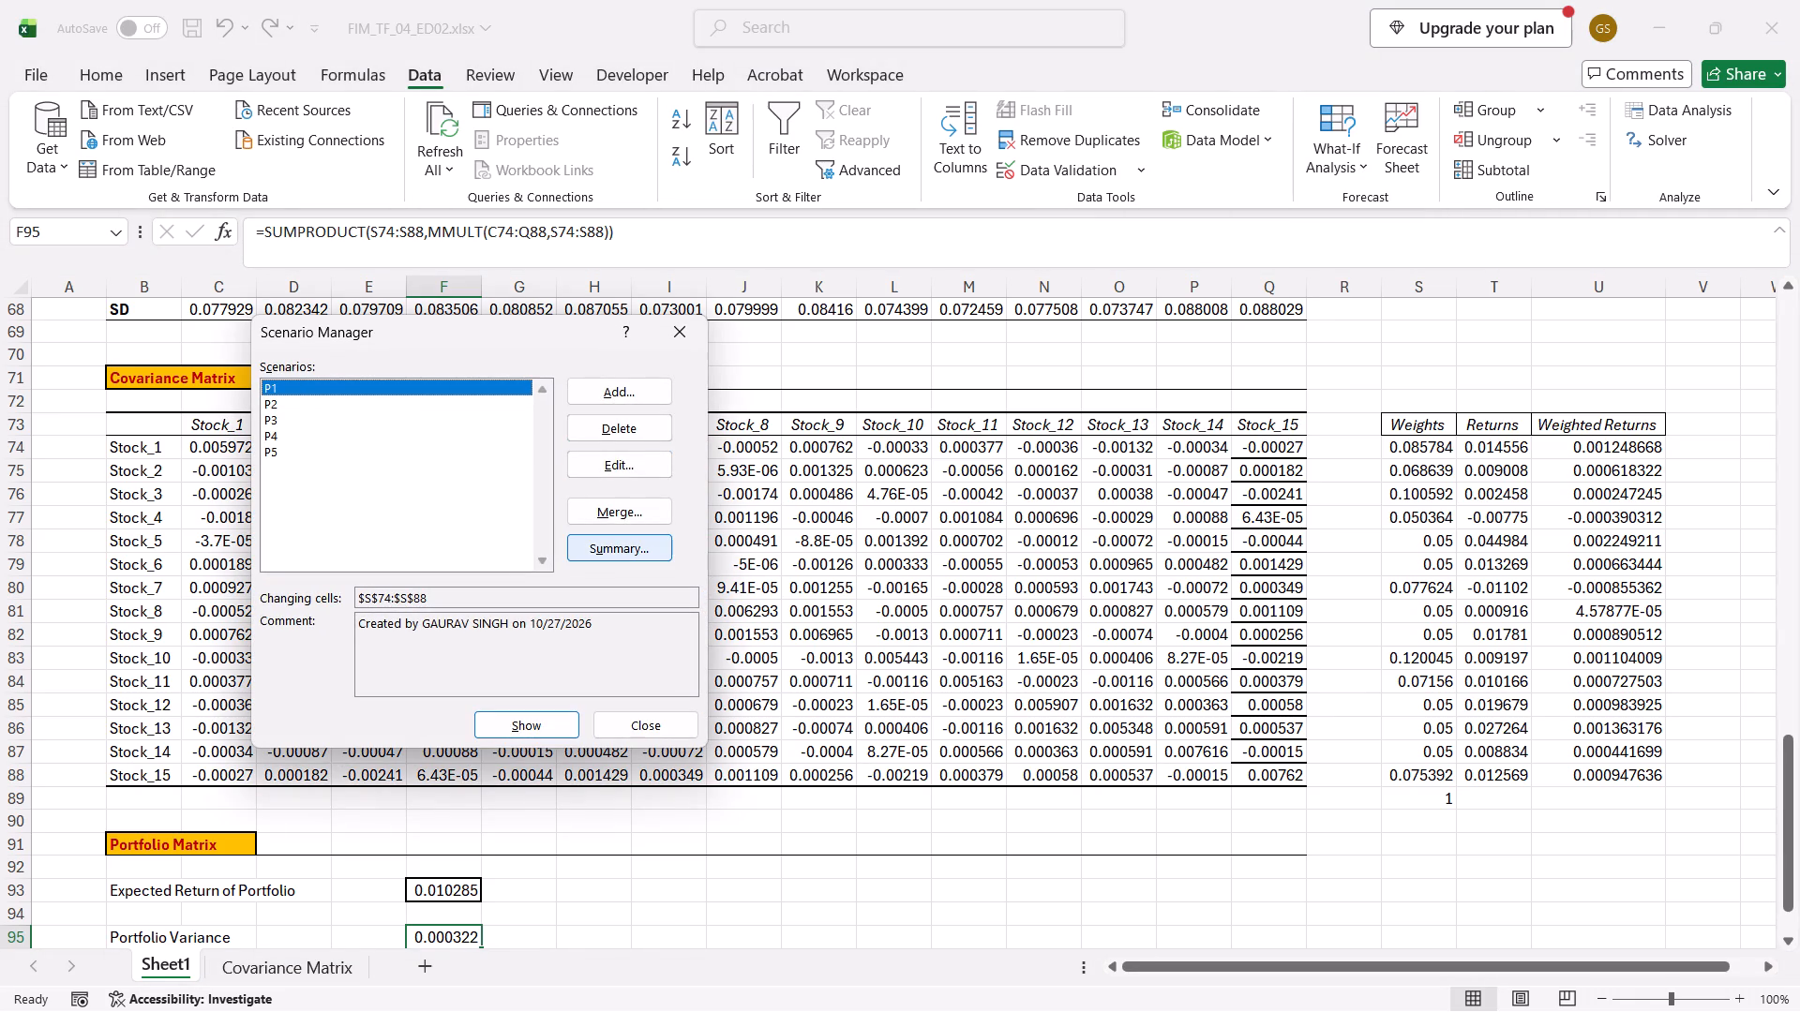
click(651, 541)
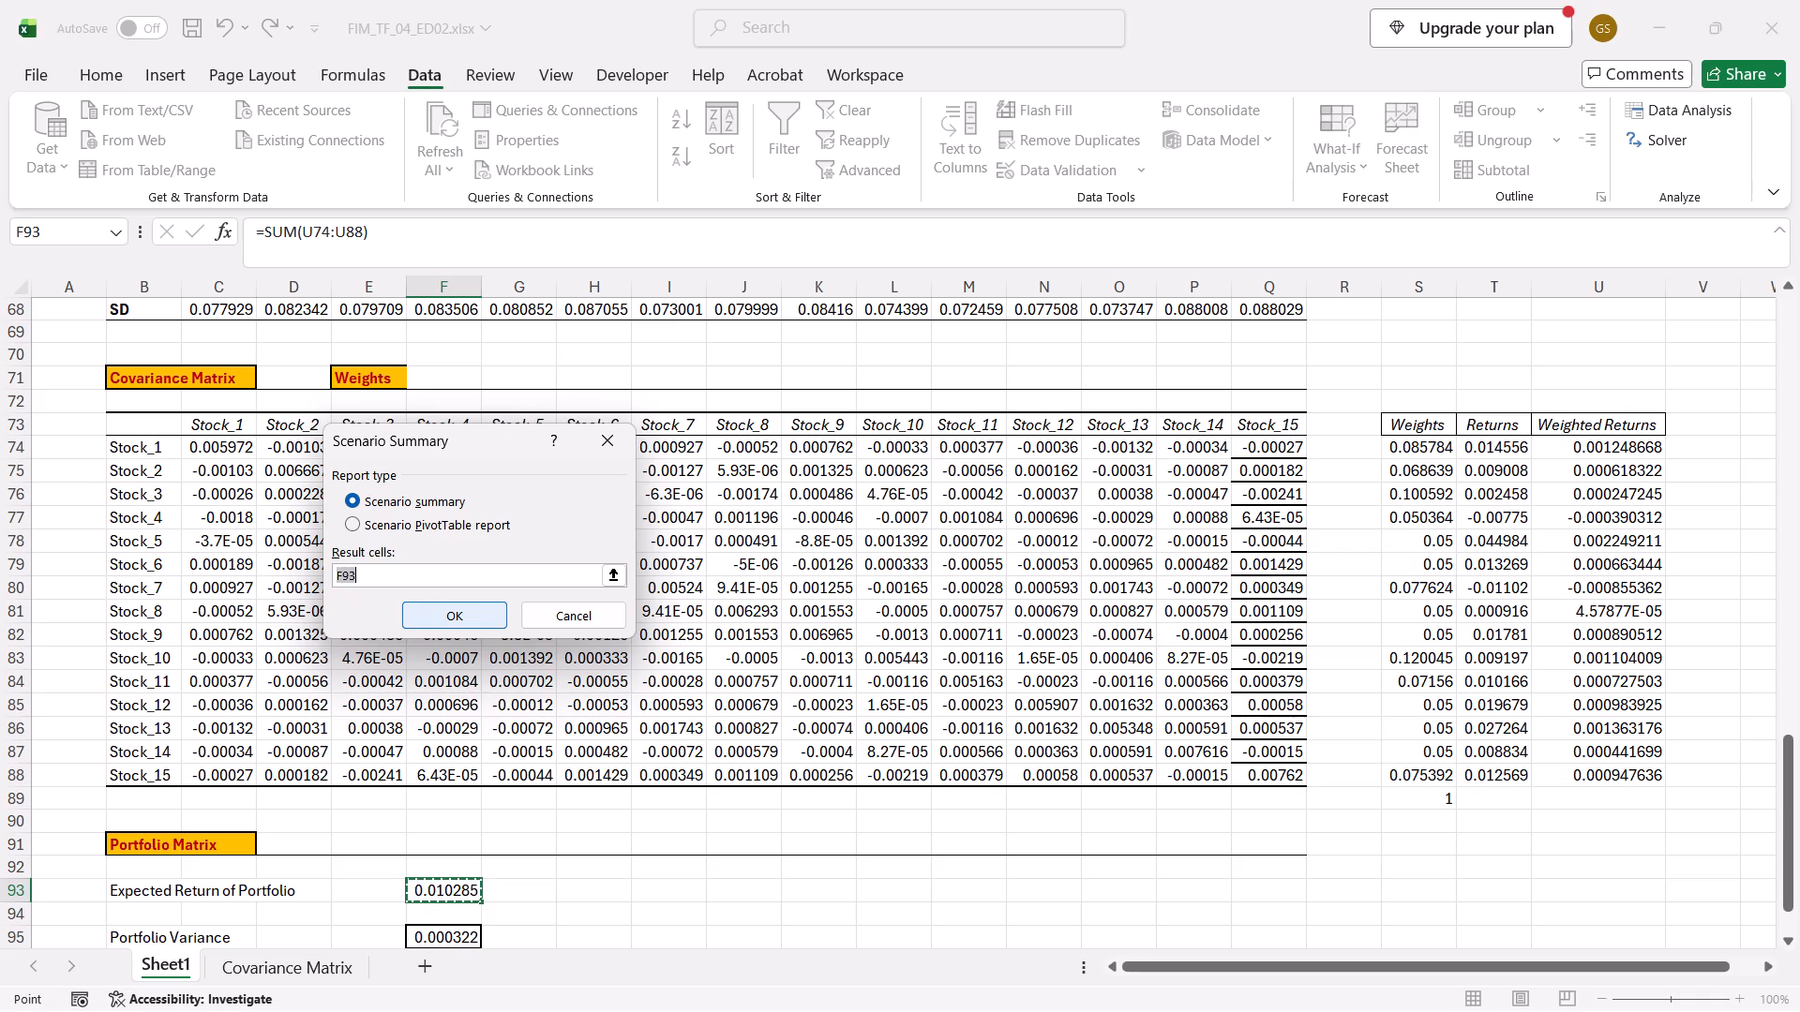
click(485, 606)
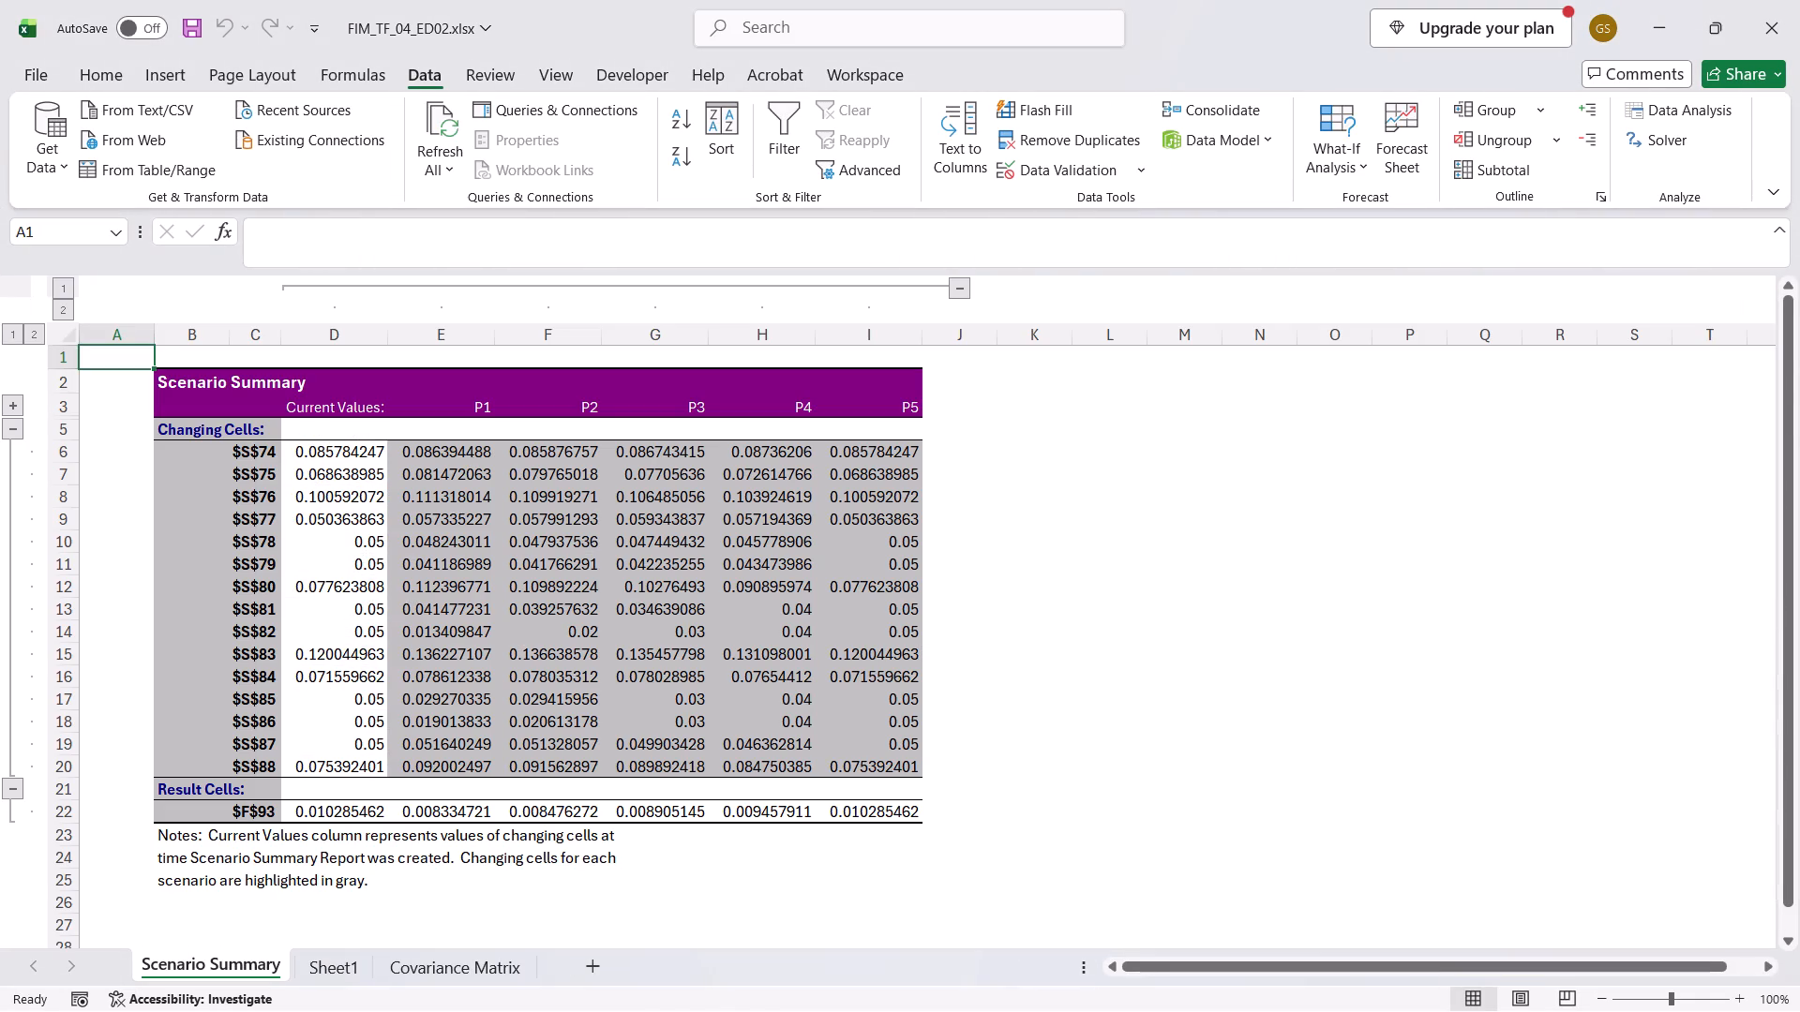
click(1021, 725)
scroll(972, 781, down, 1)
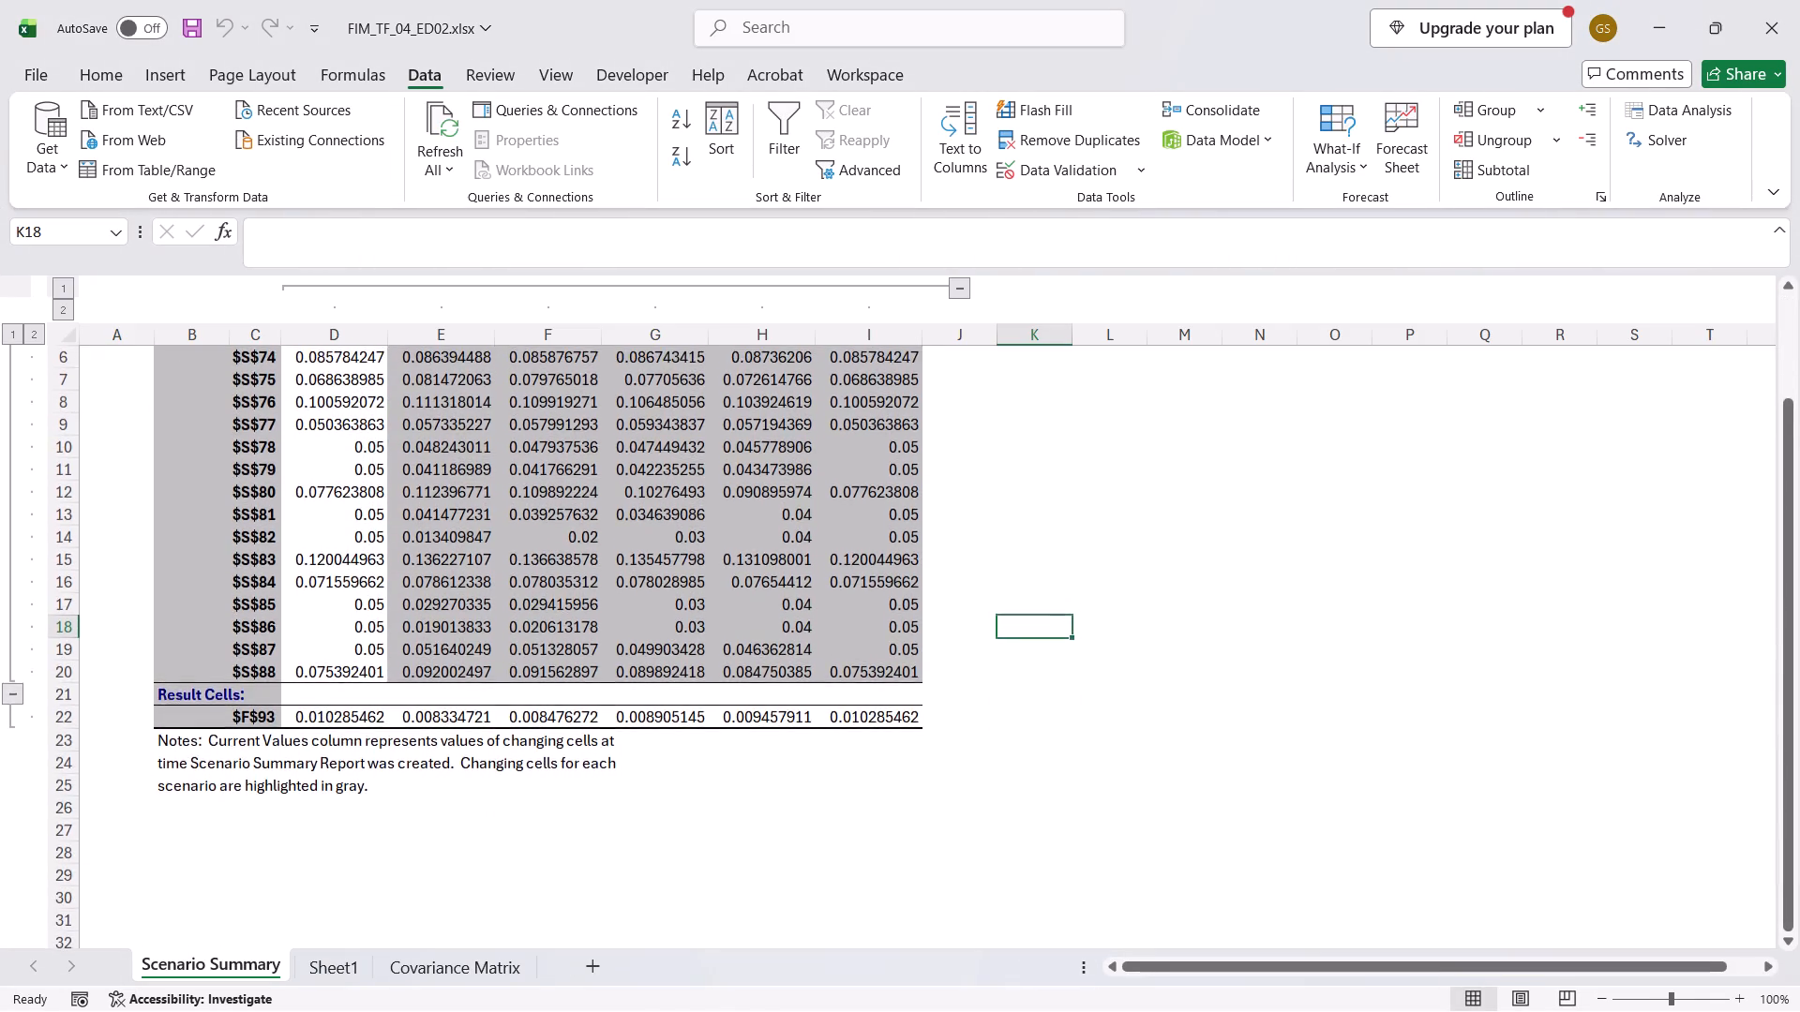
scroll(590, 819, right, 1)
scroll(590, 819, up, 1)
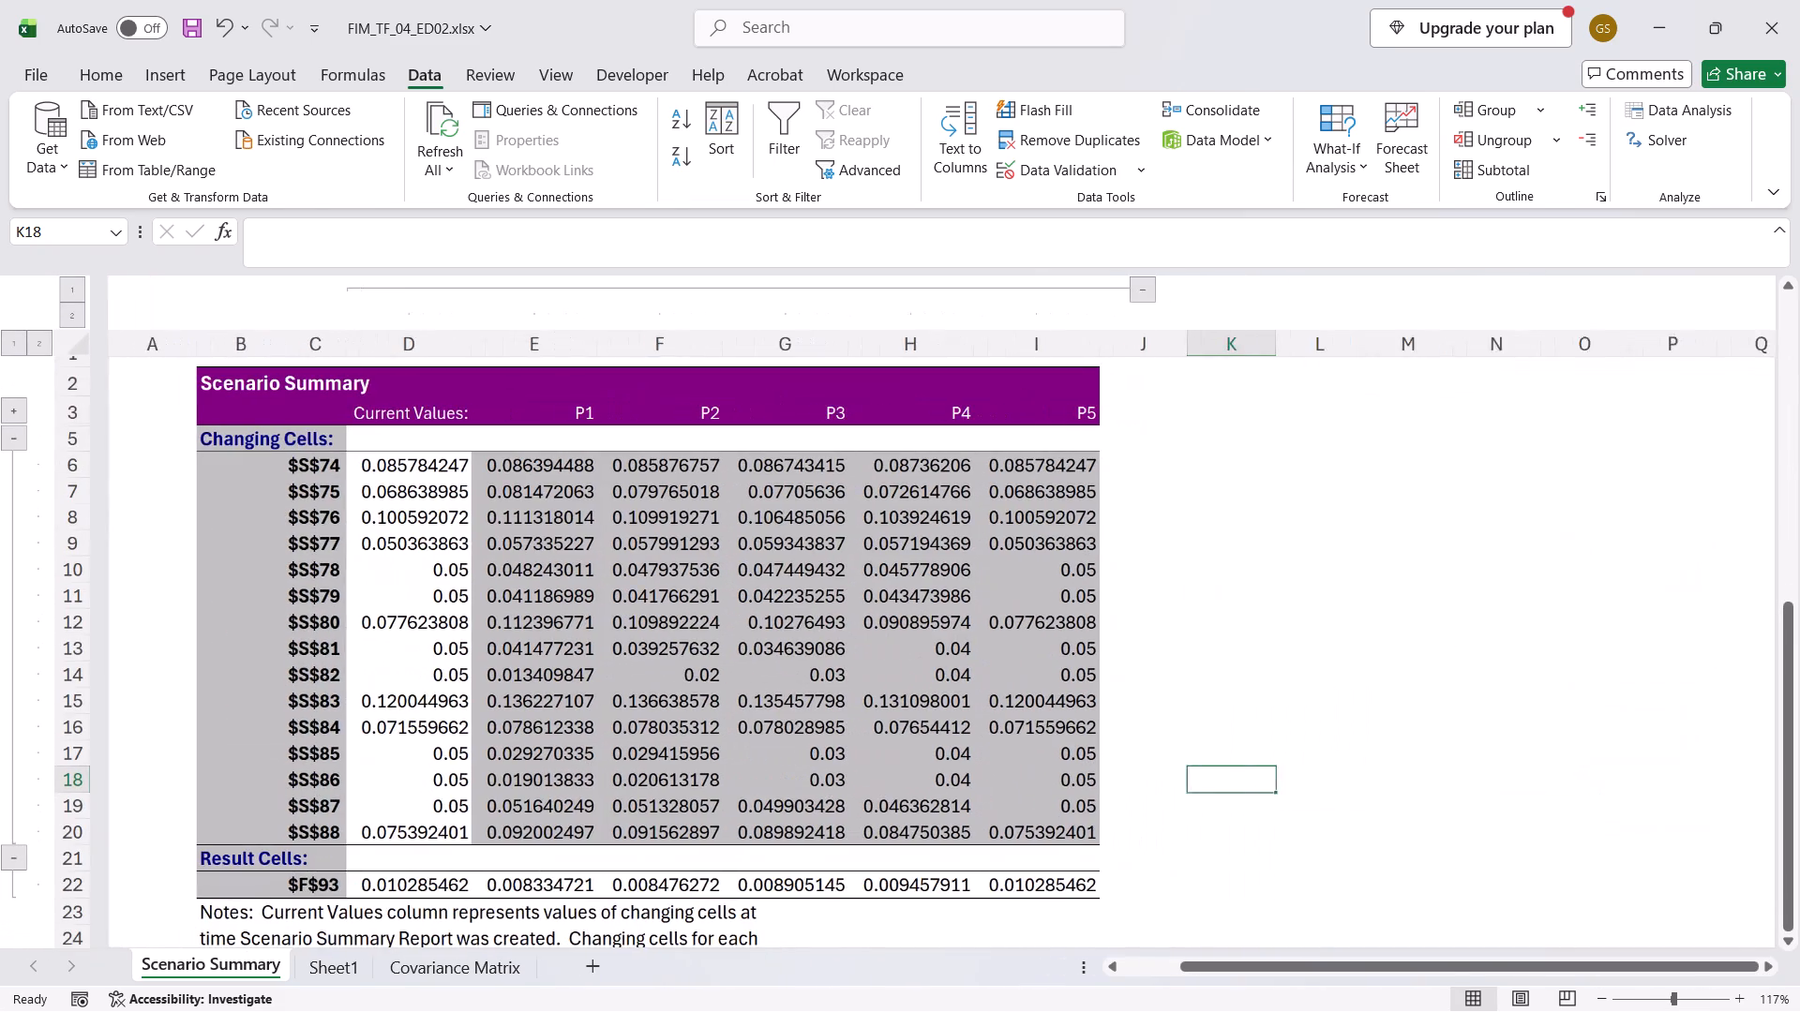
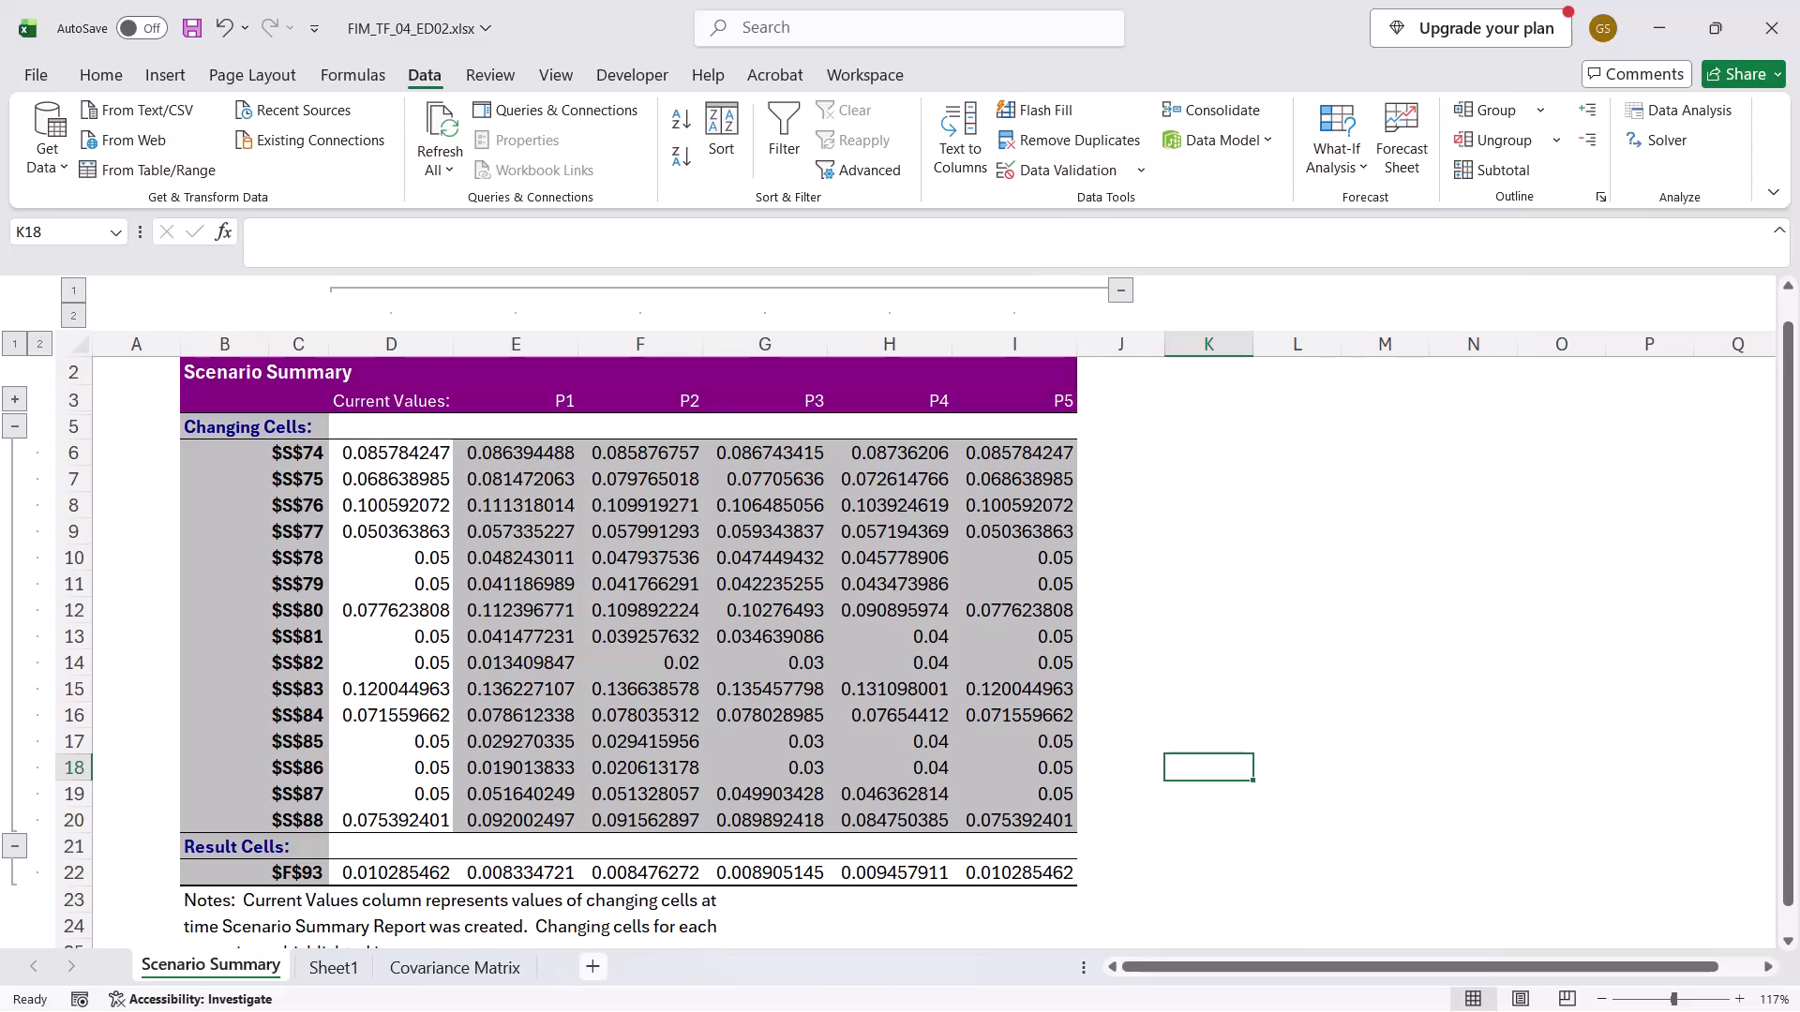
Examine the result cell values in row 22 of the scenario summary, comparing the expected return across scenarios P1 to P5.
click(560, 846)
key(Down)
key(Left)
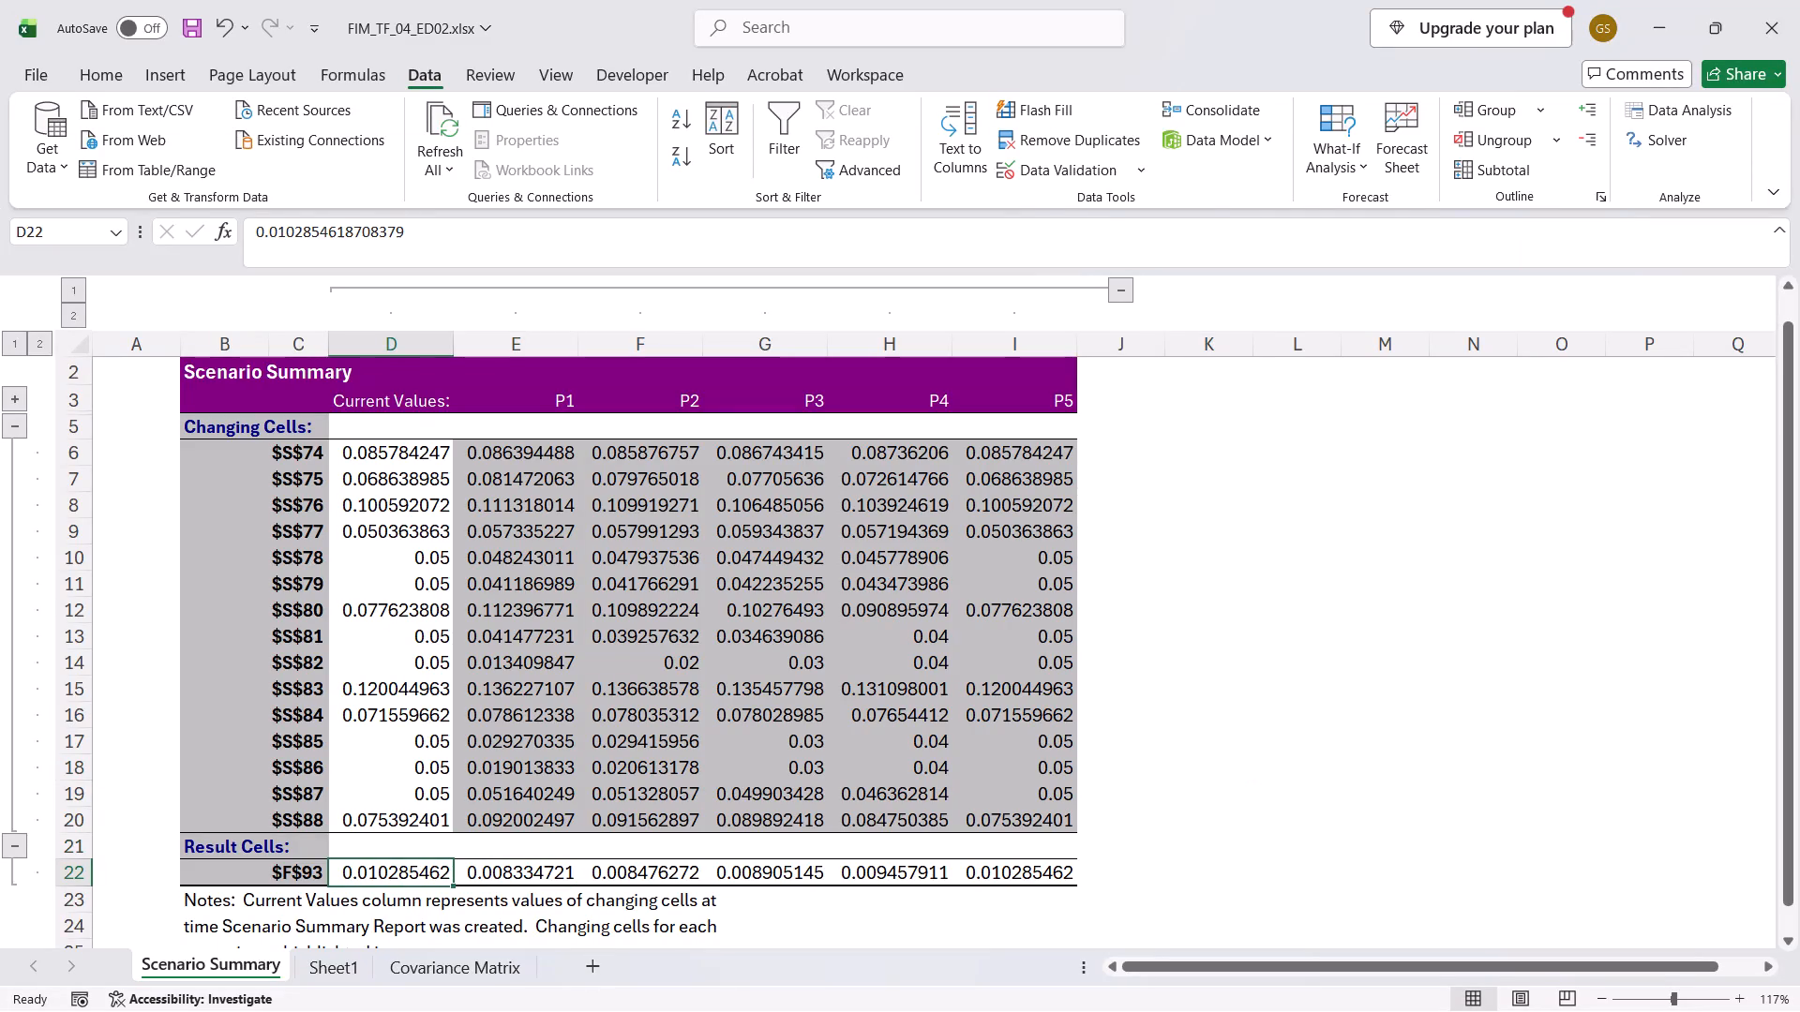
key(Right)
key(Right)
key(Right)
key(Left)
key(Right)
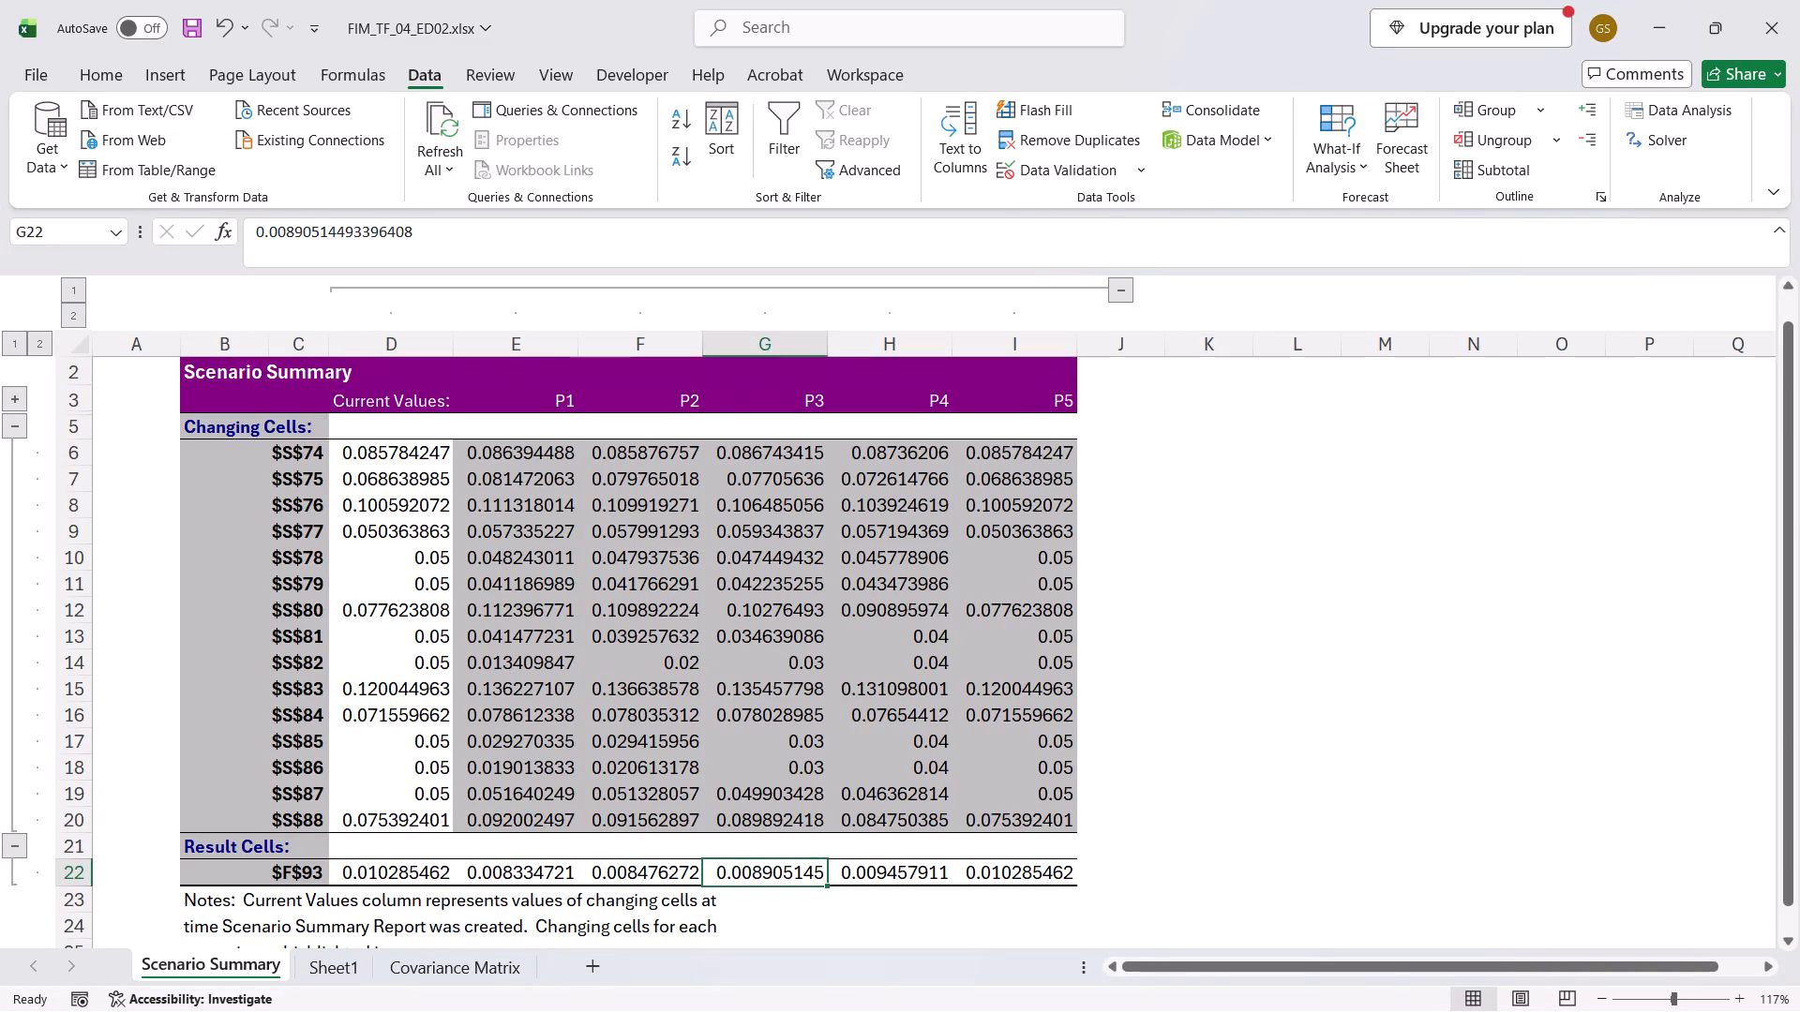
key(Right)
key(Right)
key(Left)
key(Left)
key(Left)
key(Left)
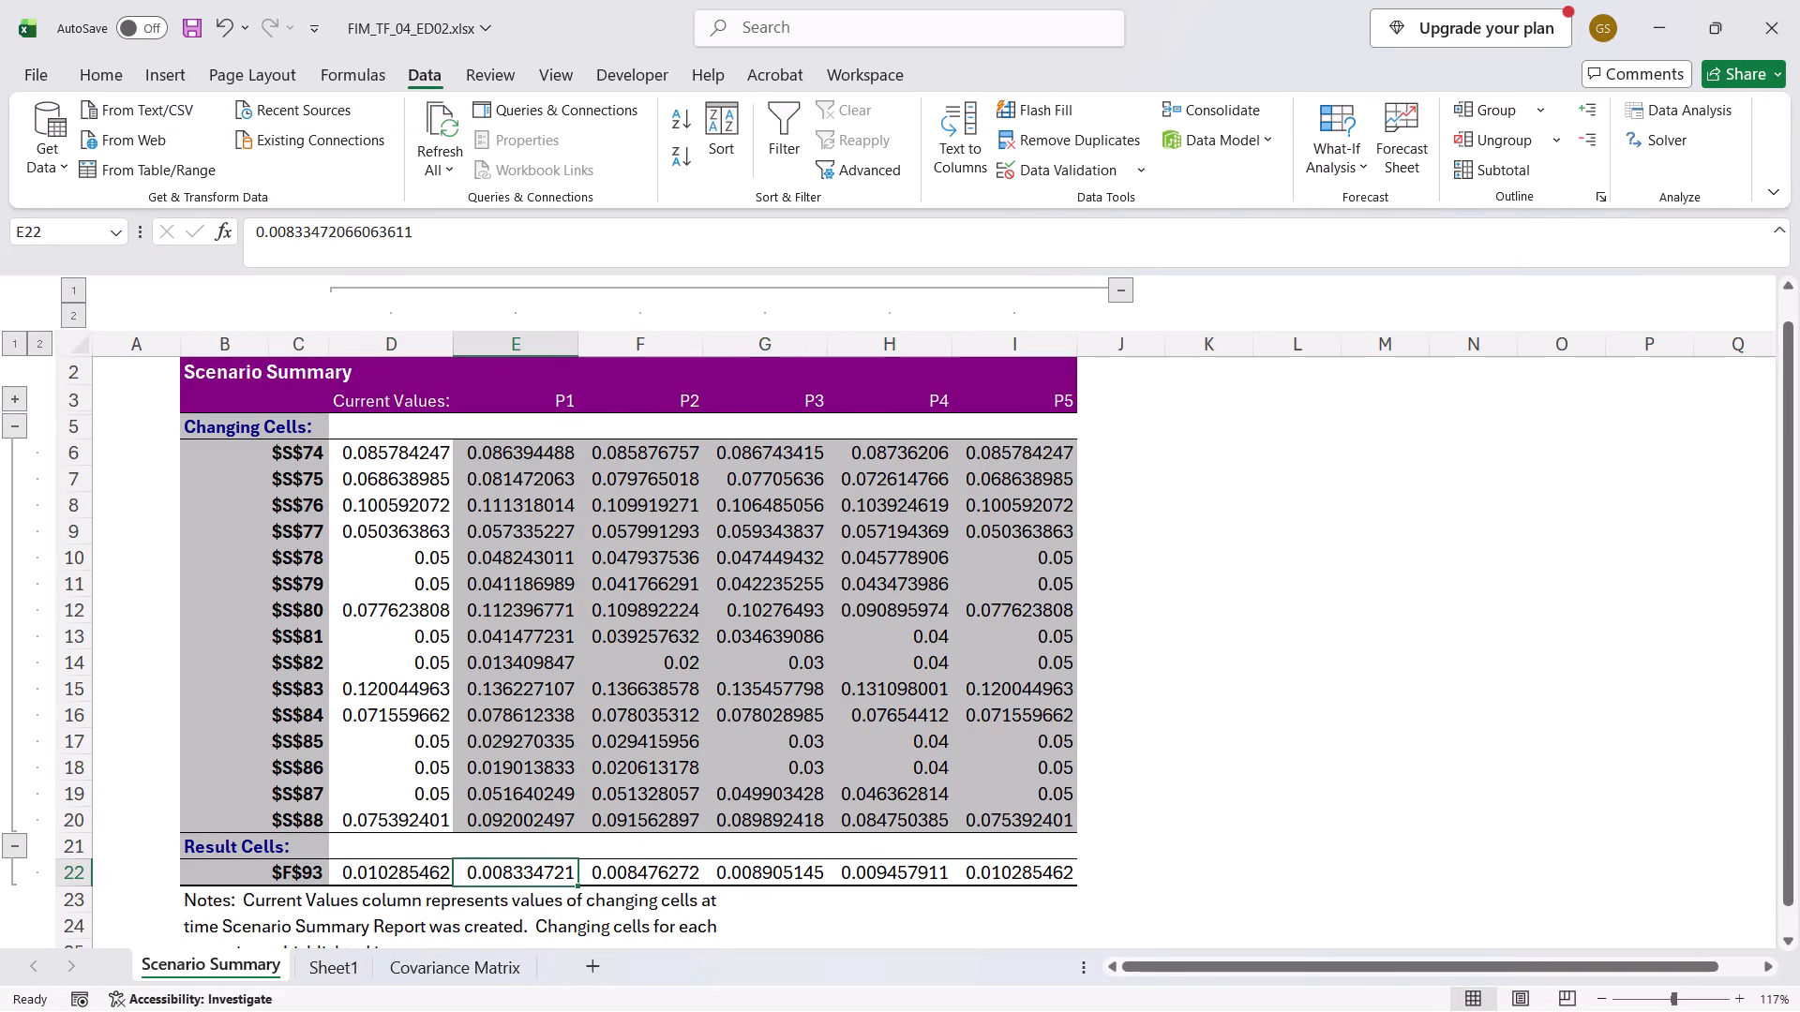
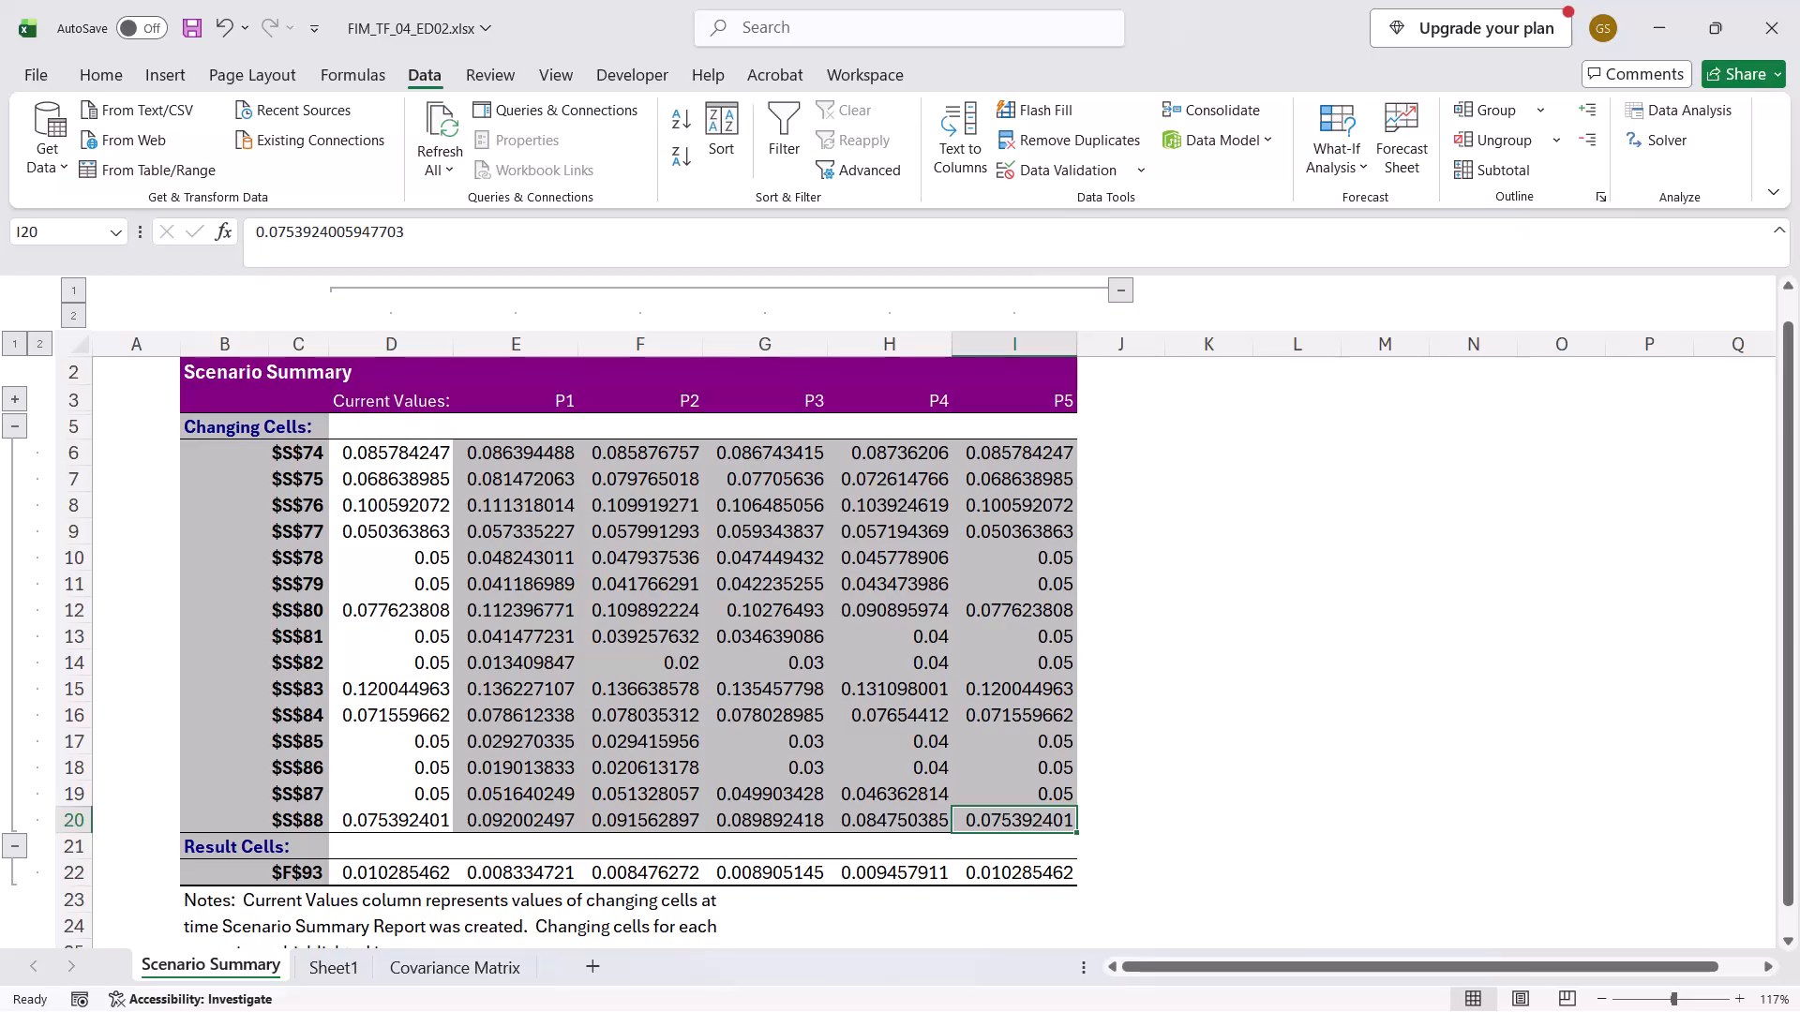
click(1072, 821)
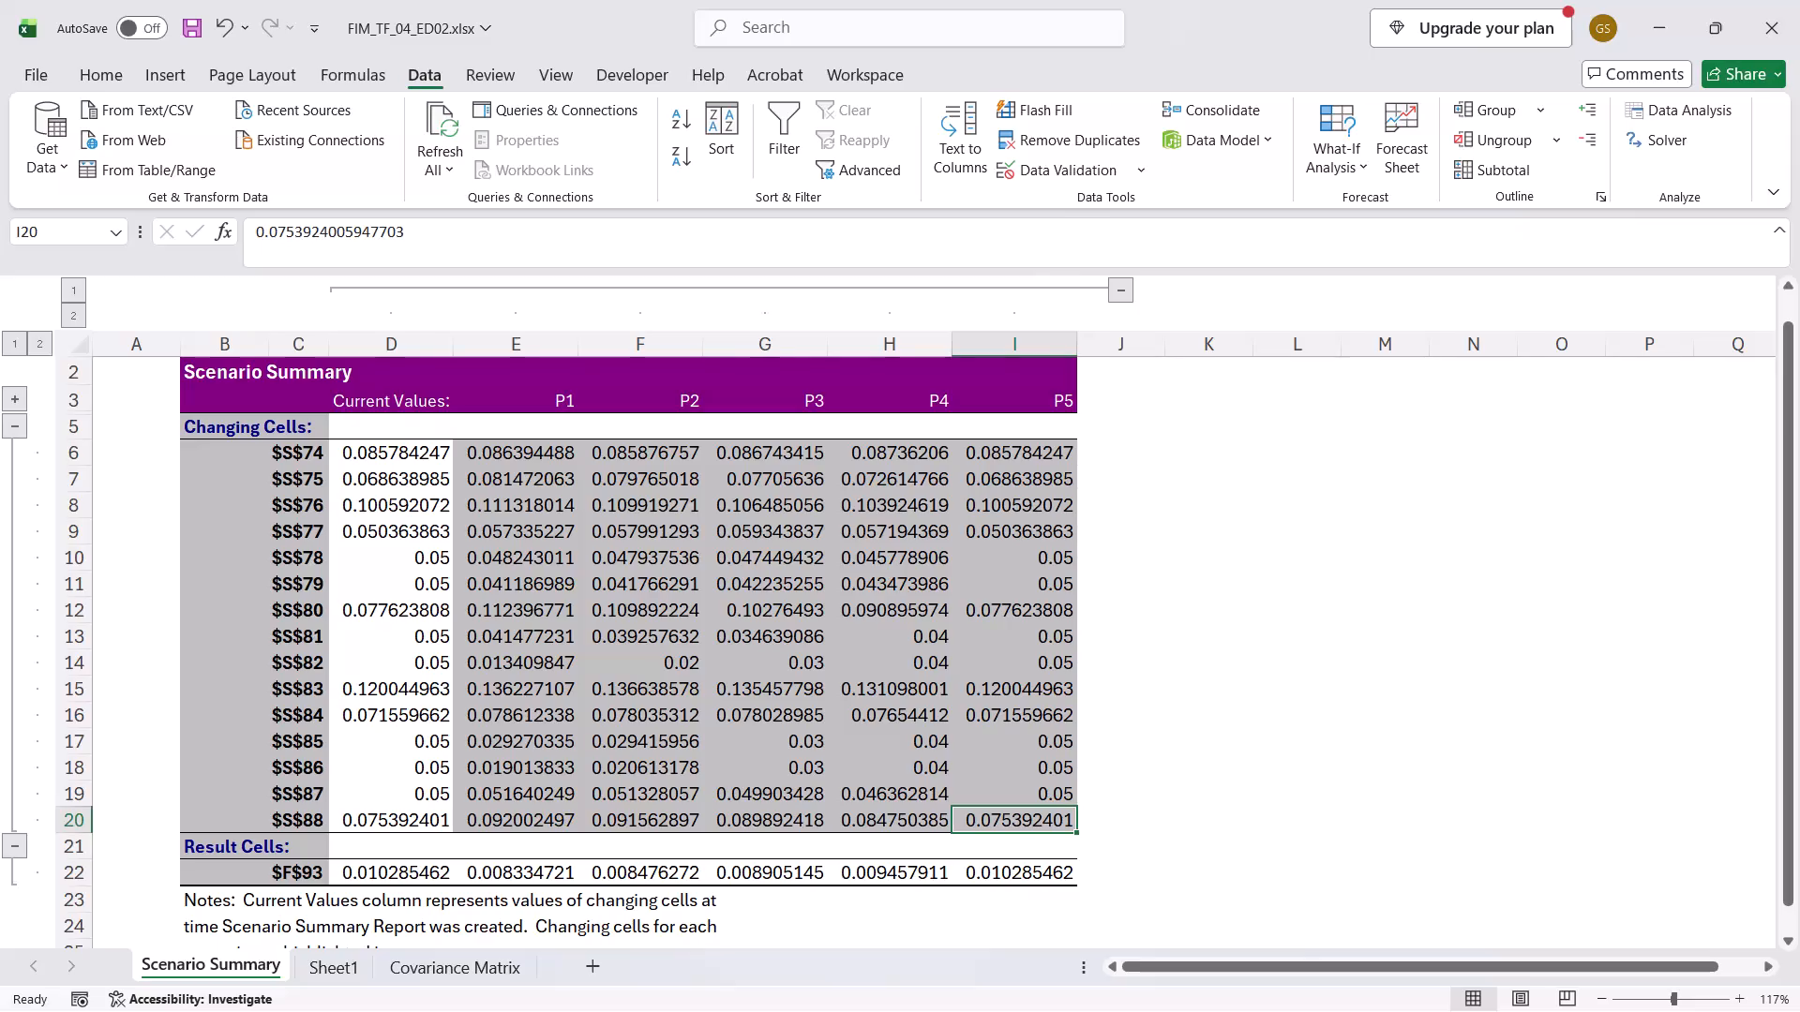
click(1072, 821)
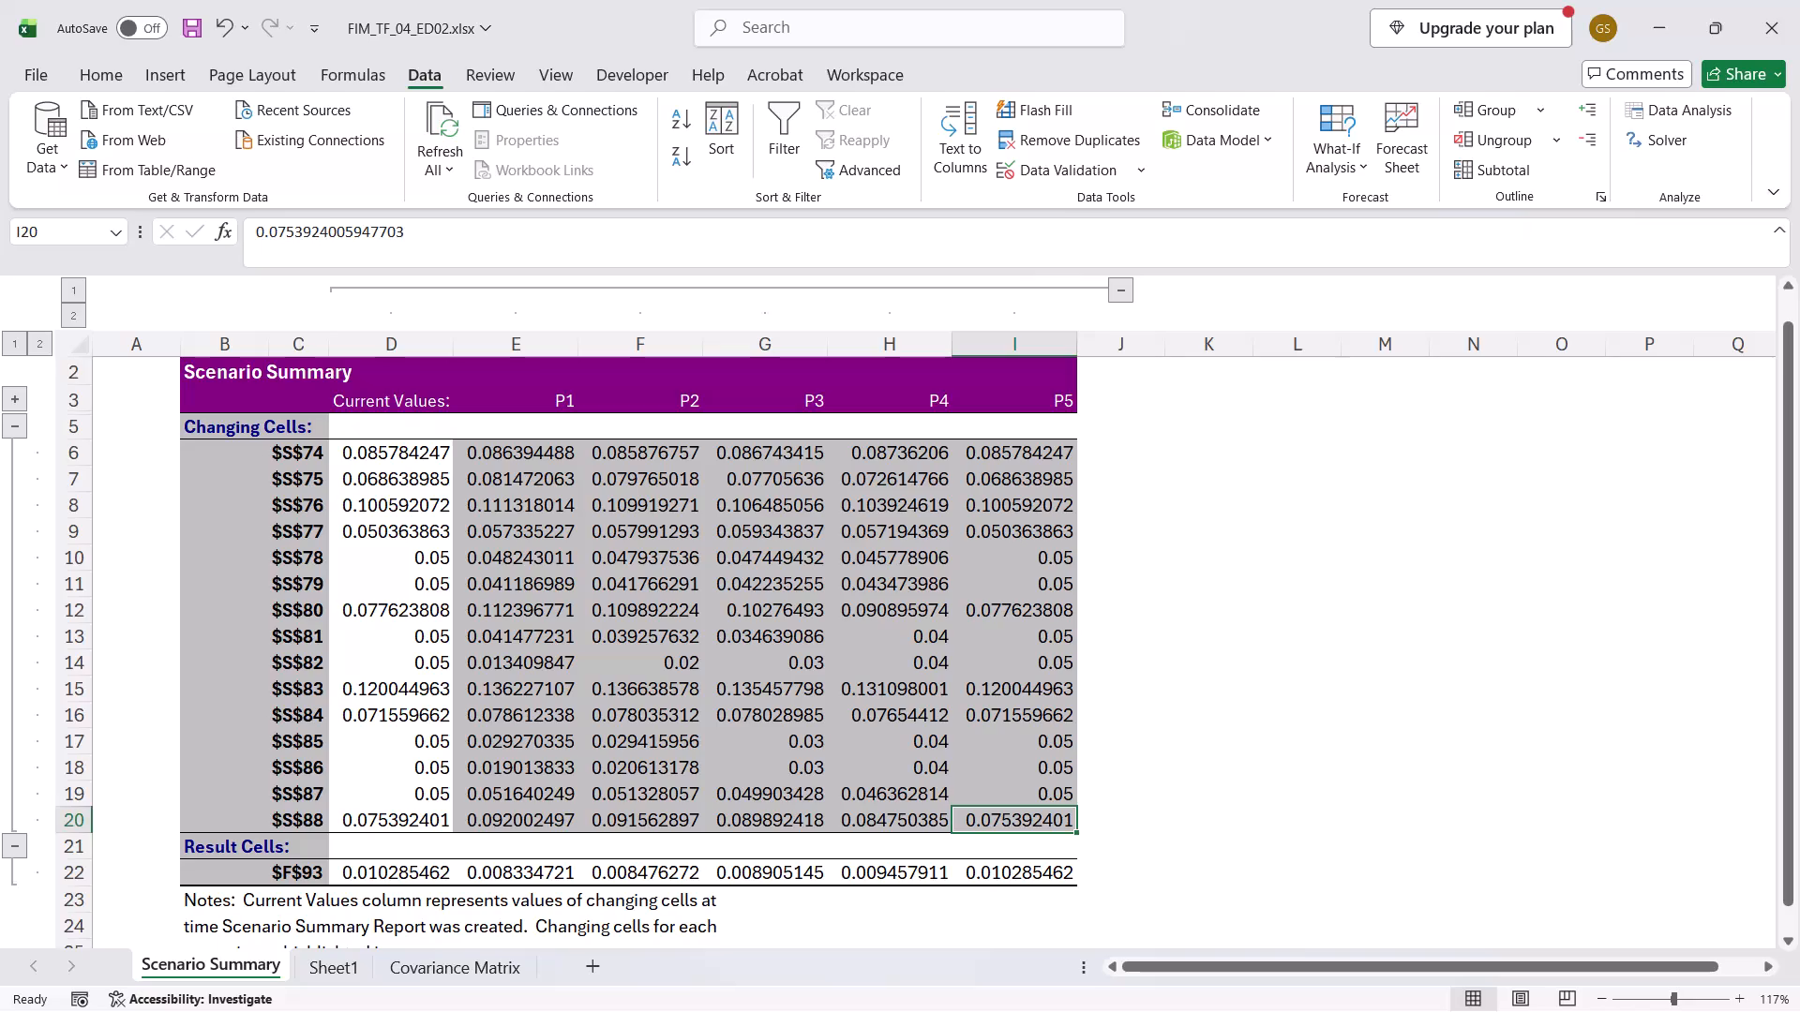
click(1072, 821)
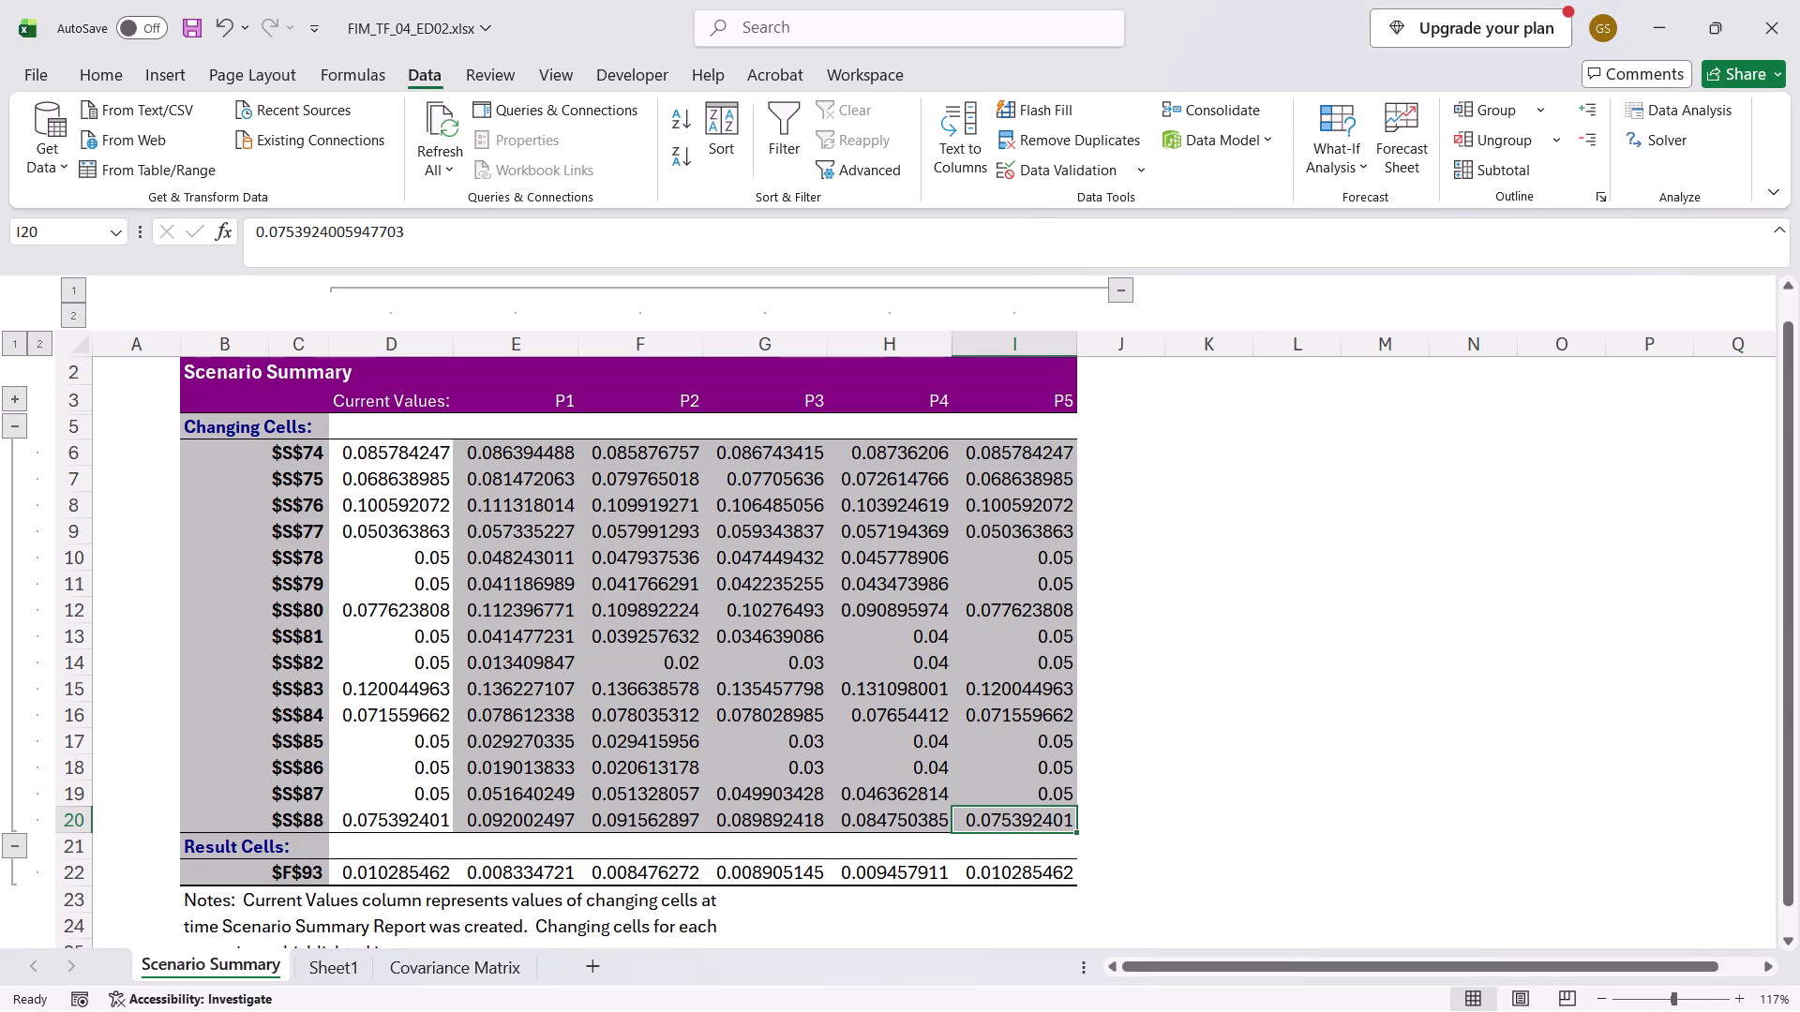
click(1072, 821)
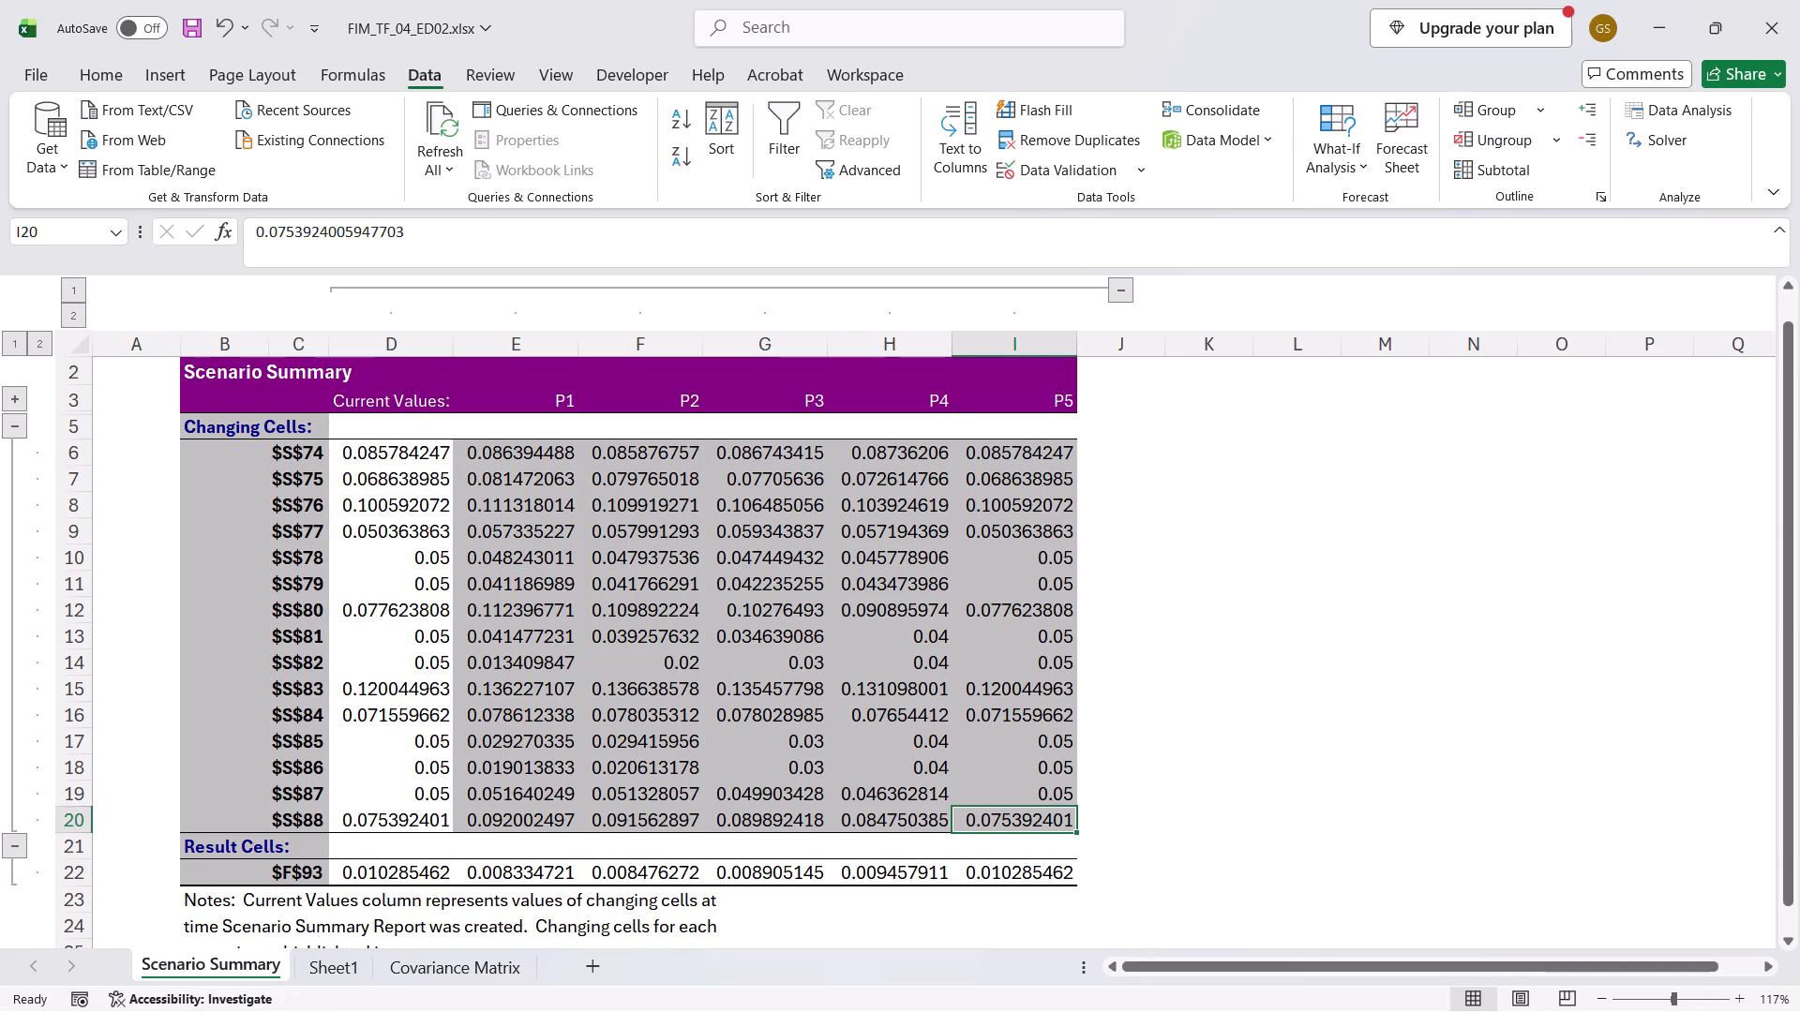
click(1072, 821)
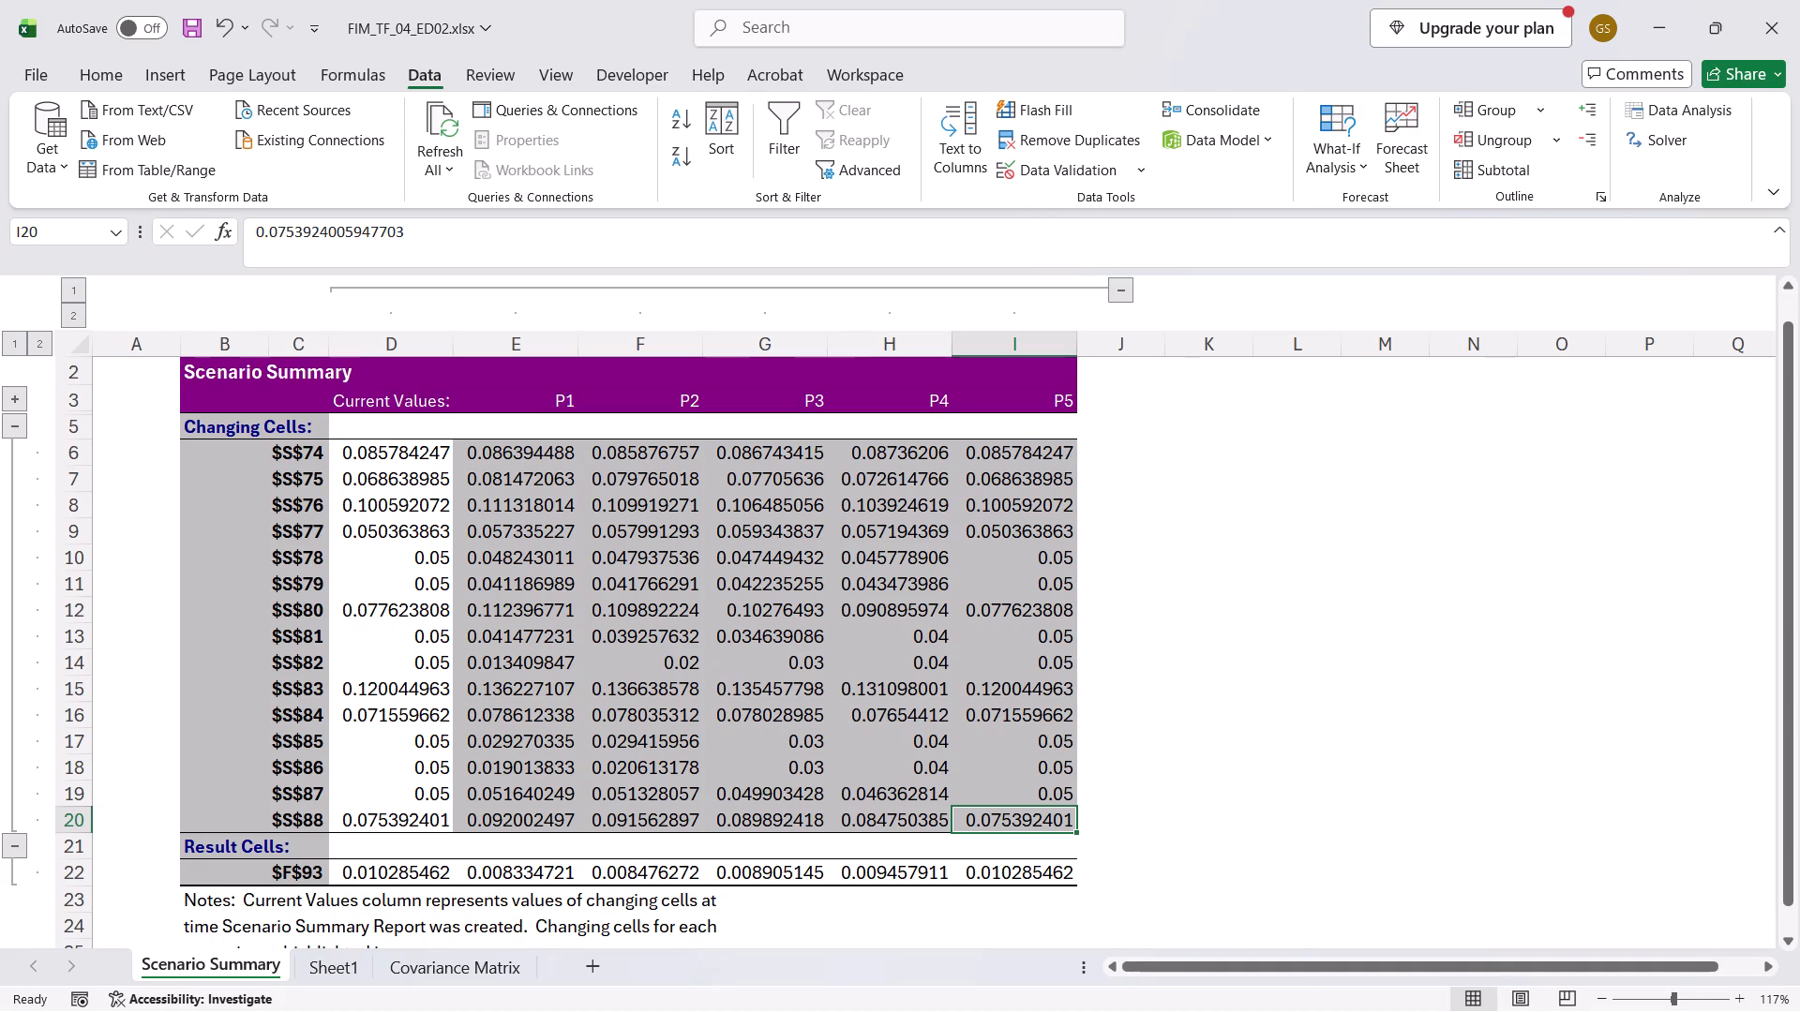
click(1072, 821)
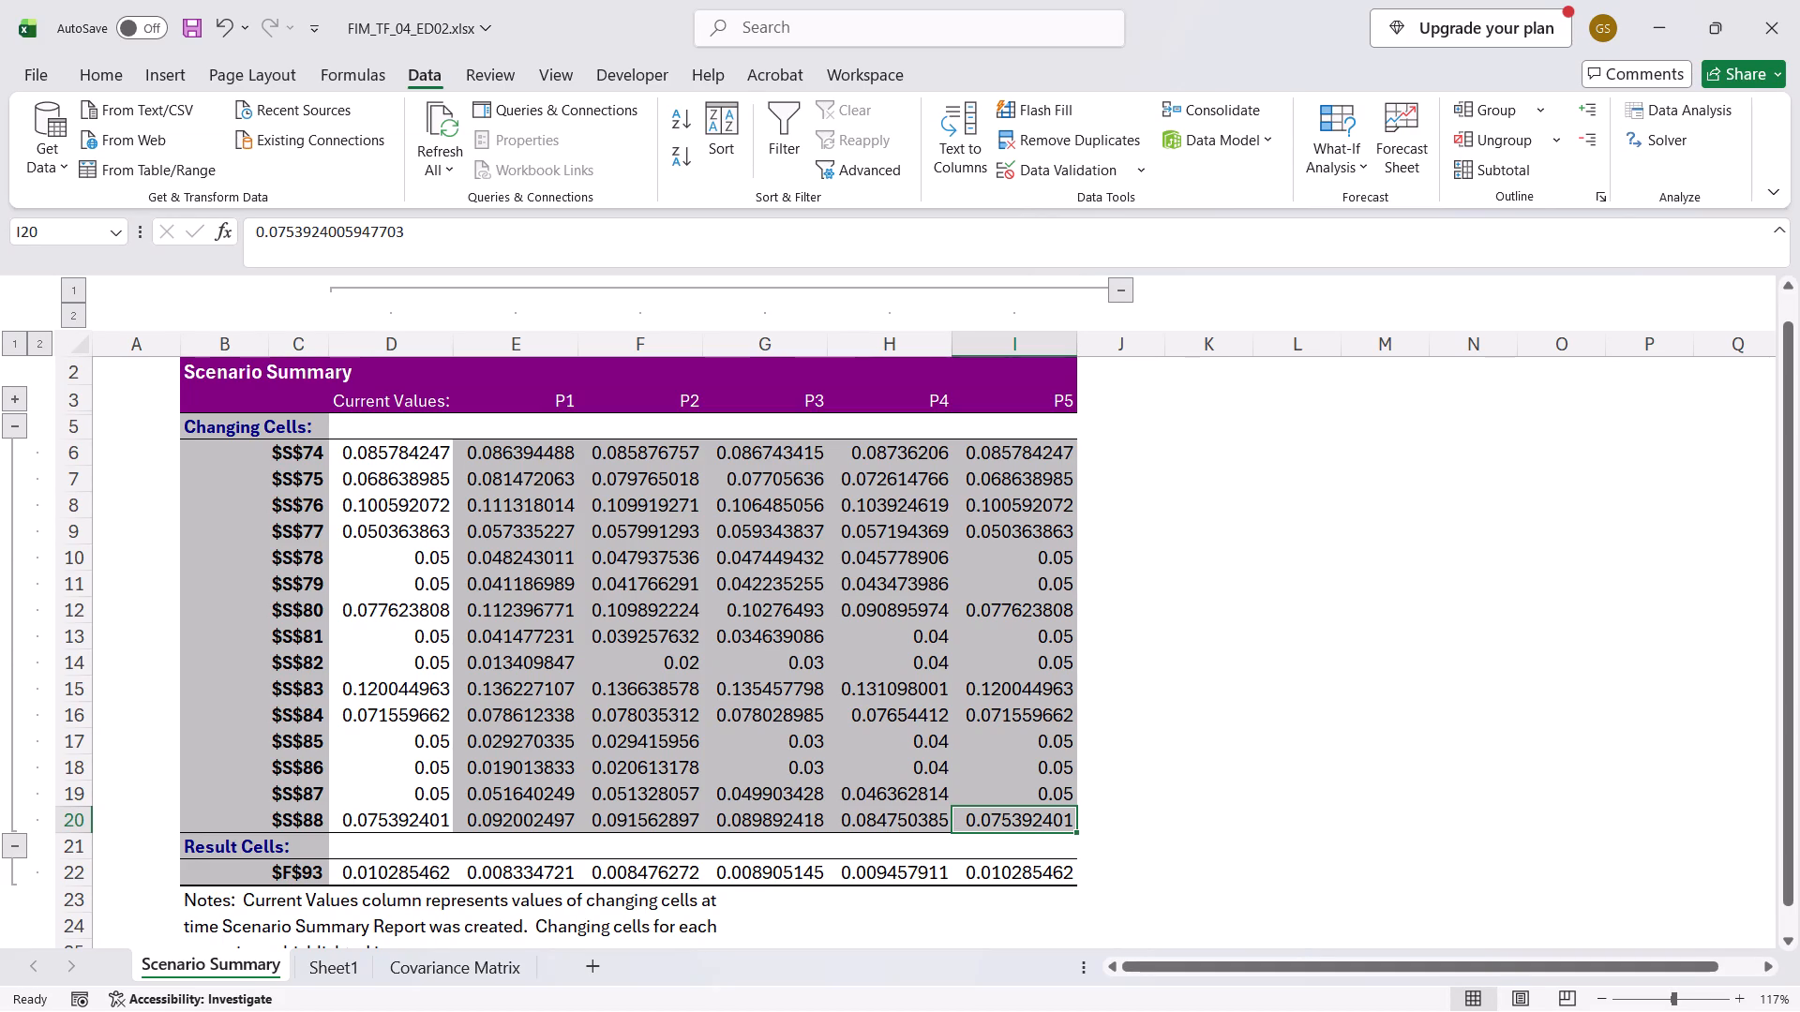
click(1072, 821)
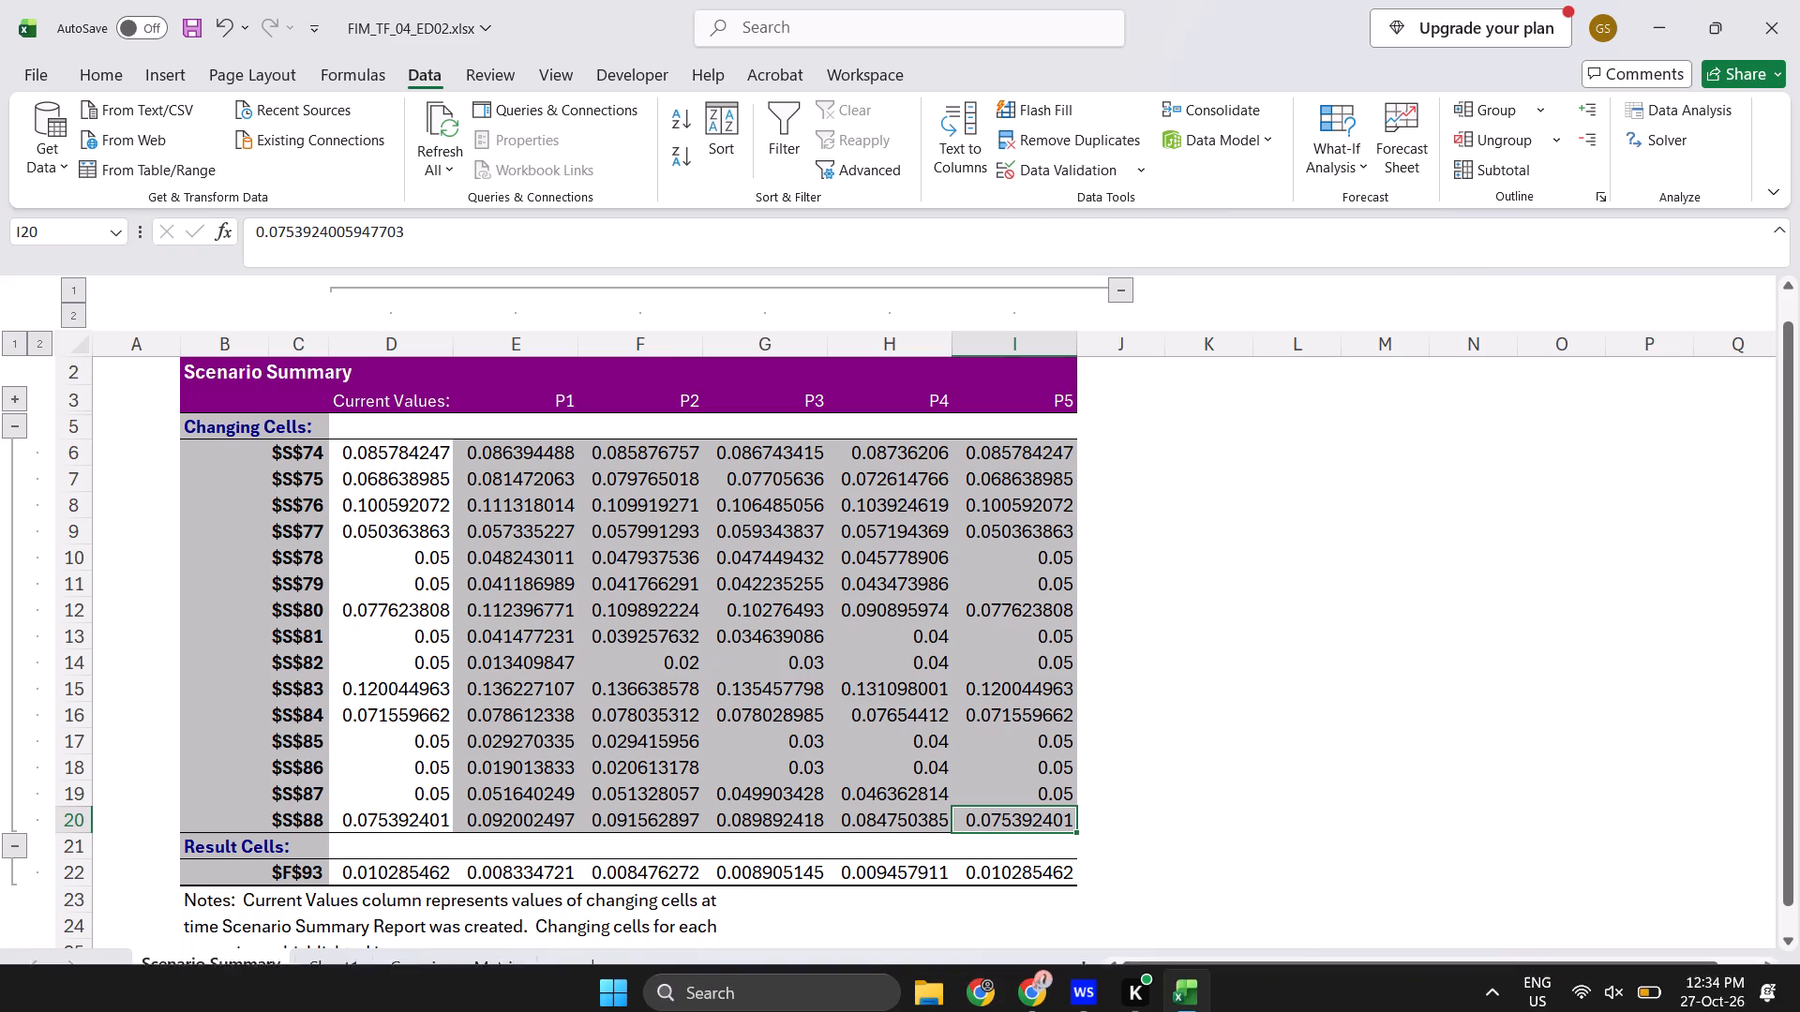
Return to Sheet1 and open the Solver parameters to review the portfolio variance objective, changing weight cells and constraints.
click(324, 967)
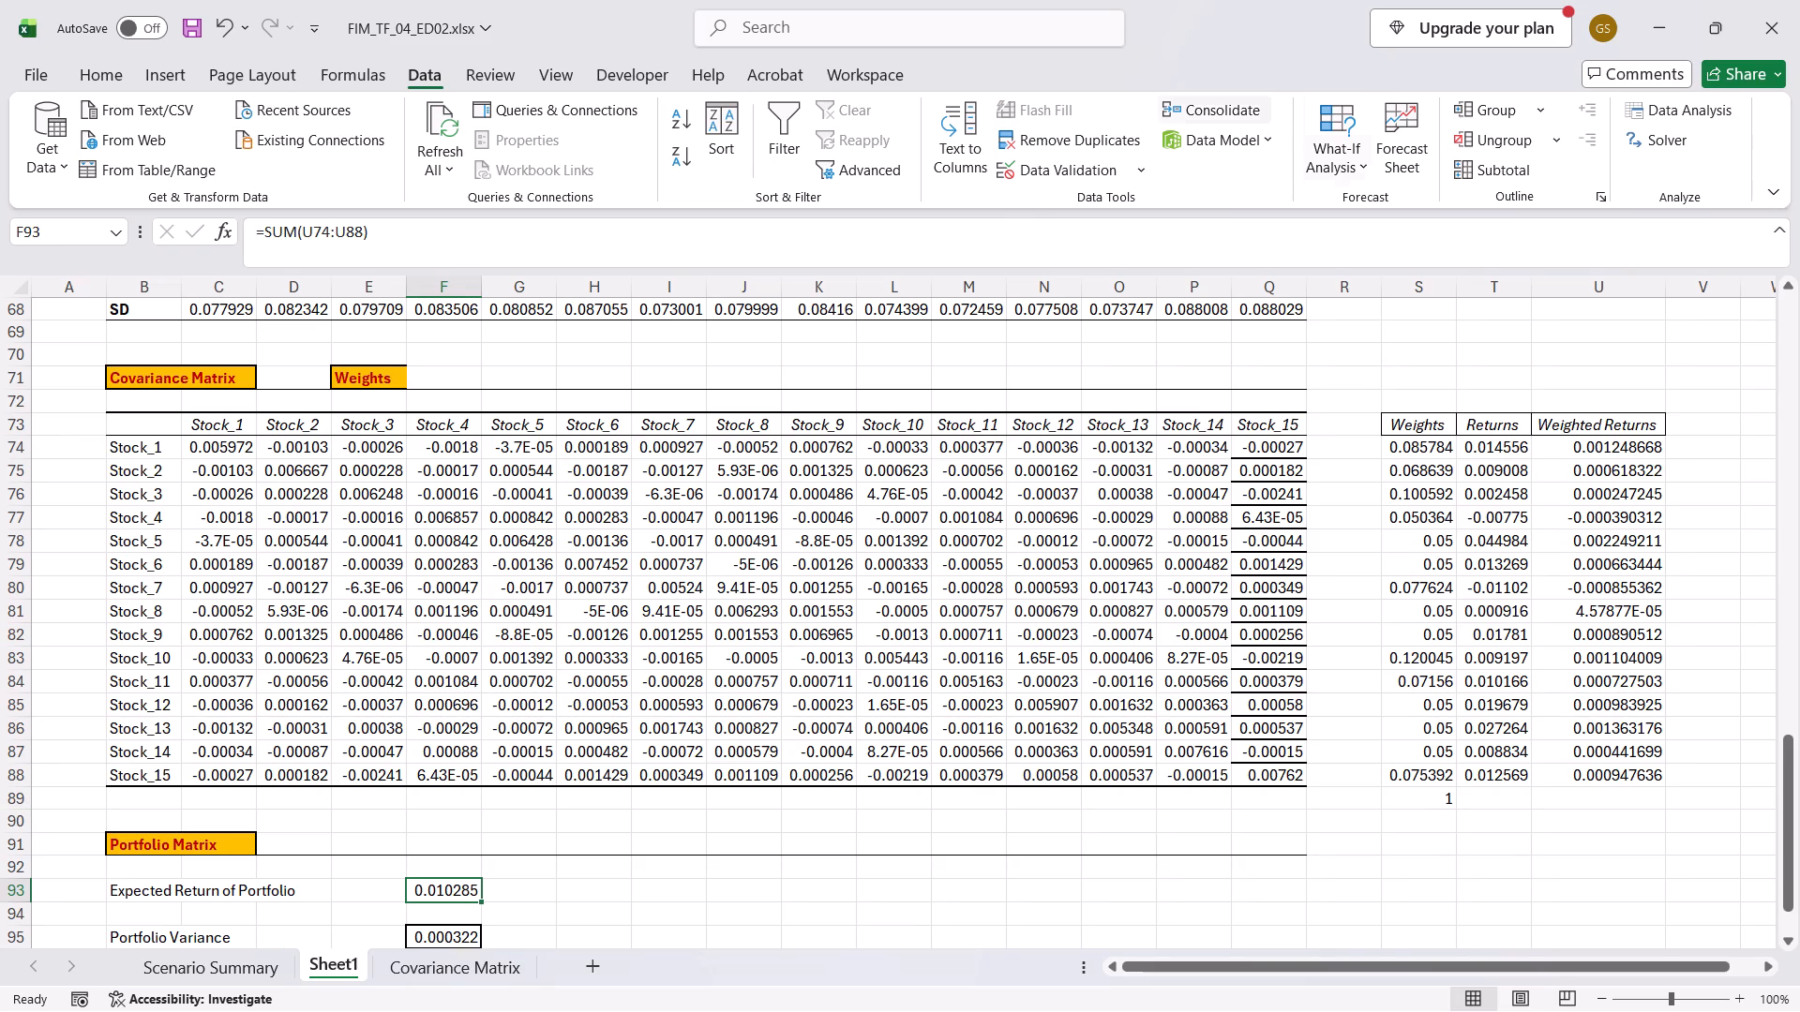
click(1595, 607)
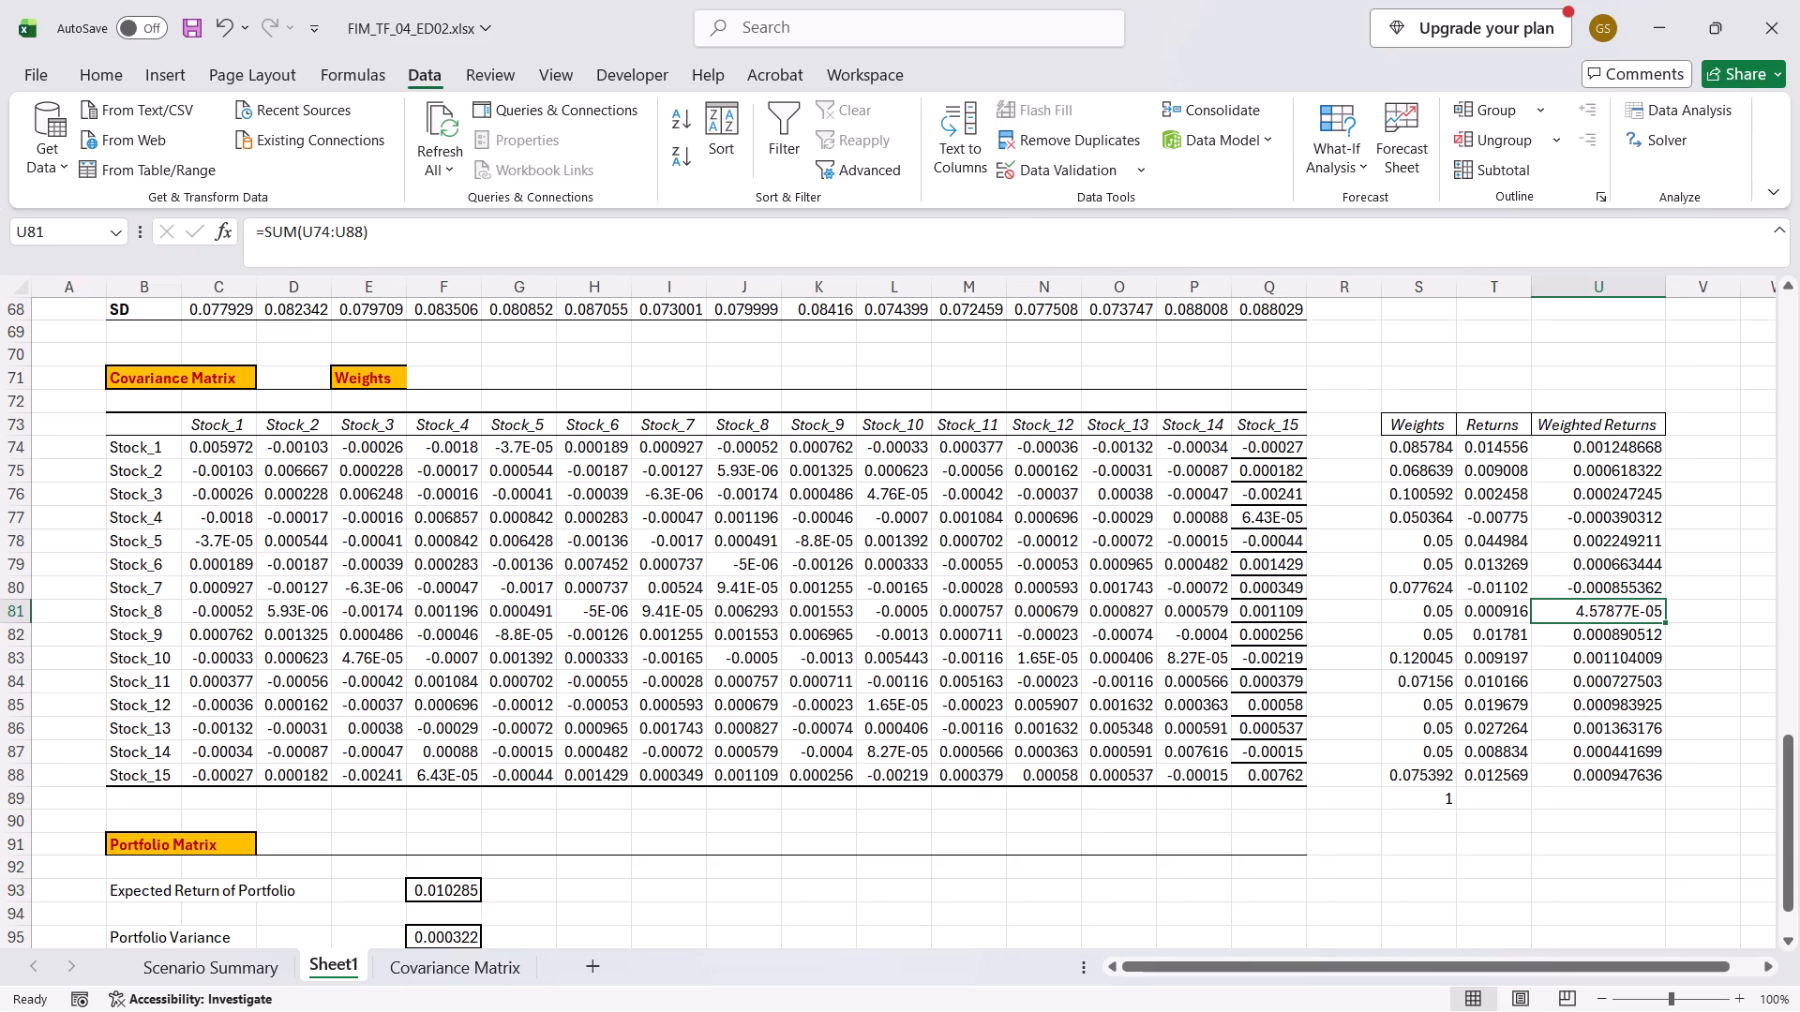
click(1628, 128)
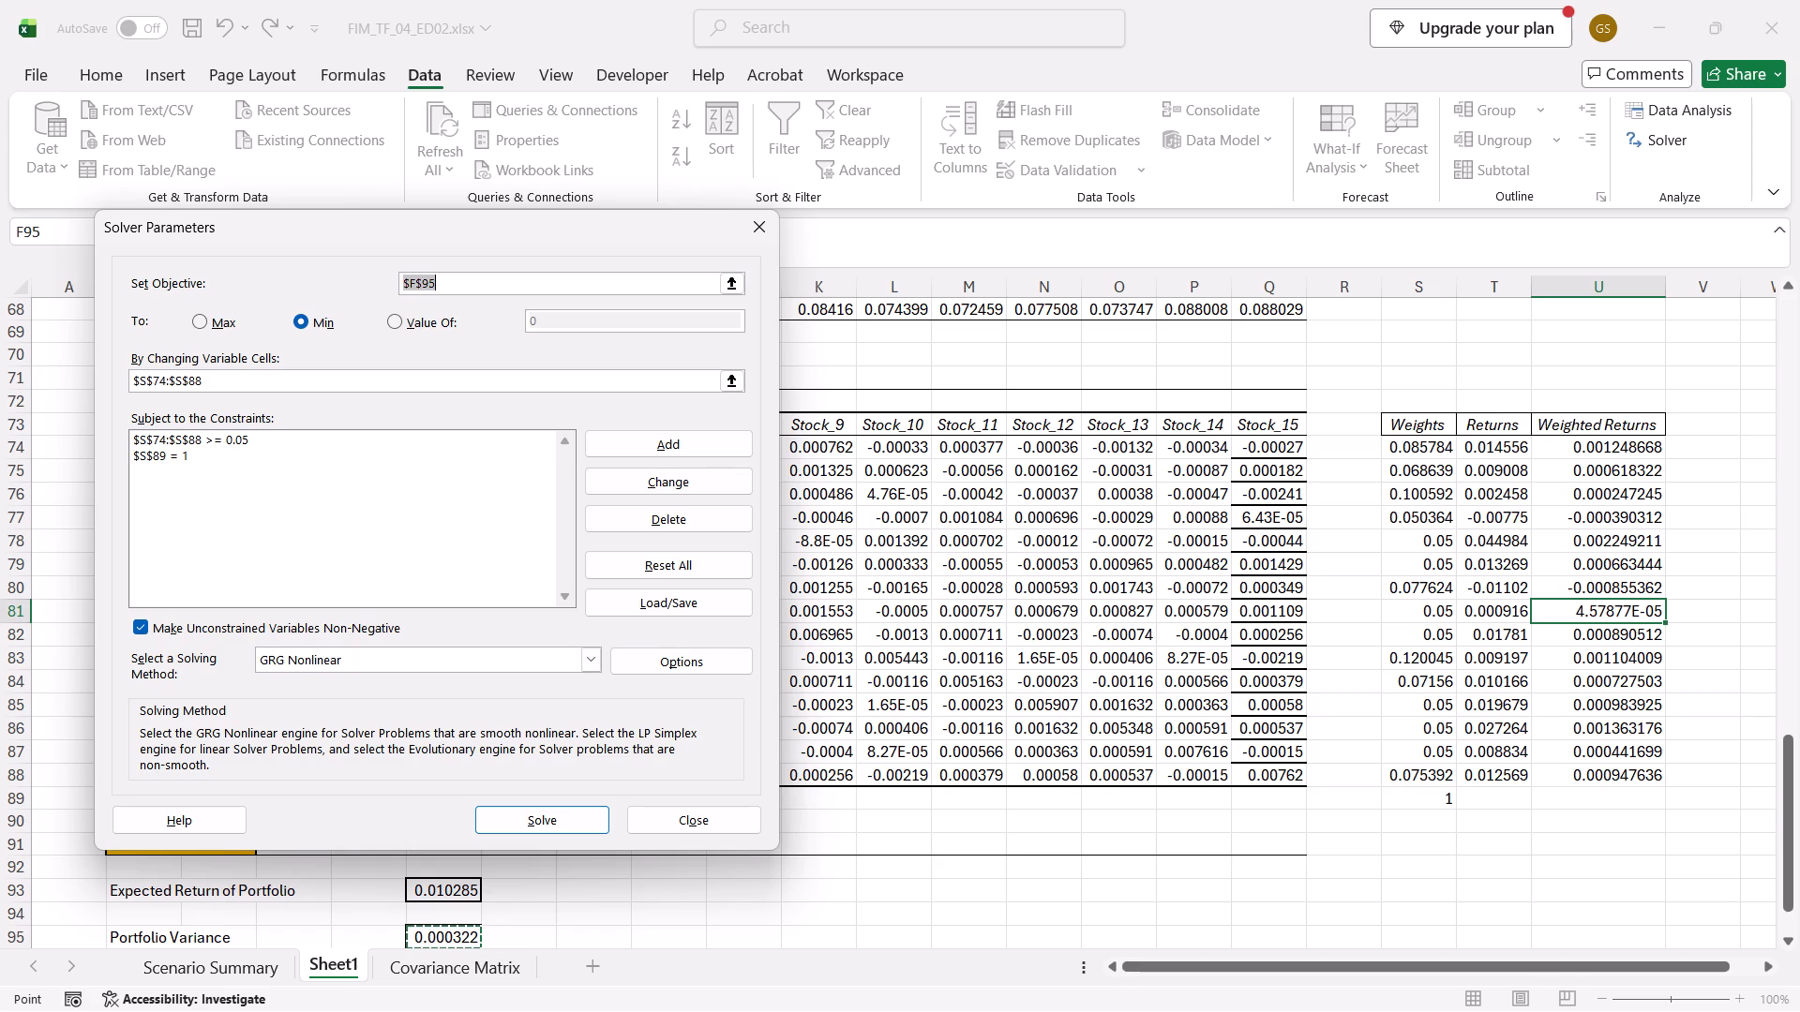
click(219, 587)
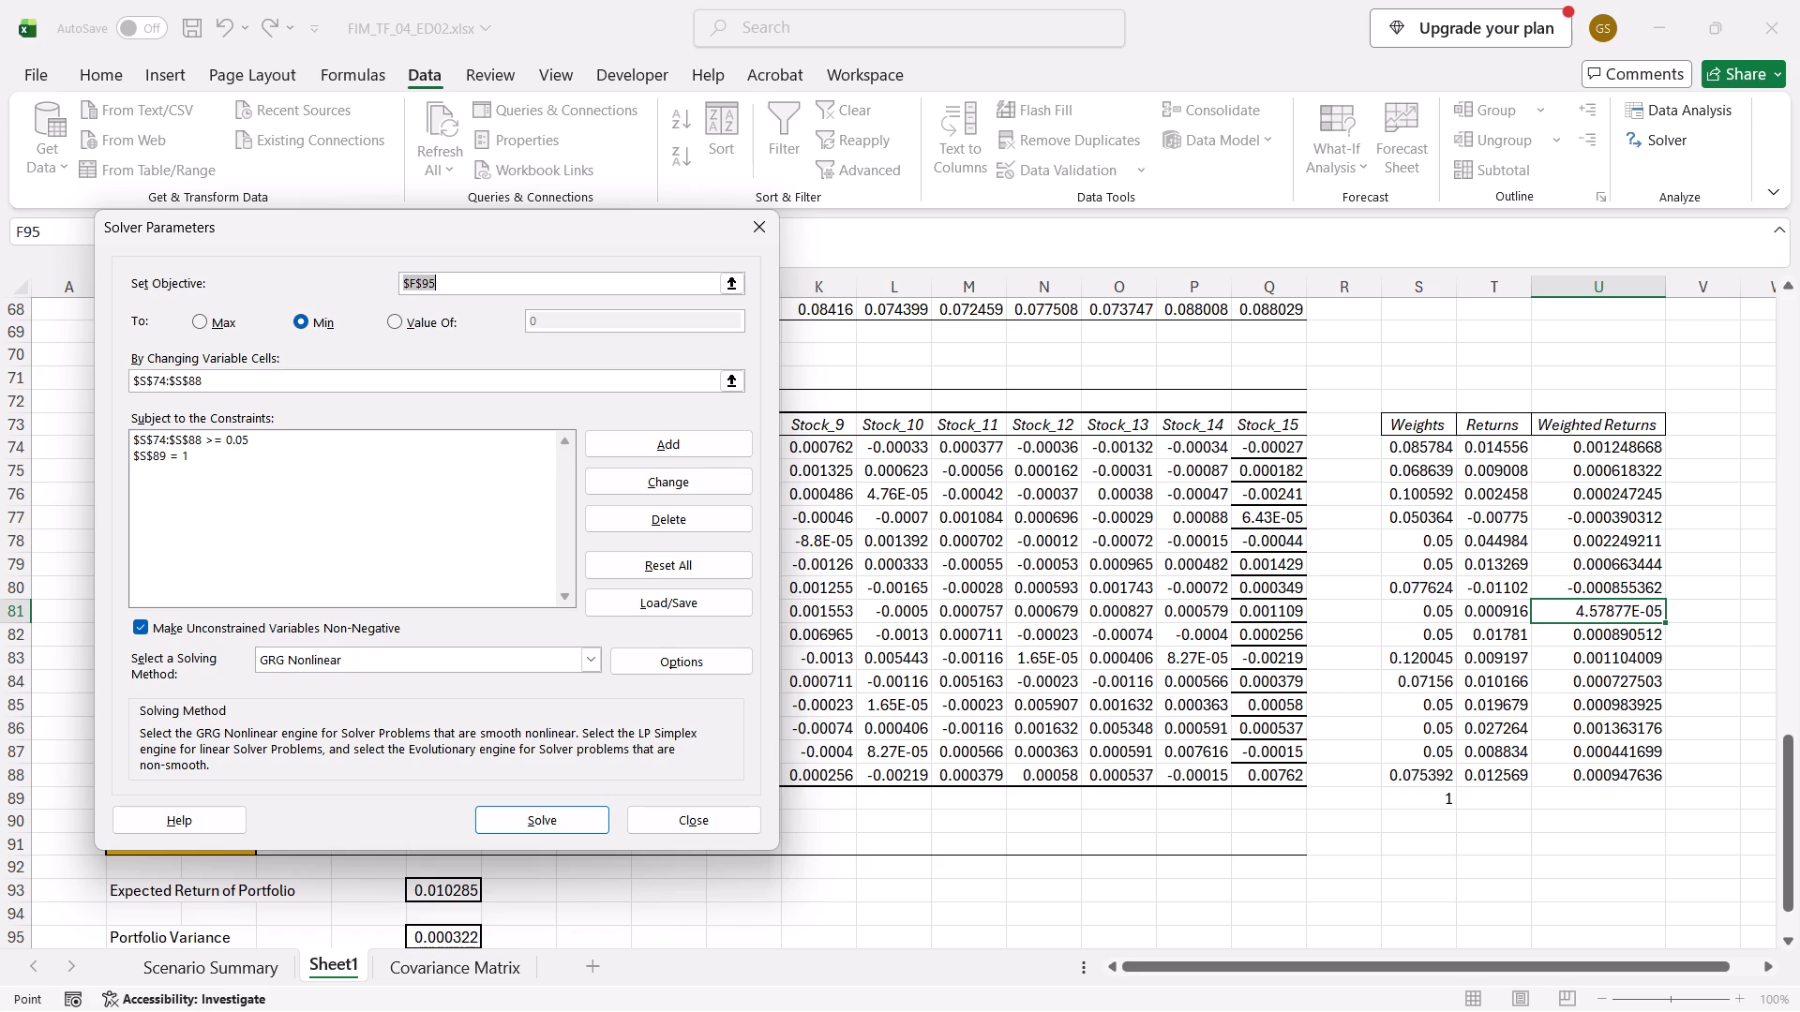
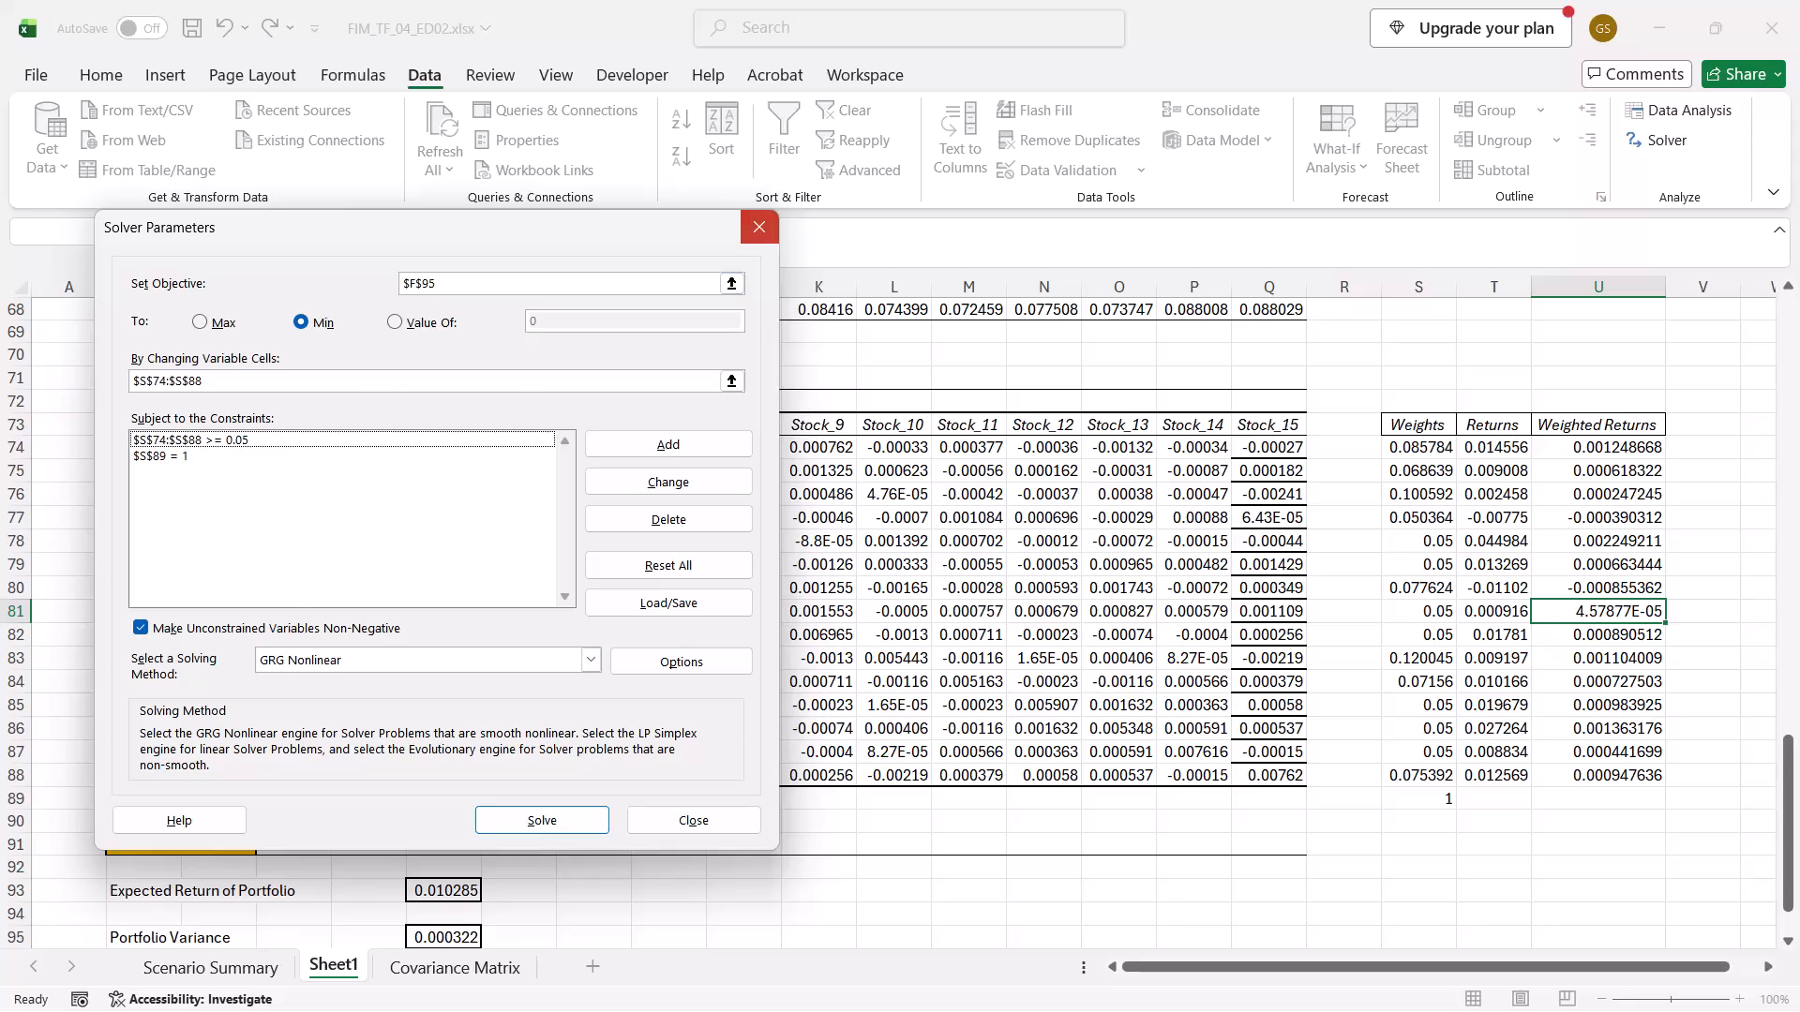
Close the Solver parameters without solving and return to the worksheet.
click(765, 219)
click(225, 804)
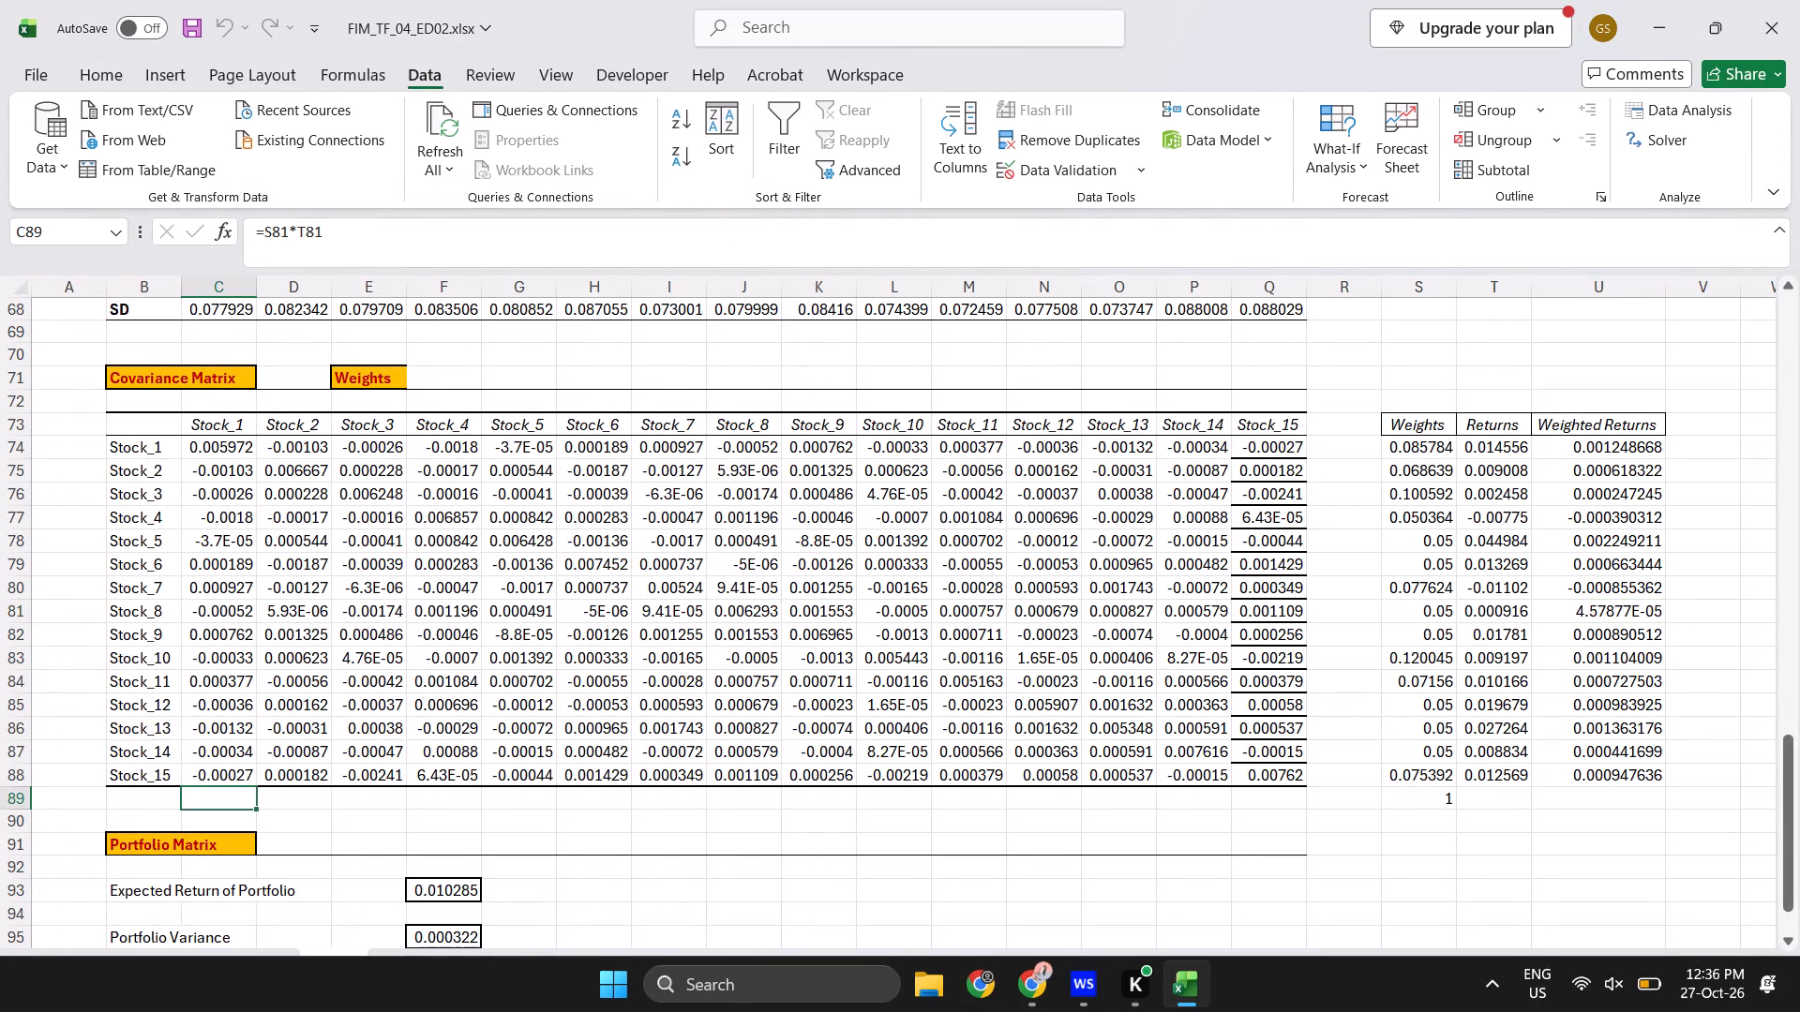
Examine the Scenario Summary sheet, comparing the changing weight cells and the $F$93 expected return results across scenarios P1 to P5.
click(202, 978)
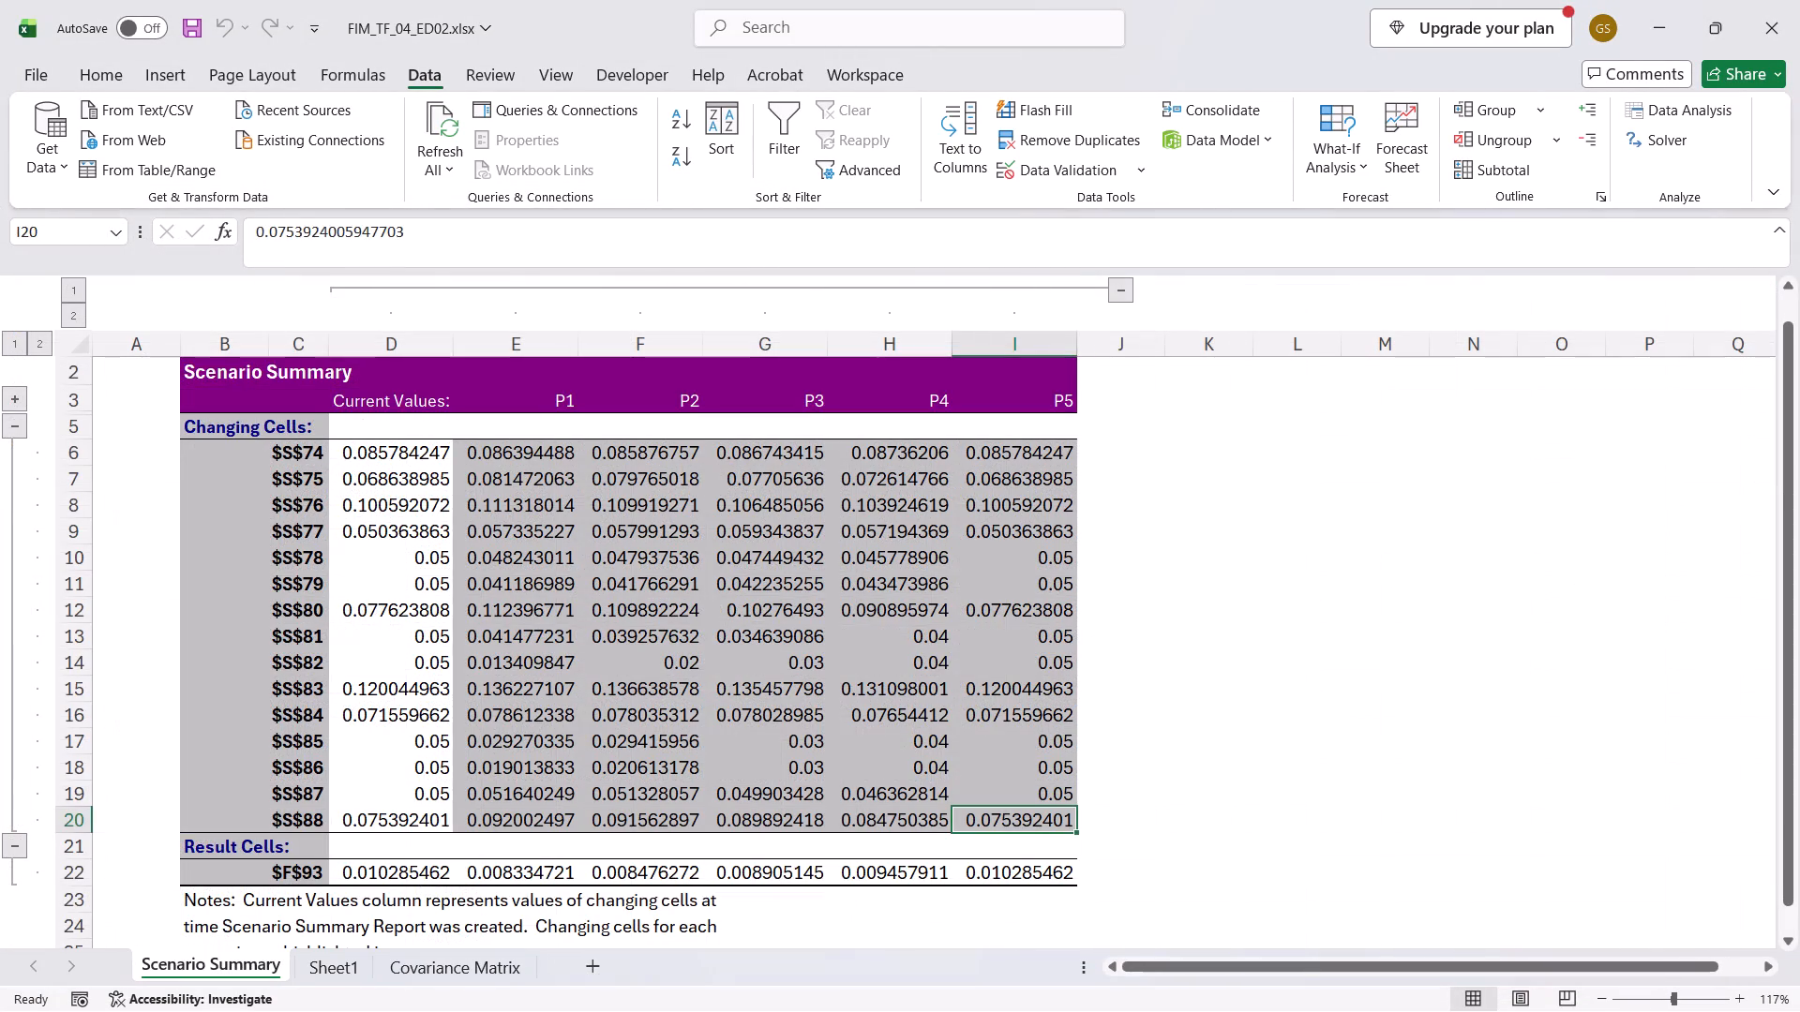
click(722, 888)
click(978, 816)
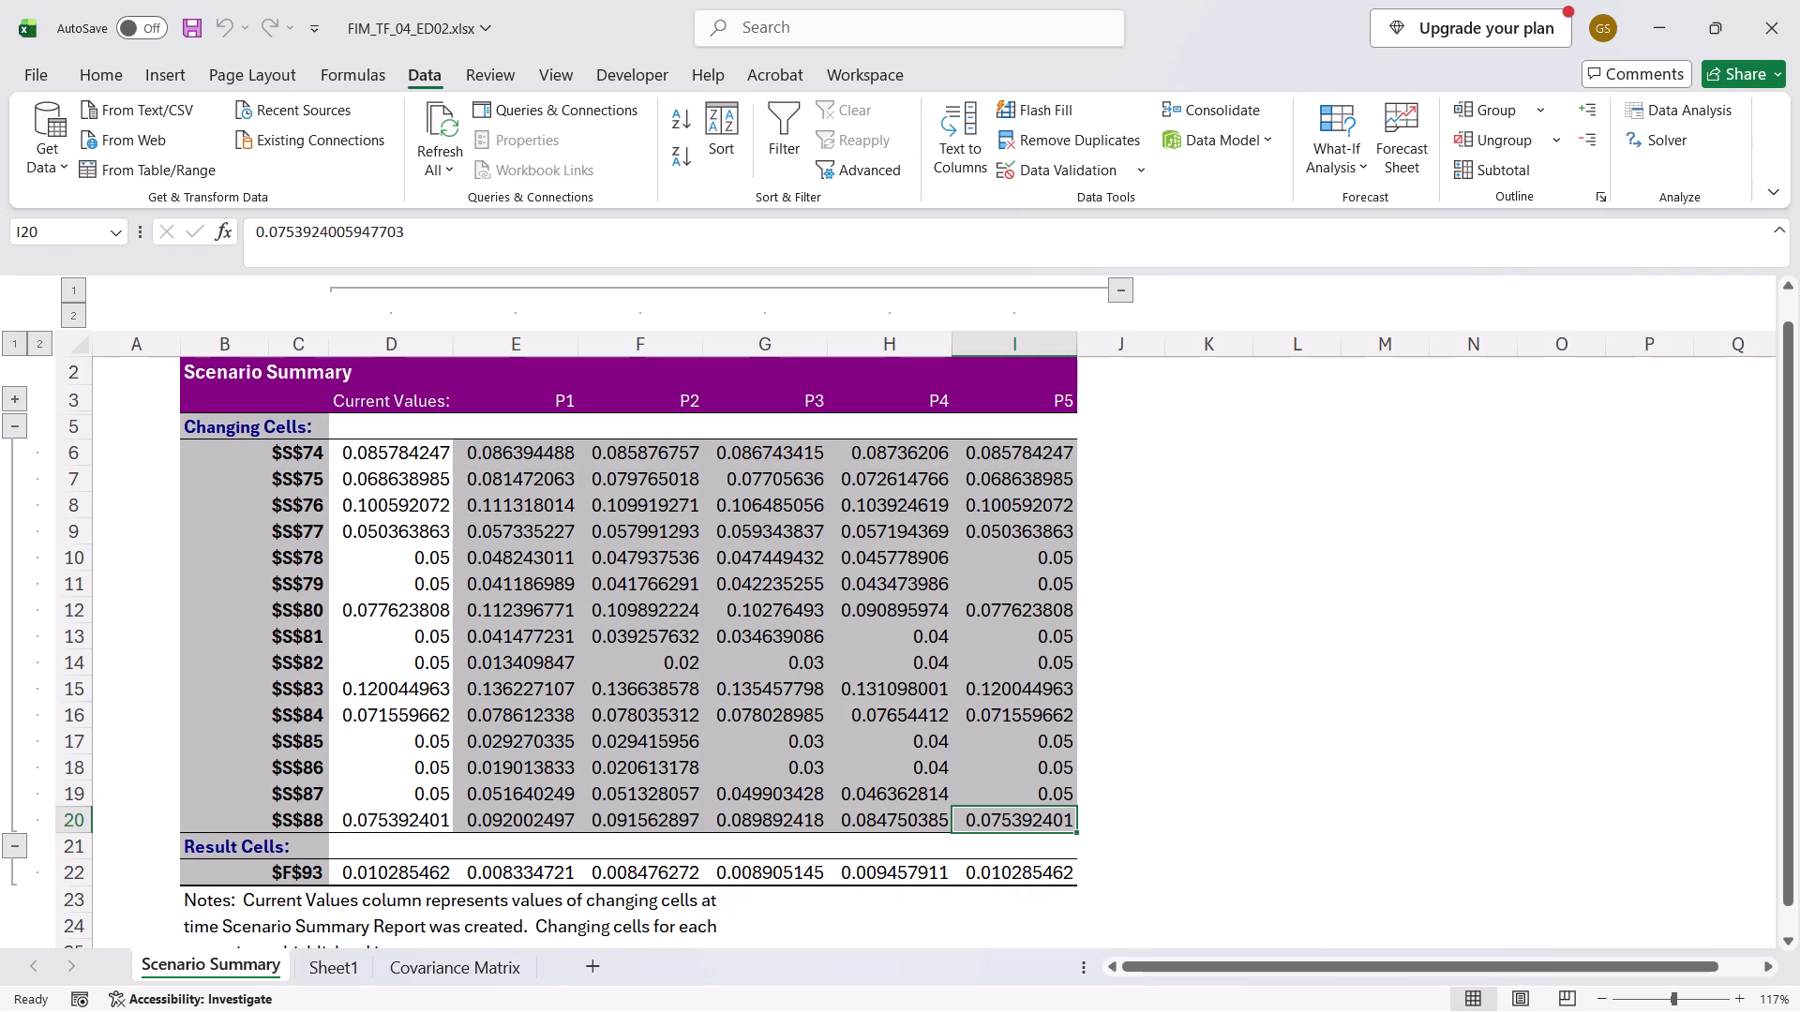
scroll(1000, 817, down, 1)
click(763, 816)
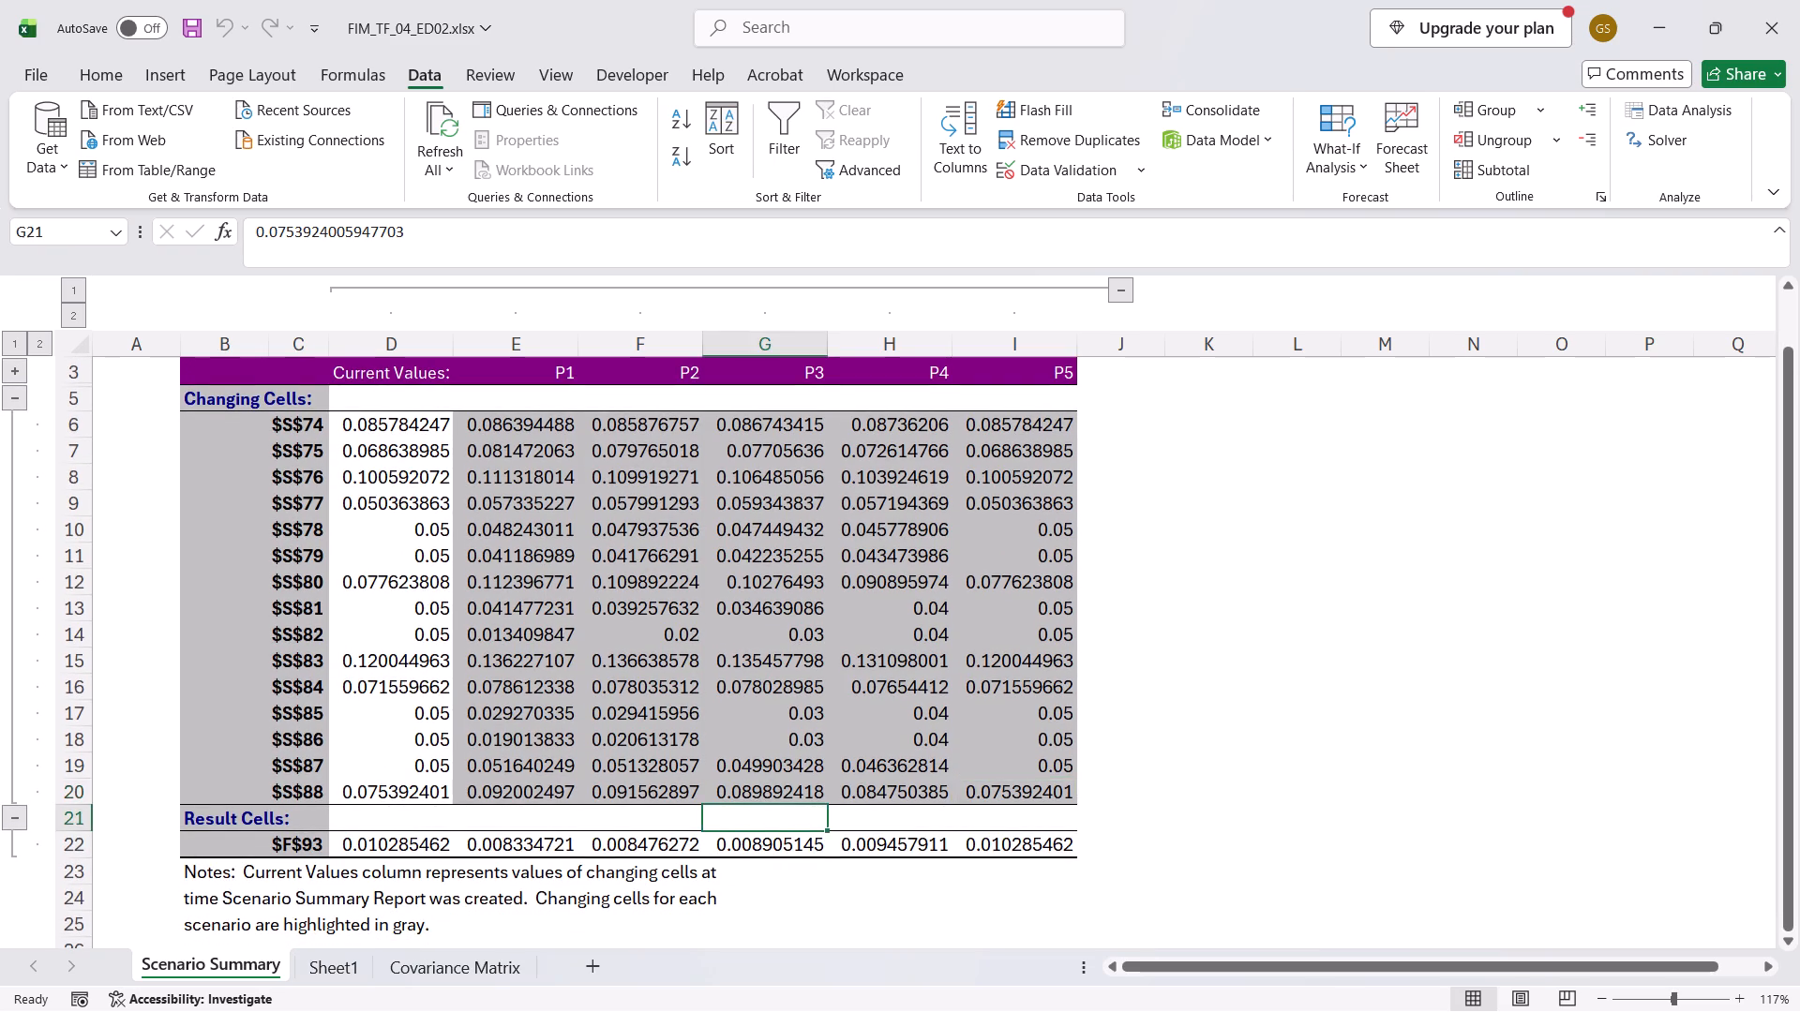
scroll(763, 816, down, 1)
scroll(763, 816, up, 1)
click(517, 771)
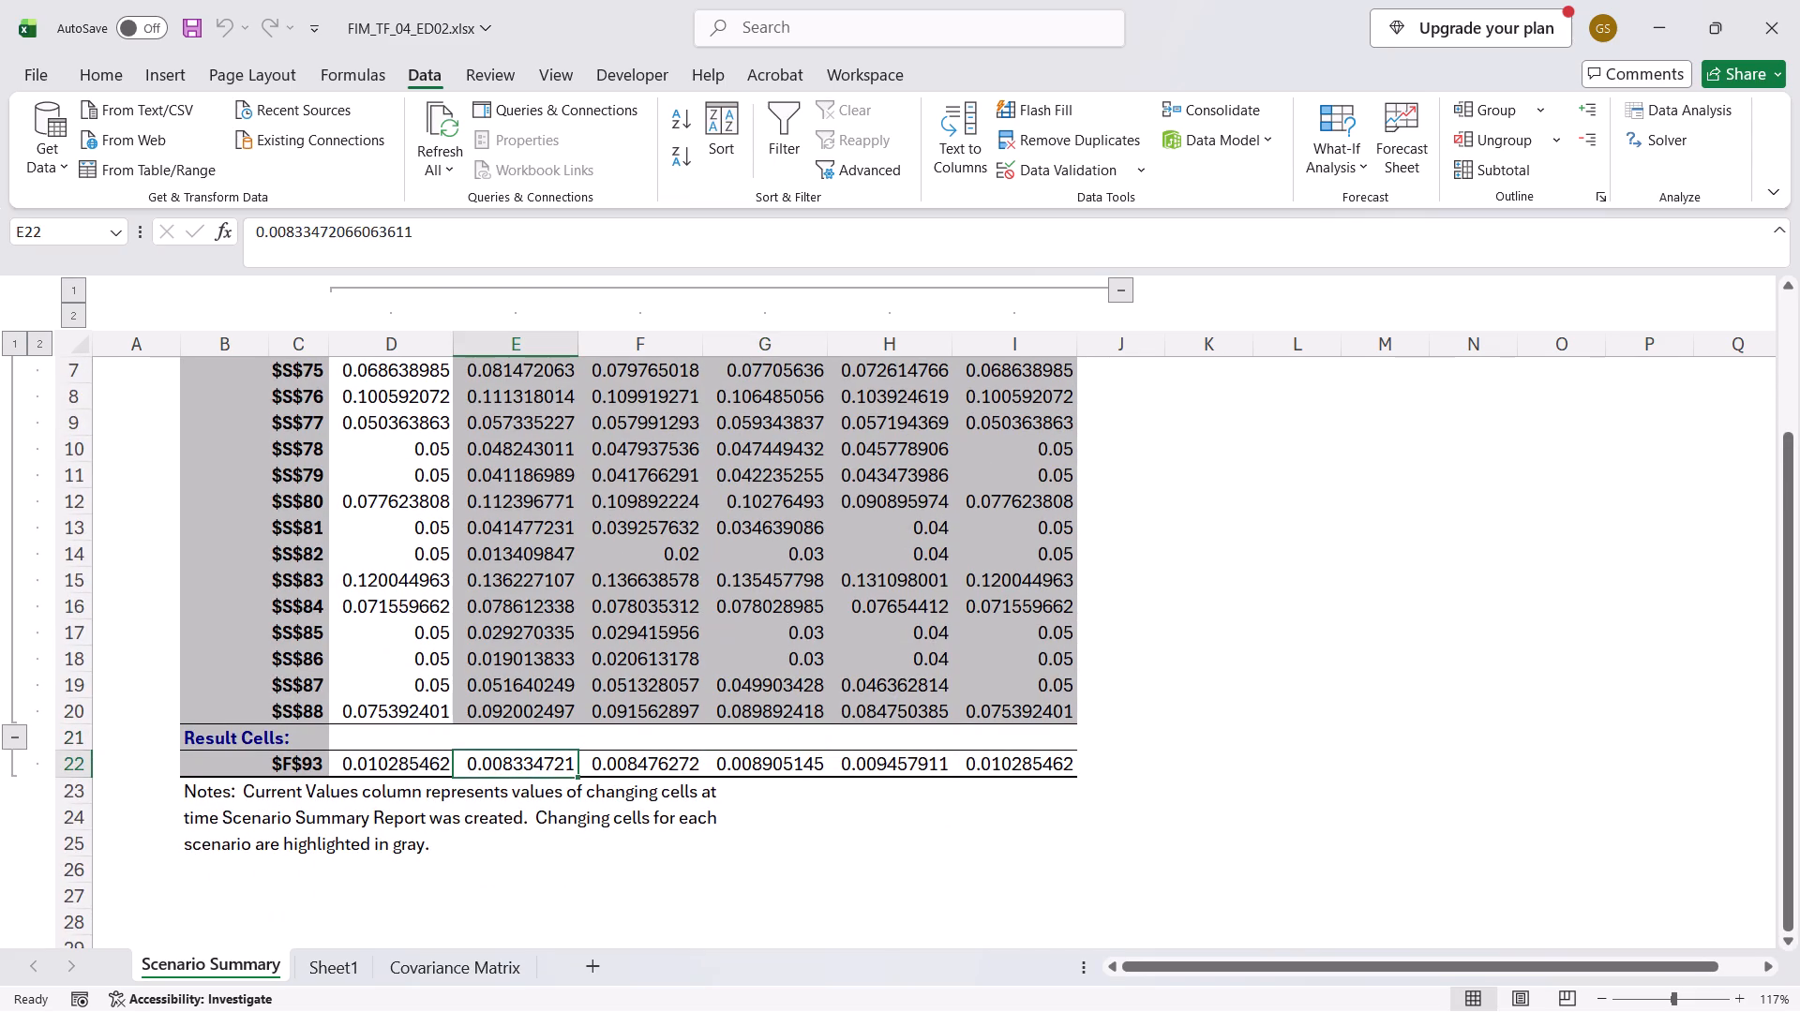
scroll(517, 771, up, 2)
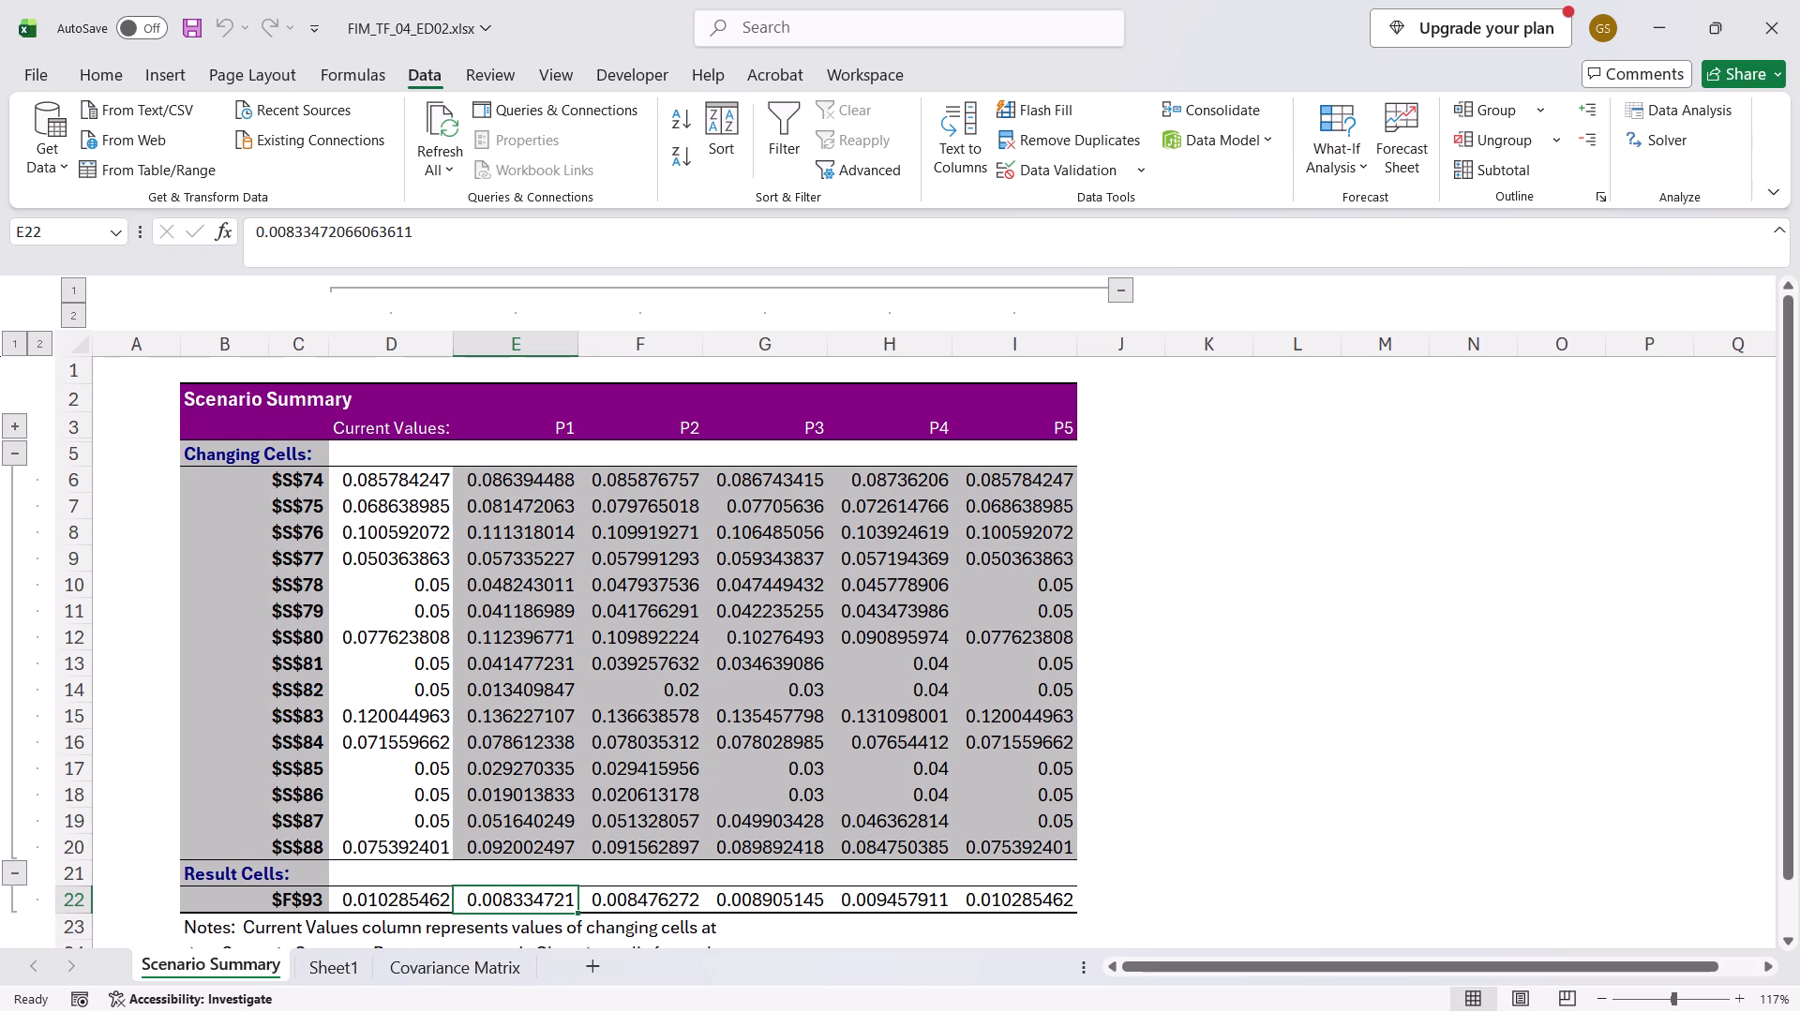
scroll(512, 930, down, 1)
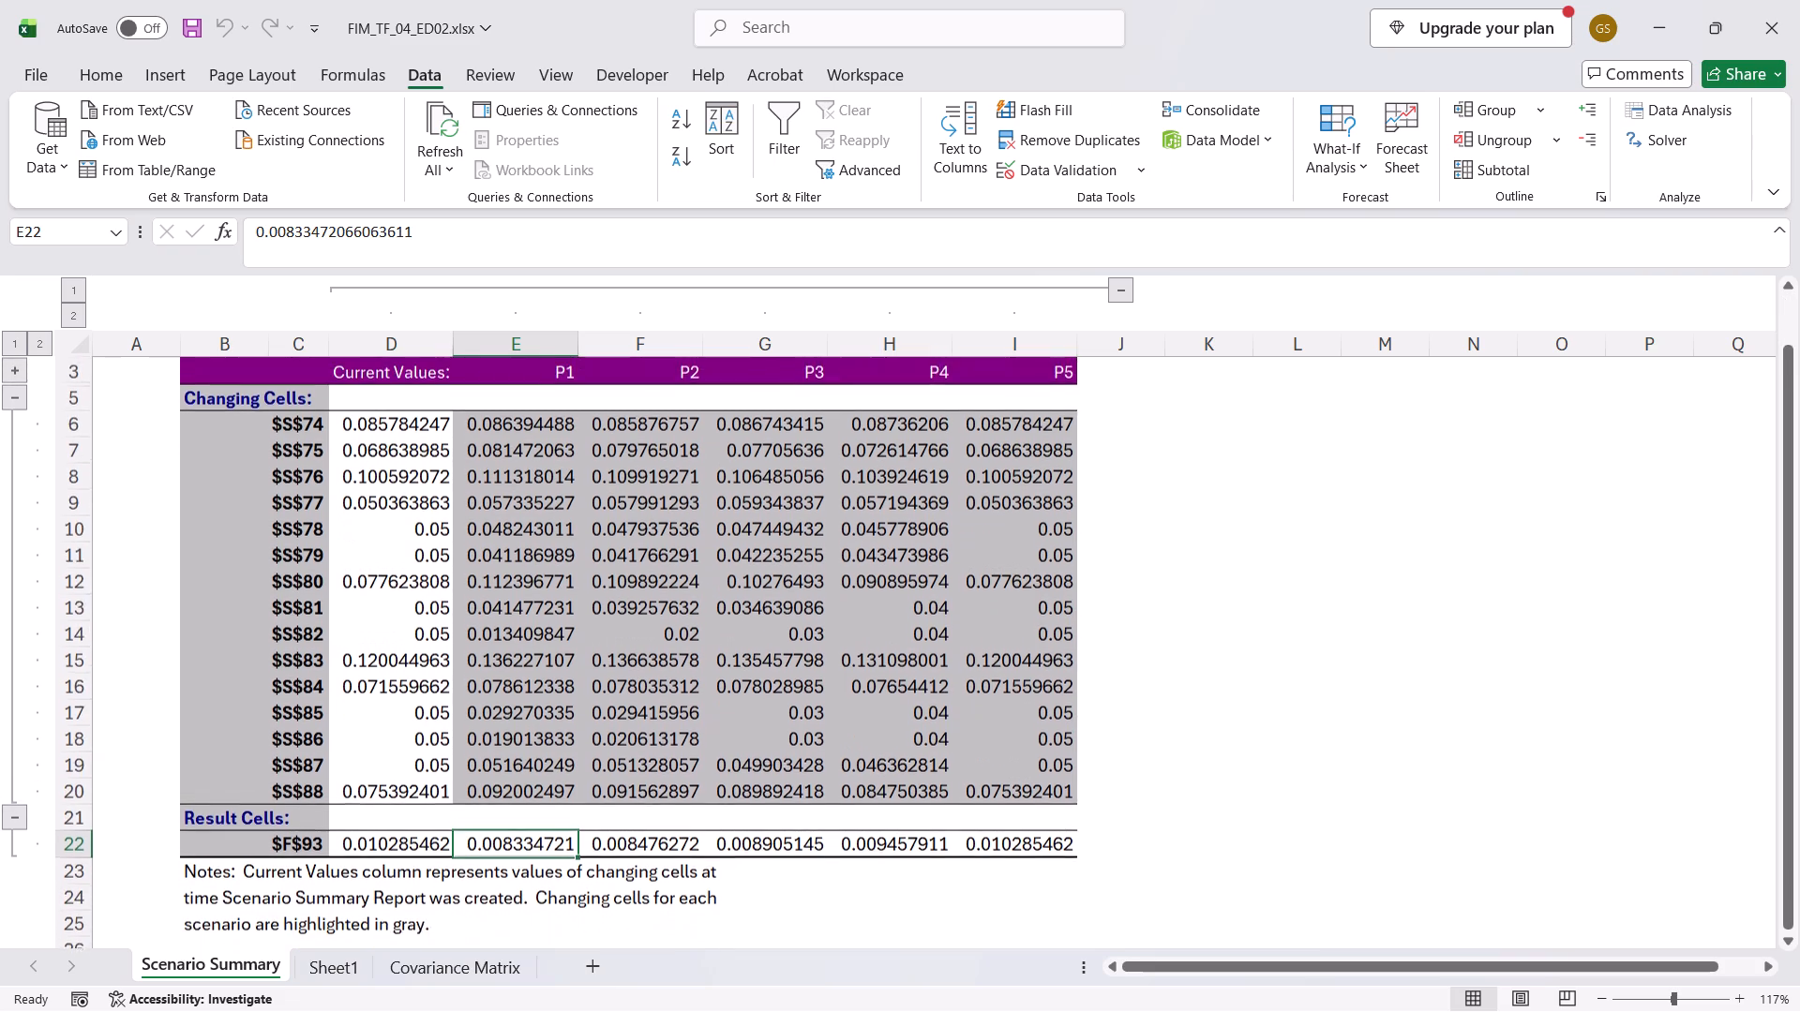
scroll(512, 930, down, 1)
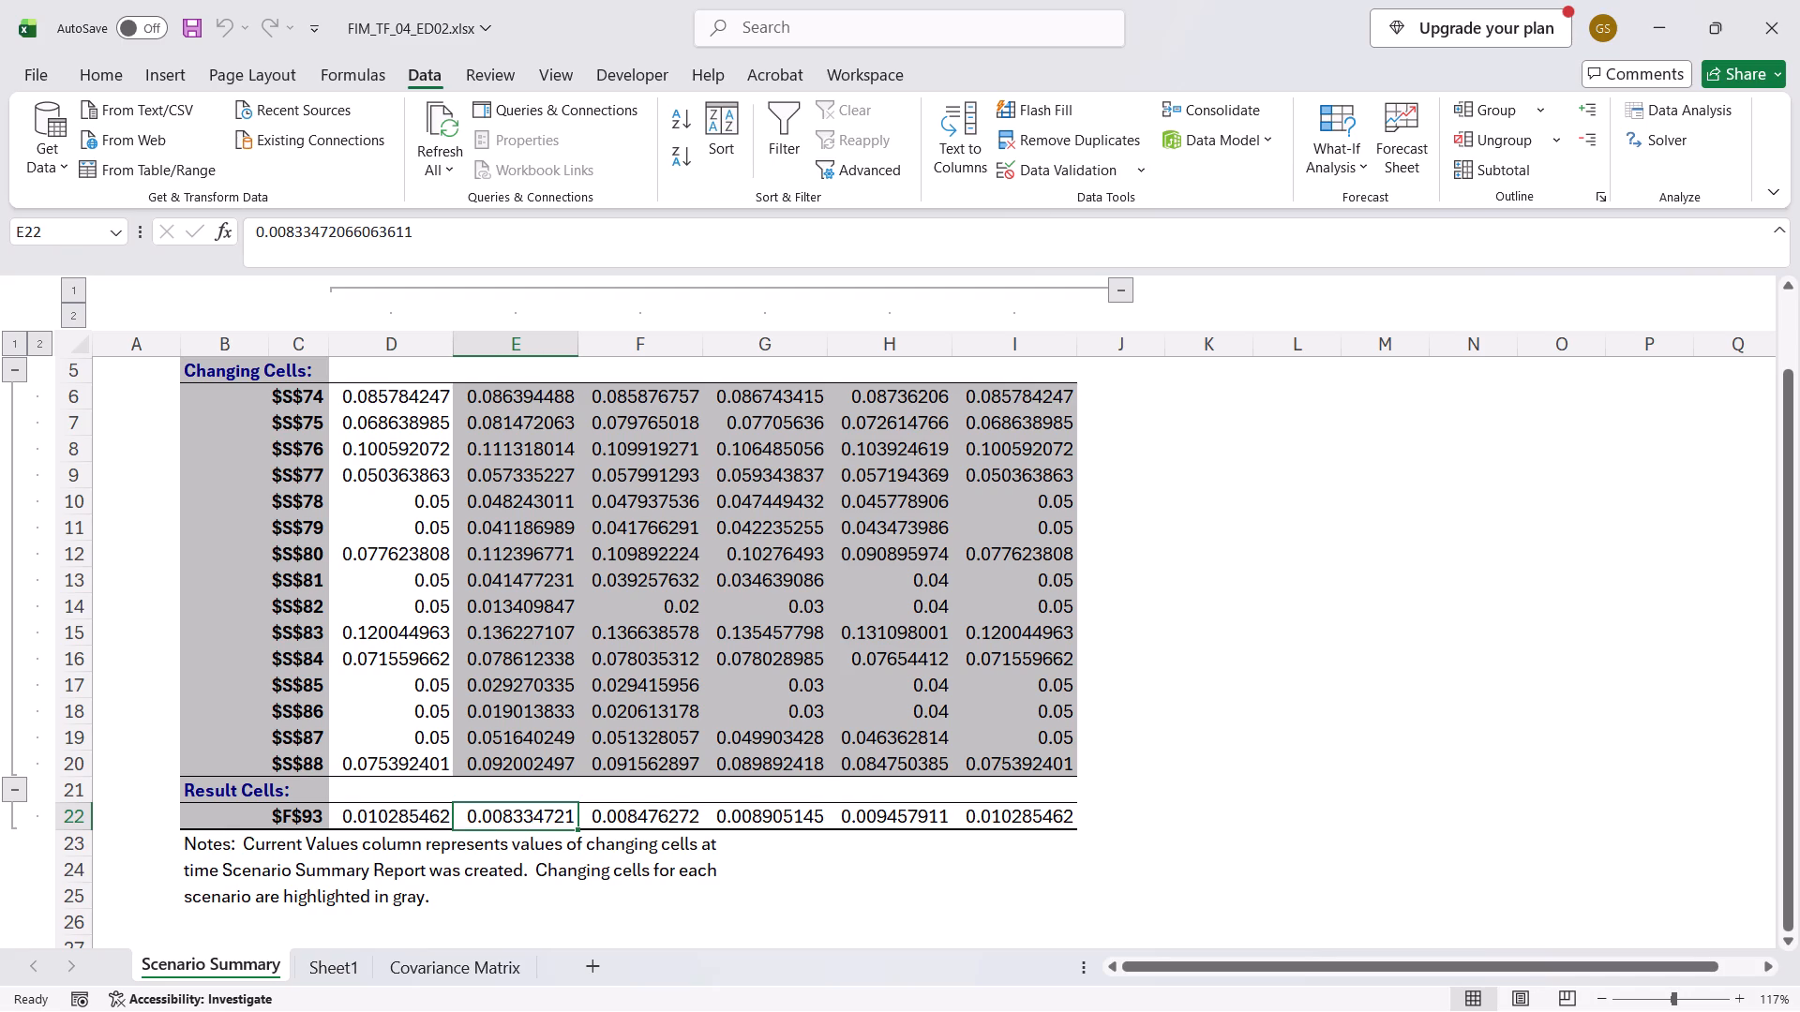
scroll(540, 822, up, 1)
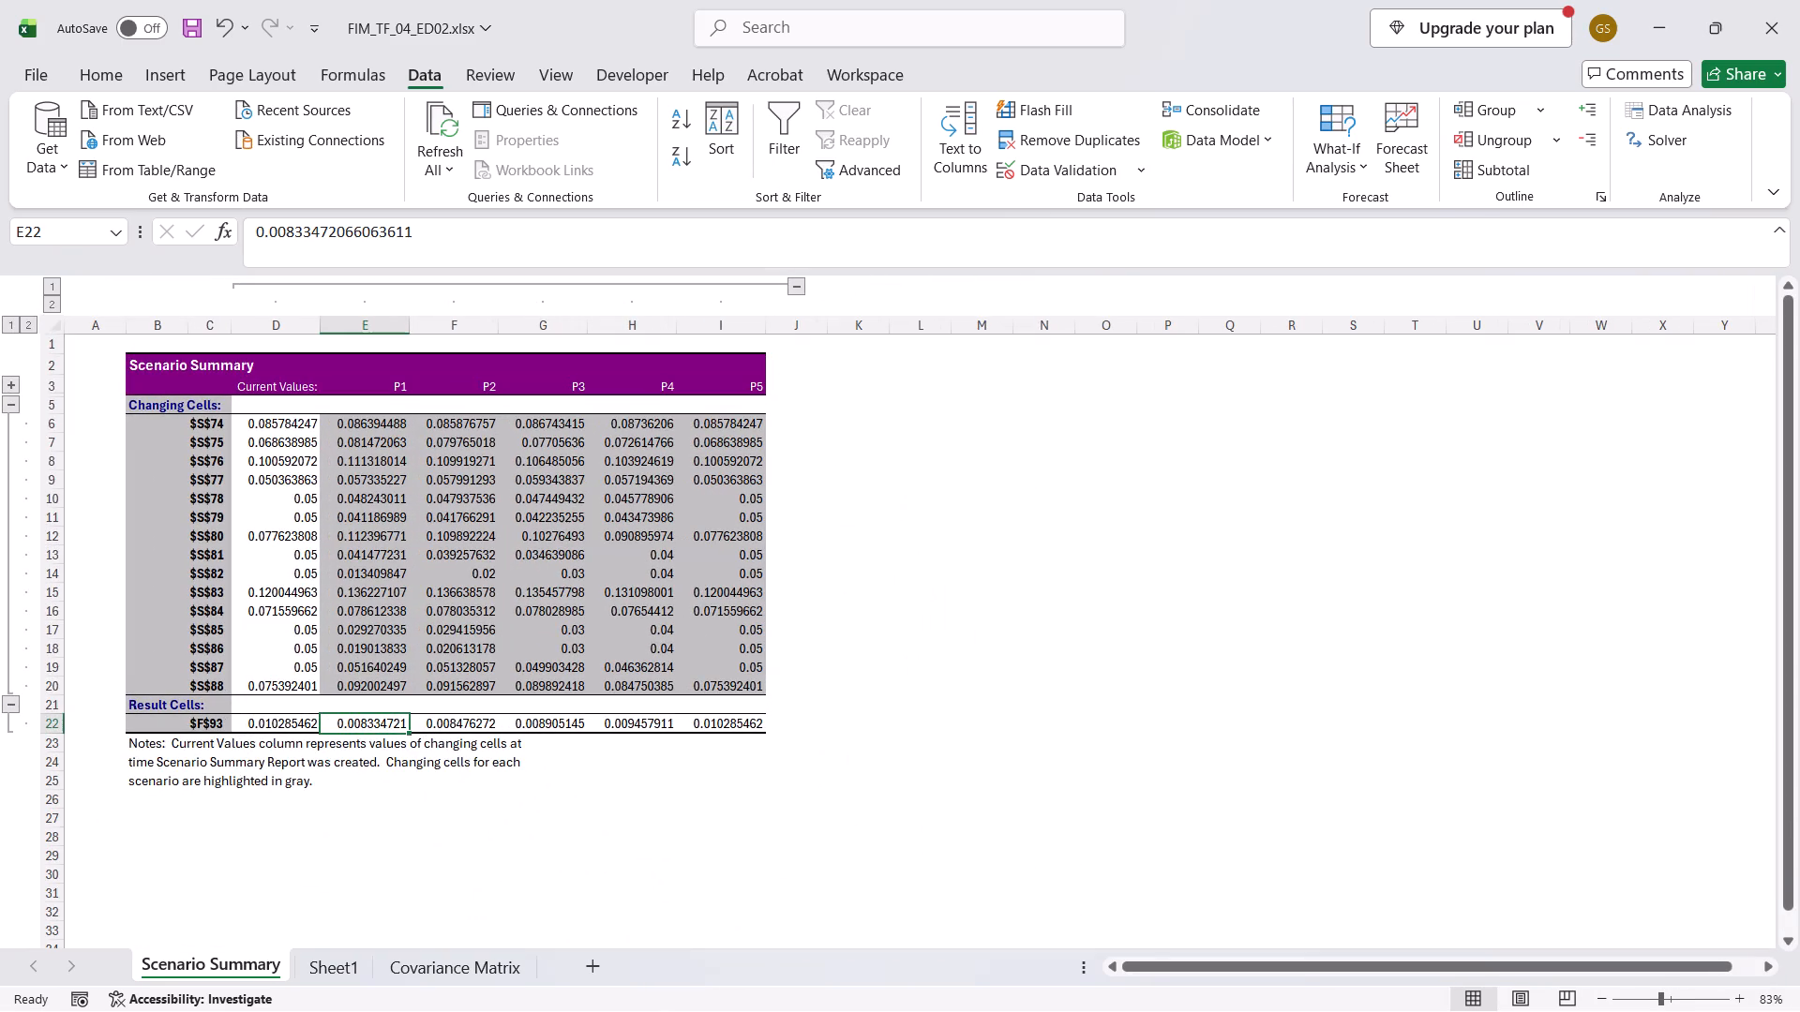
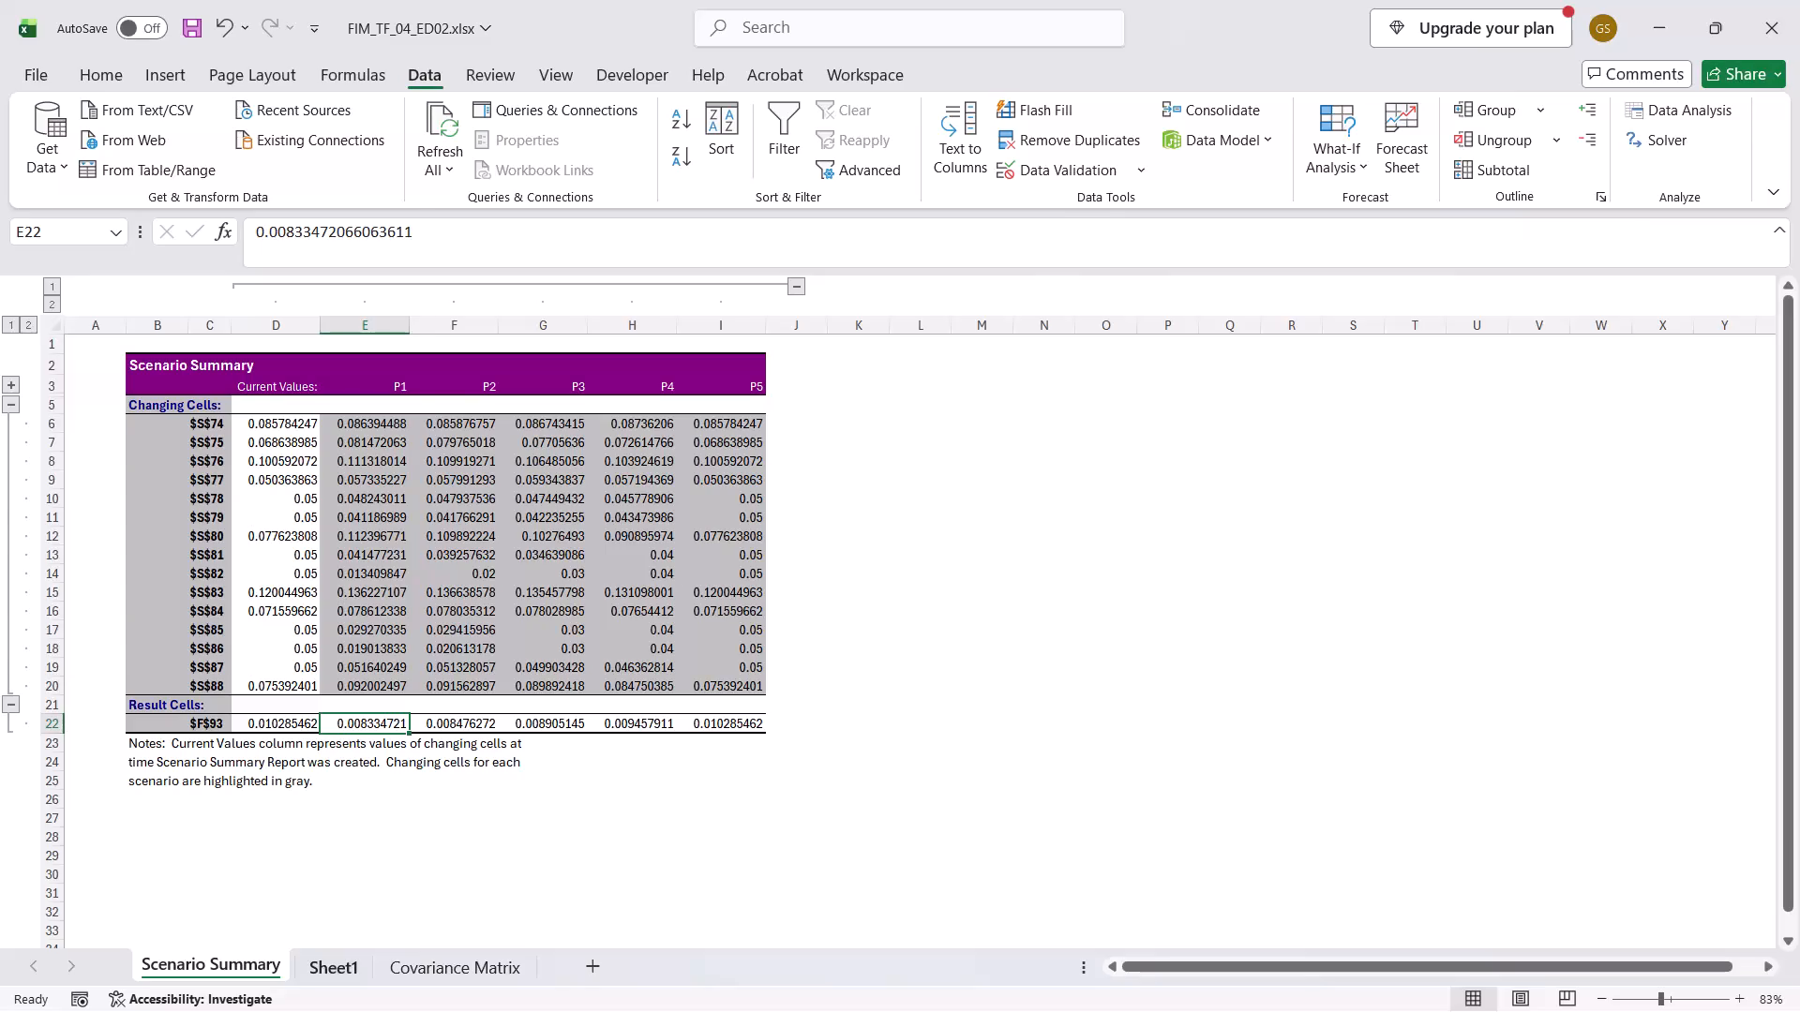
Return to Sheet1 and select the Stock_1 weight in cell S74 to view it beside the covariance matrix.
click(332, 955)
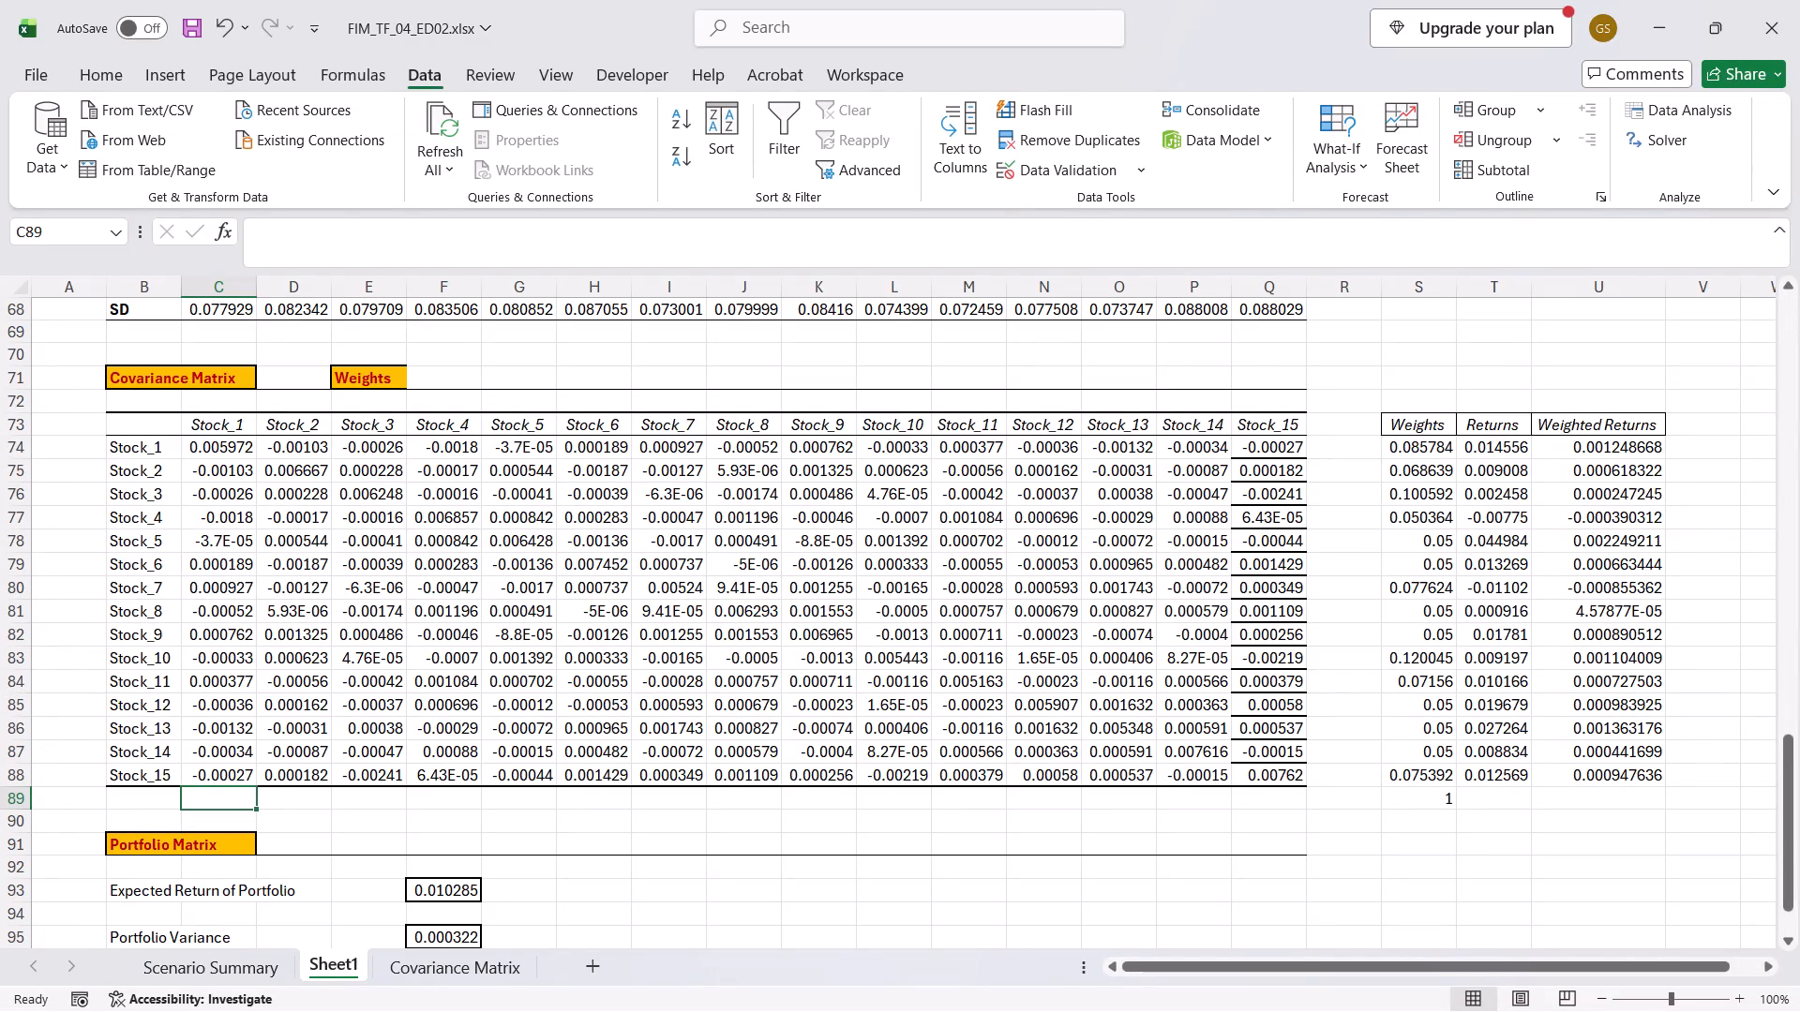
click(1418, 440)
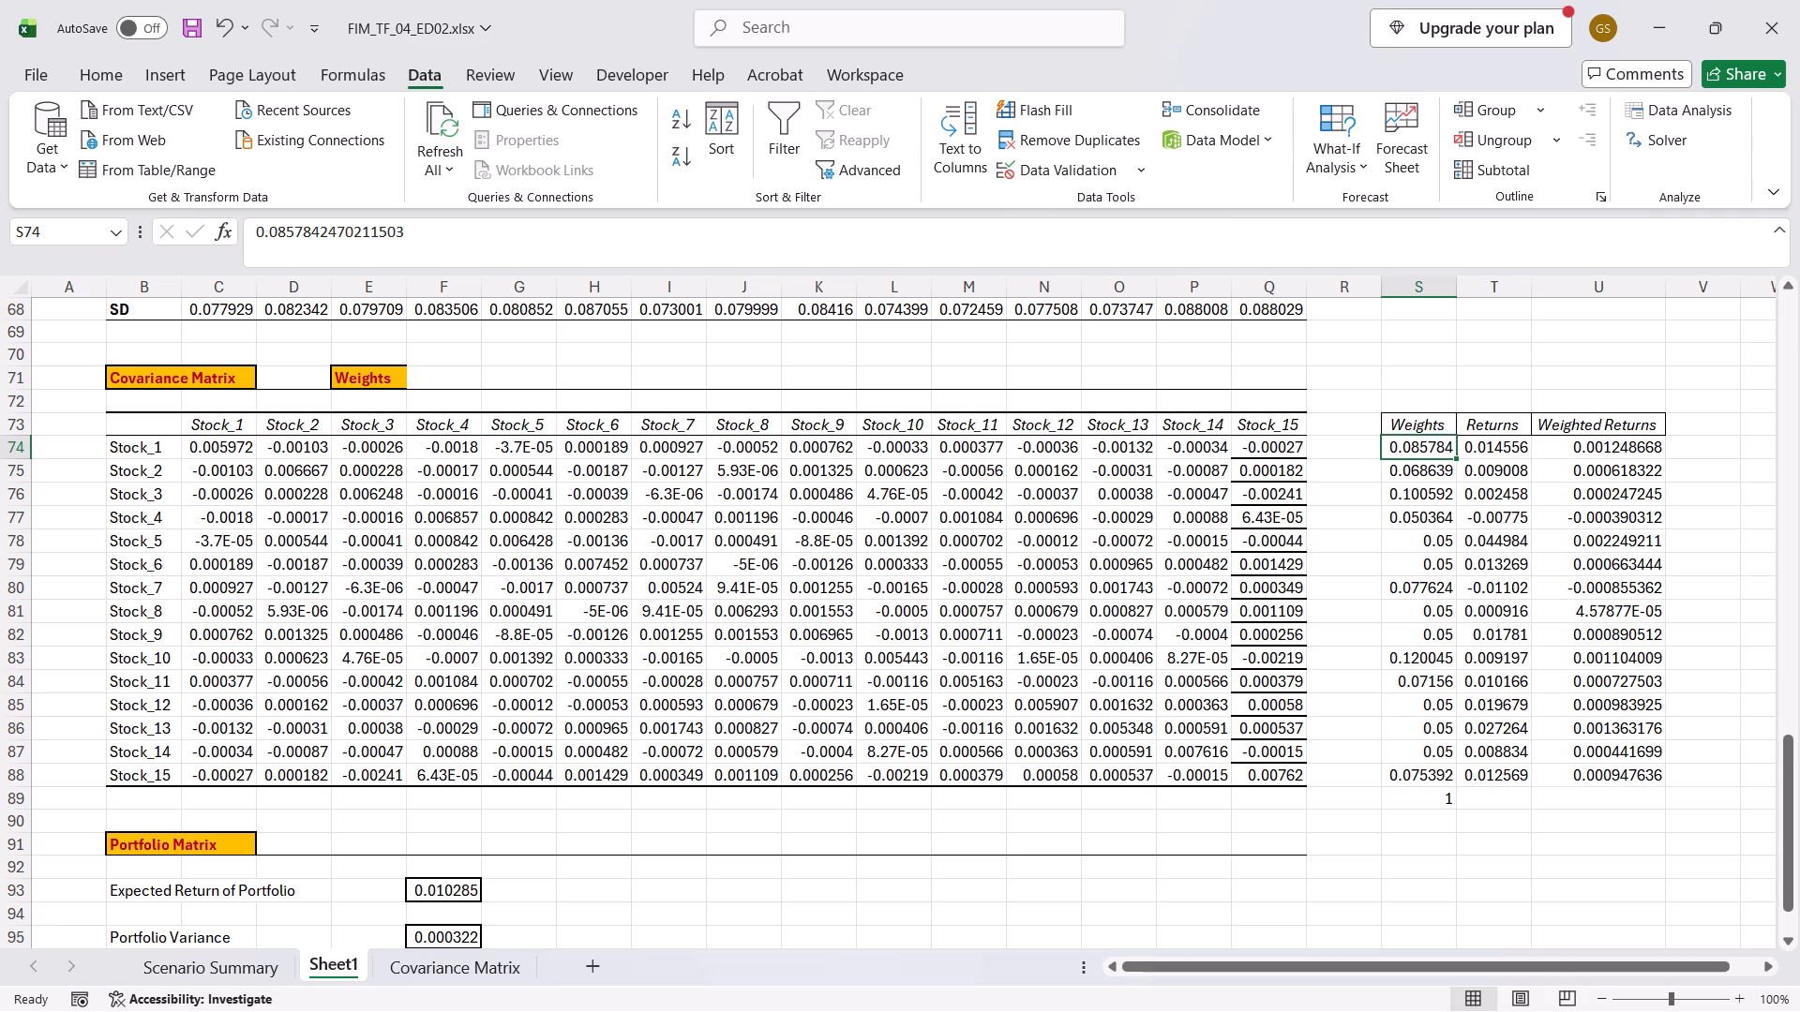
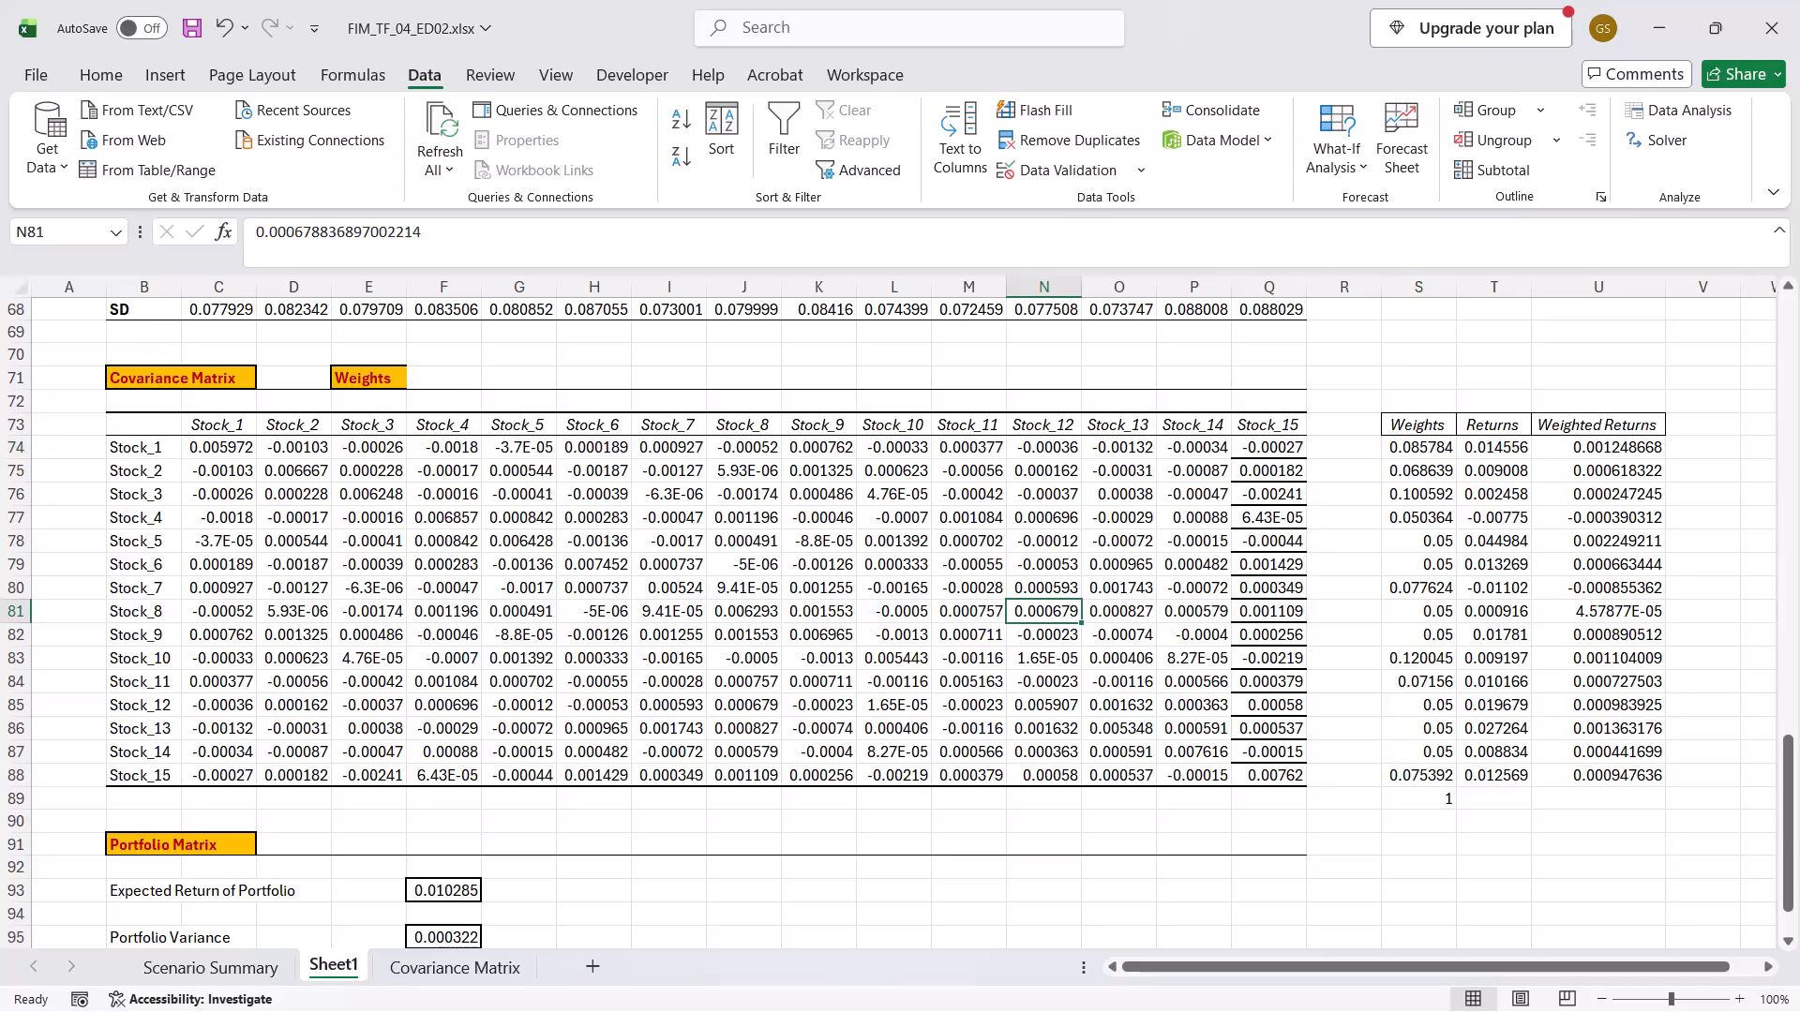
Move from the covariance matrix to the Weights column on Sheet1 and review the upper stock weights, ending at cell S74.
key(Right)
key(Right)
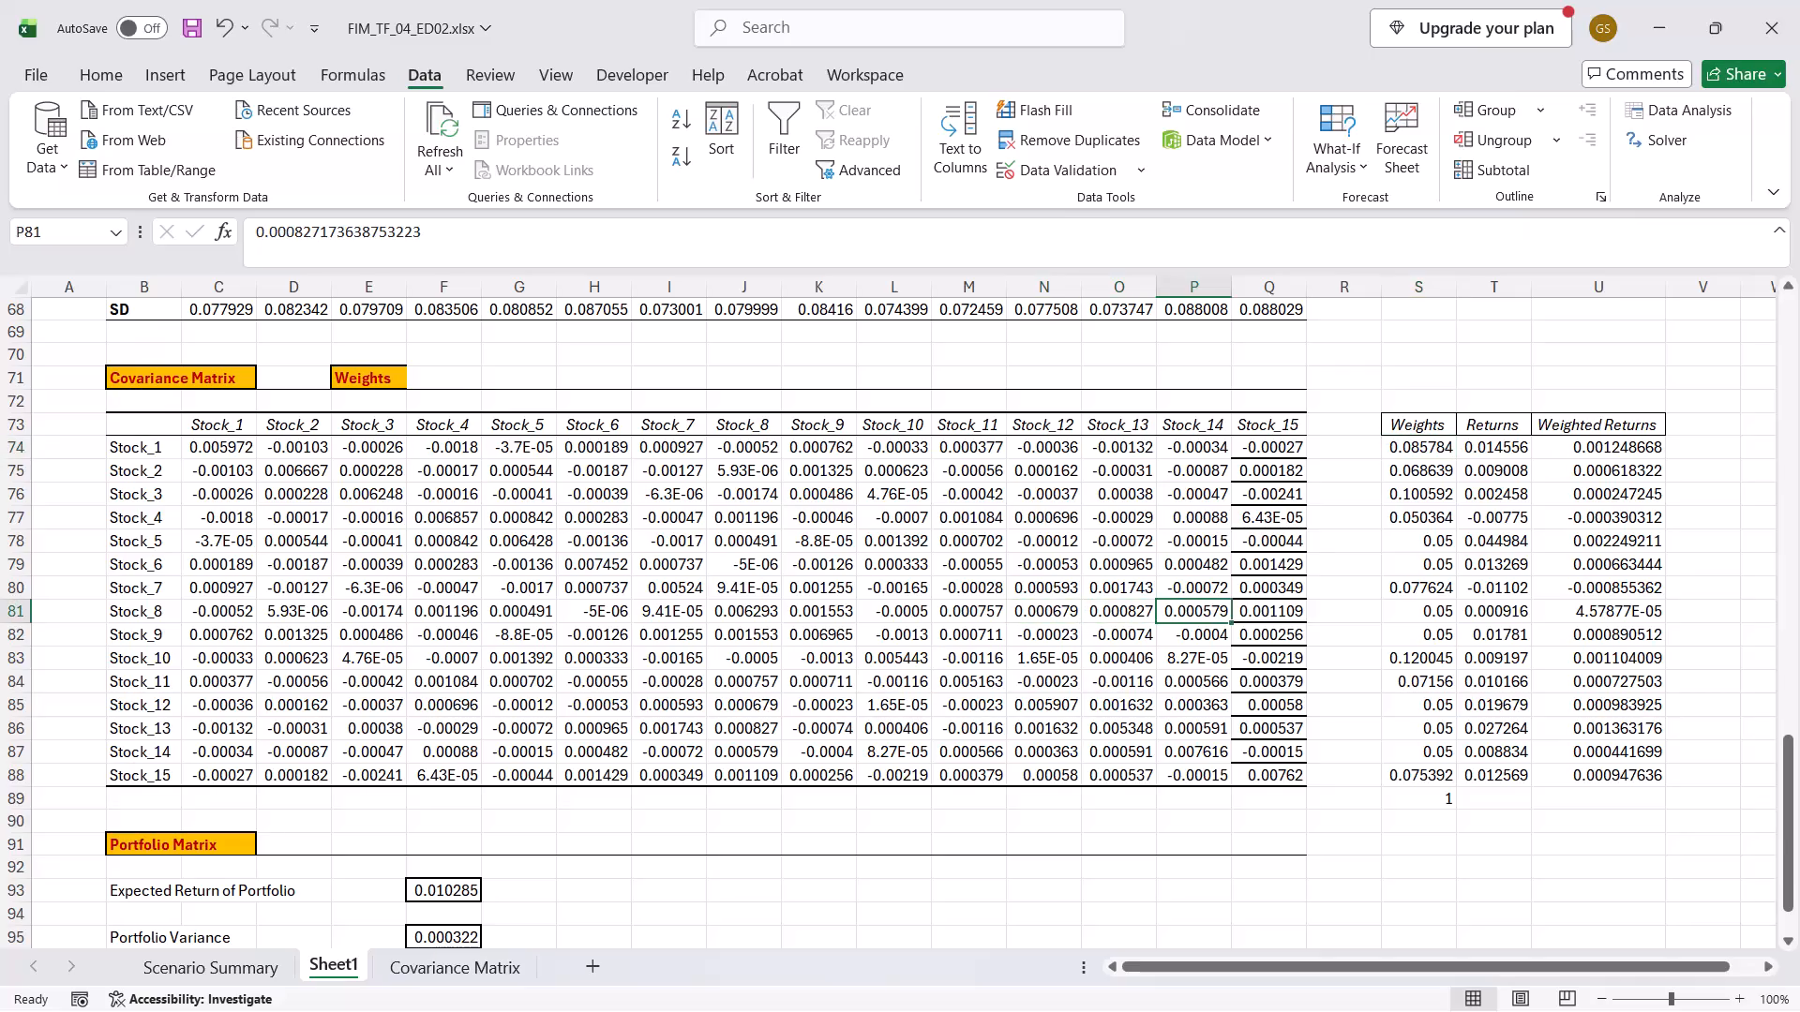
key(Right)
key(Right)
key(Right)
key(Up)
key(Up)
key(Up)
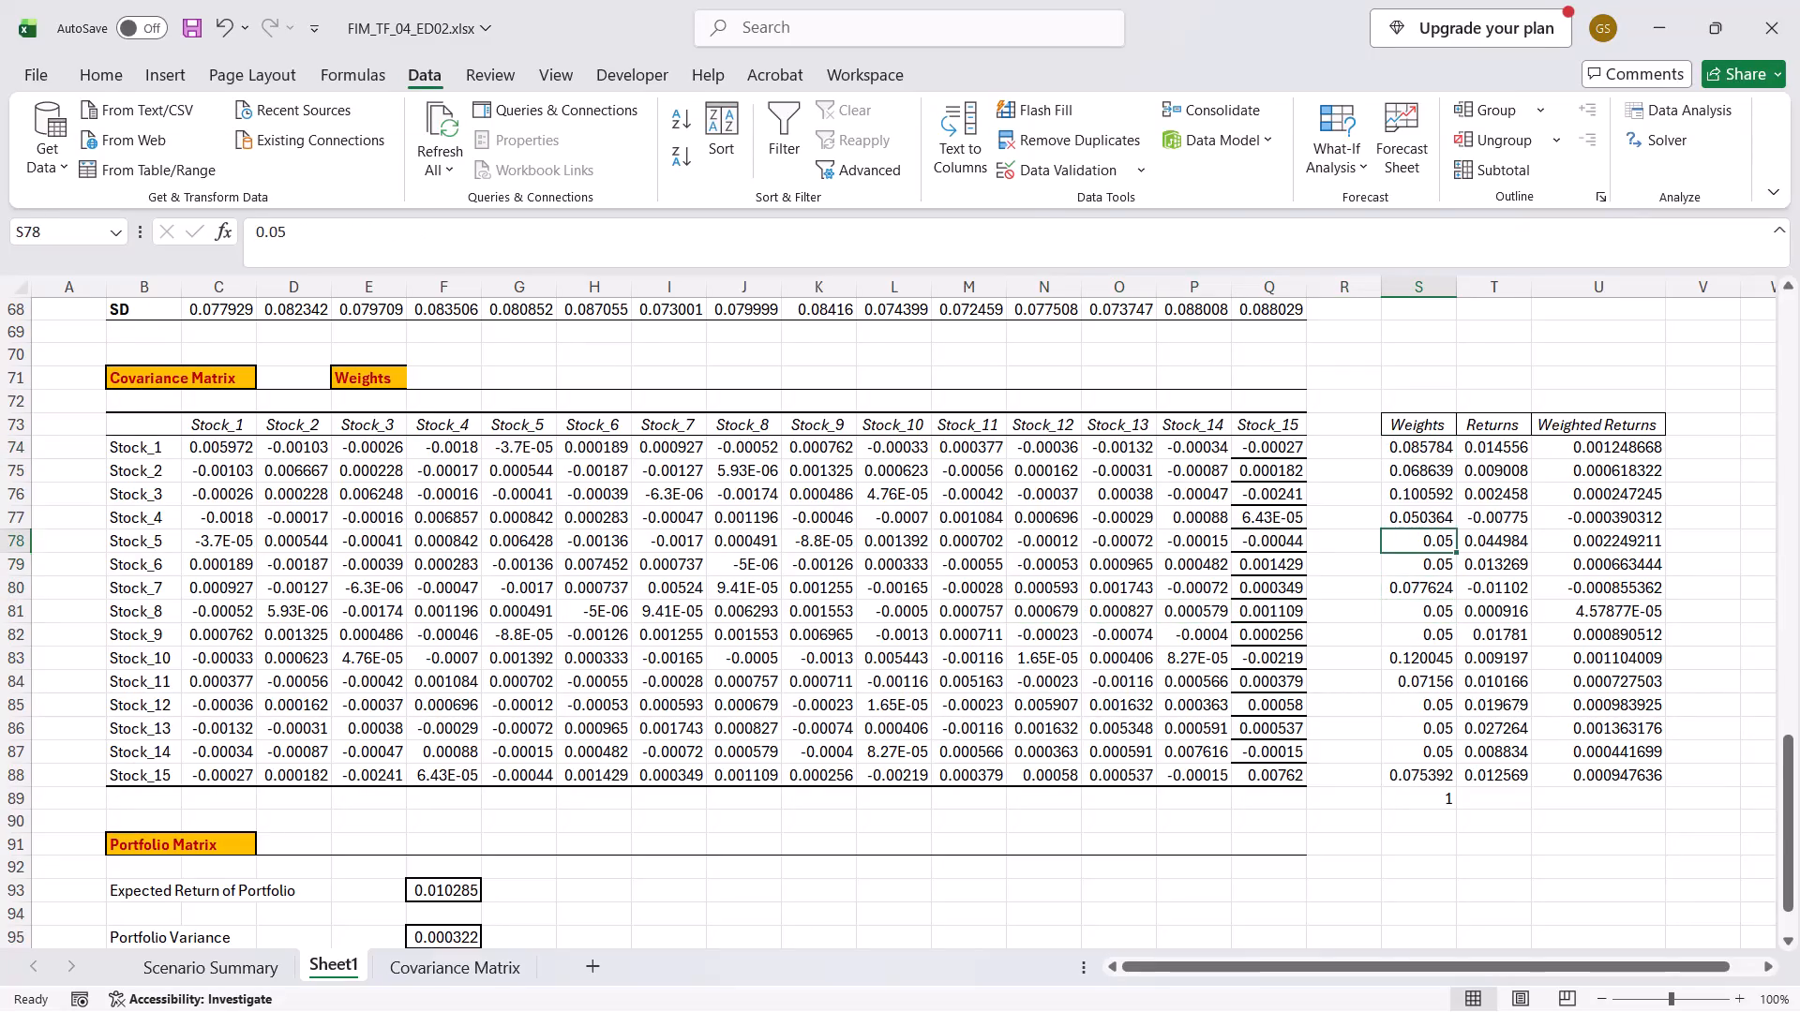
key(Up)
key(Up)
key(Down)
key(Down)
key(Up)
key(Up)
key(Up)
key(Up)
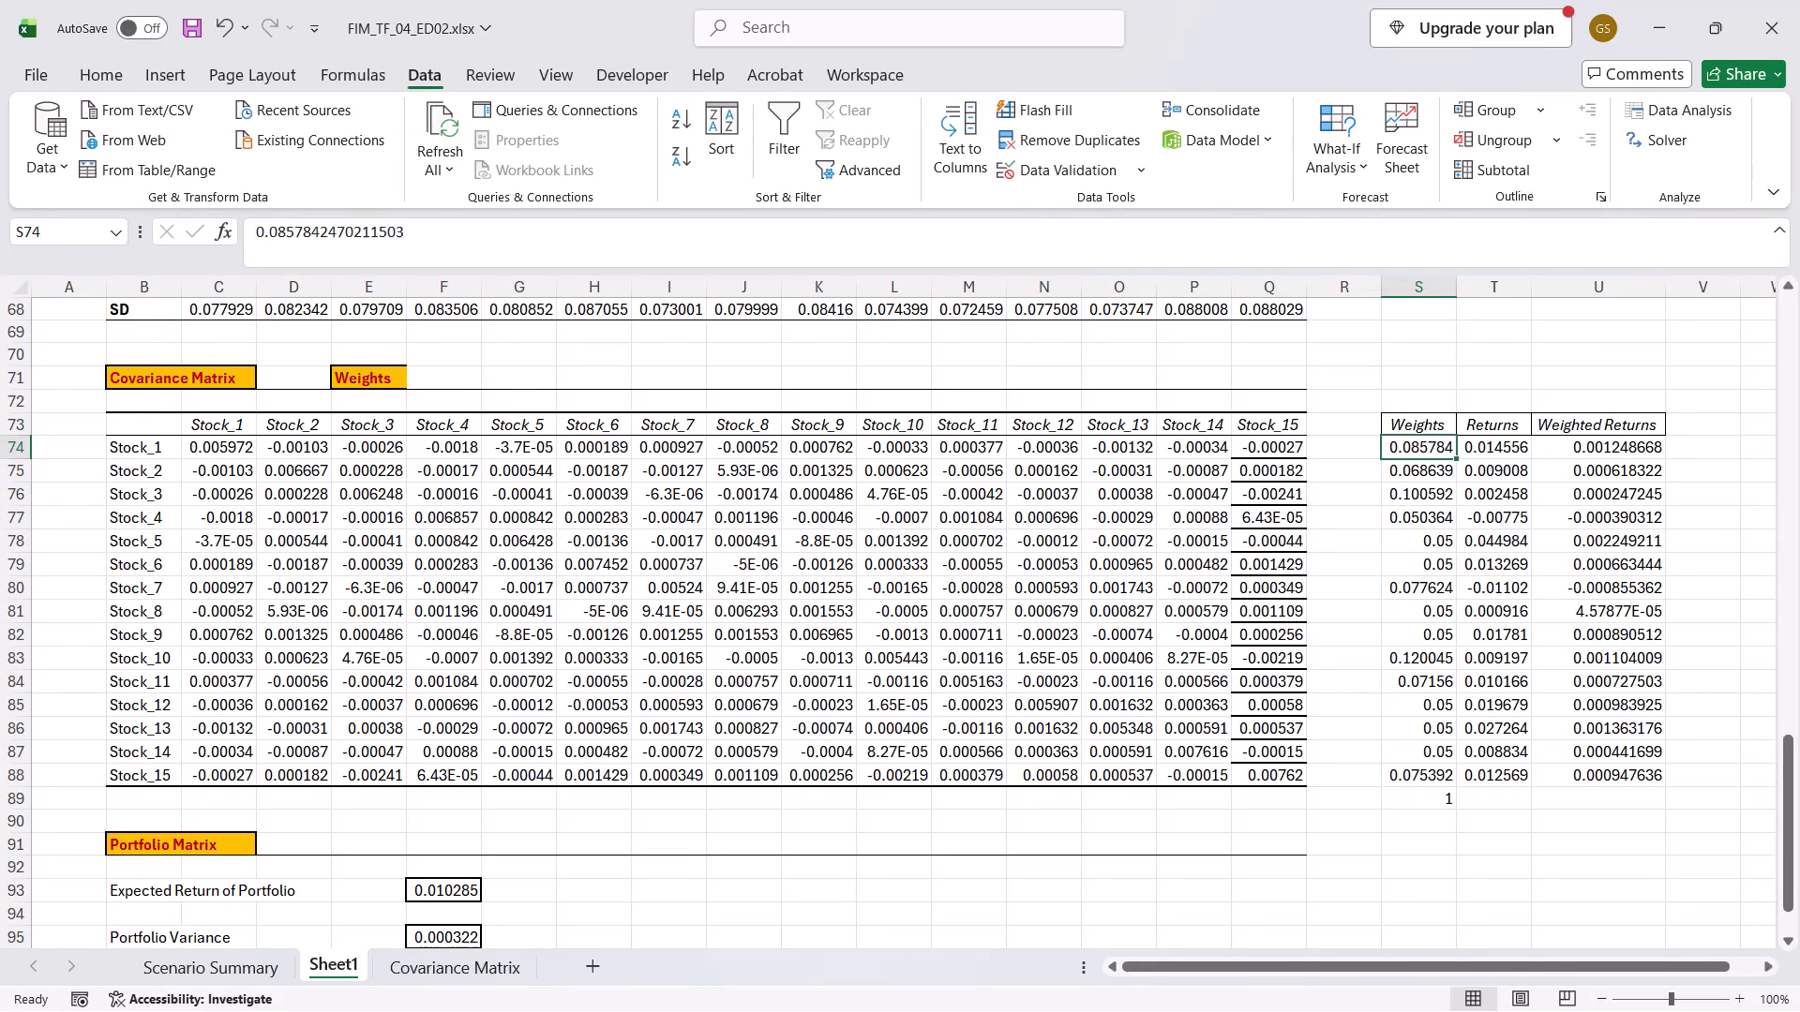
Switch to the Scenario Summary sheet and examine the enlarged table of stock weights for scenarios P1 to P5.
key(ctrl+Page_Up)
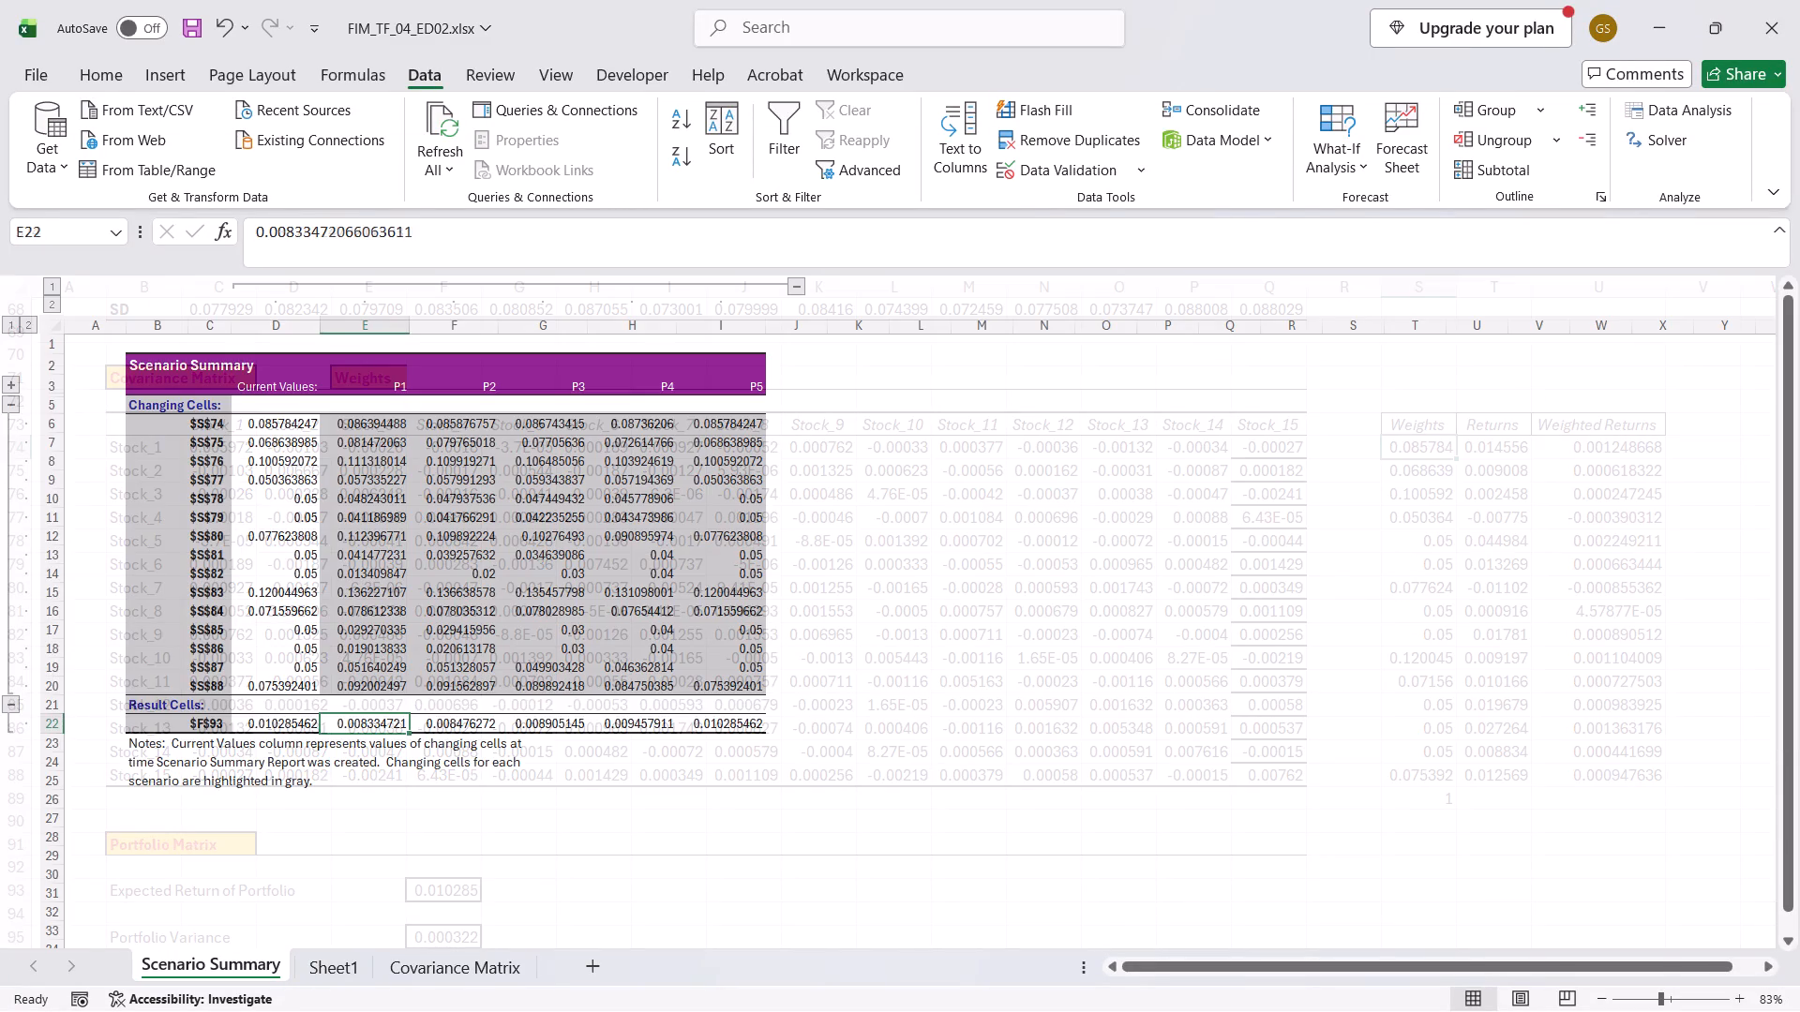
click(1070, 521)
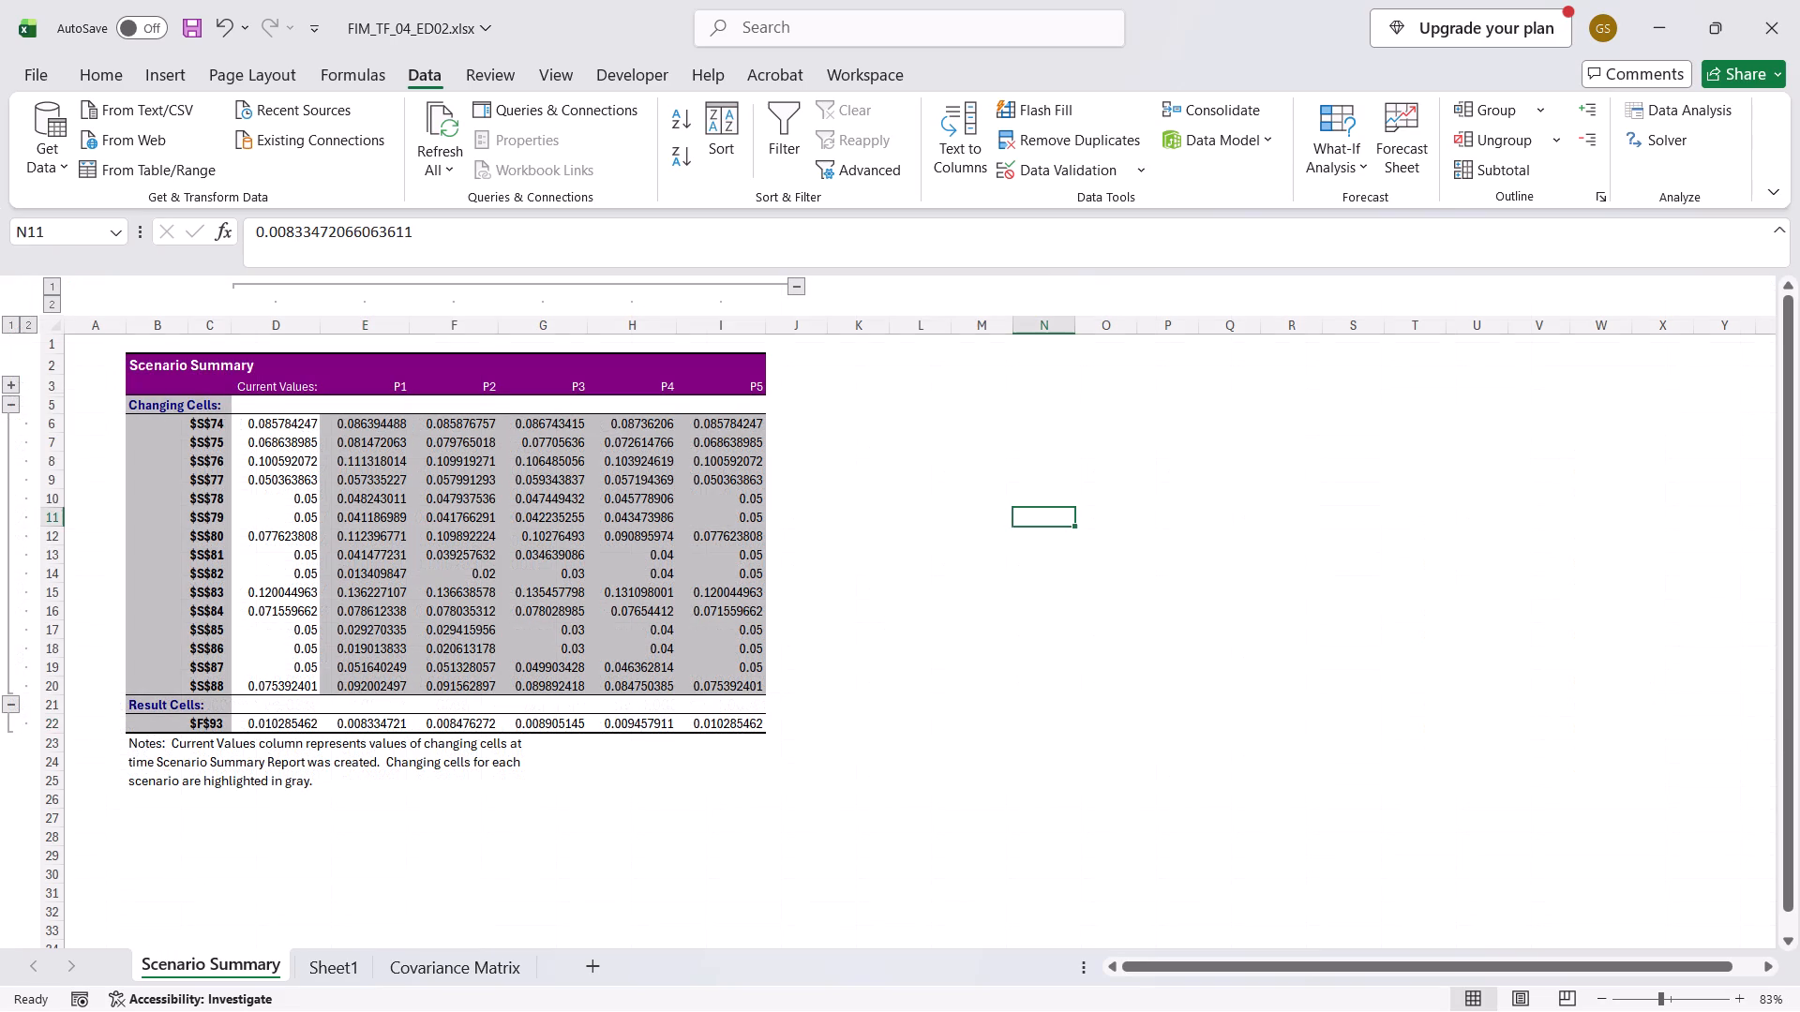
key(ctrl+plus)
key(Escape)
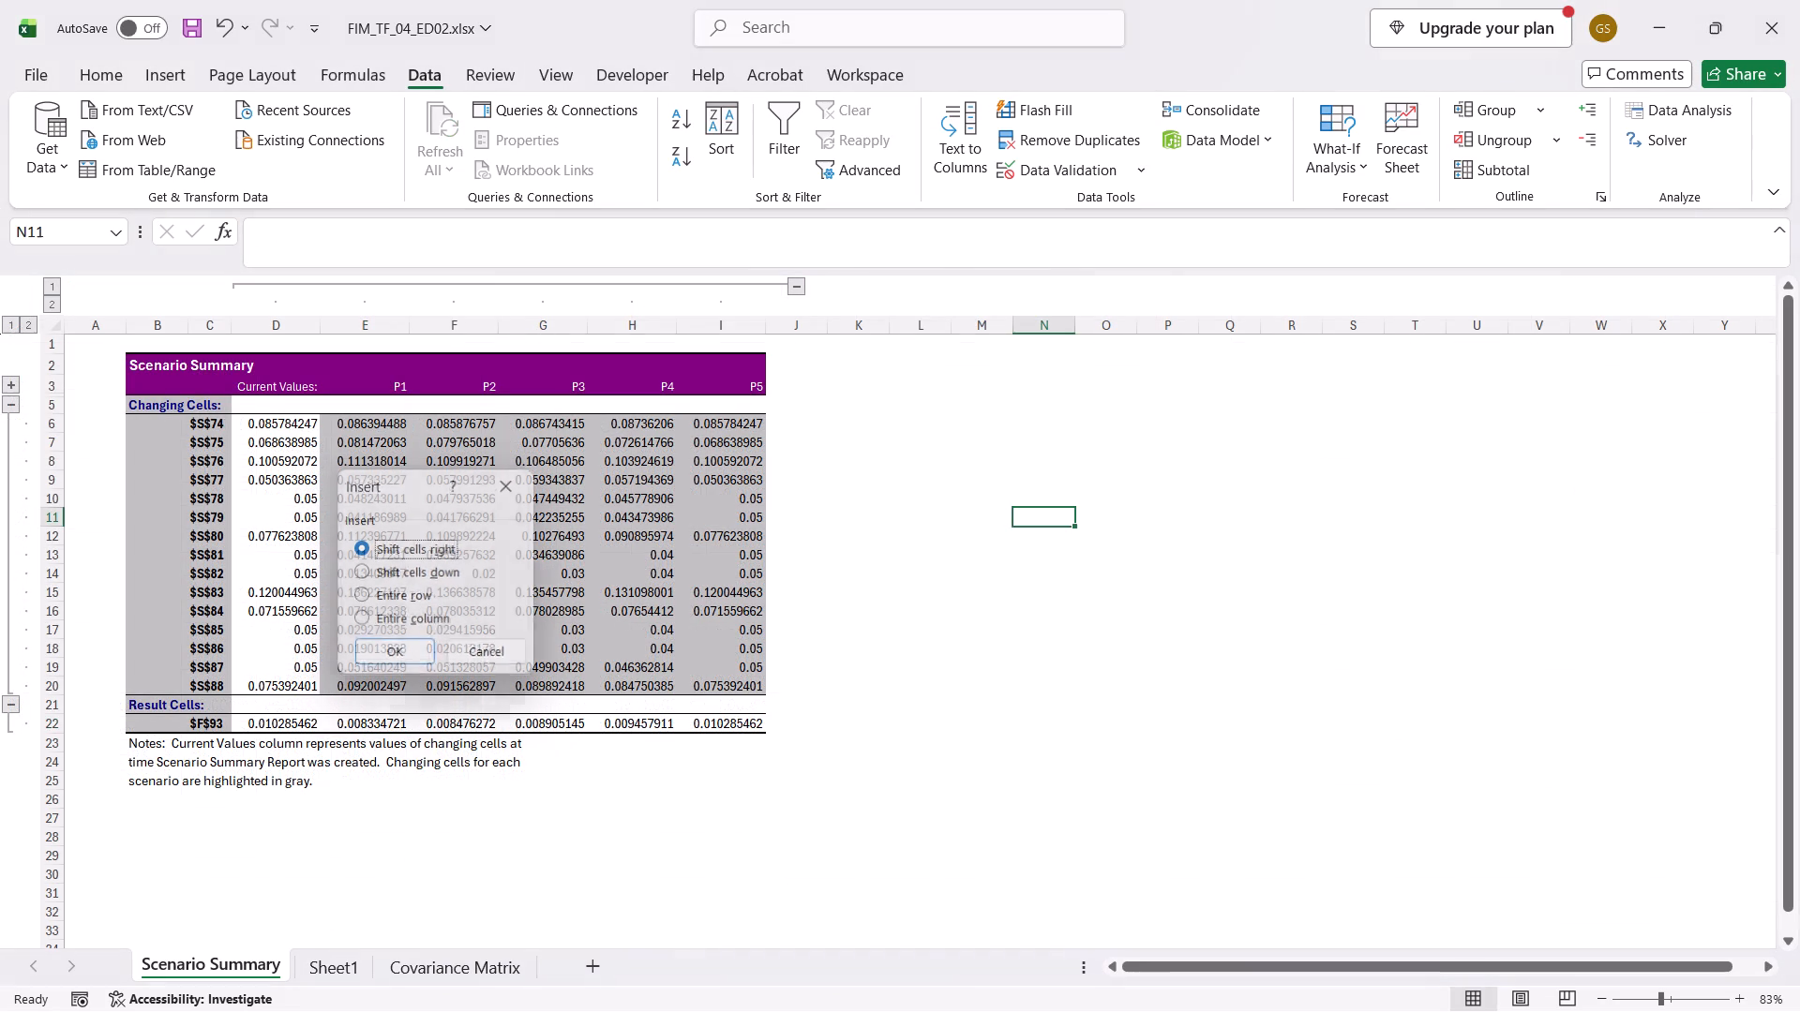
scroll(1070, 521, right, 4)
scroll(1070, 521, up, 1)
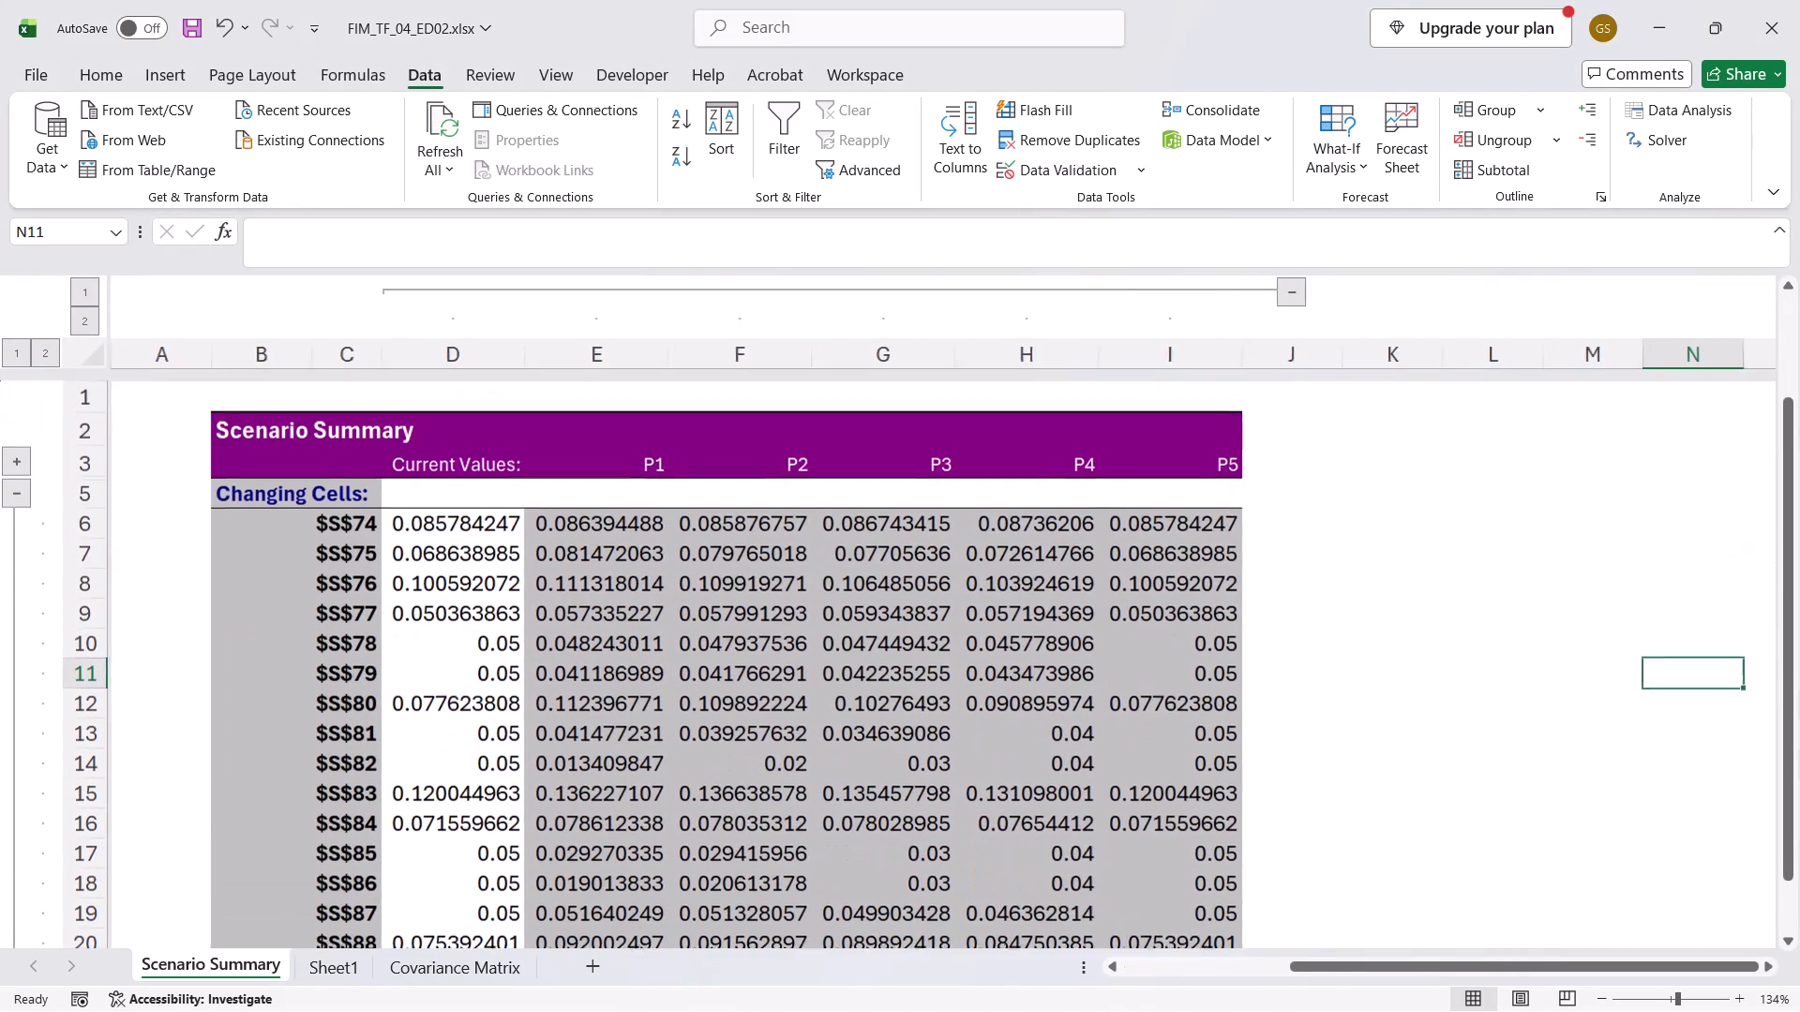
scroll(1070, 521, down, 1)
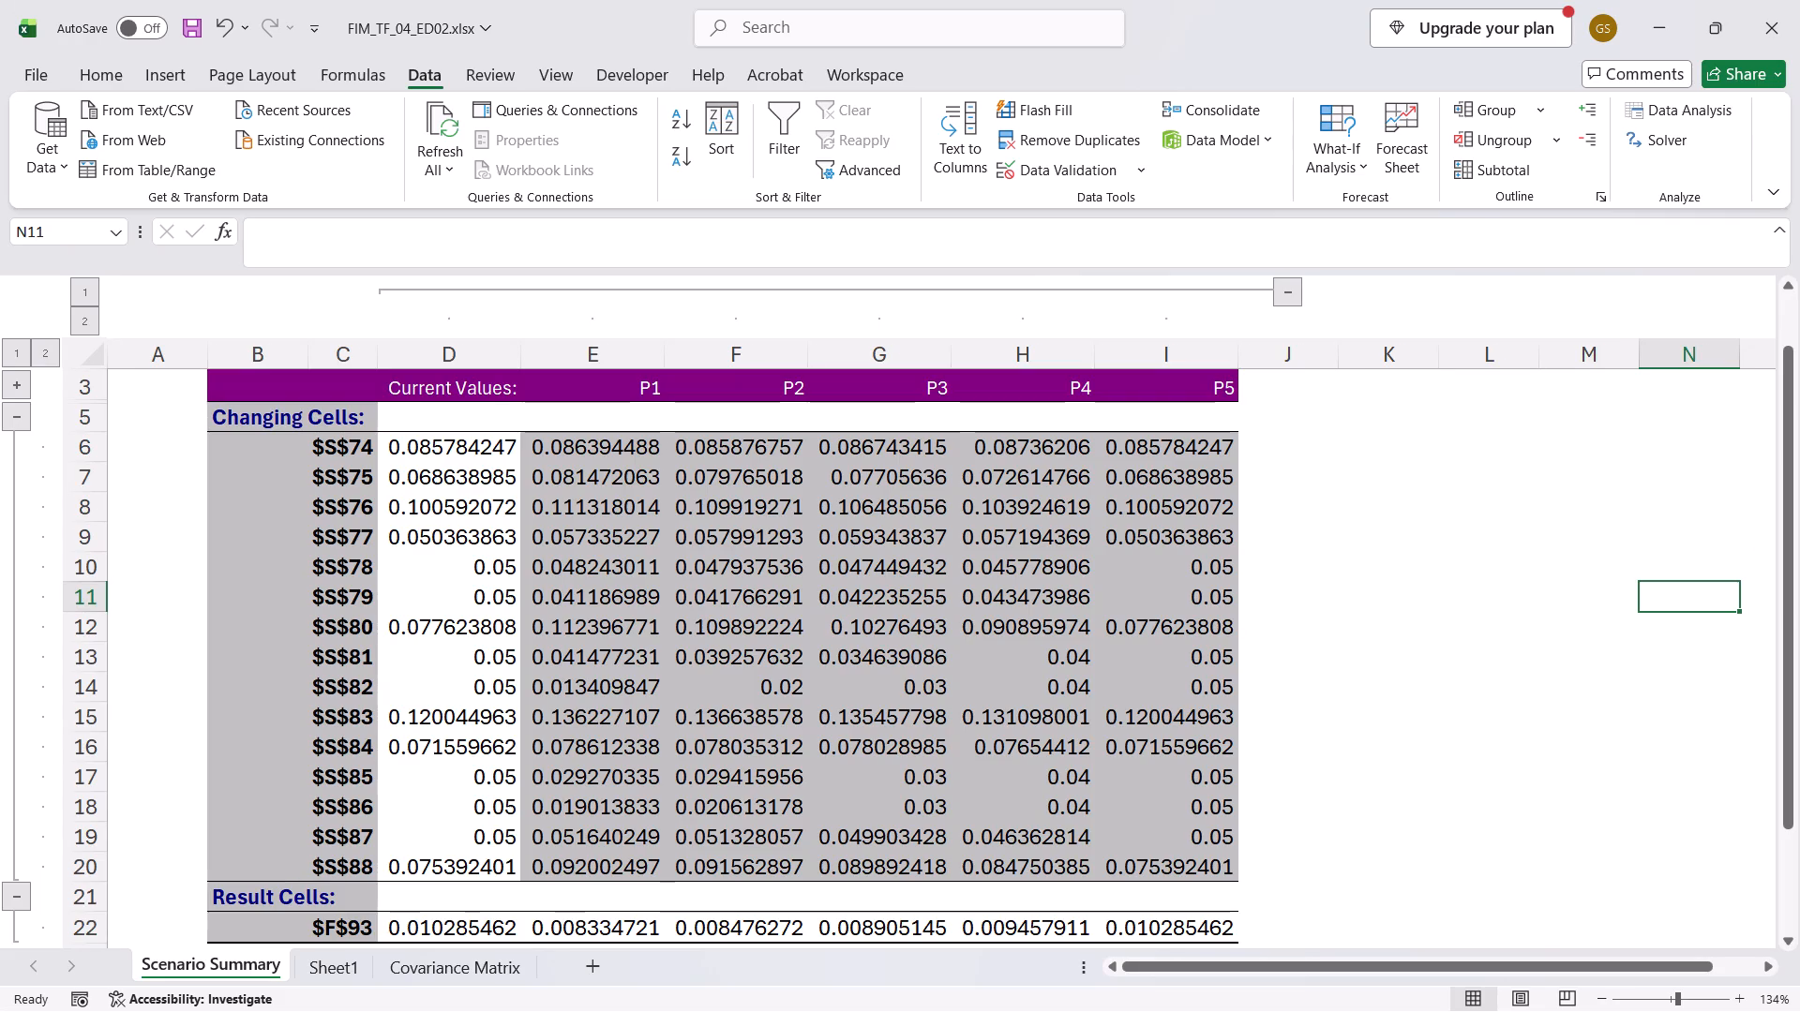
scroll(526, 765, down, 1)
Highlight the $F$93 result cells for P1 to P5 in the Scenario Summary to compare the portfolios' expected returns.
drag(399, 776, 1079, 823)
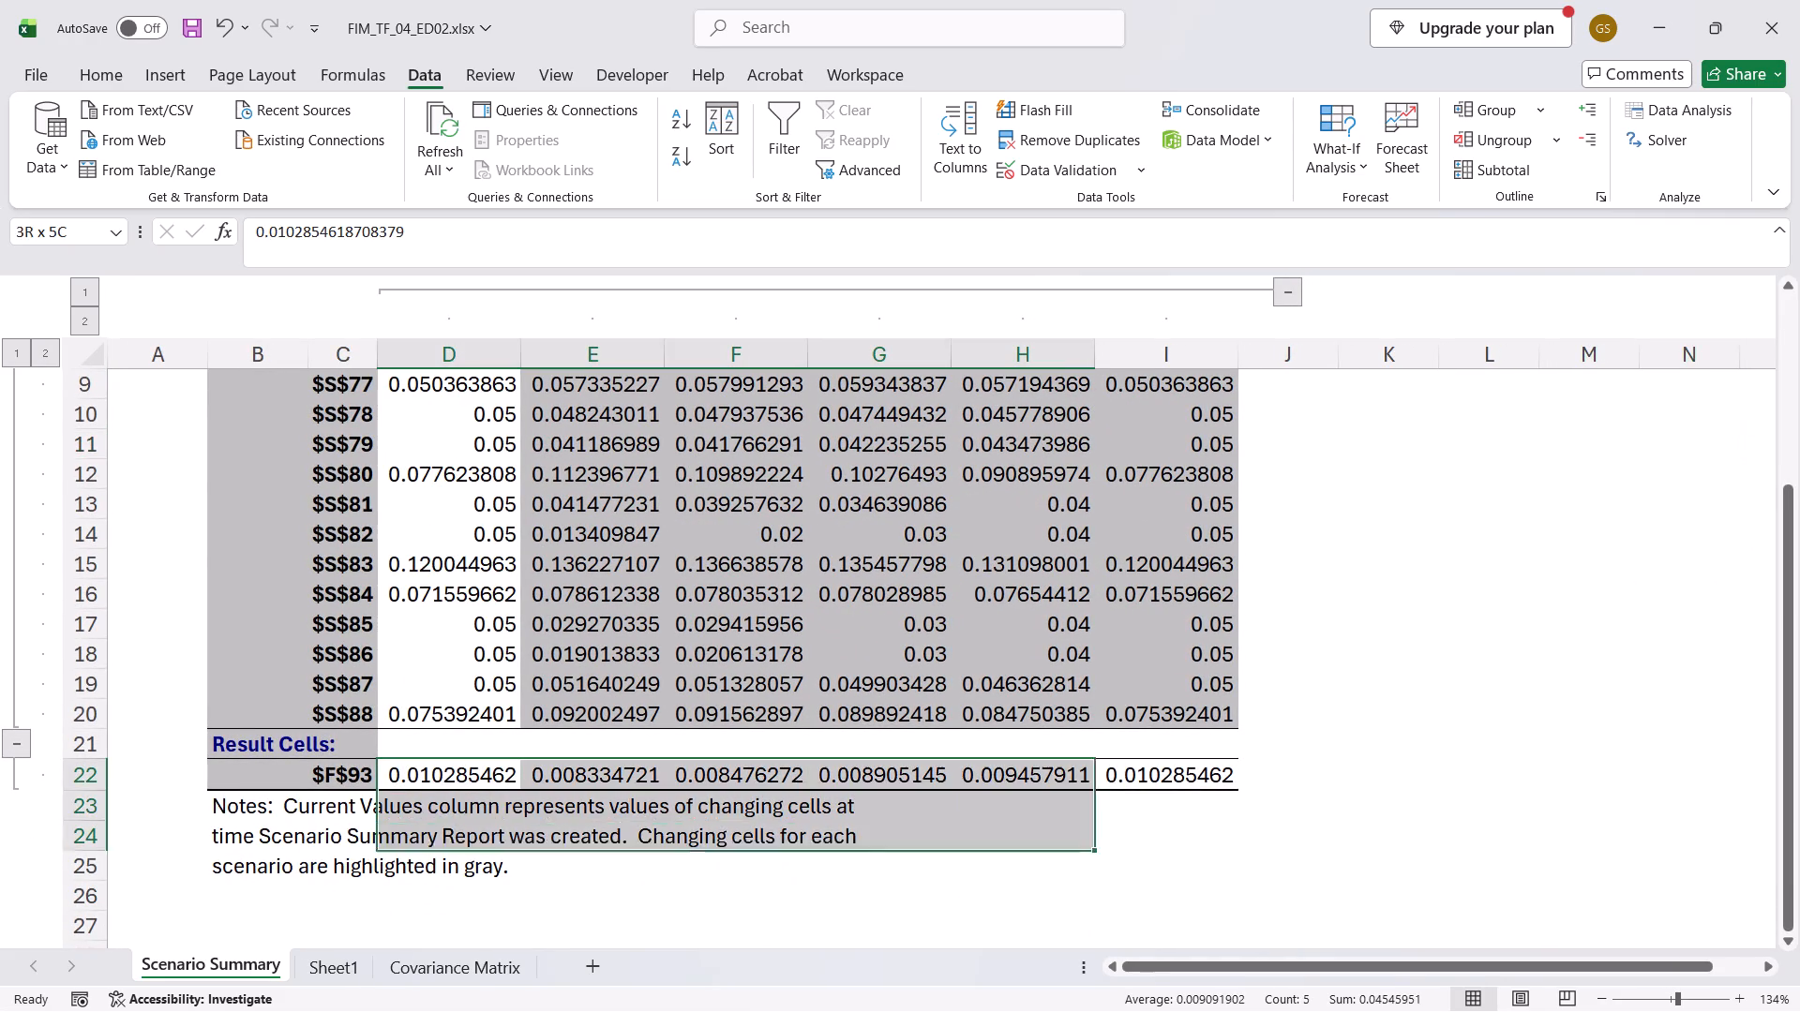
drag(1079, 823, 1209, 771)
scroll(409, 413, up, 2)
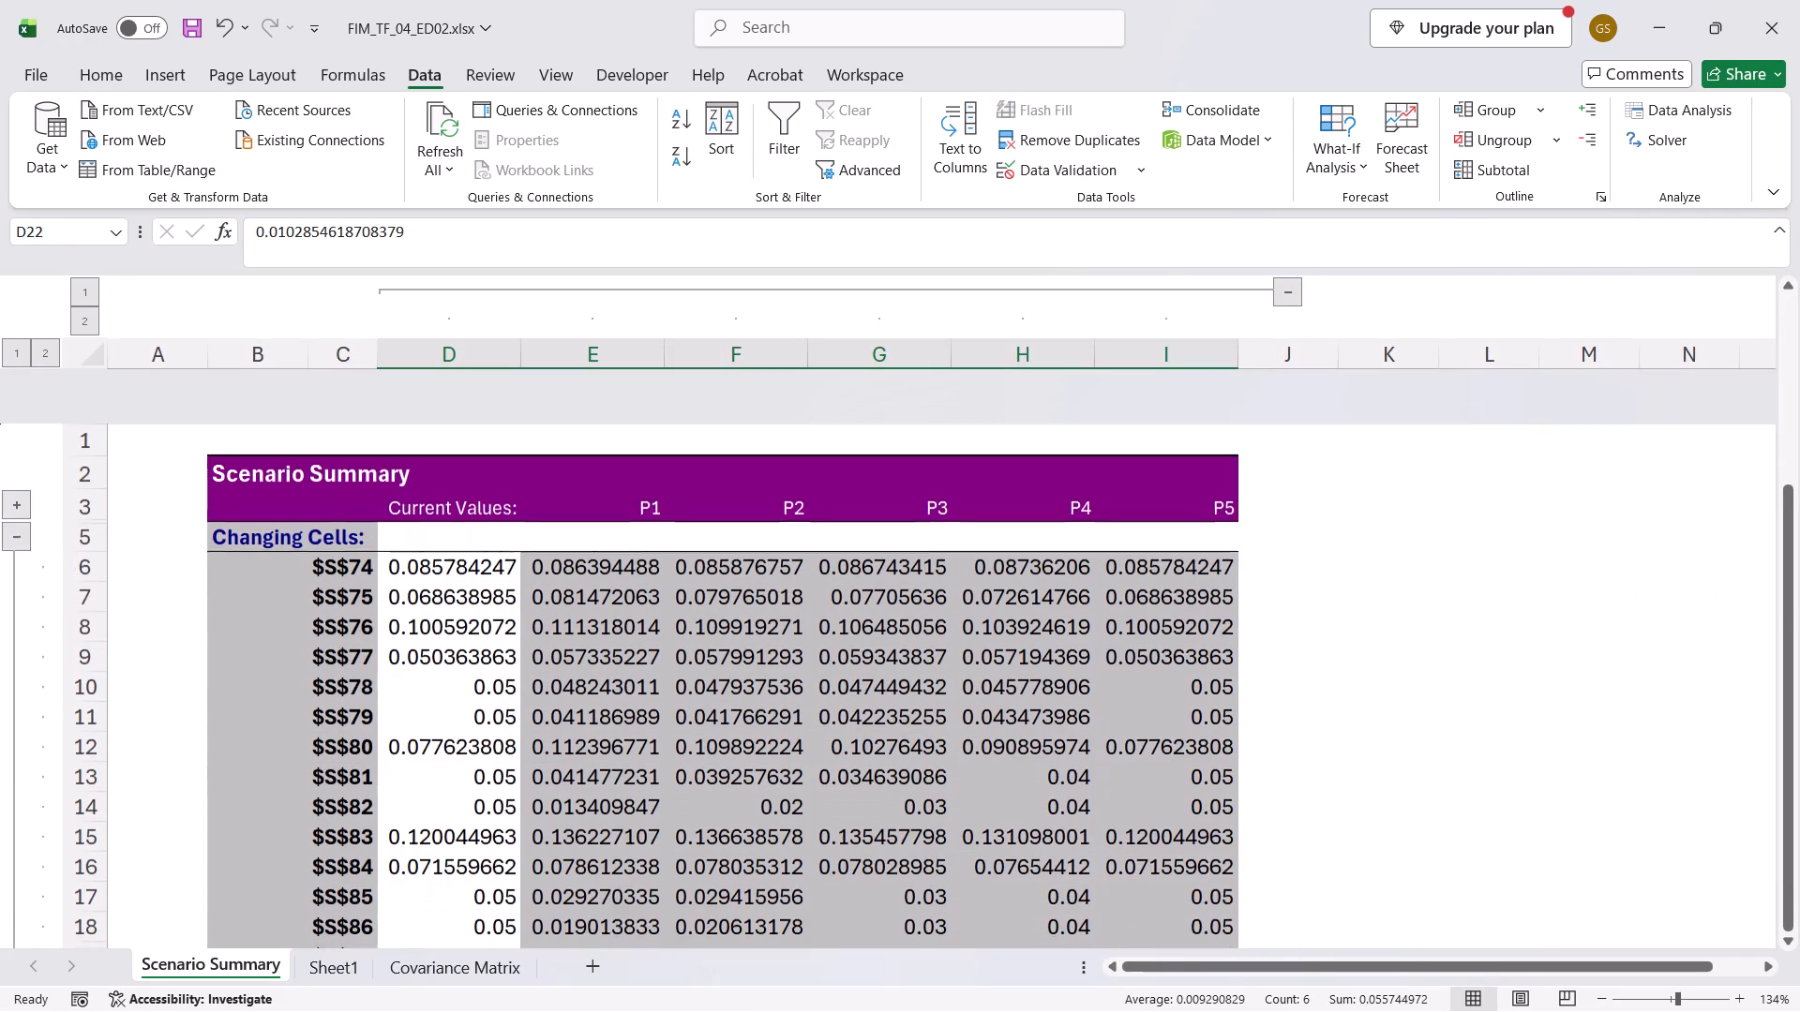
scroll(575, 480, down, 1)
click(587, 796)
key(Down)
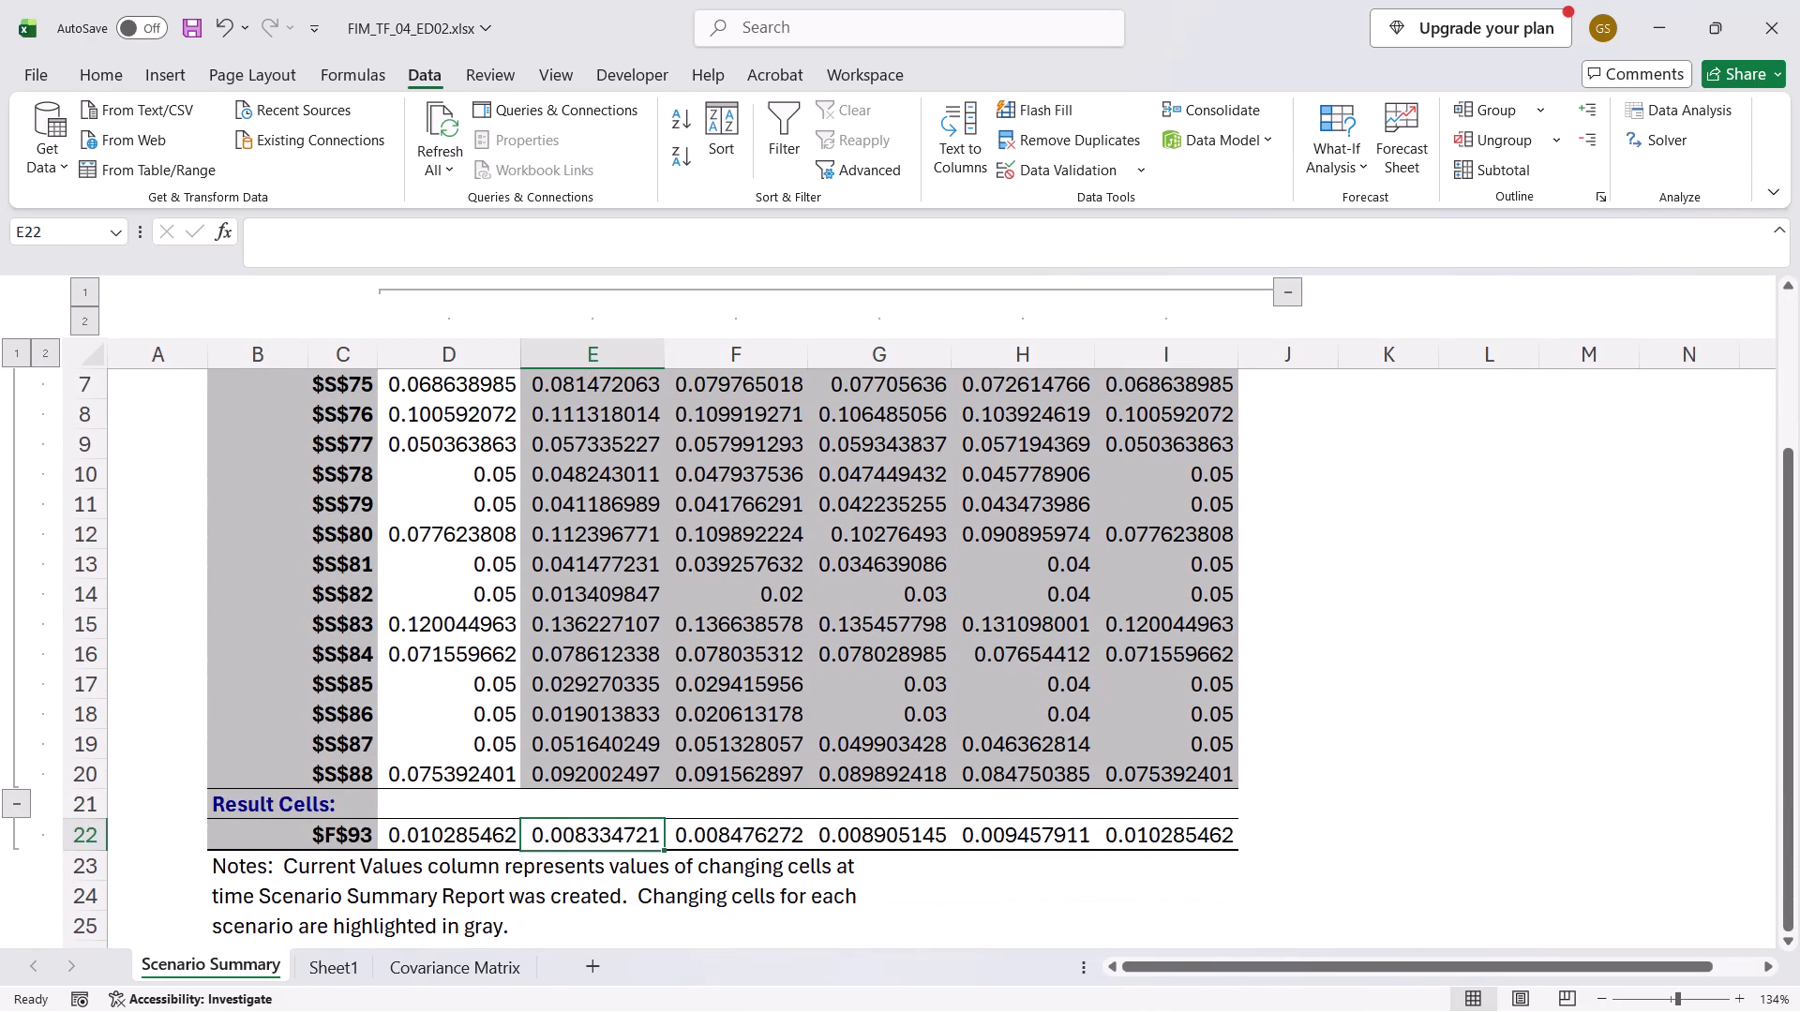
key(ctrl+shift+Right)
scroll(618, 509, up, 1)
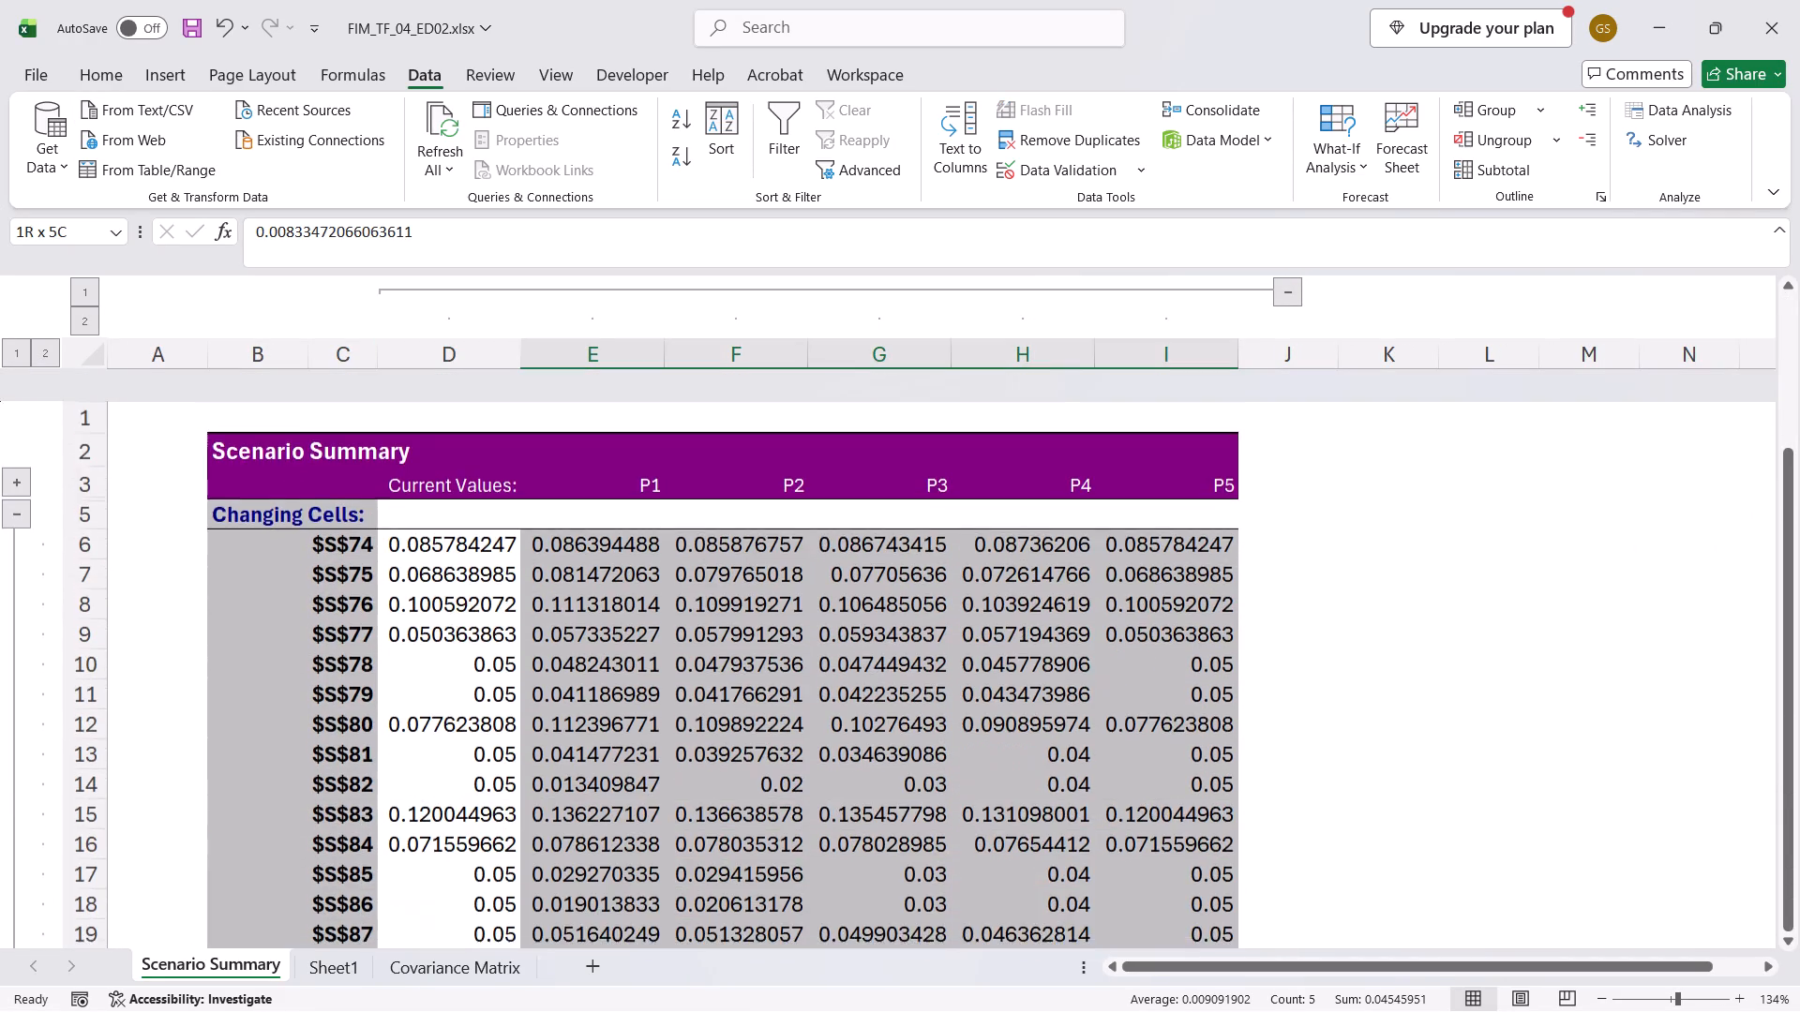
Select the P1 to P5 headings with their expected returns and preview them as a recommended Line chart without inserting it.
click(614, 452)
key(ctrl+shift+Right)
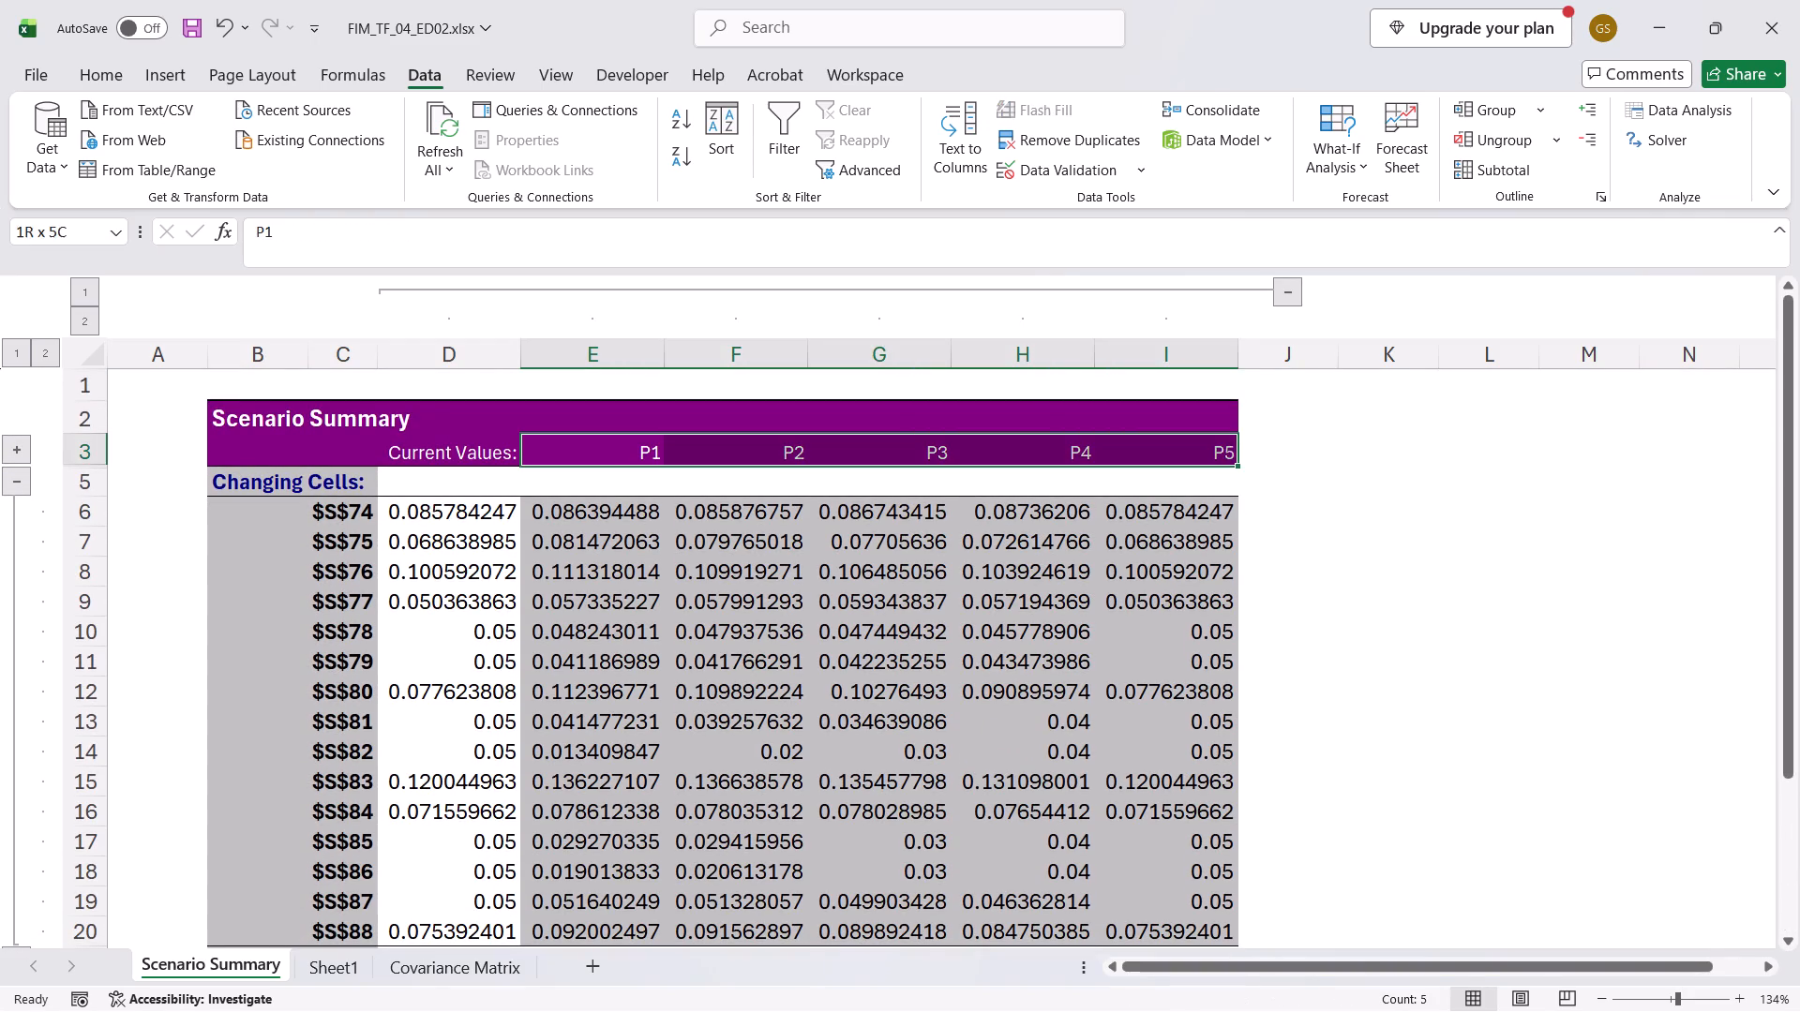
scroll(614, 452, down, 2)
ctrl+drag(569, 720, 1157, 711)
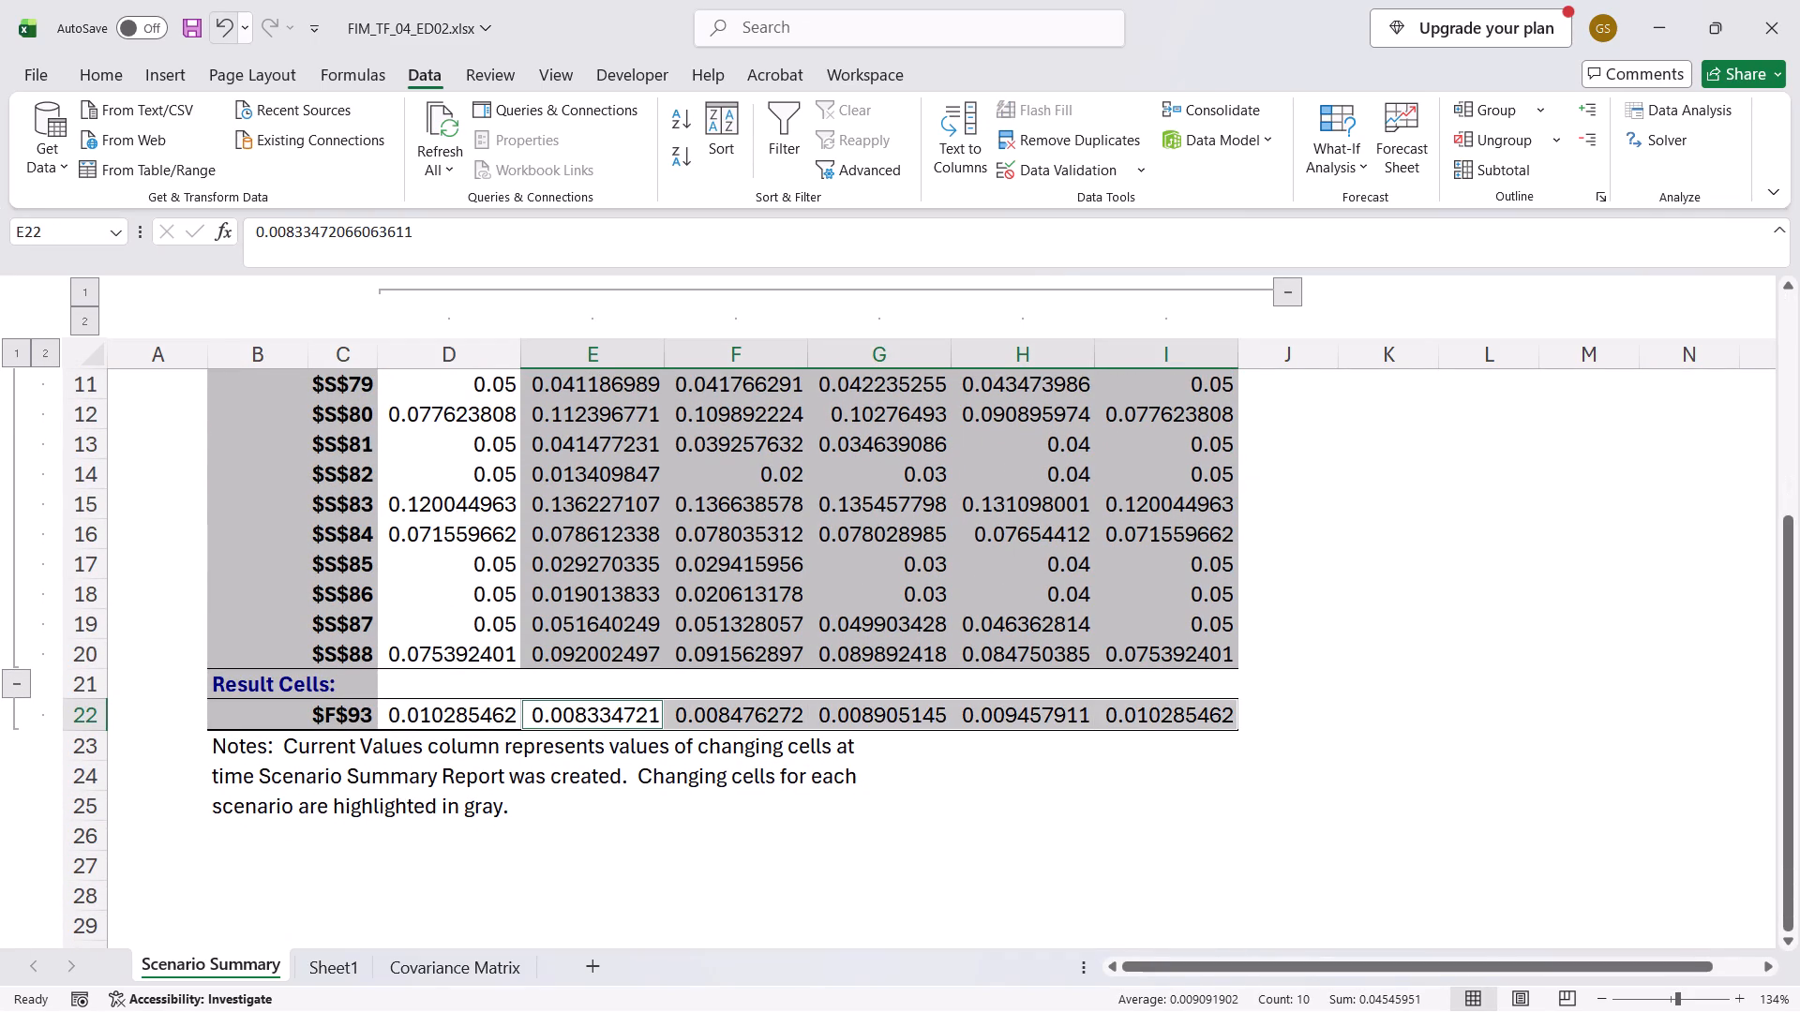
click(164, 72)
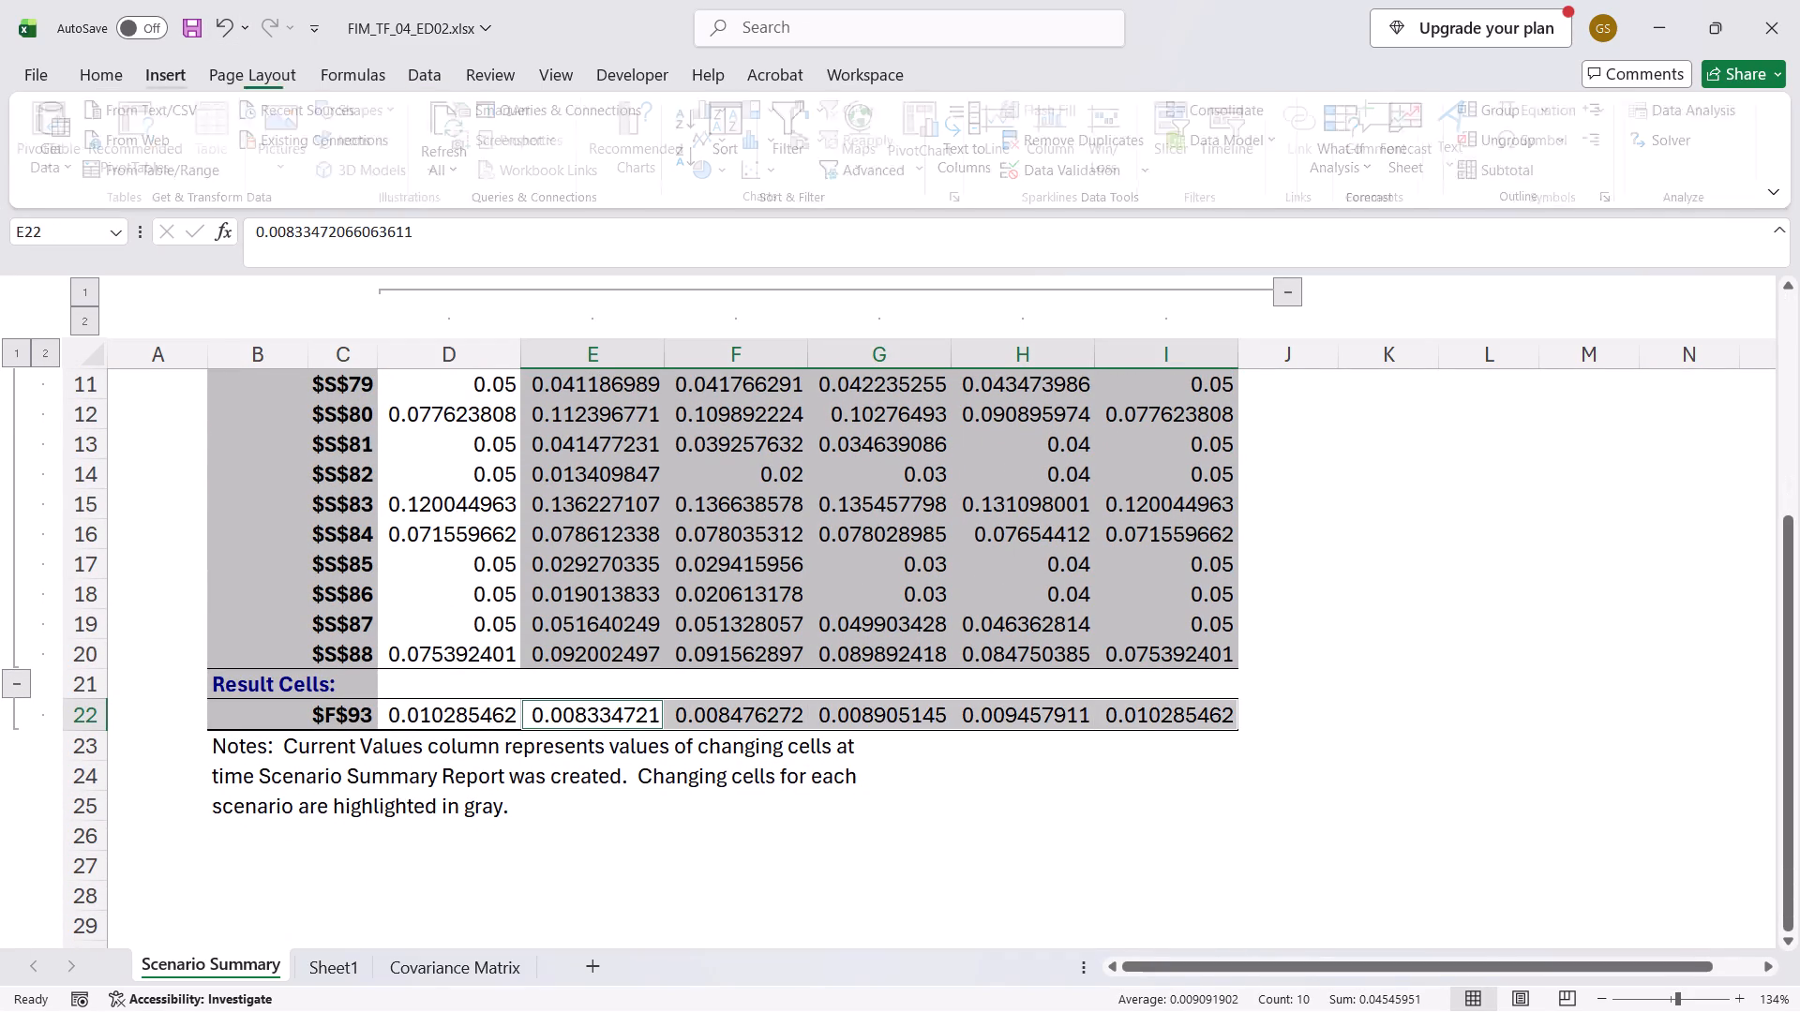
click(639, 117)
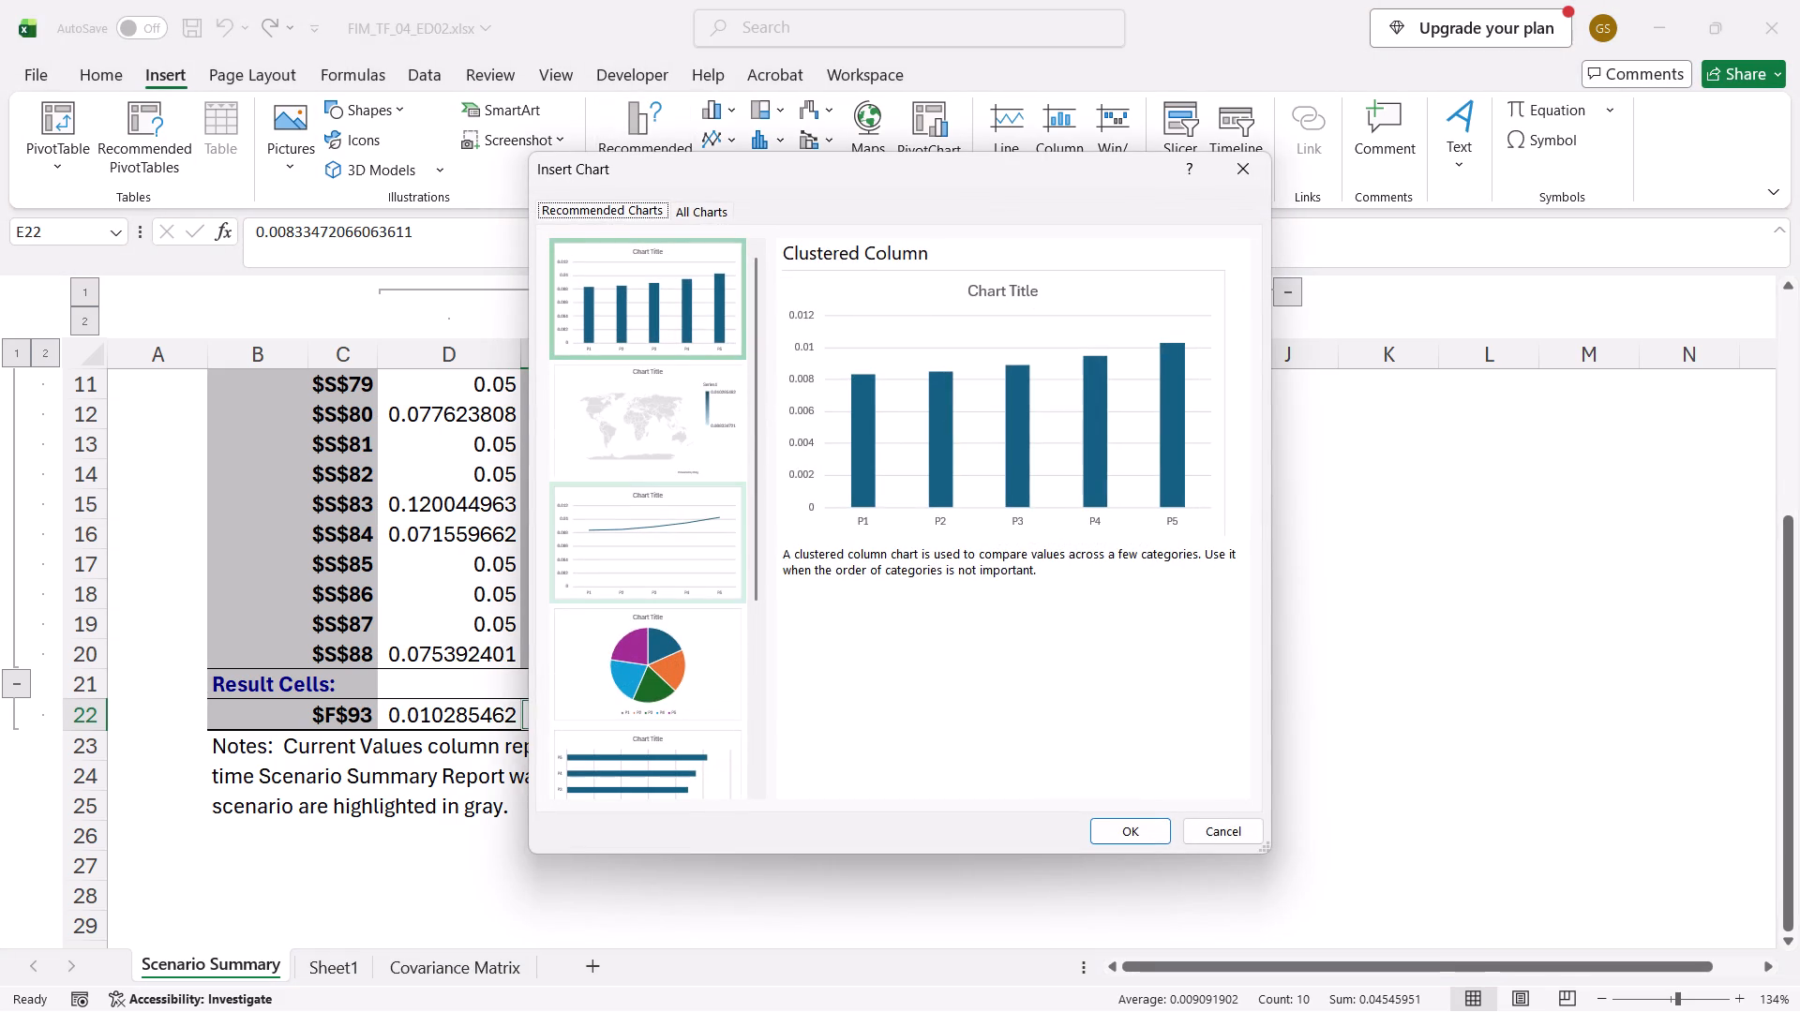
scroll(694, 529, down, 1)
scroll(694, 529, up, 1)
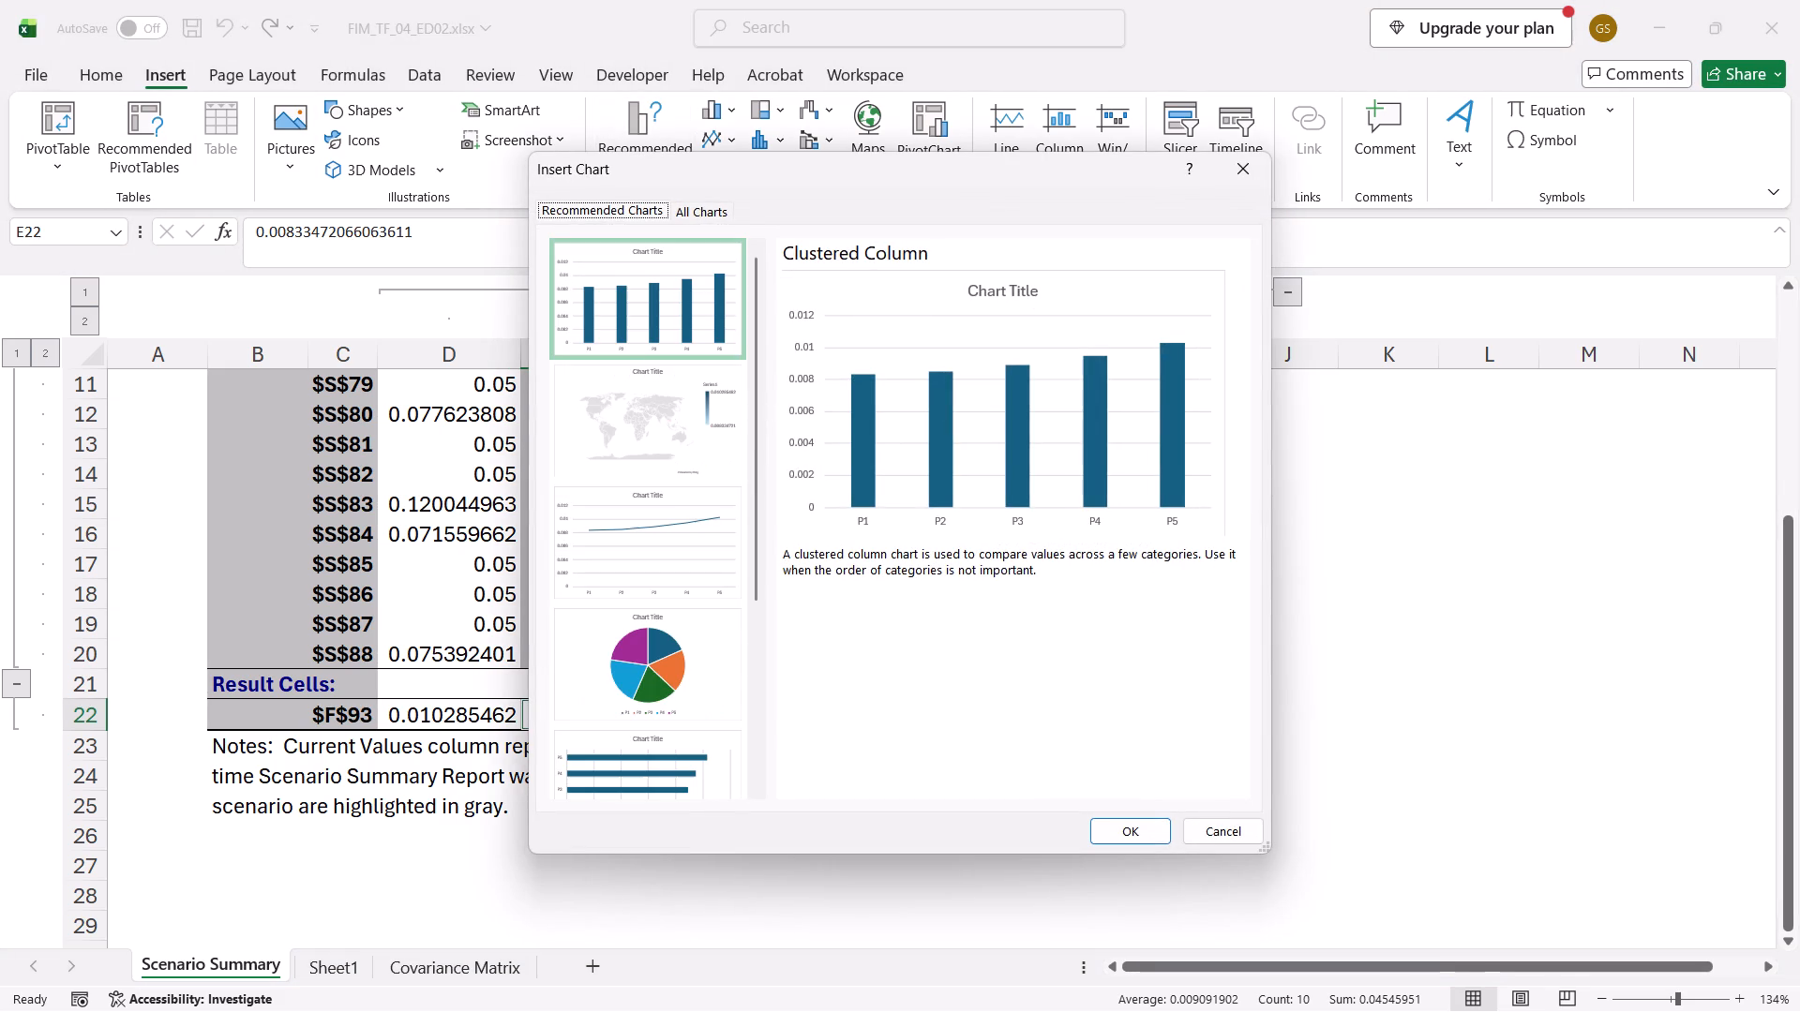
click(653, 525)
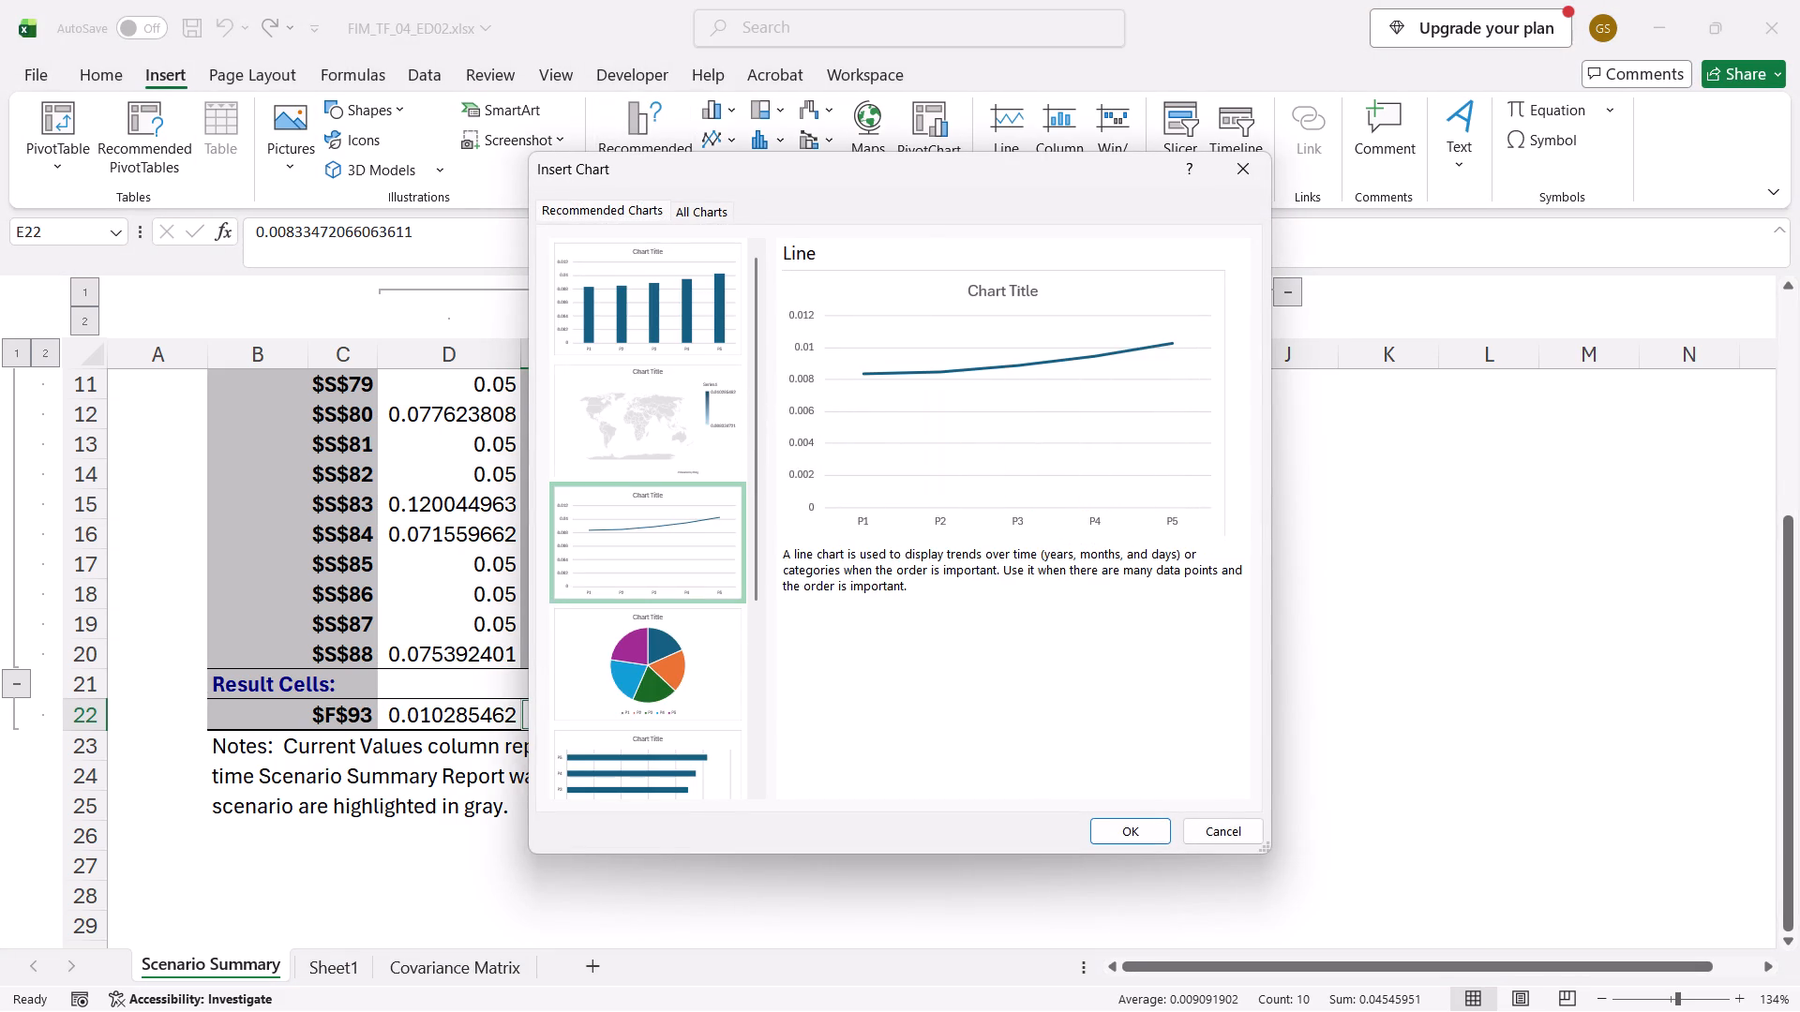
key(Escape)
Return to Sheet1 and select cell G82 in the covariance matrix to view it beside the portfolio weights.
scroll(1215, 664, up, 3)
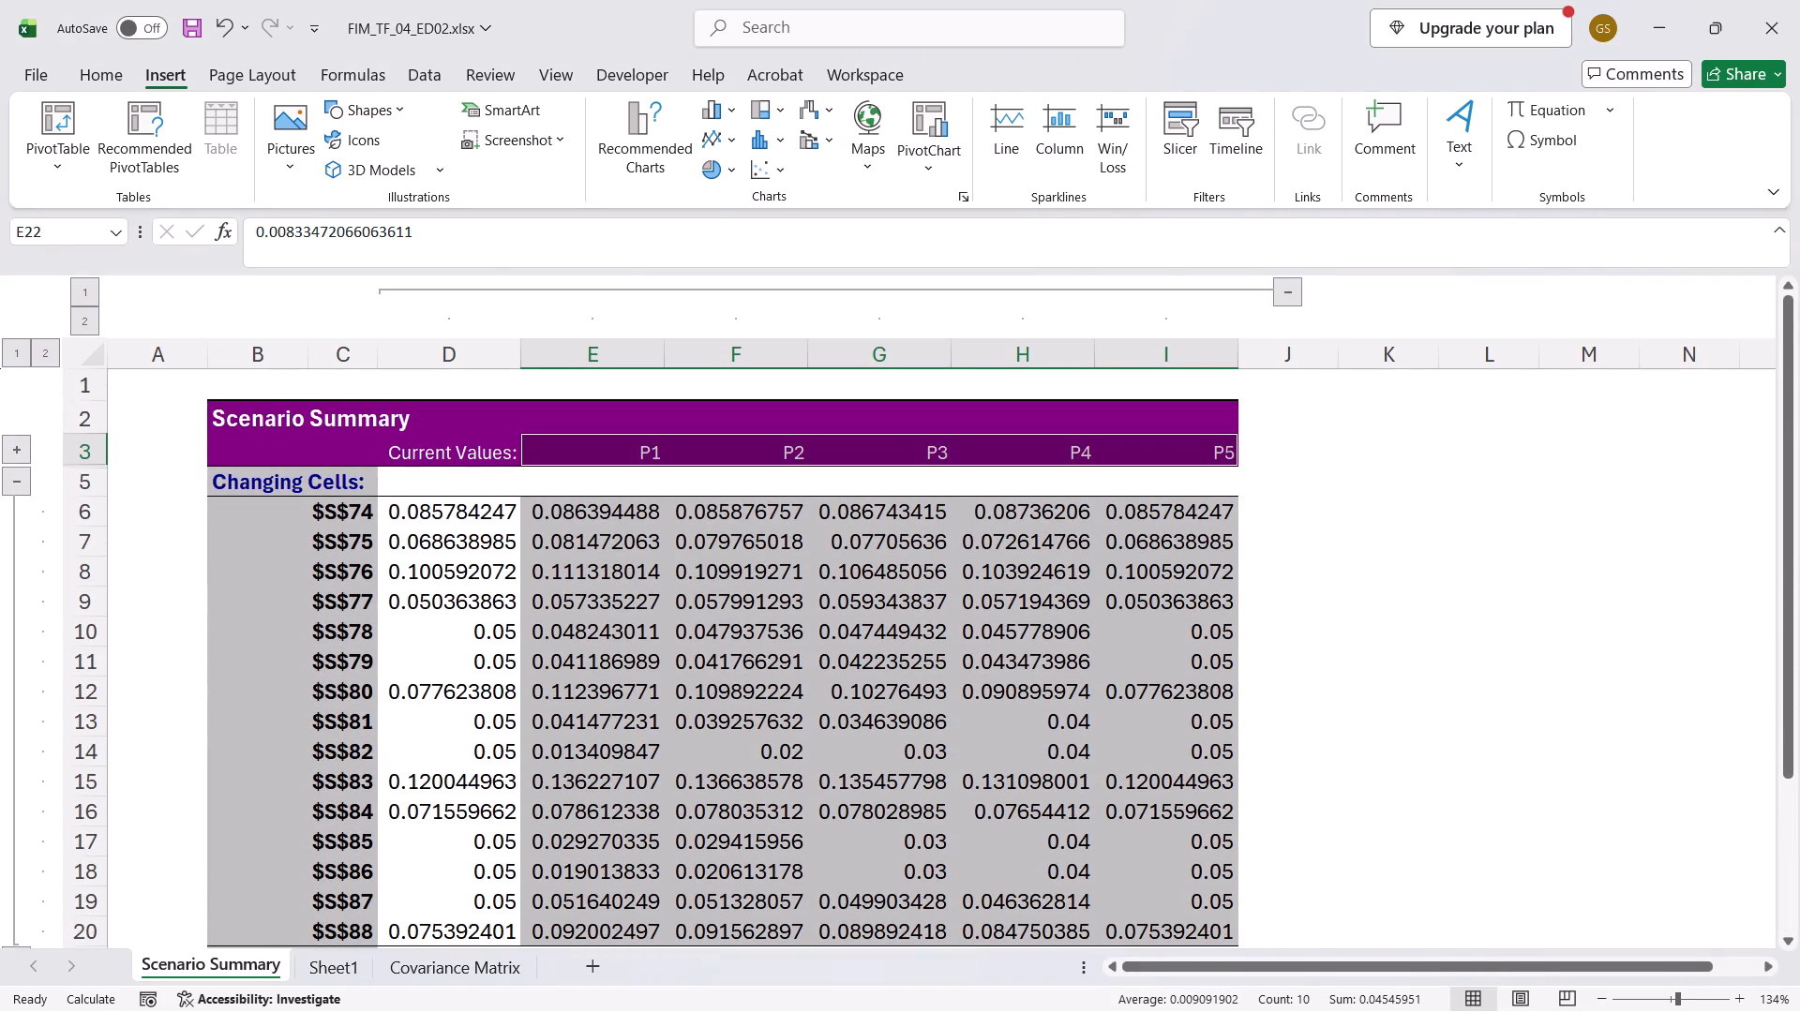
click(352, 949)
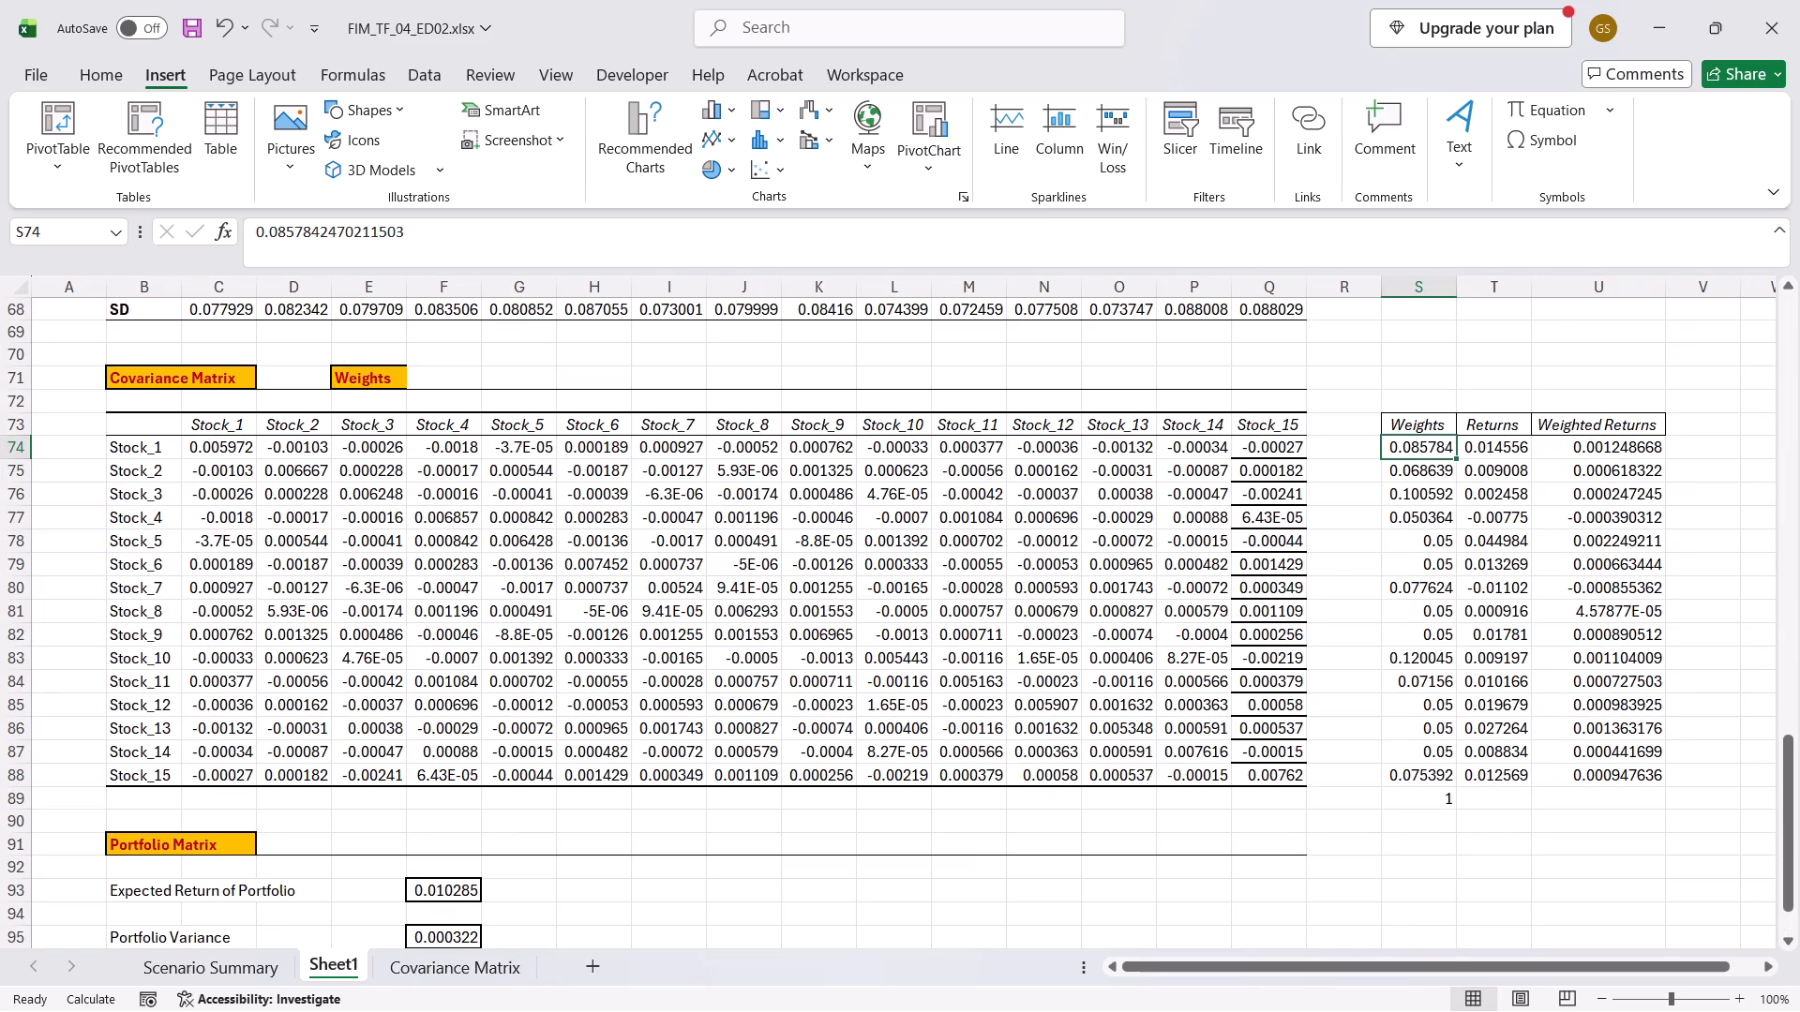
click(522, 626)
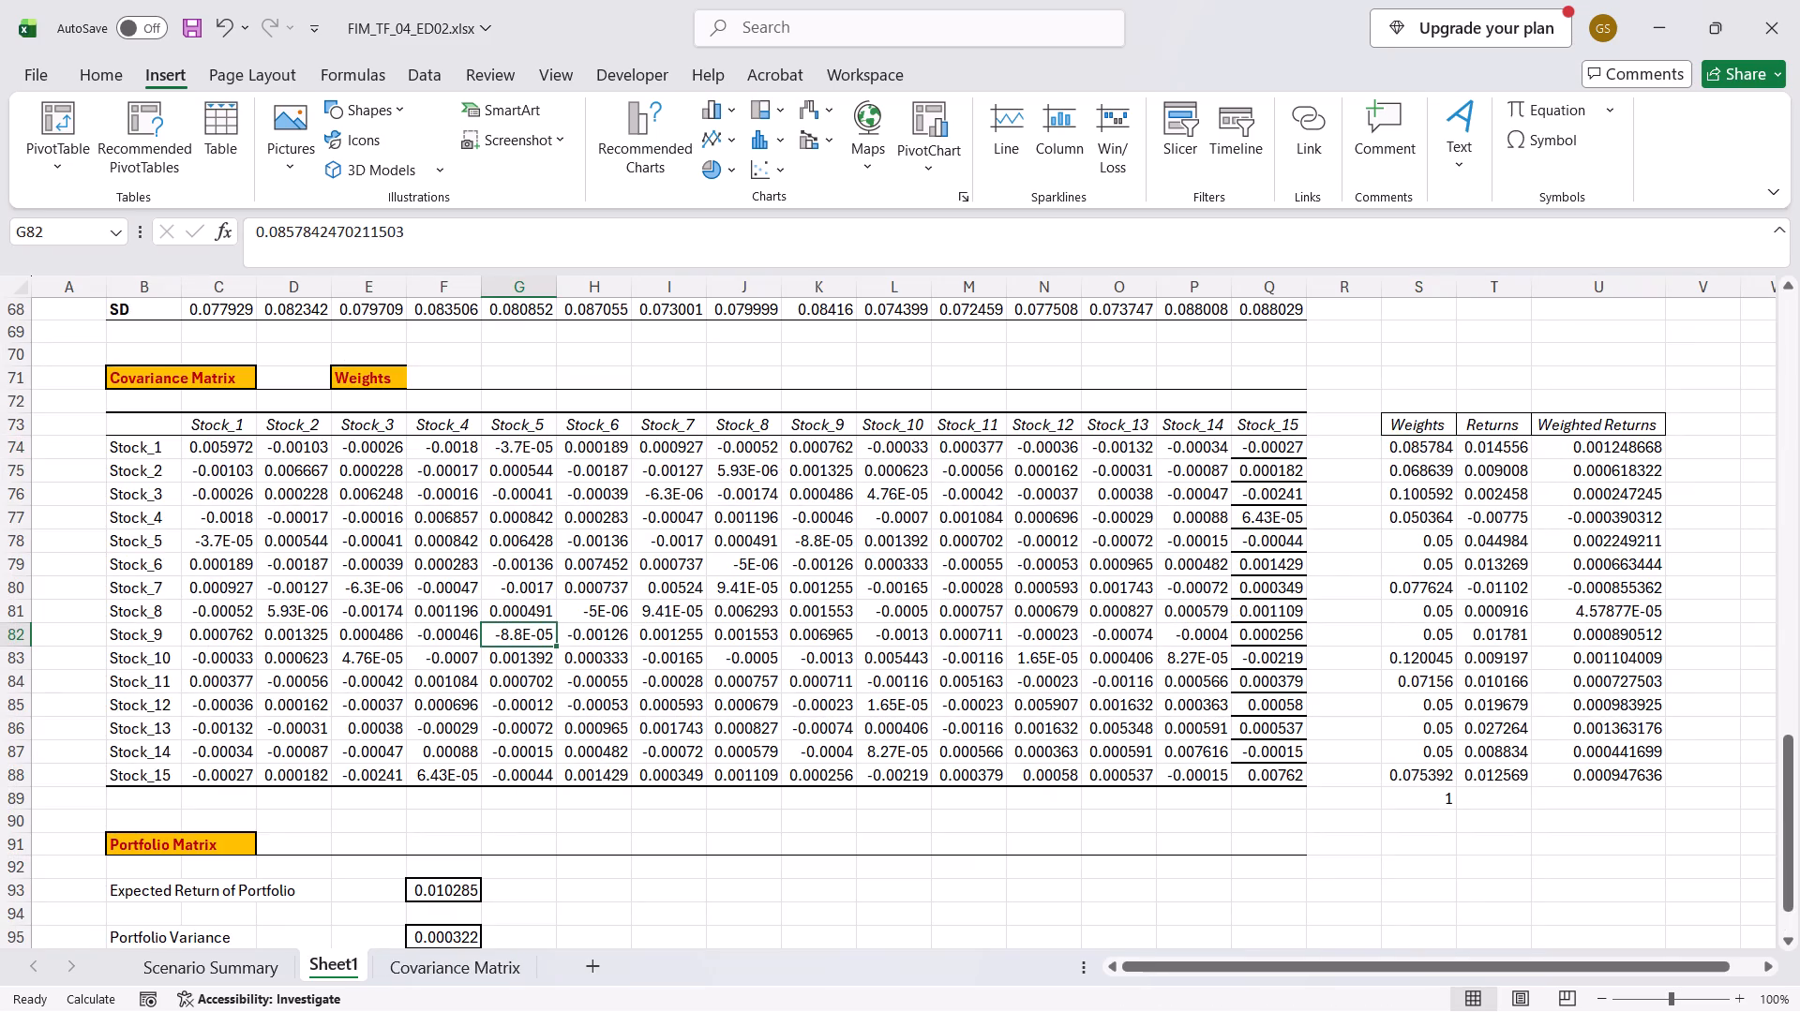
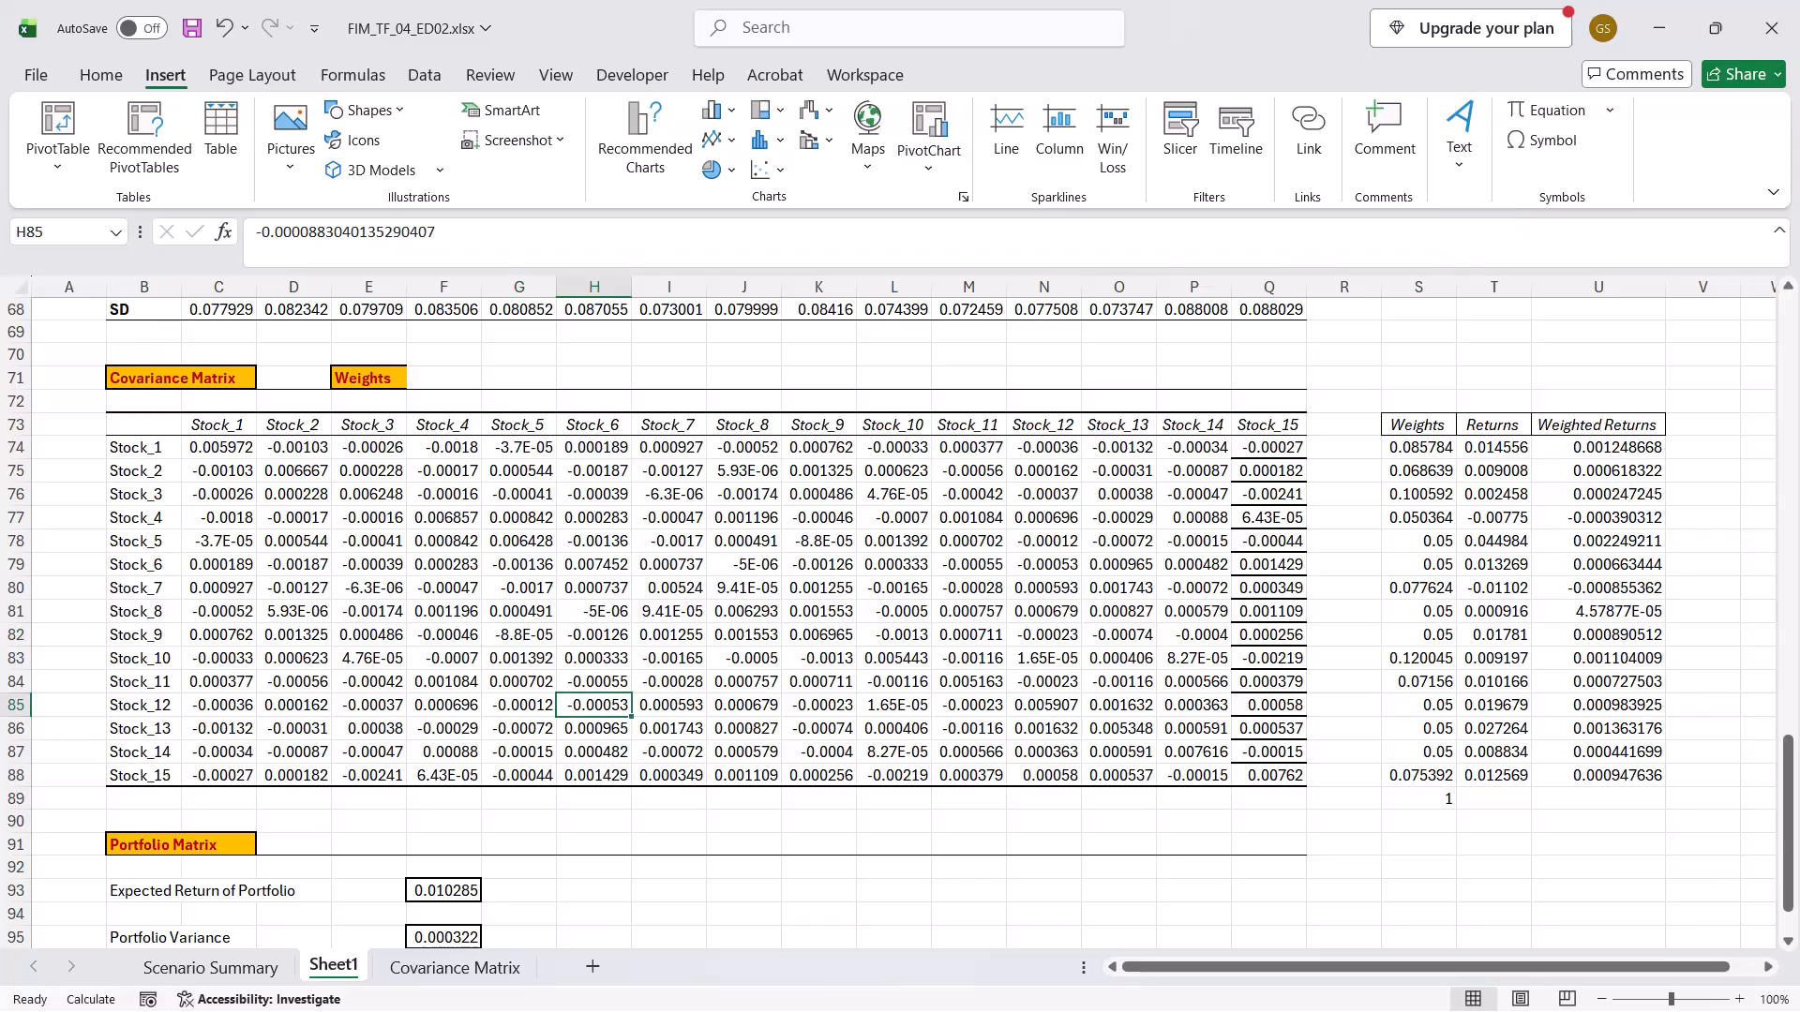
Look through the portfolio weights beside the covariance matrix, moving up from the Stock_9 weight to the Stock_1 weight.
click(1425, 636)
key(Up)
key(Up)
key(Up)
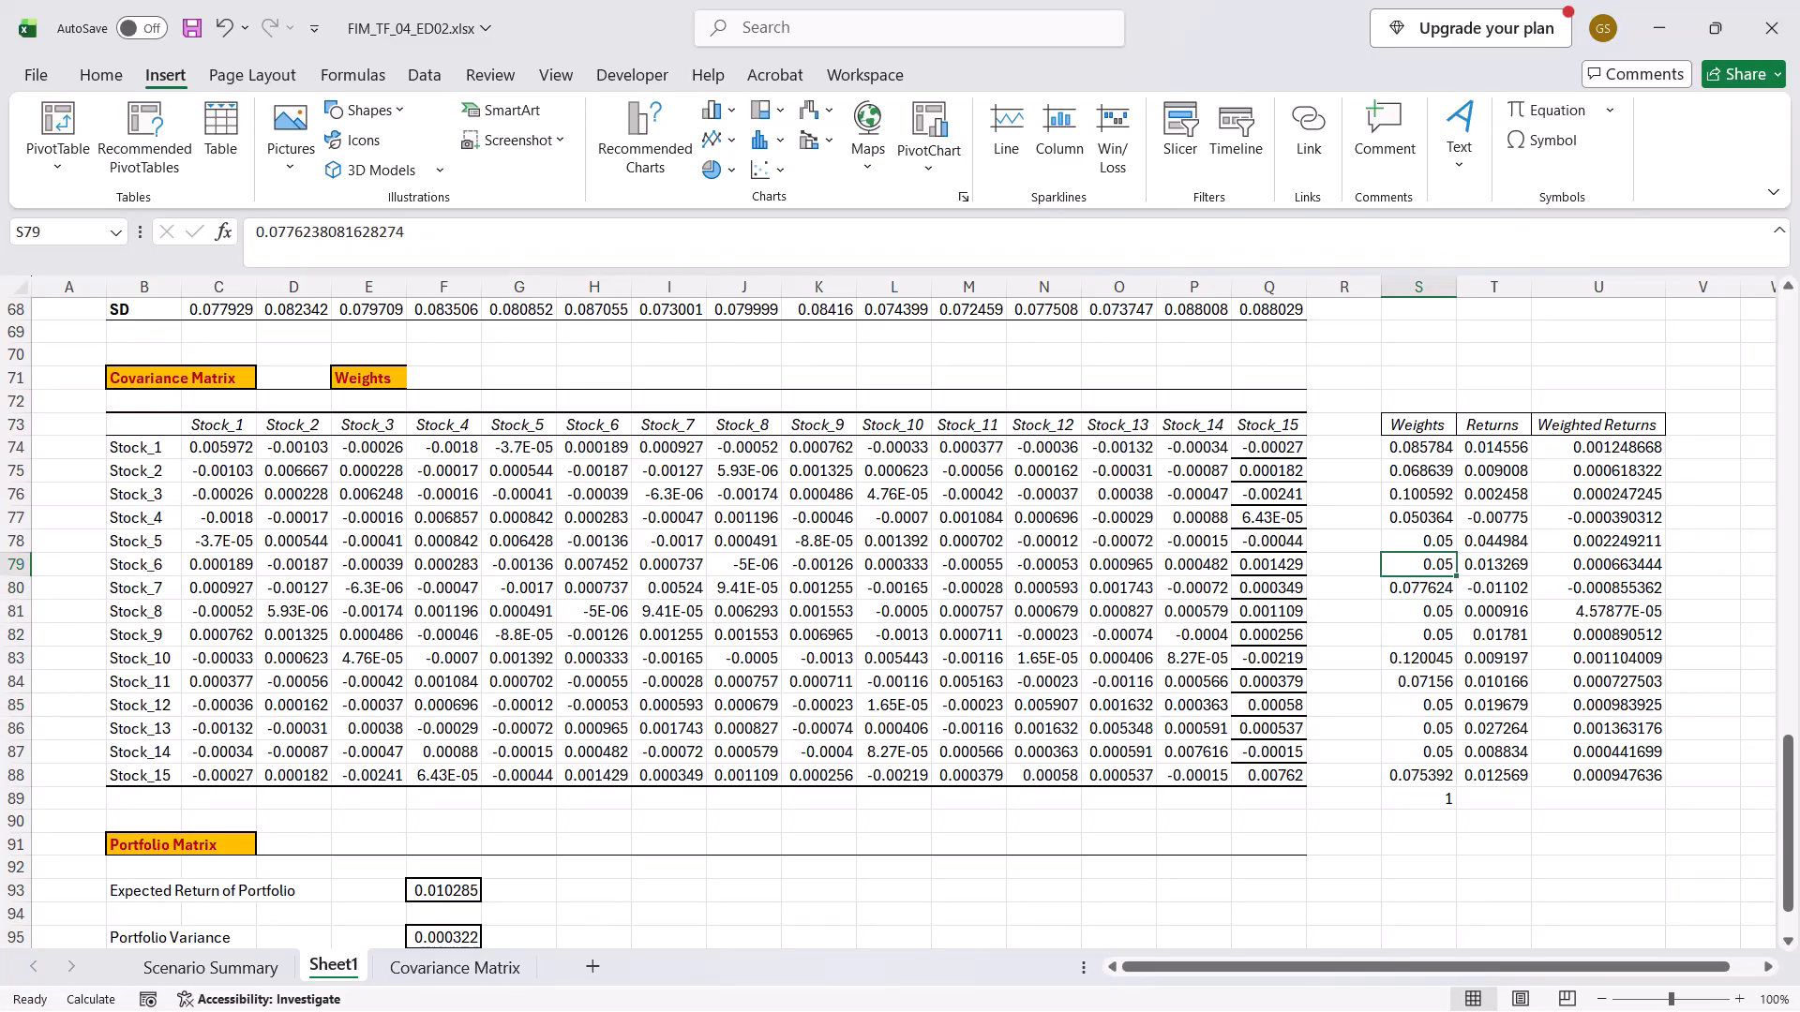
key(Up)
key(Up)
key(Up)
key(Up)
key(Up)
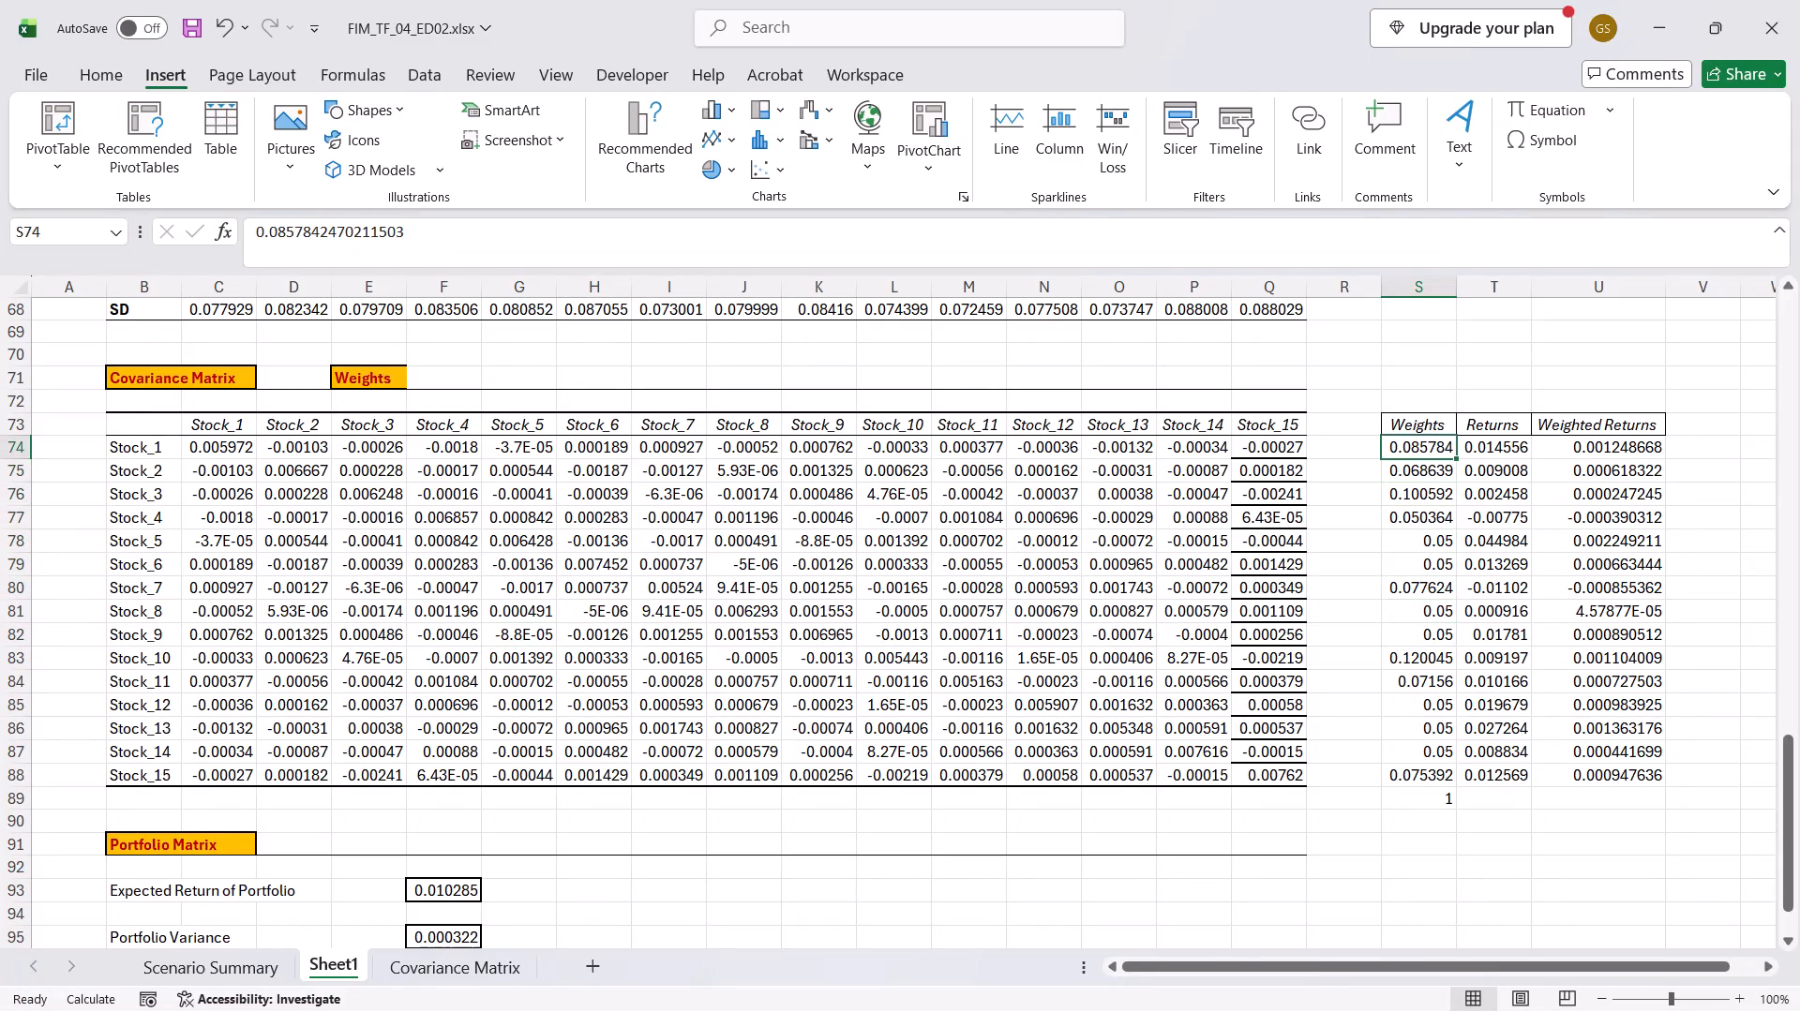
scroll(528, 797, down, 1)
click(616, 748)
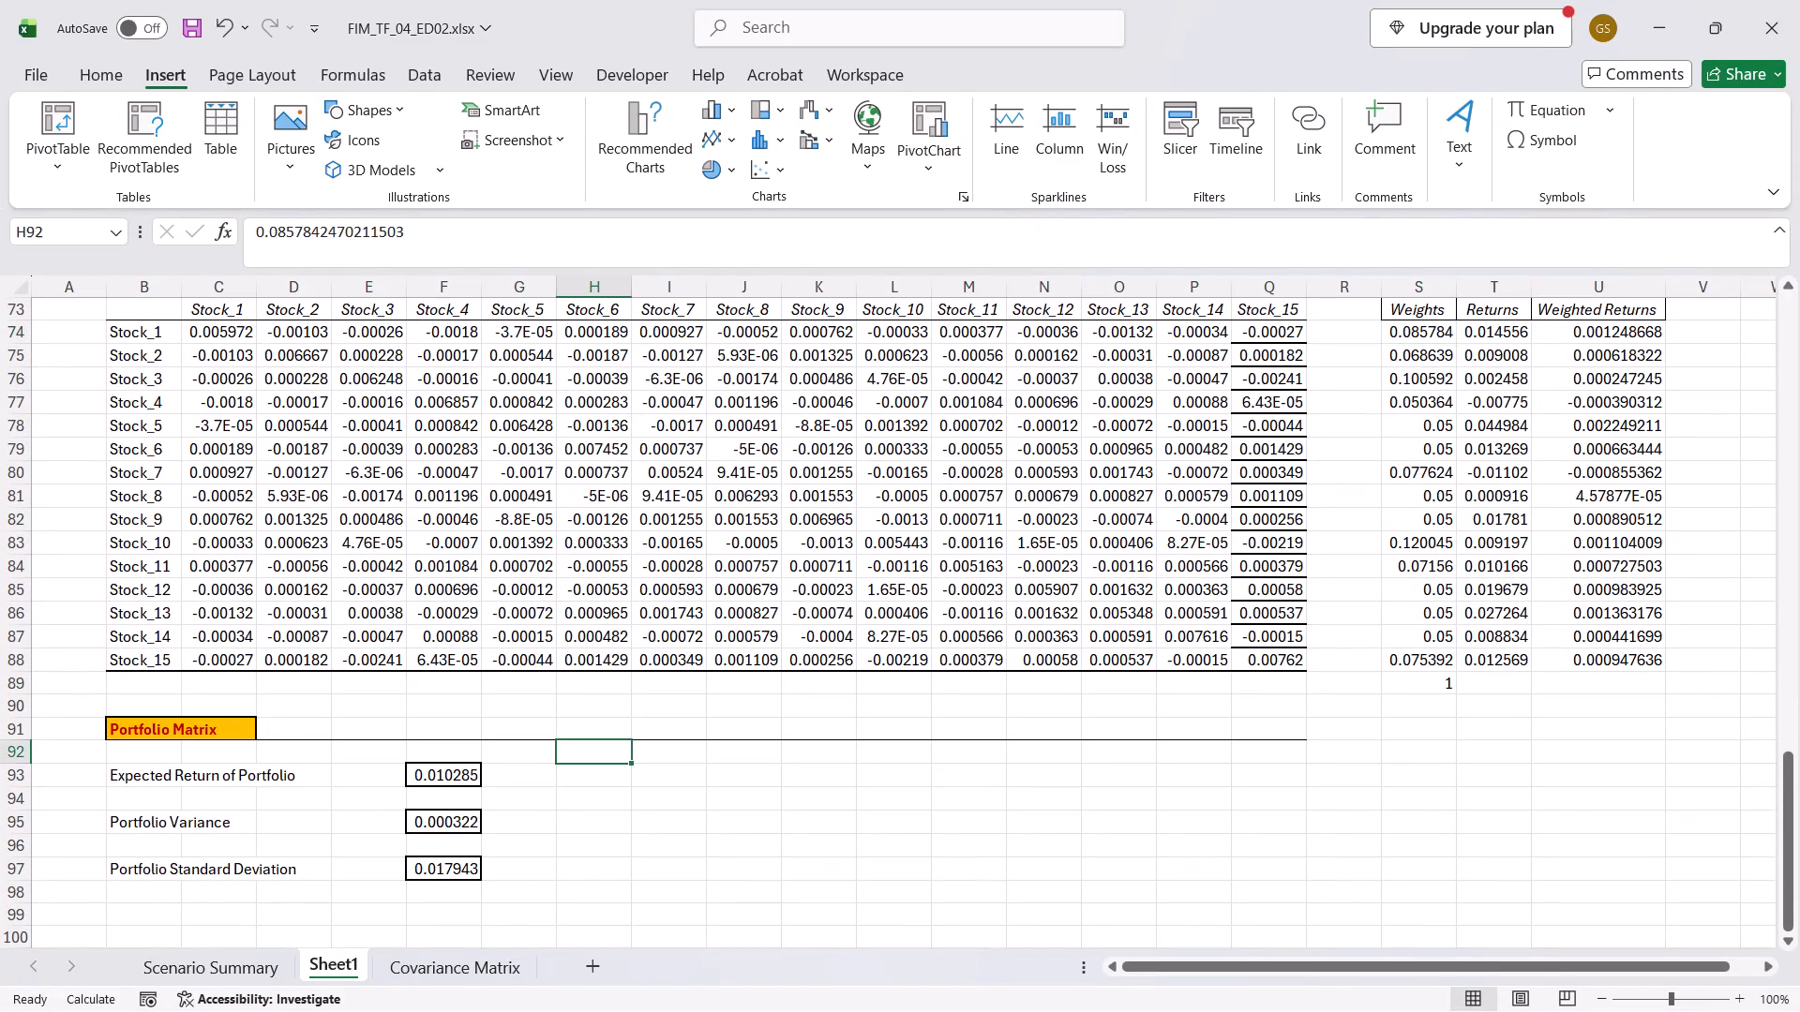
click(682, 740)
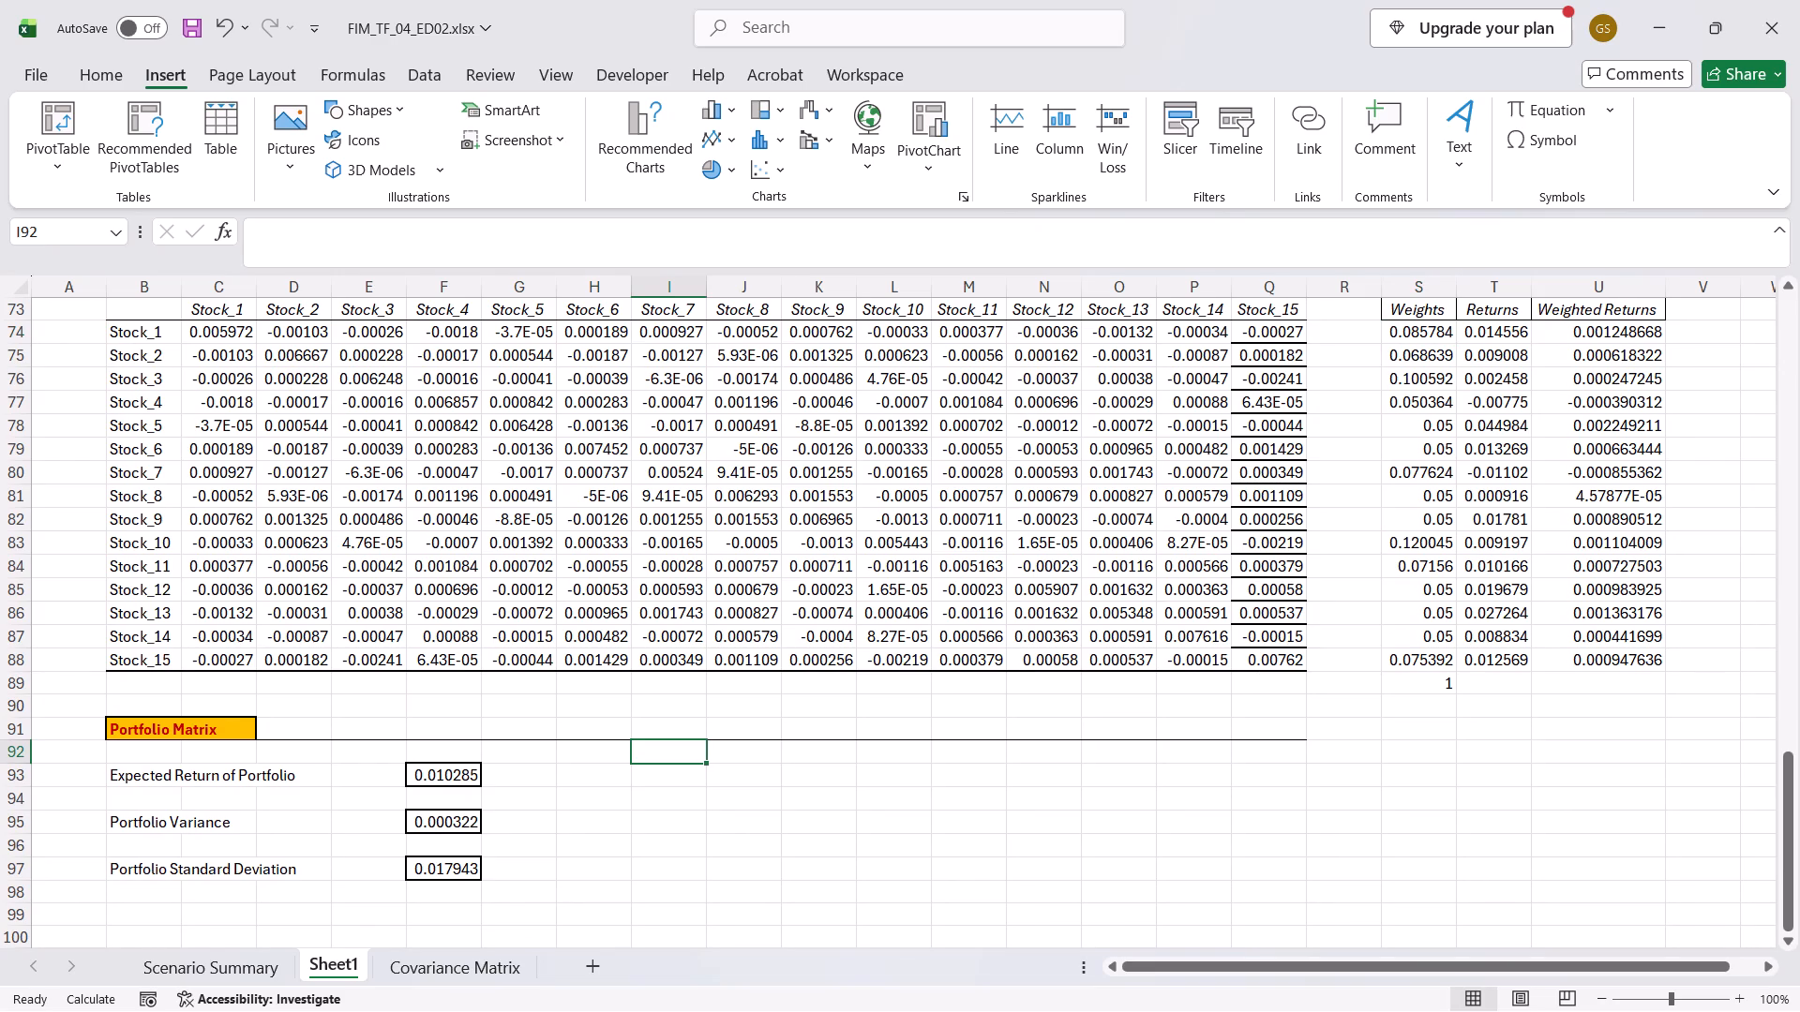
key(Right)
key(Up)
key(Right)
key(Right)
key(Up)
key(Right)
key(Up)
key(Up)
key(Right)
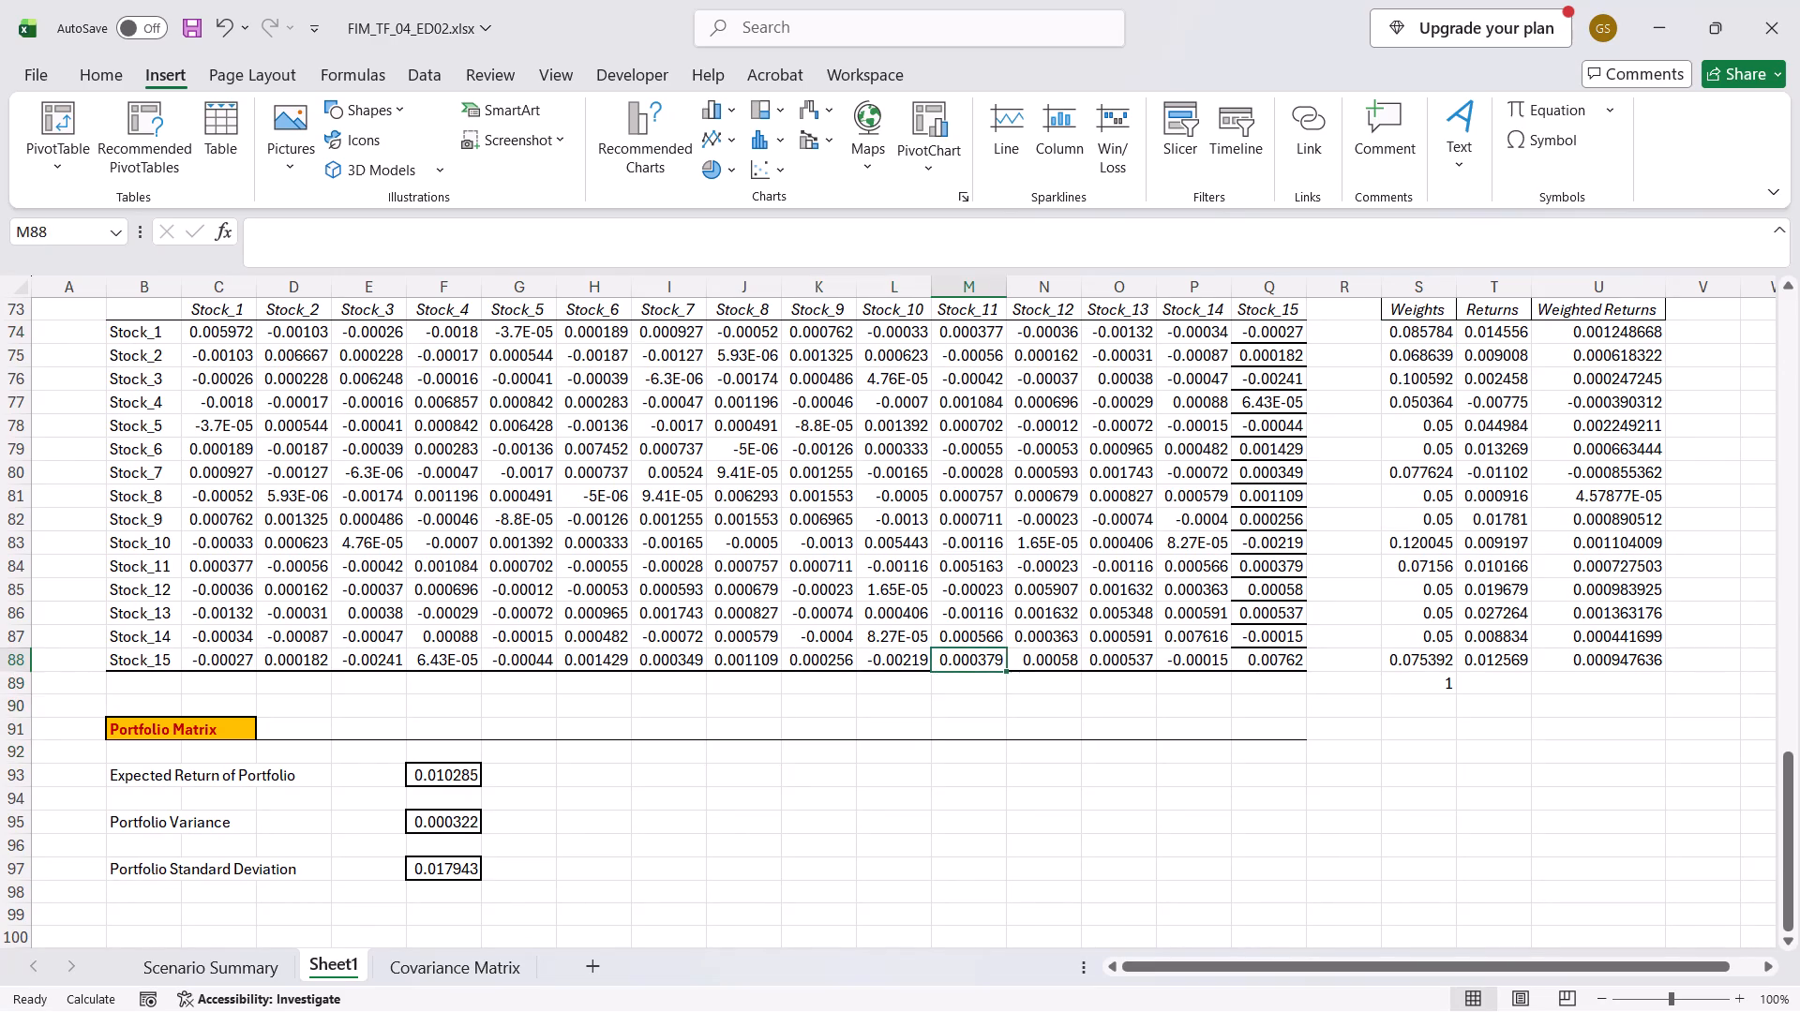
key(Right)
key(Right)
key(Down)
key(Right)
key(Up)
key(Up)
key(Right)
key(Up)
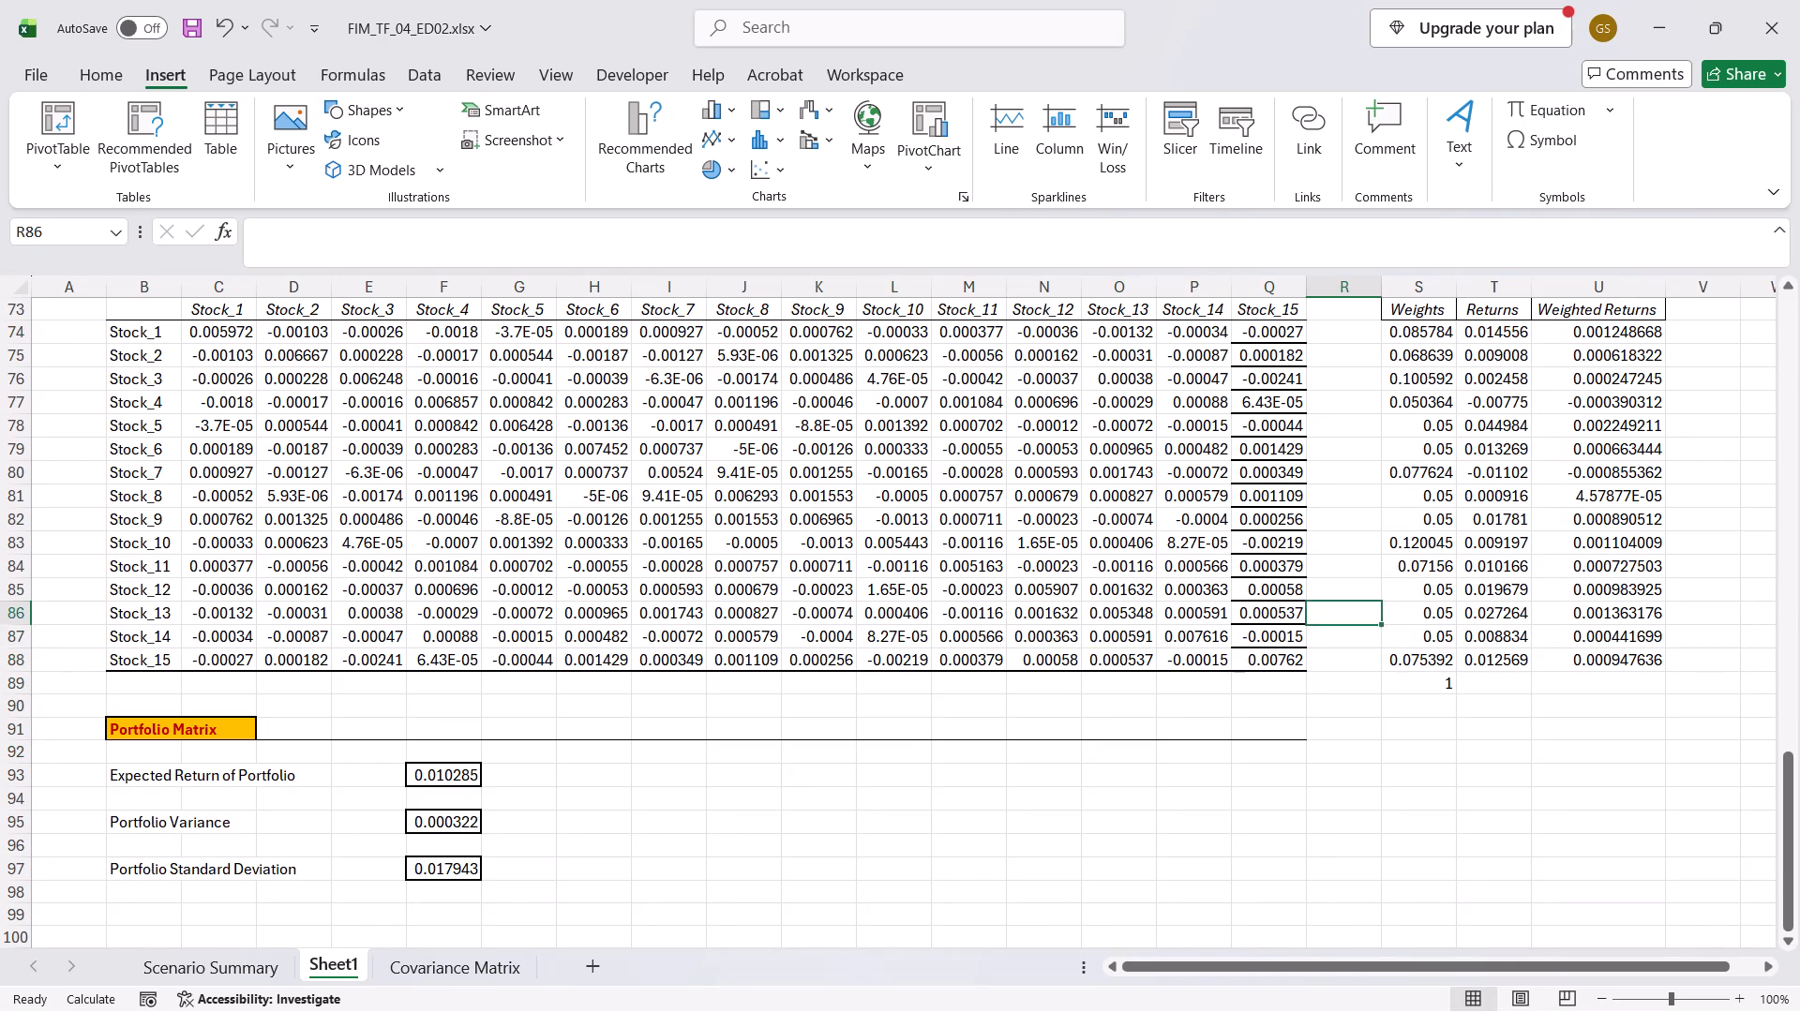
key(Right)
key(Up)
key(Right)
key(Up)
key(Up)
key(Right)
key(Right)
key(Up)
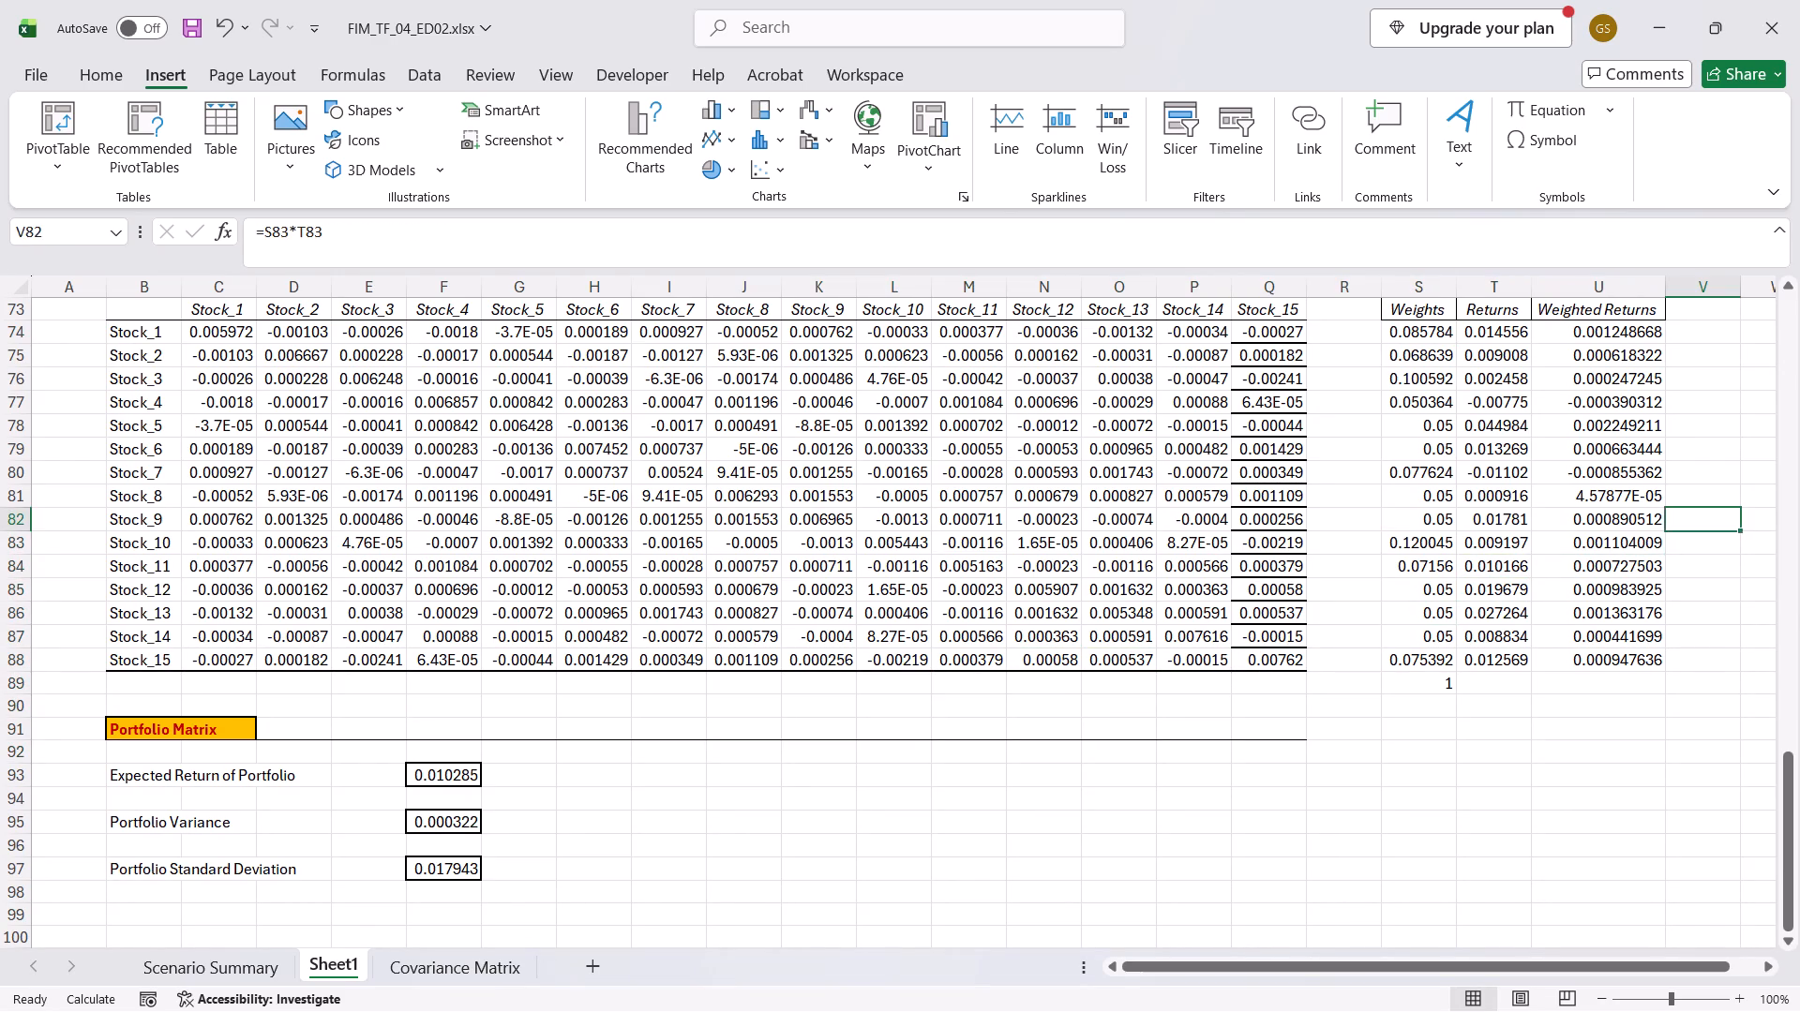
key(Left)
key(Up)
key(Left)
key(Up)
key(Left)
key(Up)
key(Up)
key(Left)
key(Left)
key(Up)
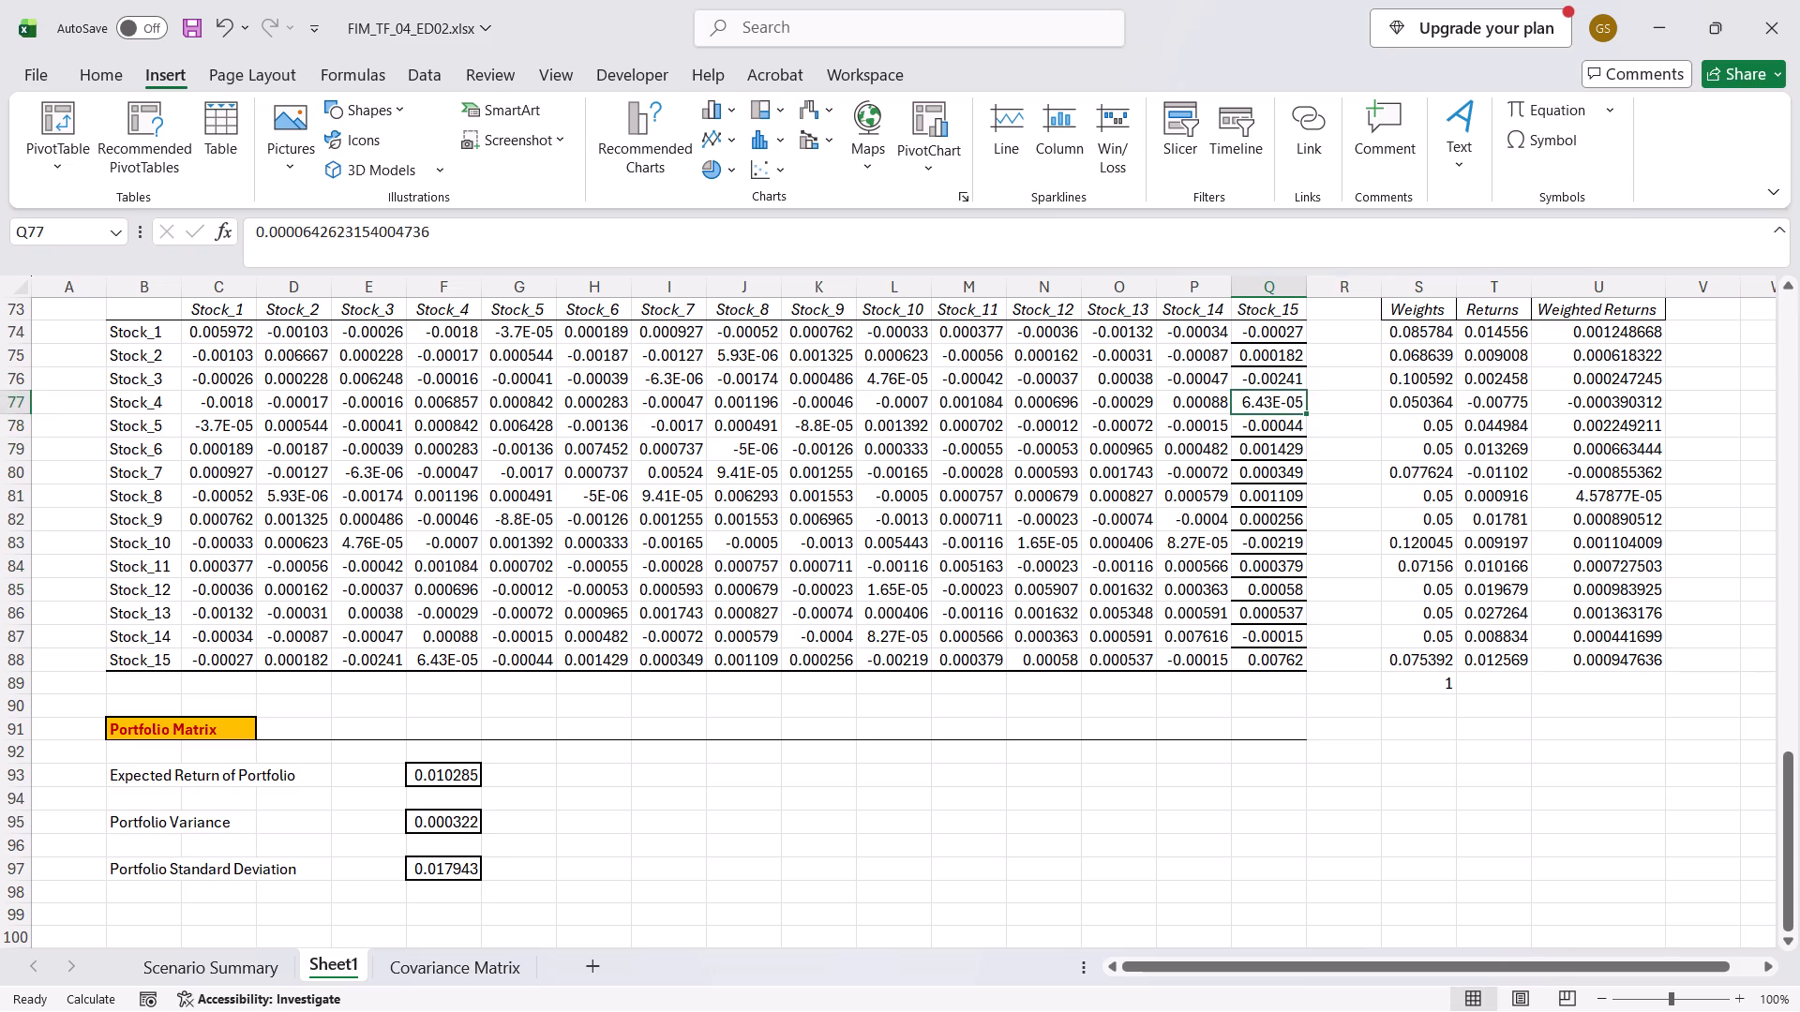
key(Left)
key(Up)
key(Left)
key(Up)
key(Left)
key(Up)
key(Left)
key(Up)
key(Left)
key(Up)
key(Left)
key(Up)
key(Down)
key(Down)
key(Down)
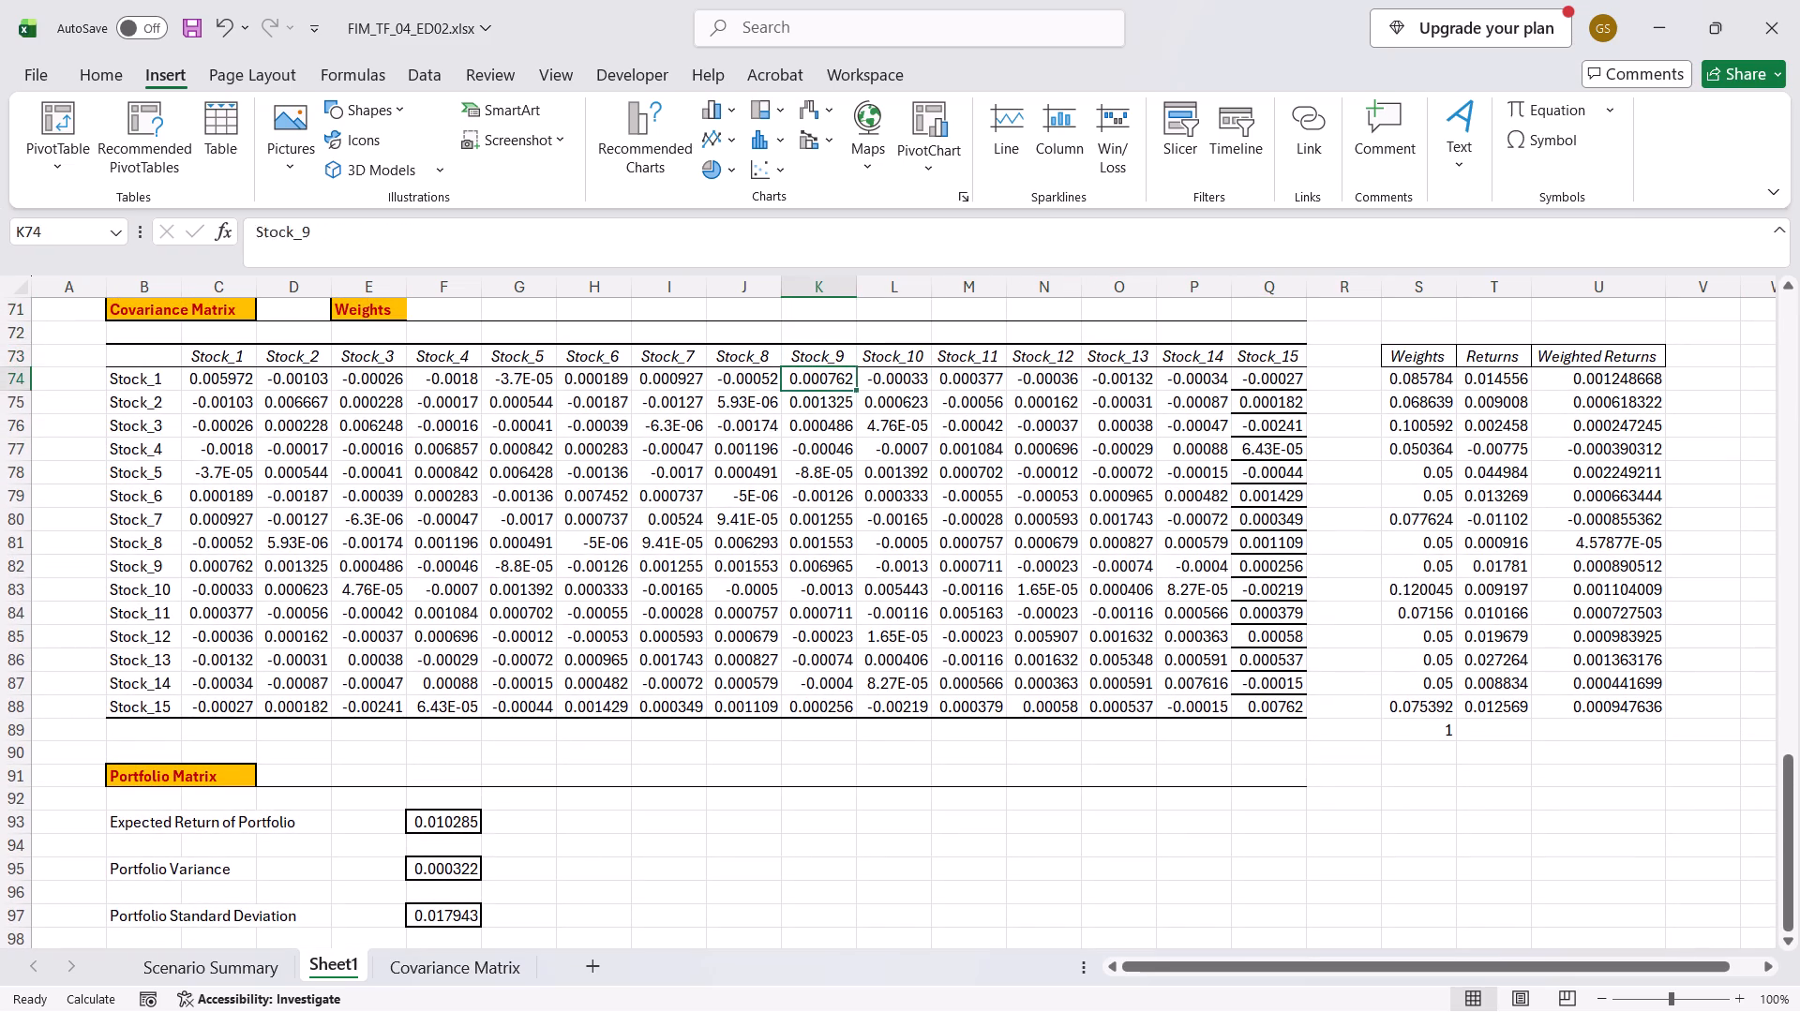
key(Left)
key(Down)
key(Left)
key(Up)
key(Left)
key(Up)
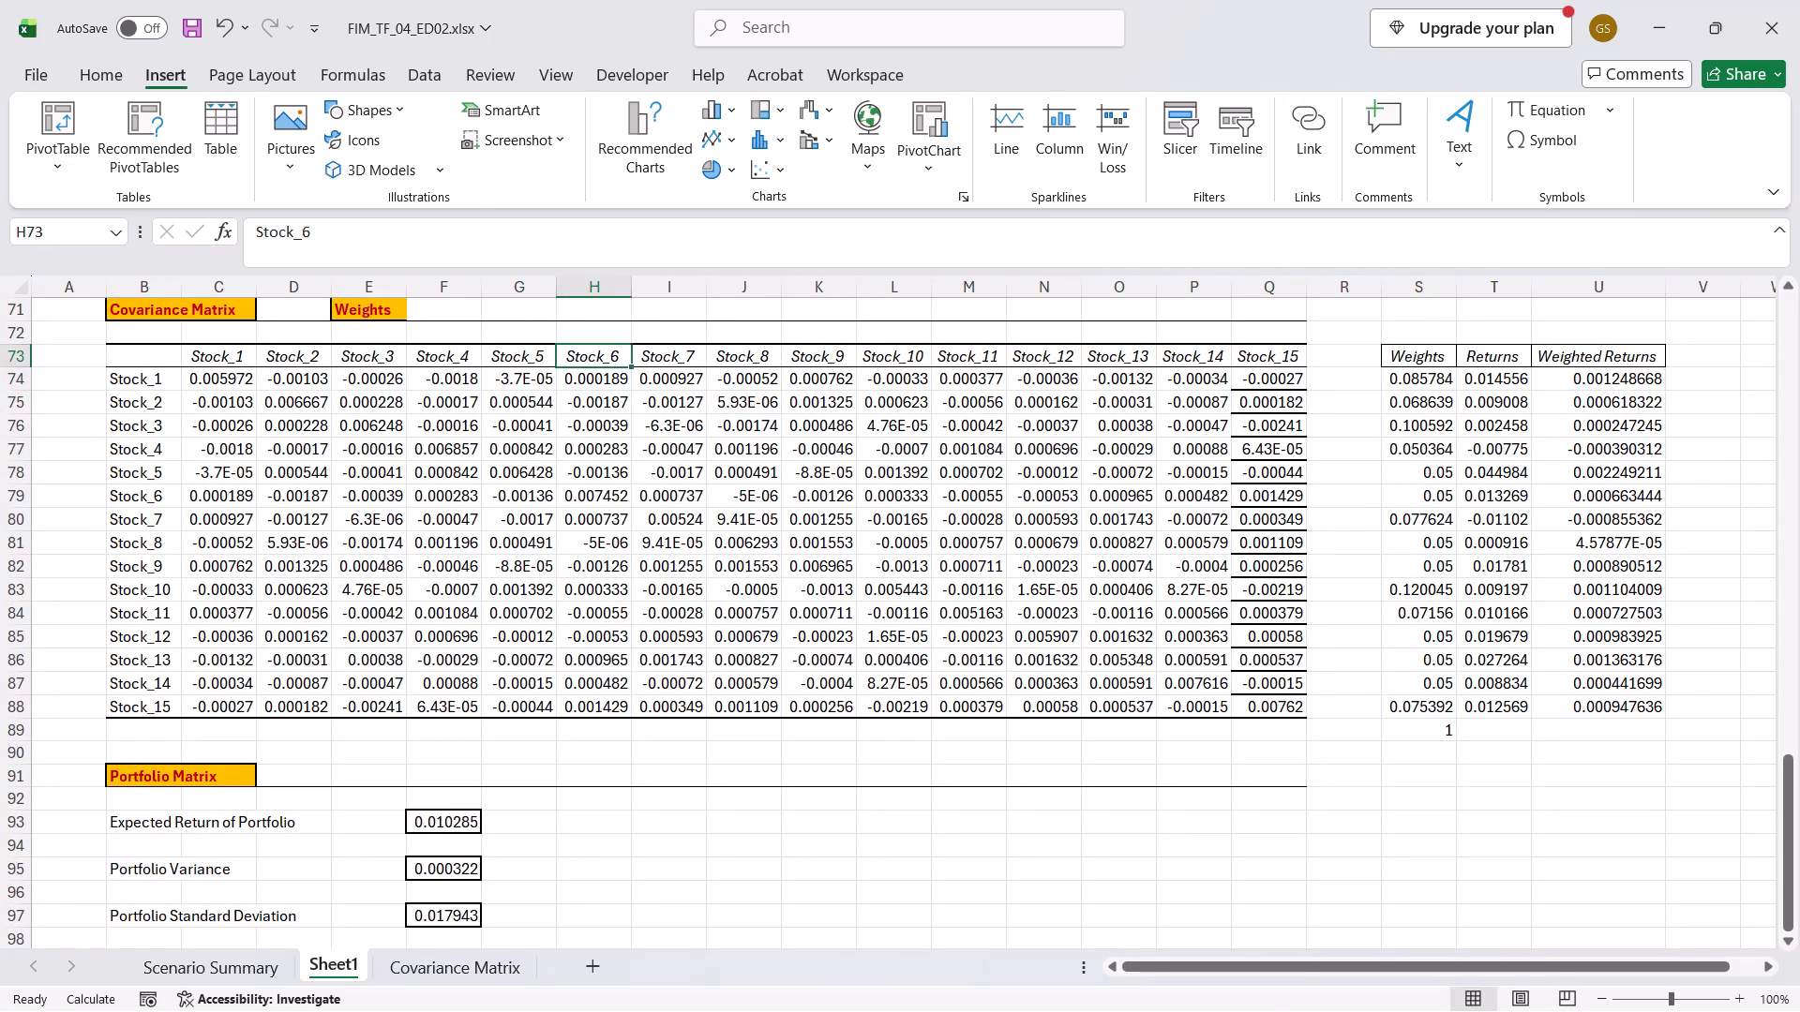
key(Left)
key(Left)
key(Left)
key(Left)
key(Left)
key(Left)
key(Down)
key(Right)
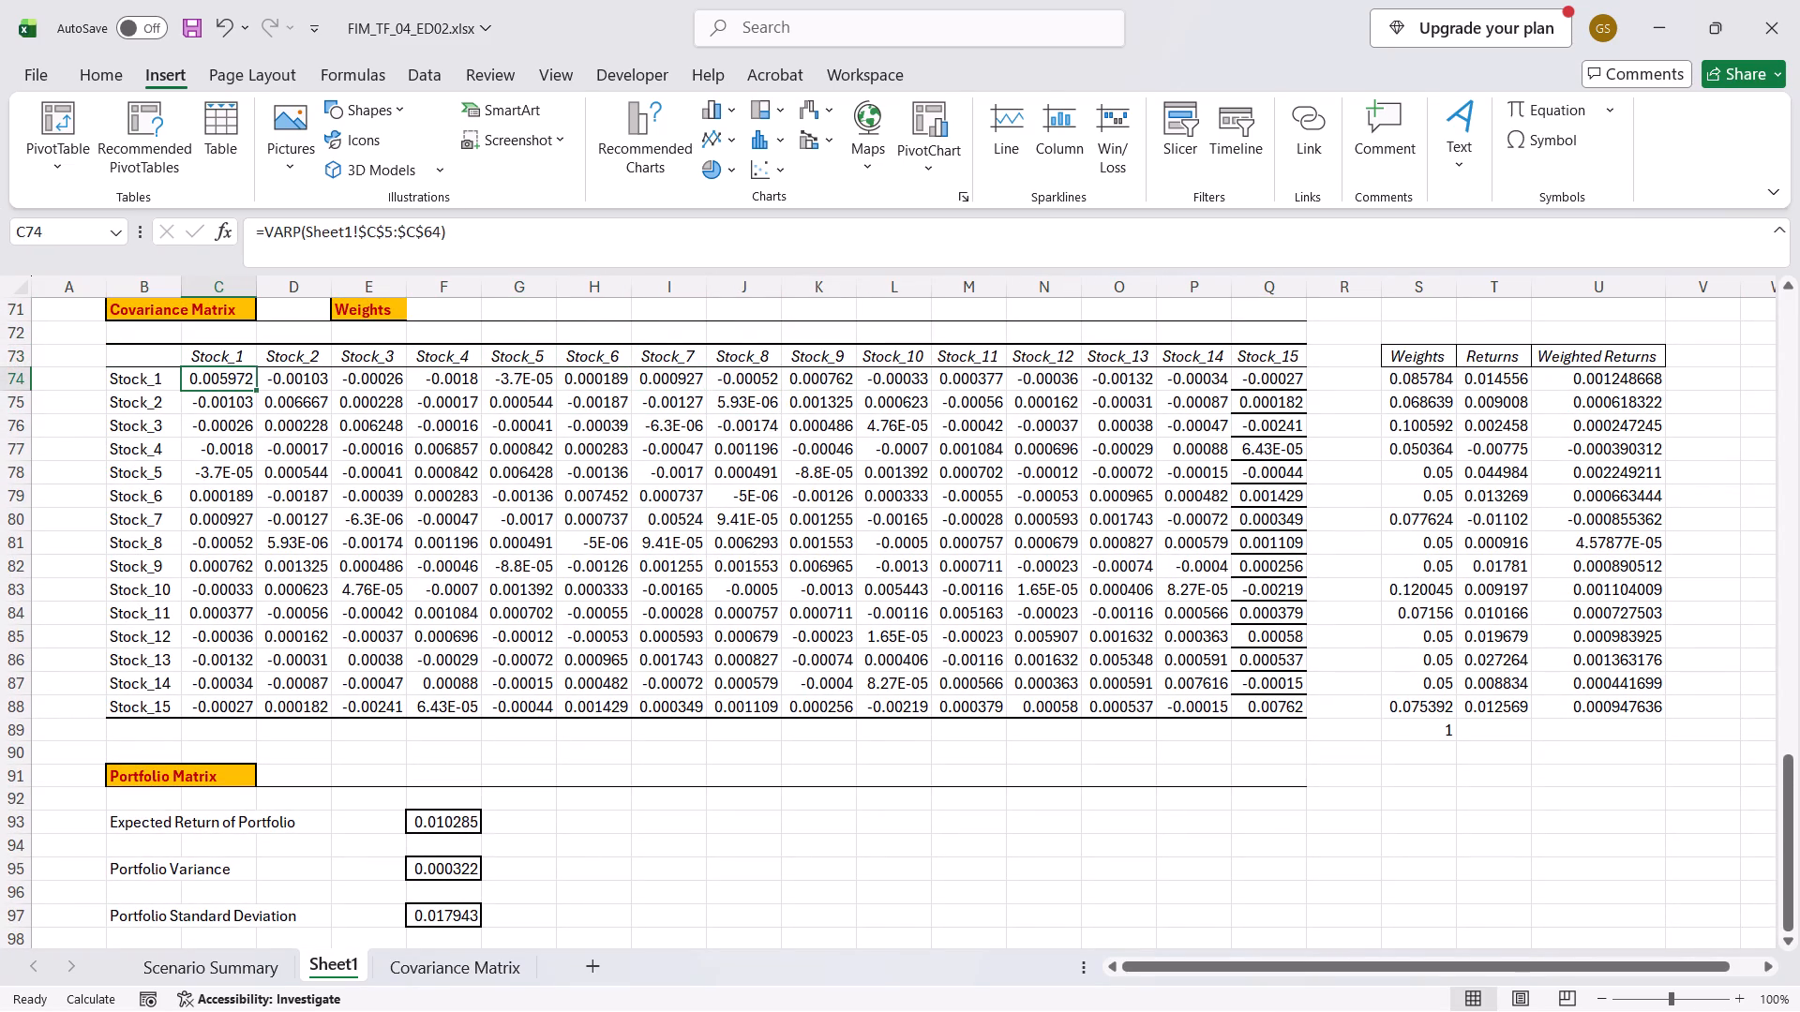
Trace the covariance matrix diagonal from Stock_1 down to Stock_15, examining the stocks' variance cells.
key(Left)
key(Up)
key(Down)
key(Right)
key(Down)
key(Right)
key(Down)
key(Right)
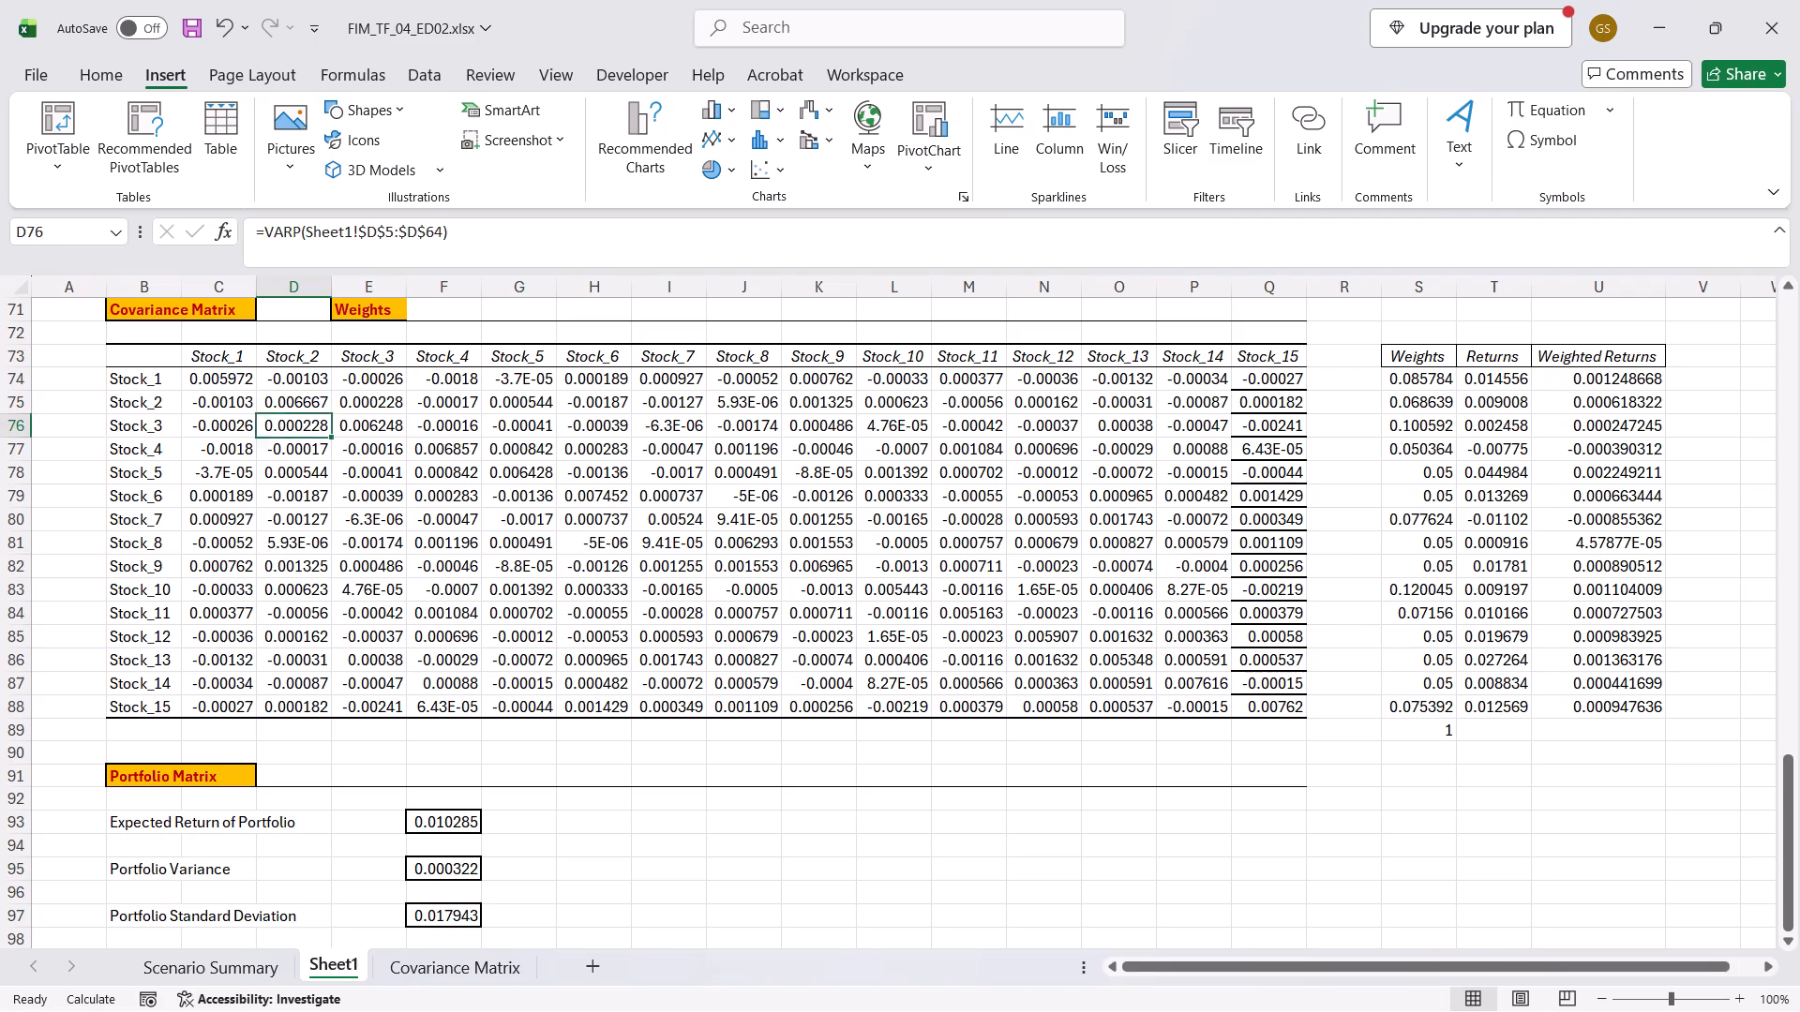
key(Down)
key(Right)
key(Down)
key(Right)
key(Down)
key(Right)
key(Down)
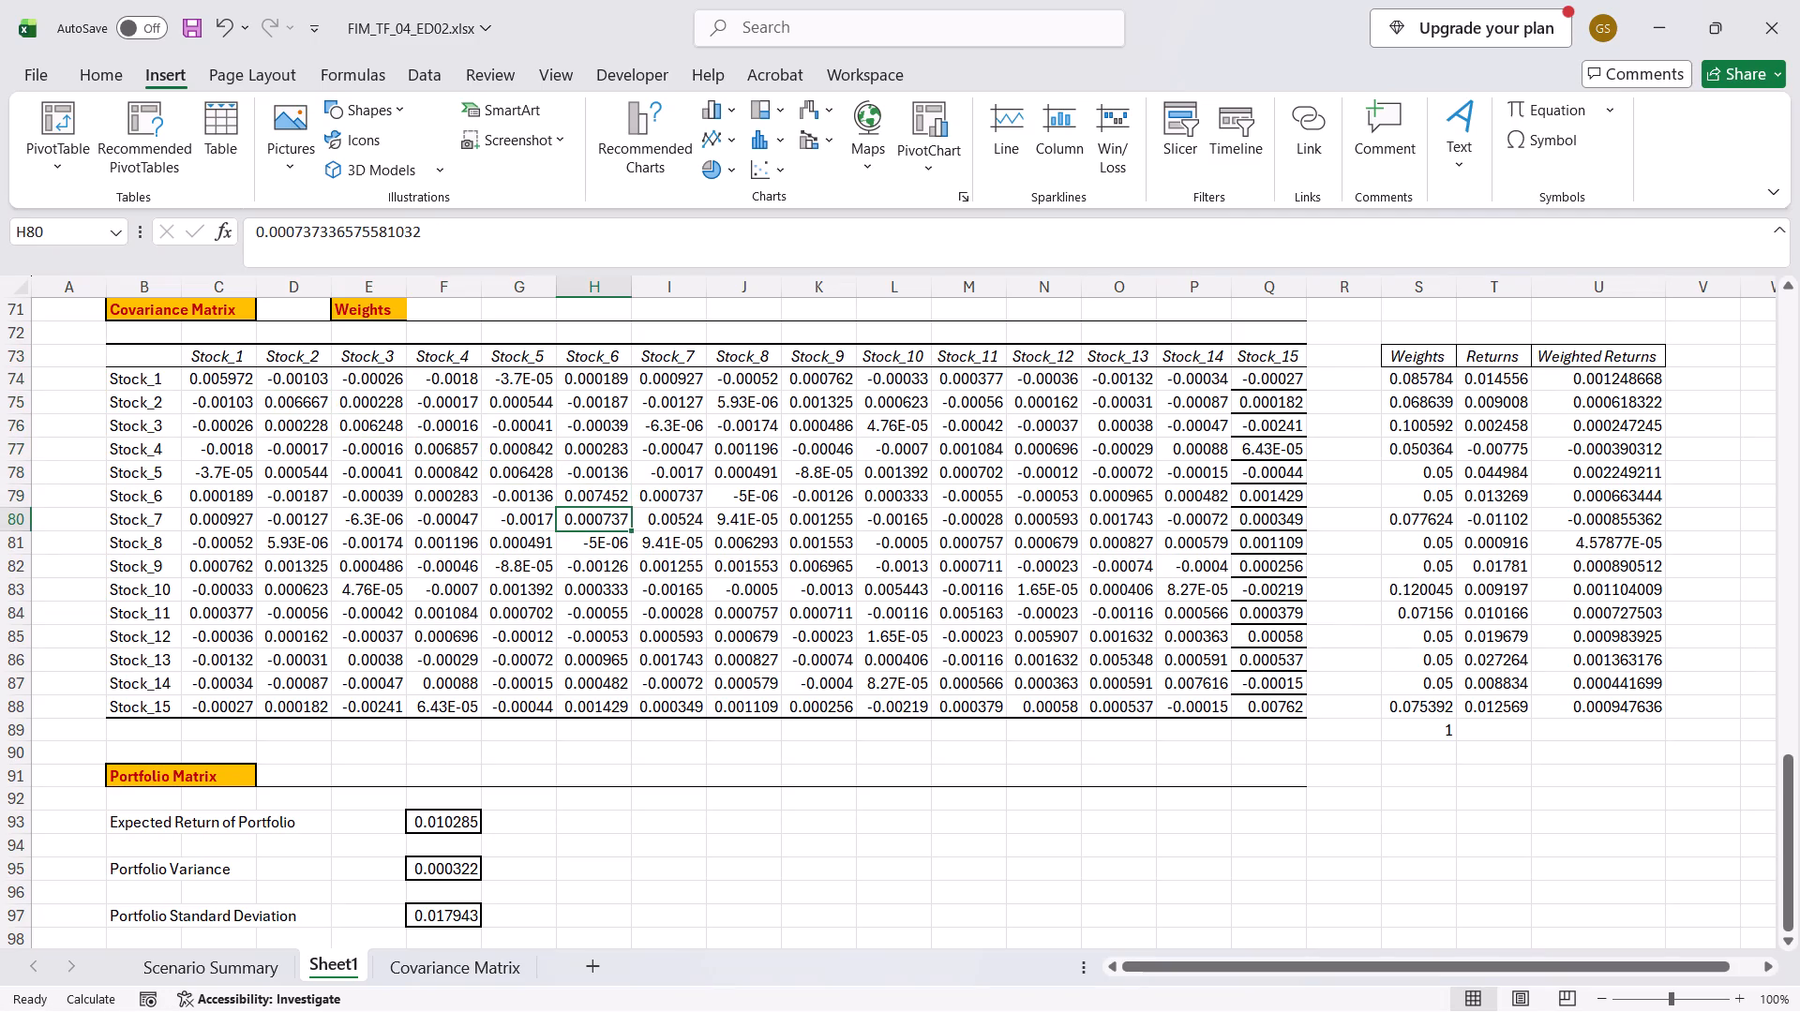
key(Down)
key(Right)
key(Right)
key(Down)
key(Down)
key(Right)
key(Right)
key(Down)
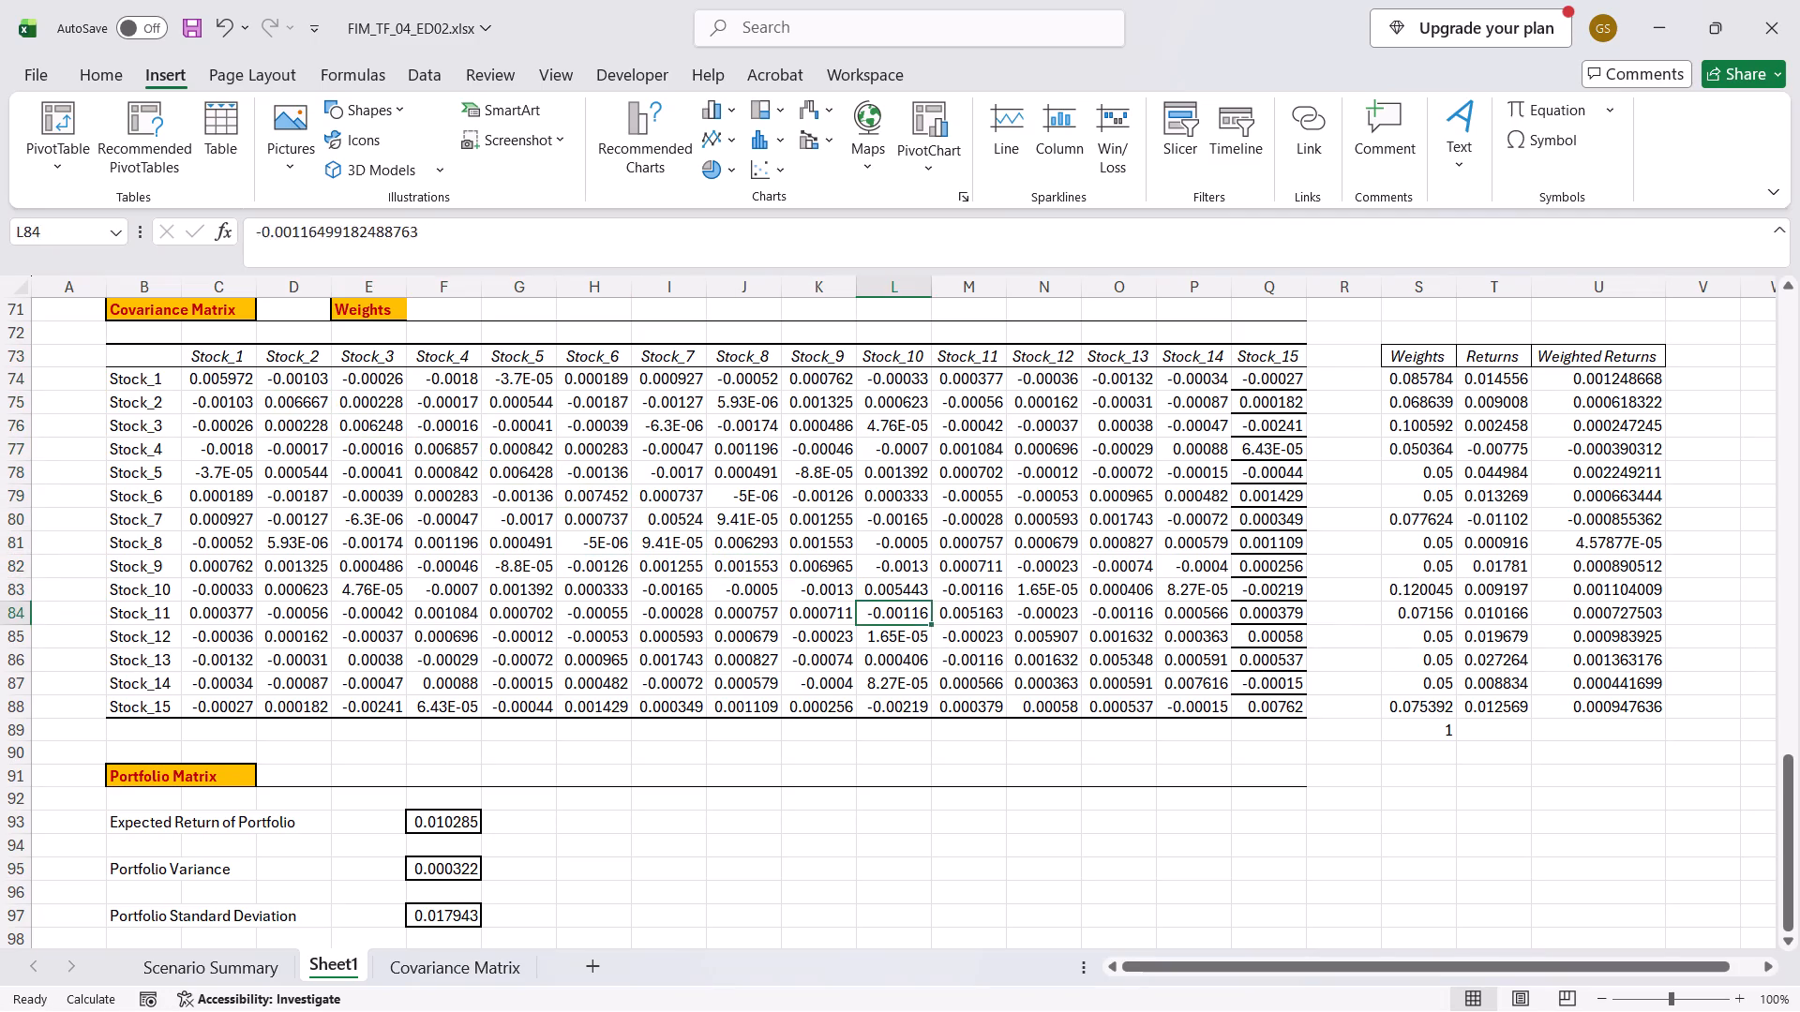
key(Right)
key(Down)
key(Right)
key(Right)
key(Down)
key(Right)
key(Down)
key(Right)
key(Down)
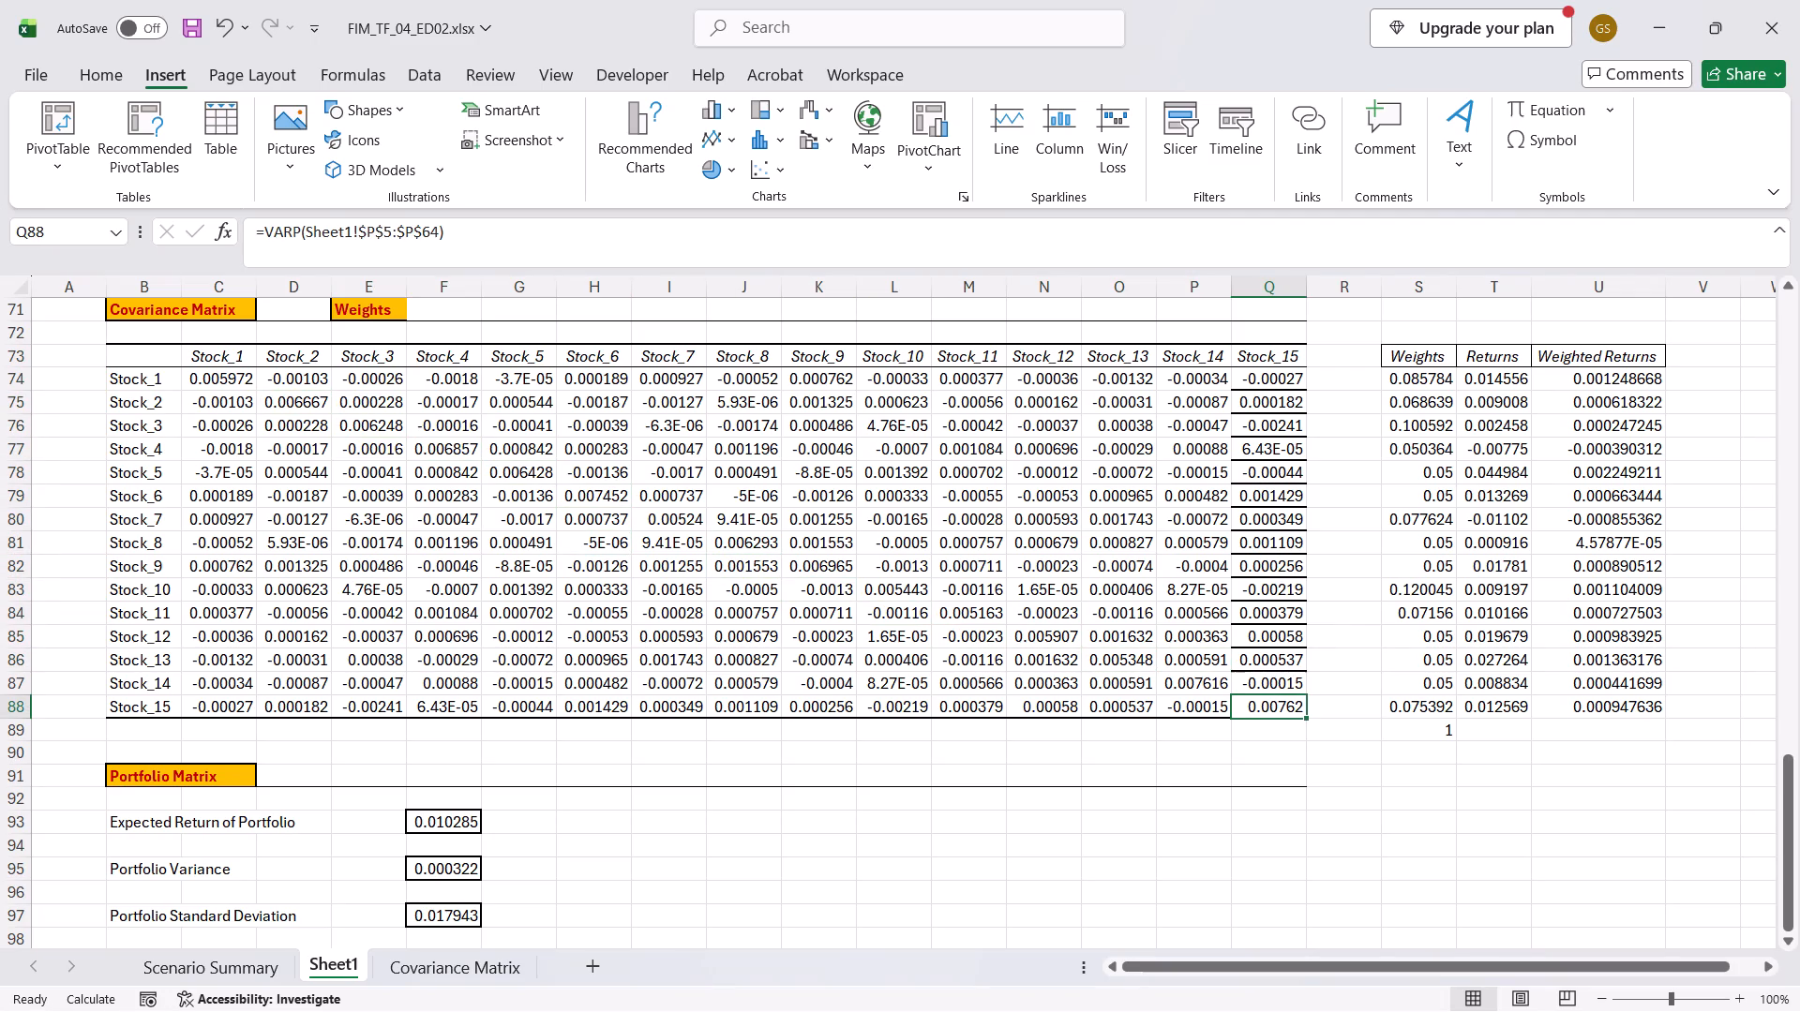
Trace the covariance matrix diagonal back from Stock_15 to the Stock_1 variance in C74.
key(Up)
key(Left)
key(Up)
key(Left)
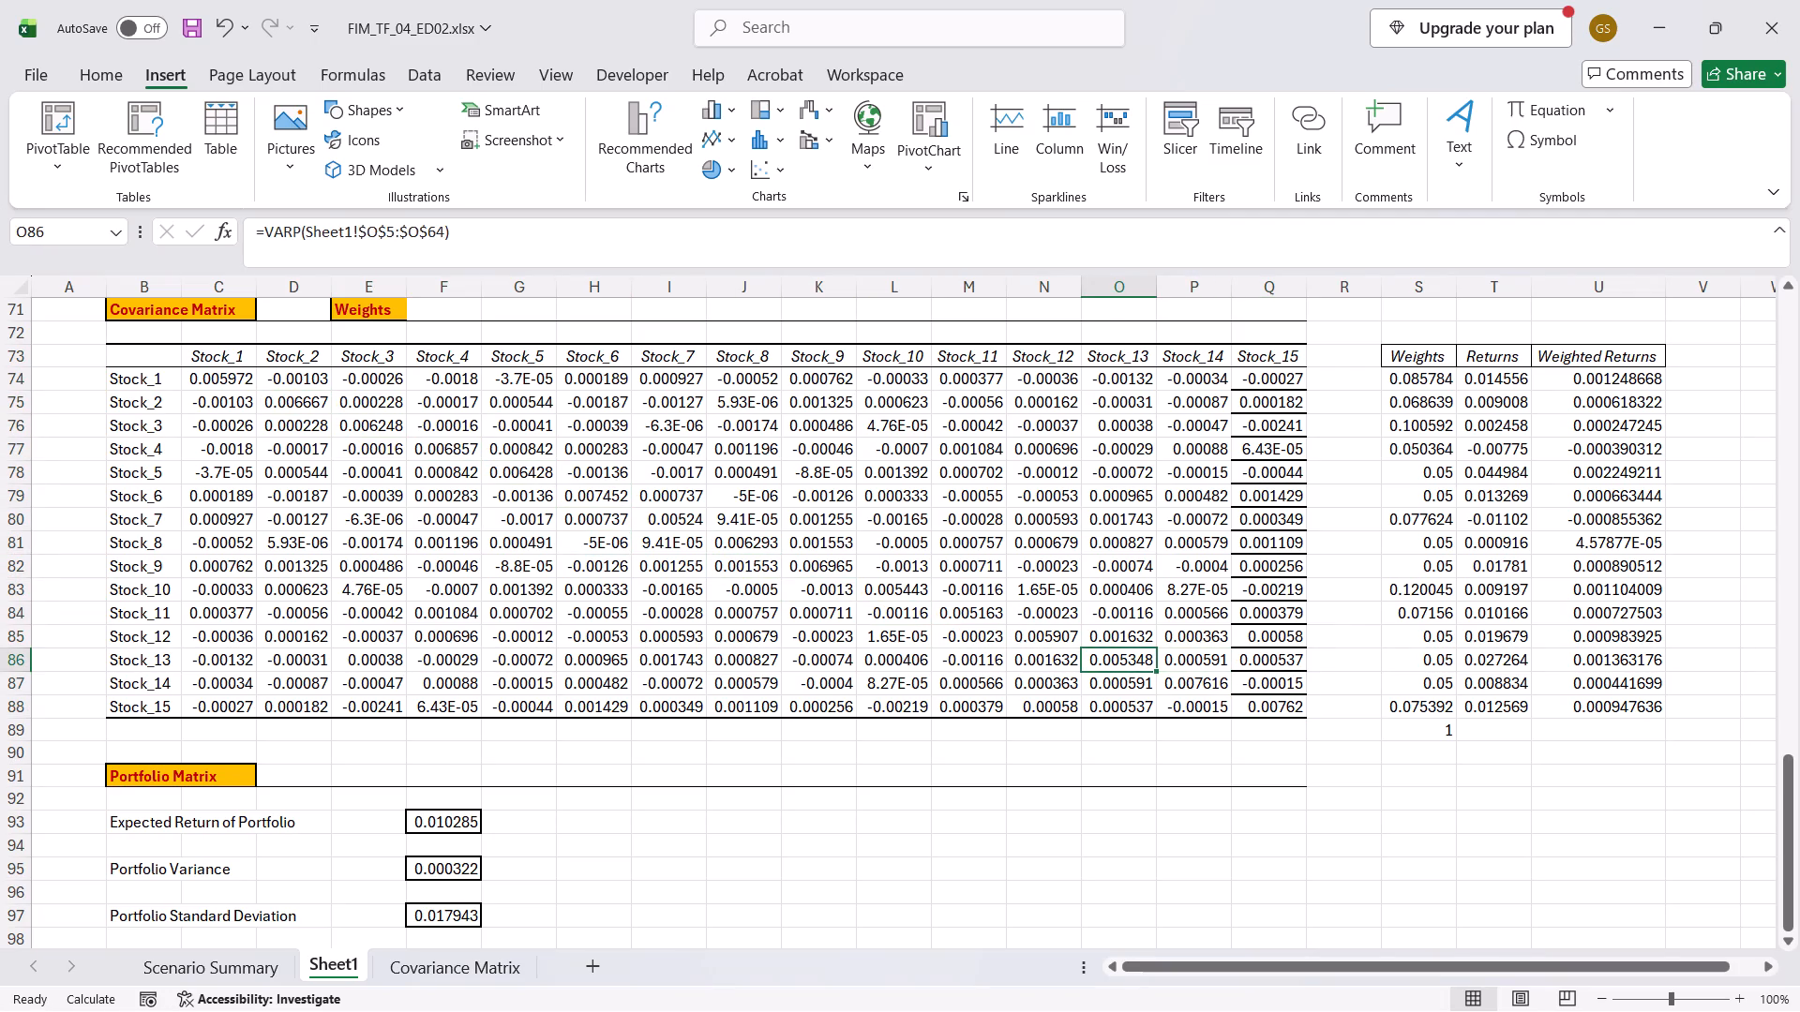
key(Left)
key(Up)
key(Up)
key(Left)
key(Left)
key(Up)
key(Left)
key(Up)
key(Left)
key(Up)
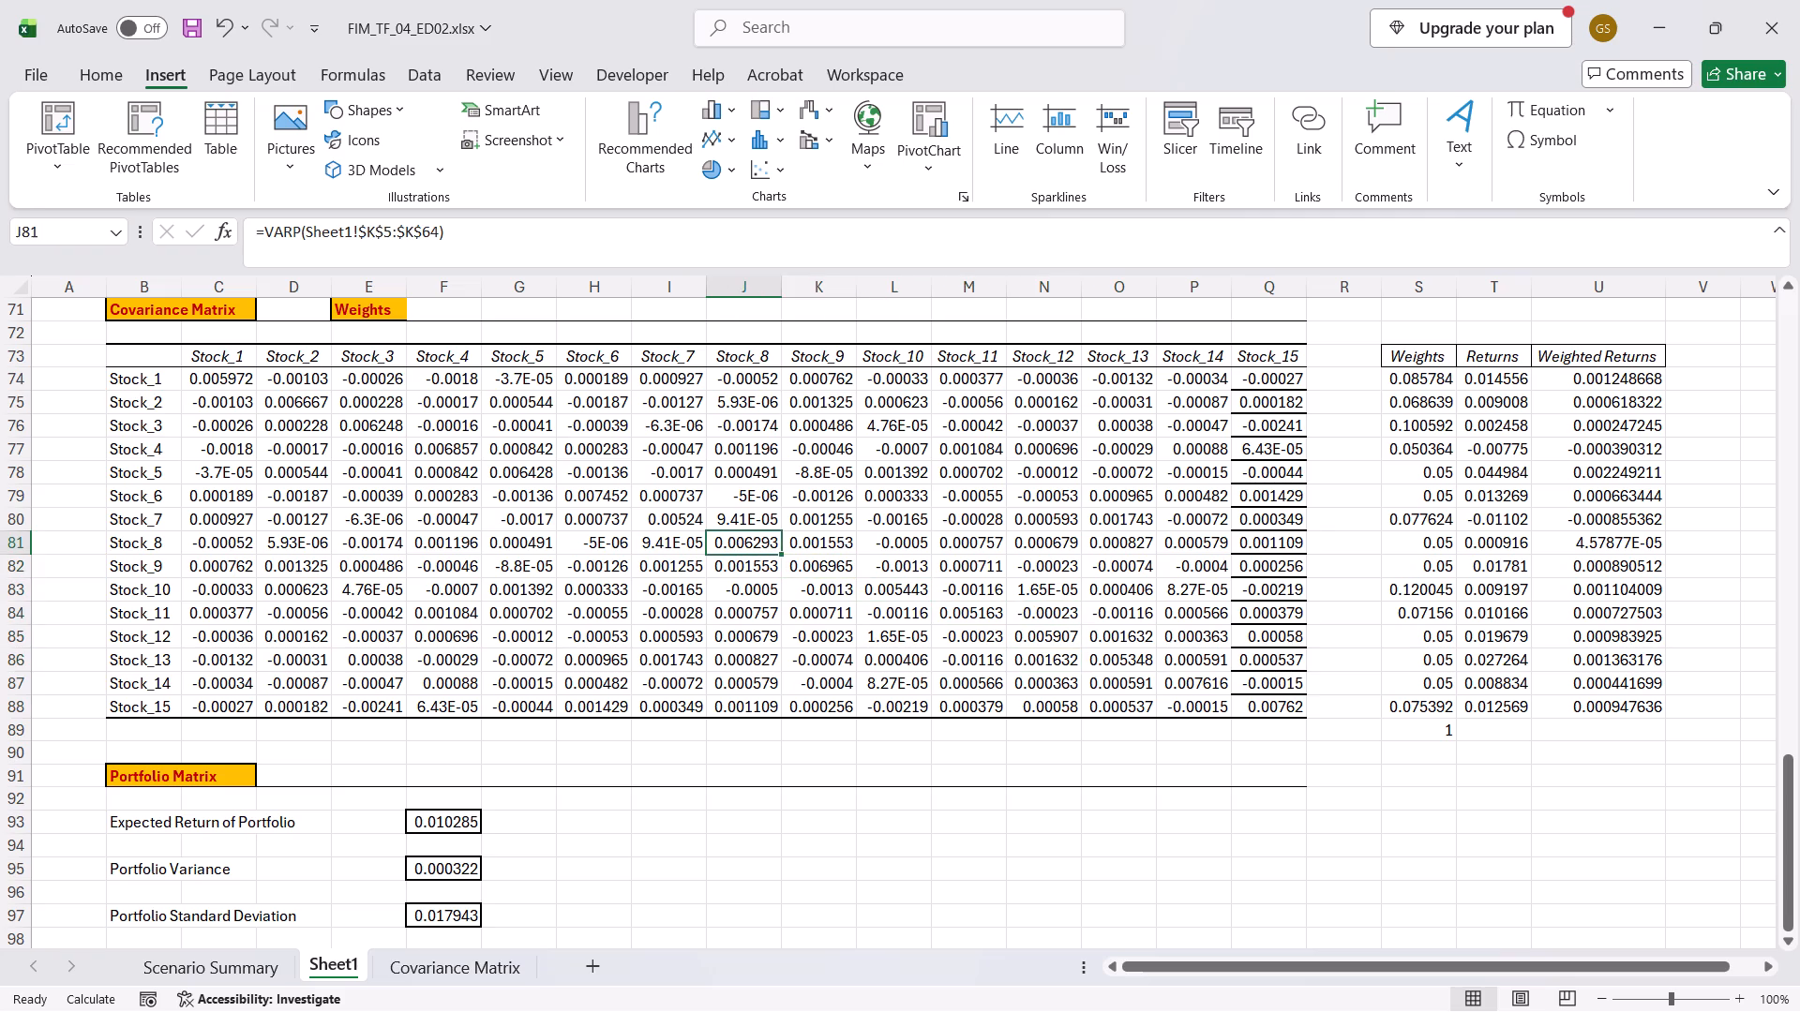
key(Left)
key(Up)
key(Left)
key(Up)
key(Left)
key(Up)
key(Up)
key(Left)
key(Left)
key(Up)
key(Left)
key(Up)
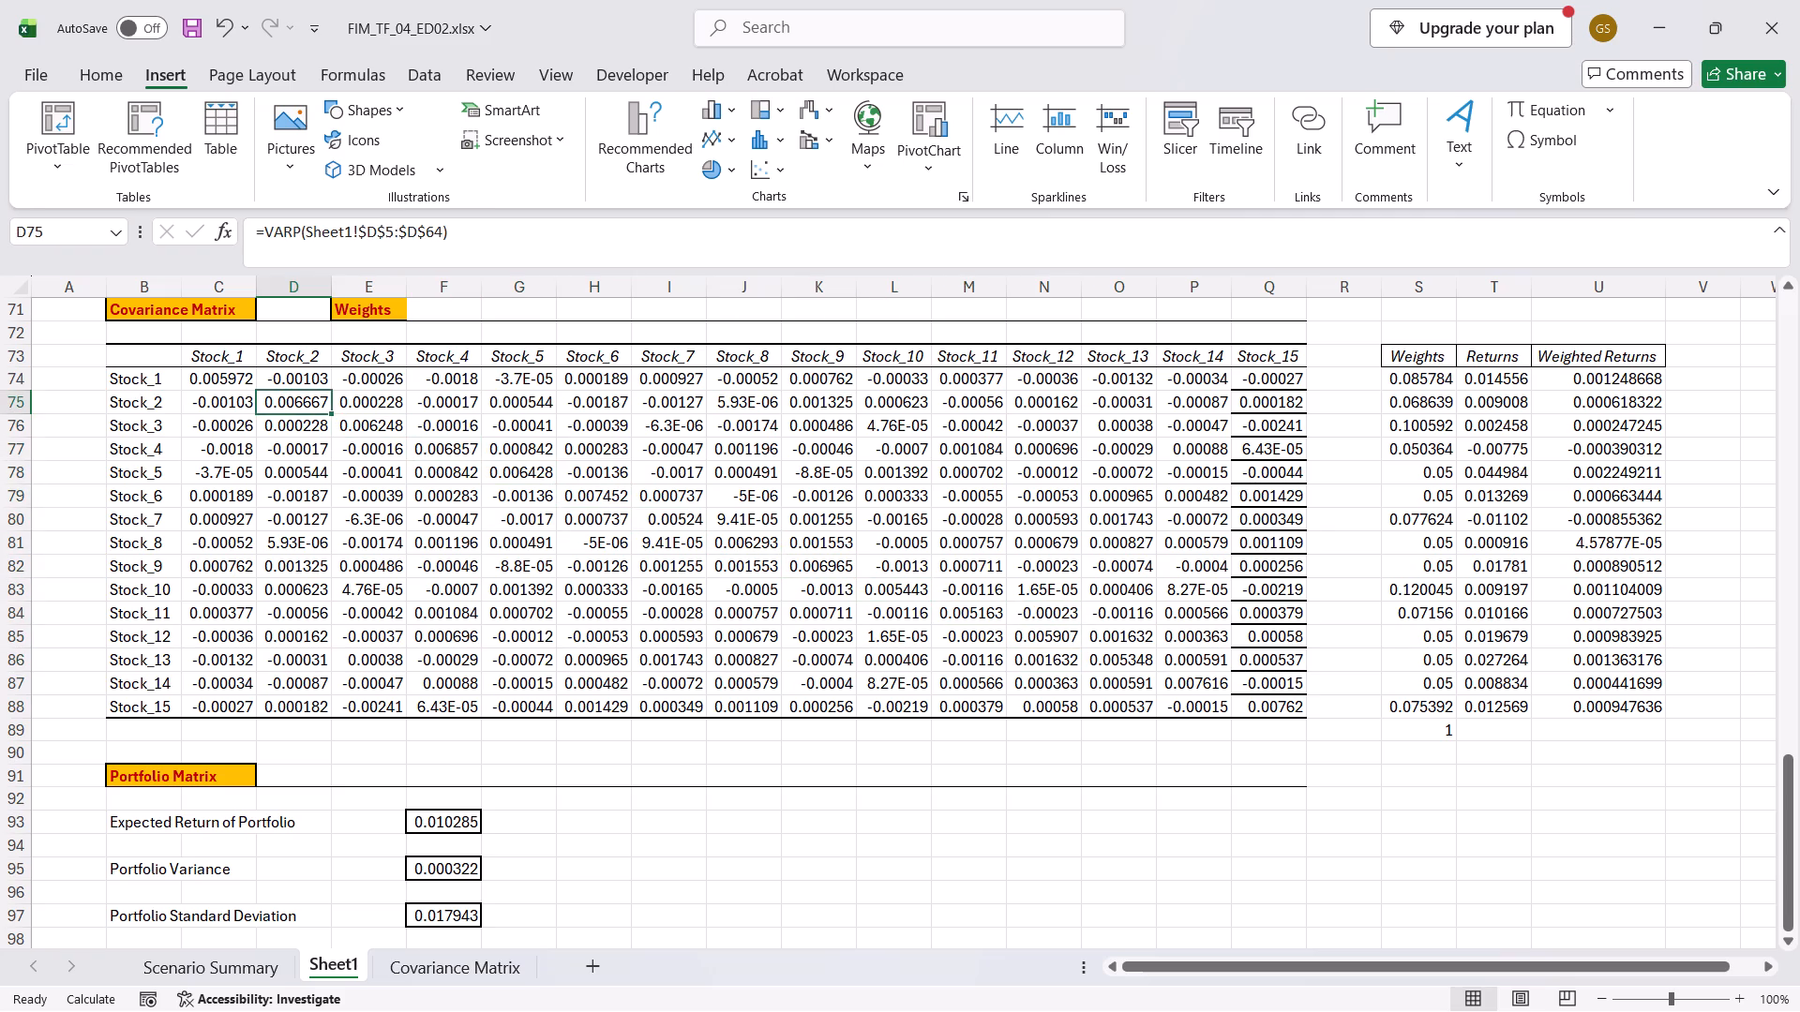
key(Left)
key(Up)
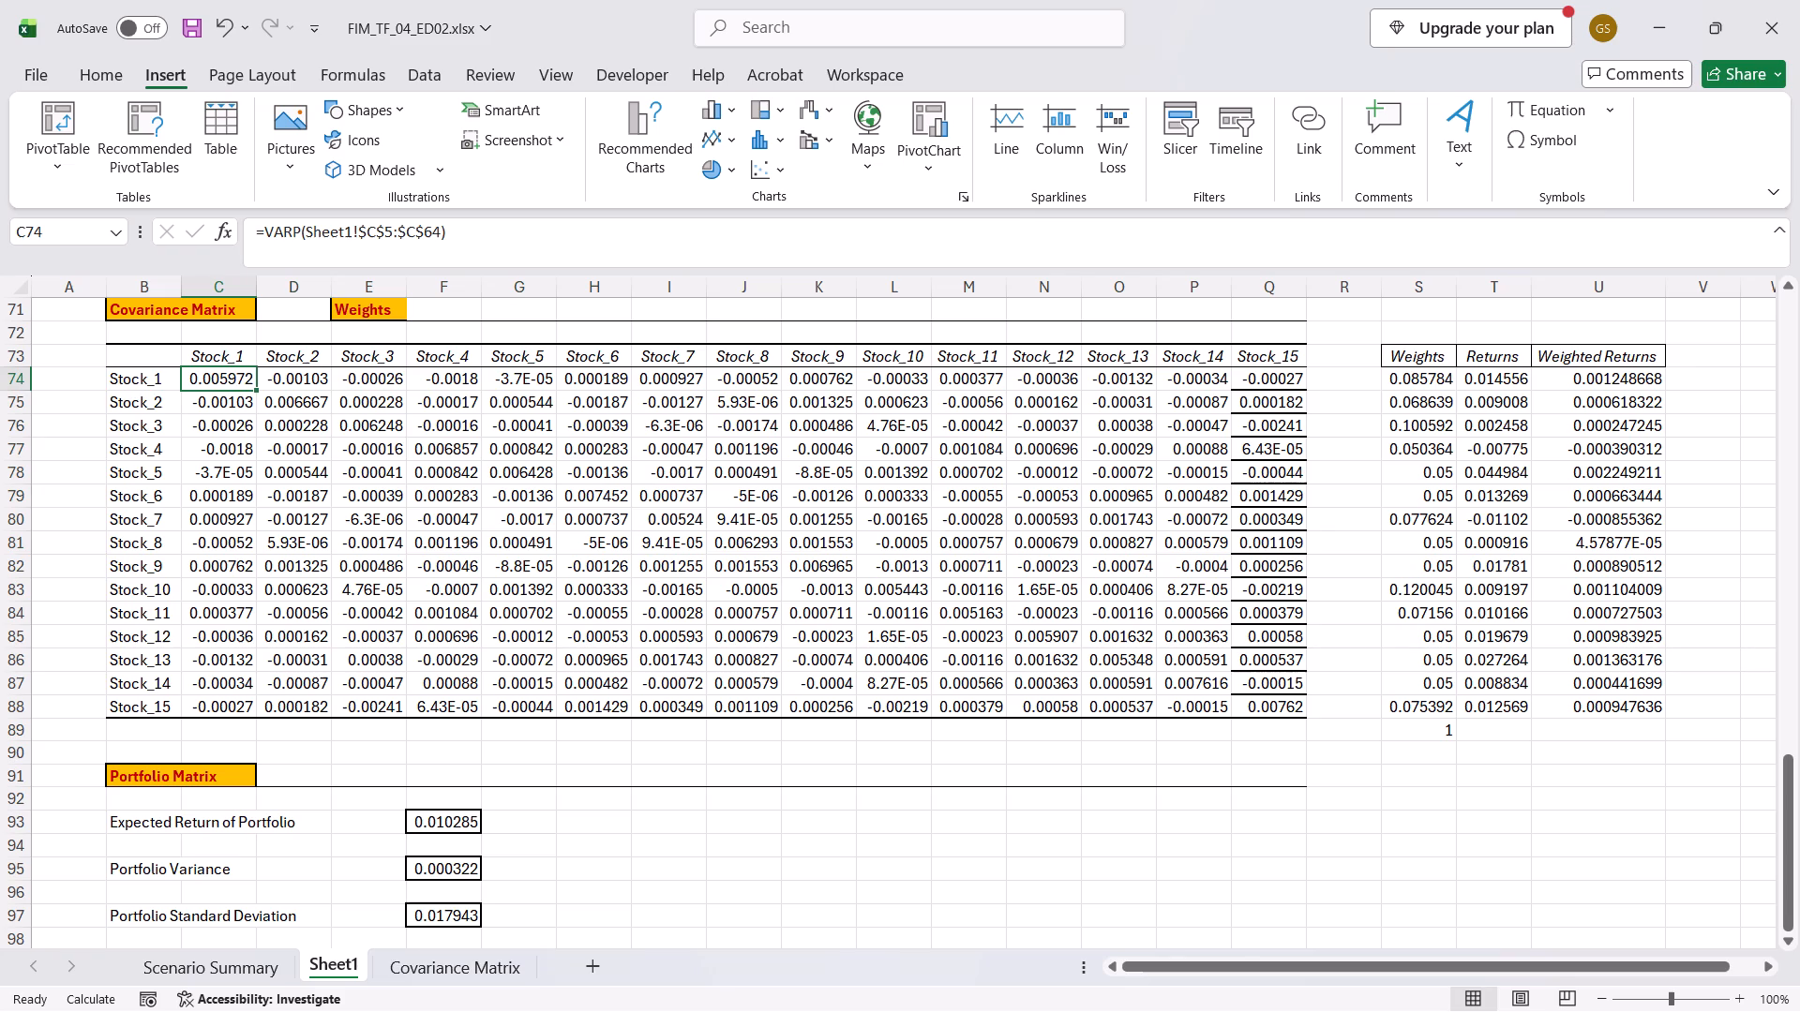
Italicize the Stock_1 to Stock_15 row labels of the covariance matrix in B74:B88.
key(Up)
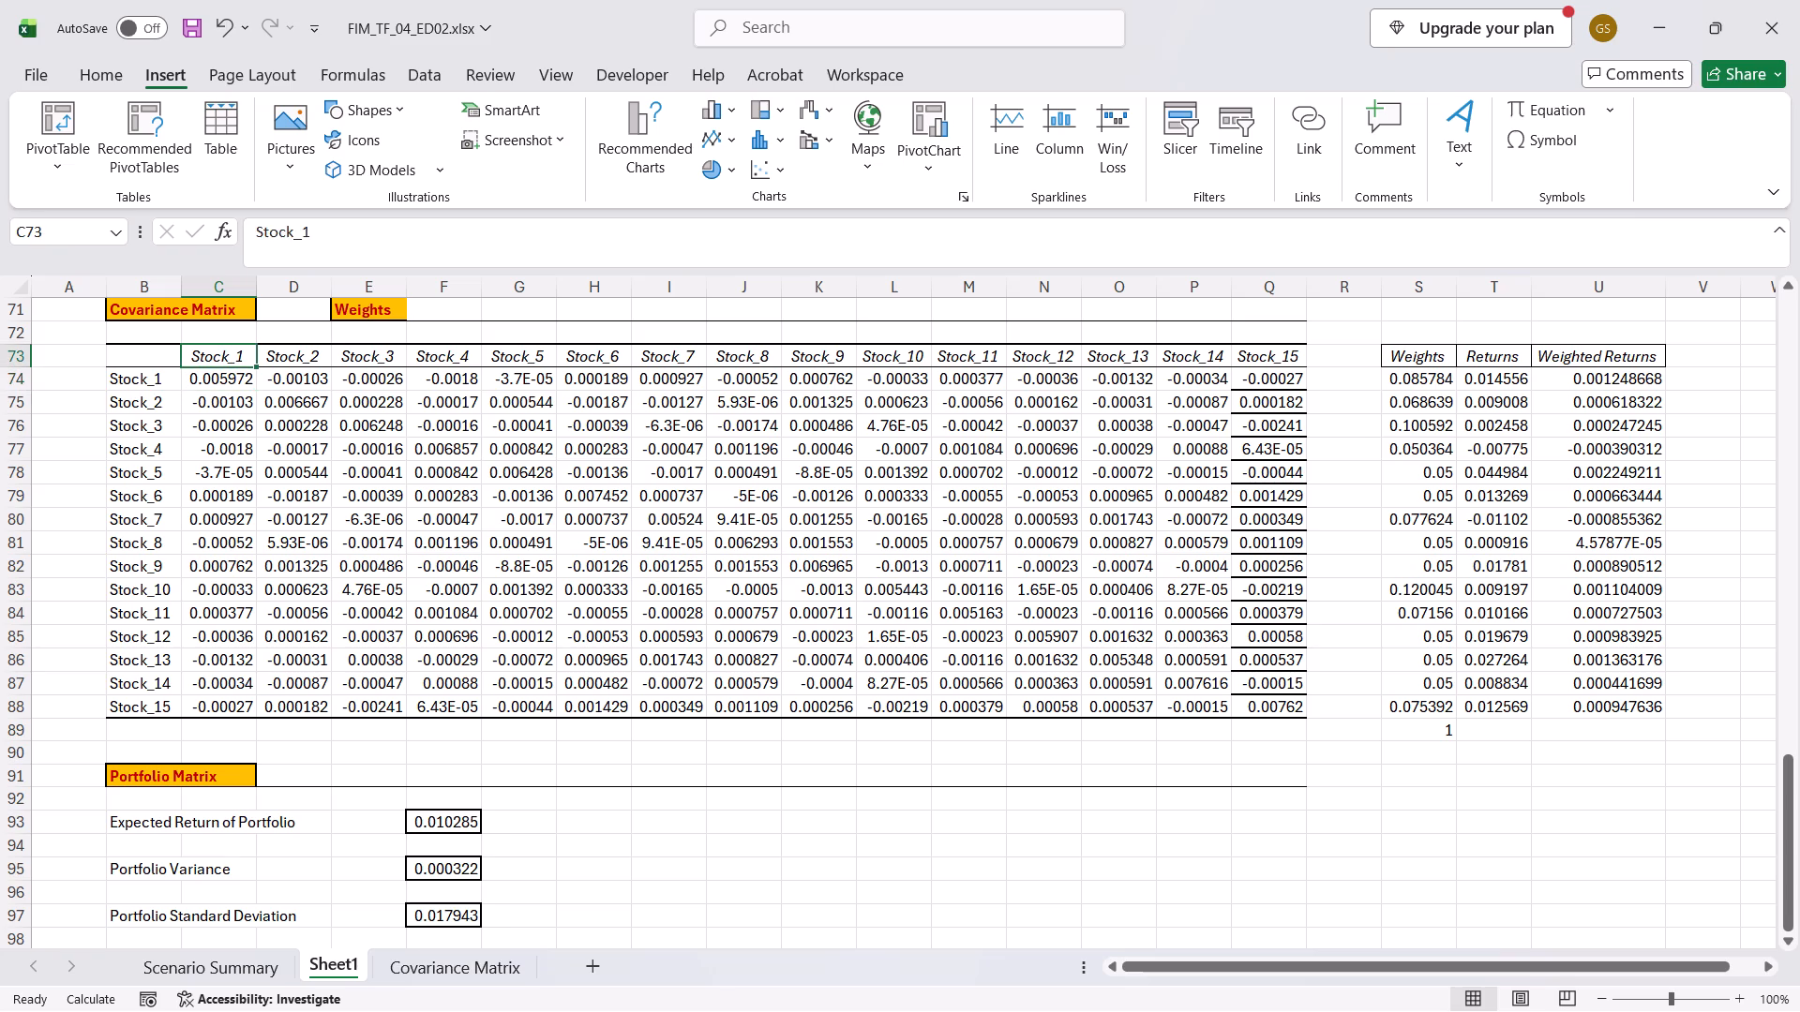
click(113, 58)
key(Down)
key(Down)
key(Left)
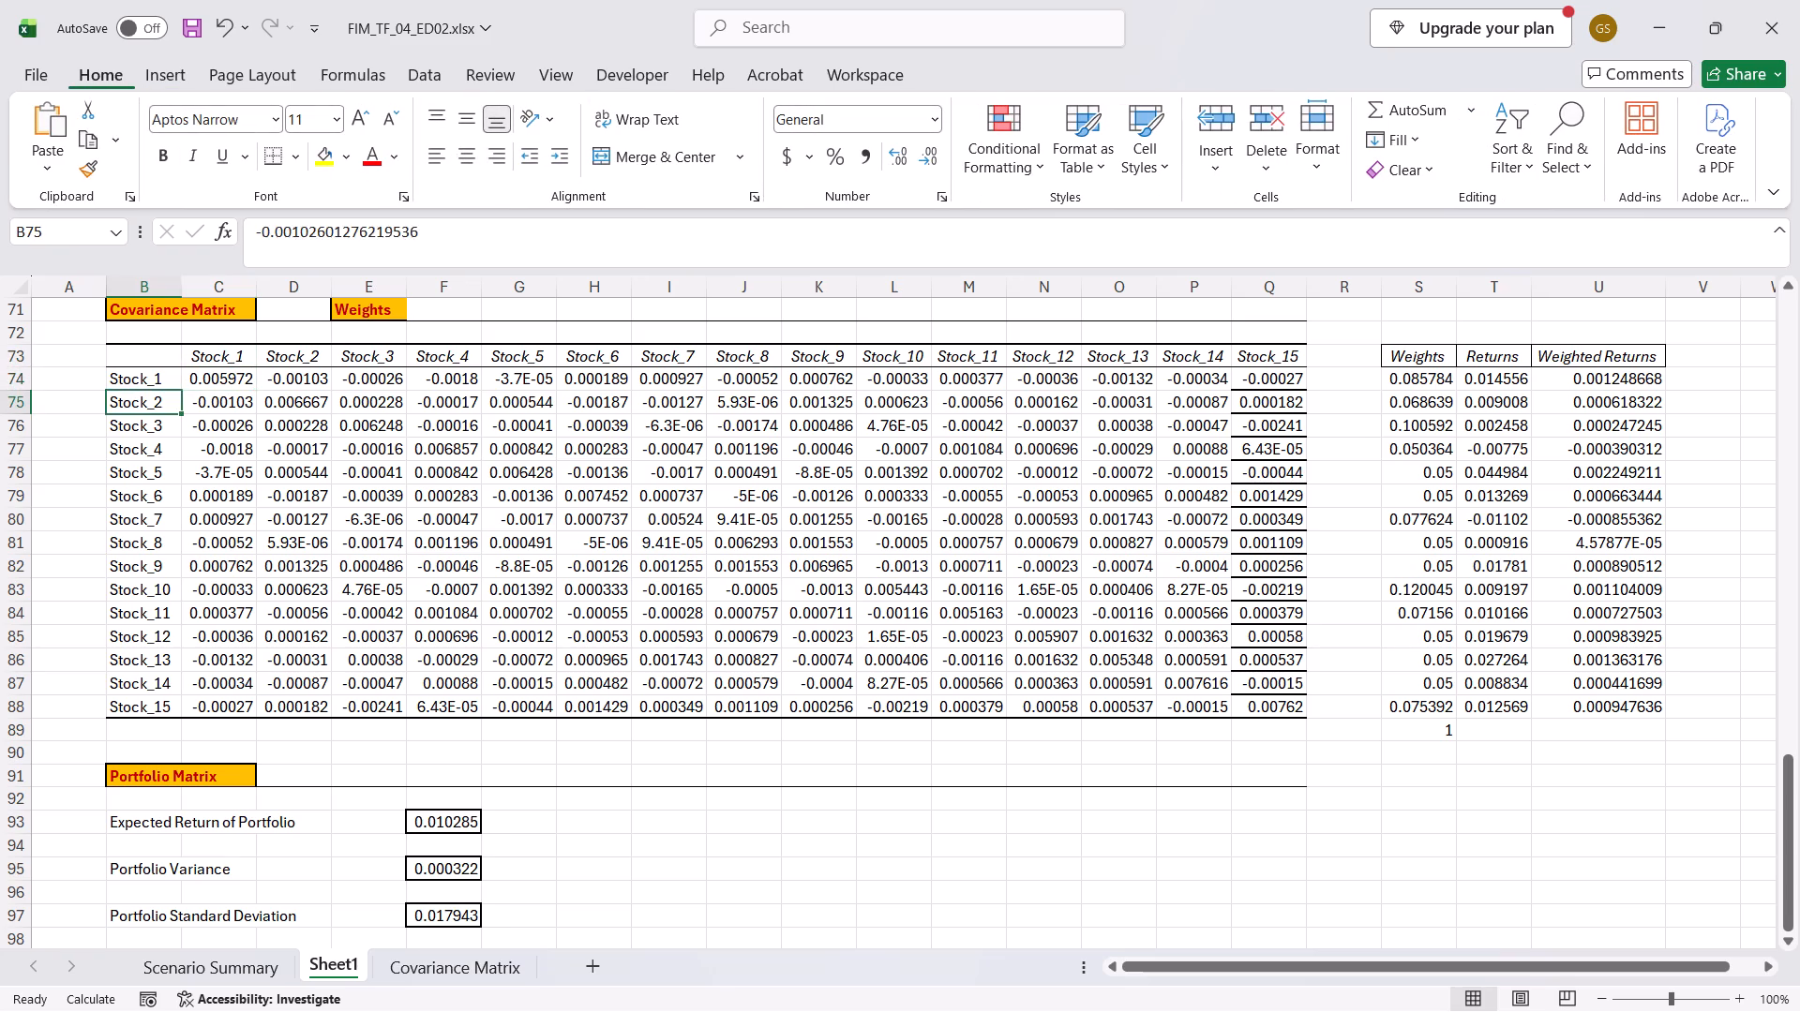
key(Up)
key(ctrl+shift+Down)
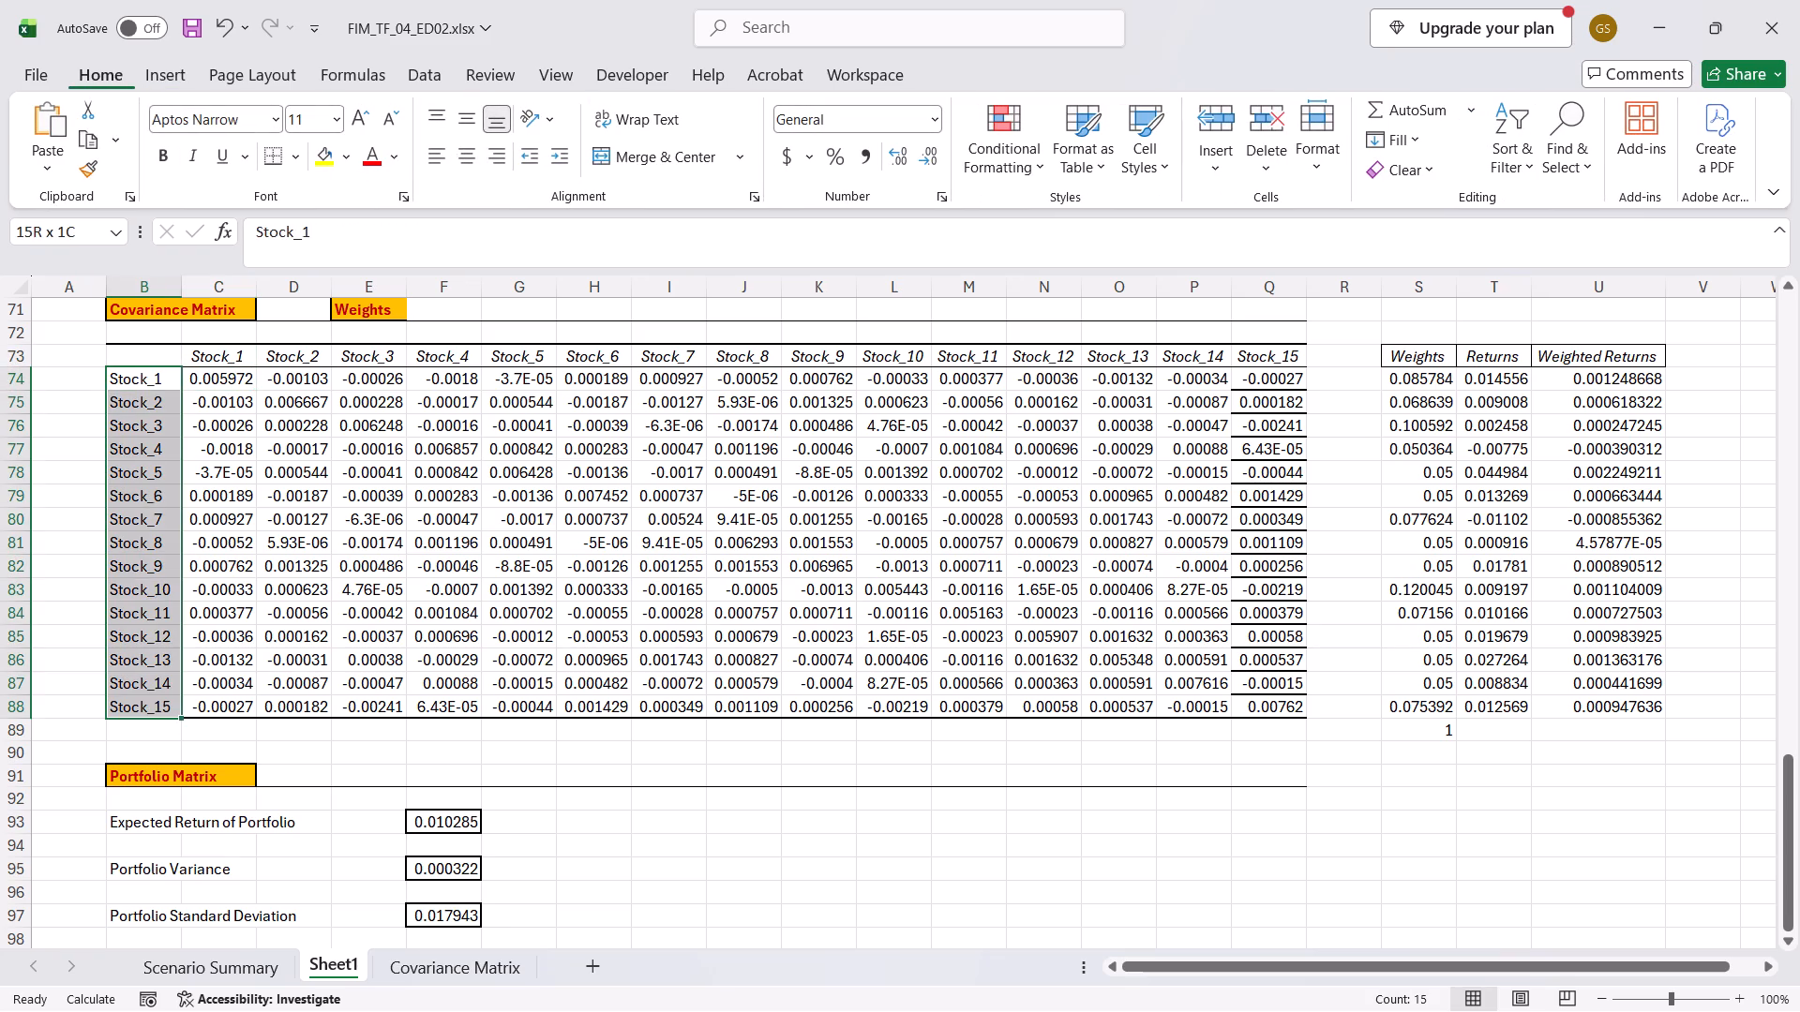
key(ctrl+i)
Save the workbook with cell E77 of the covariance matrix selected.
key(Down)
key(Right)
key(Right)
key(Down)
key(Right)
key(Down)
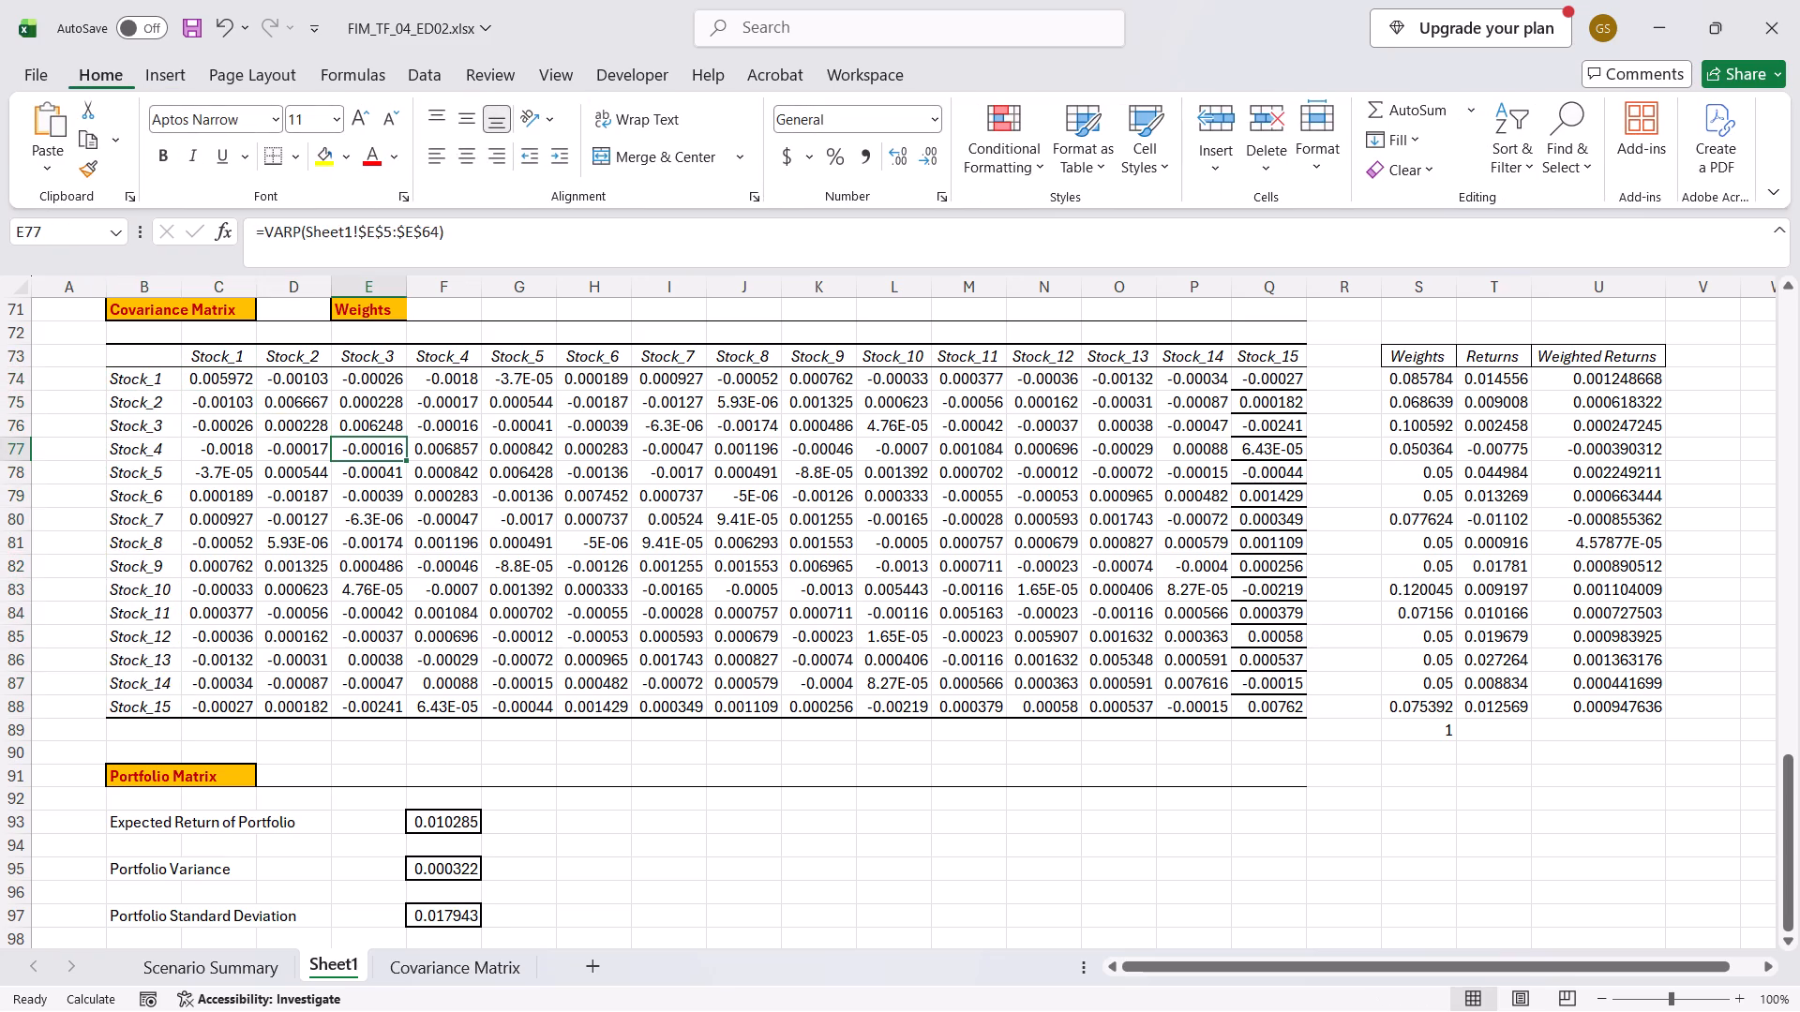
key(ctrl+s)
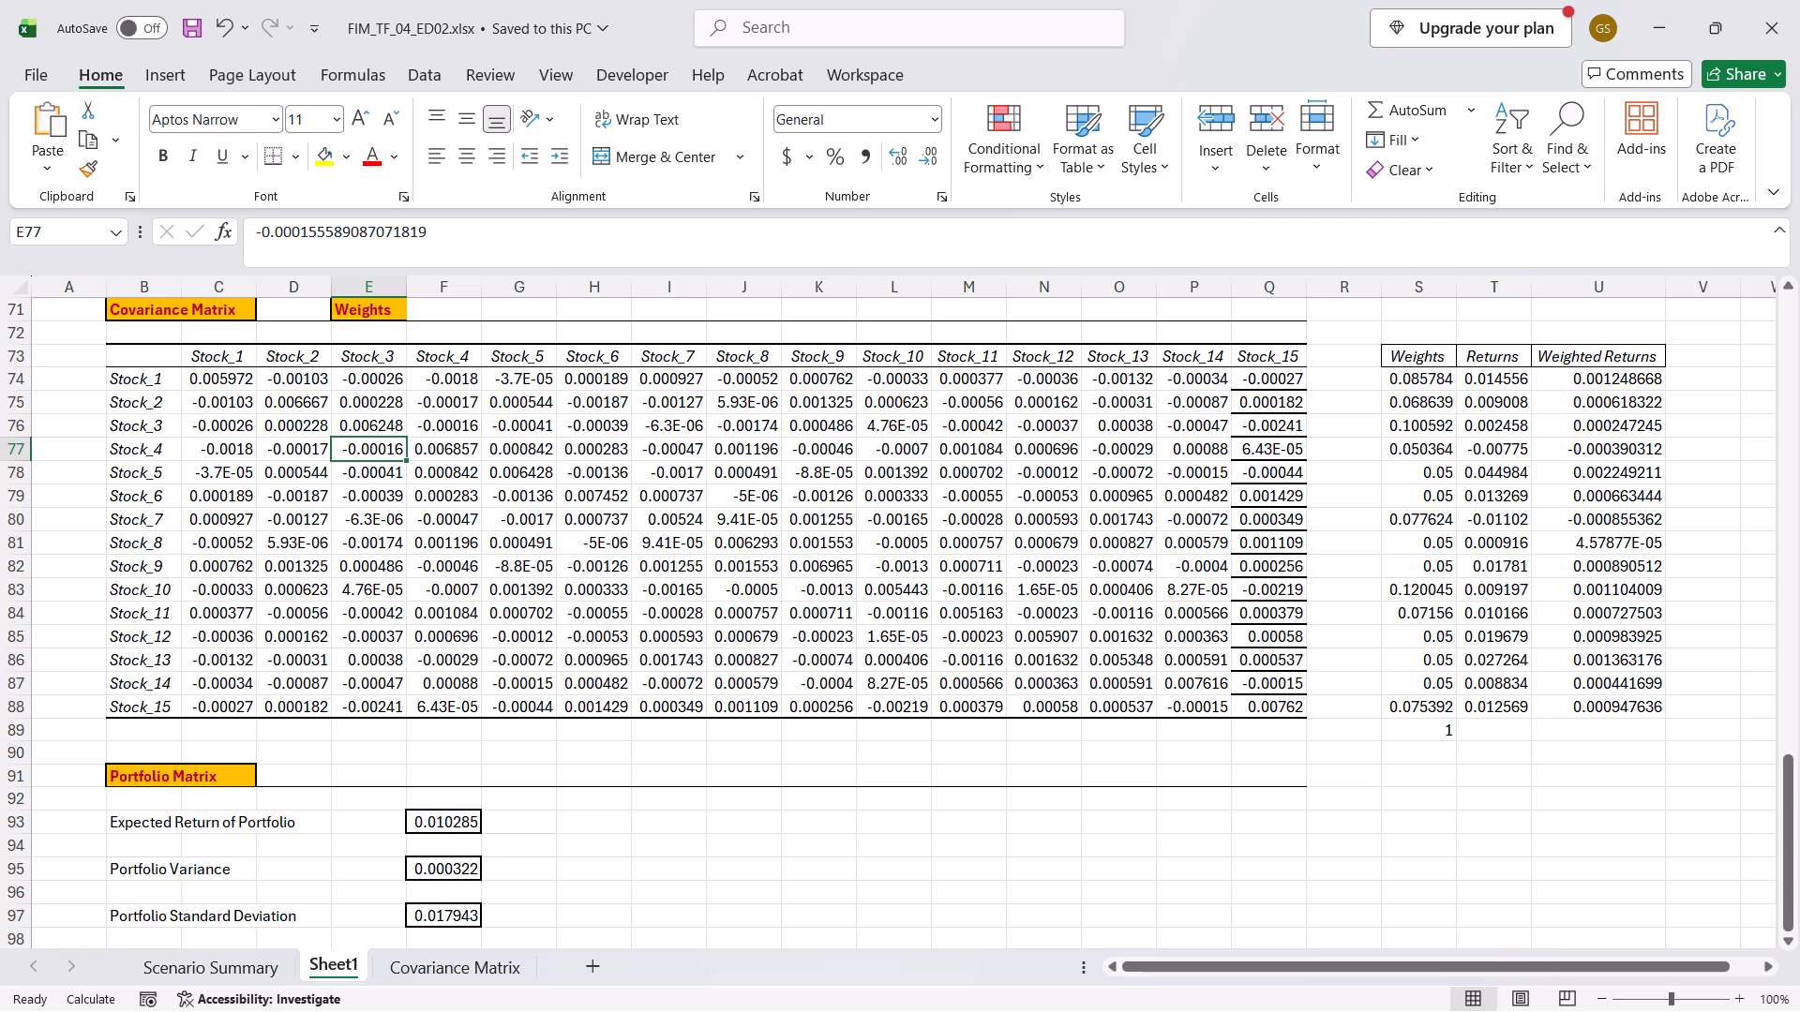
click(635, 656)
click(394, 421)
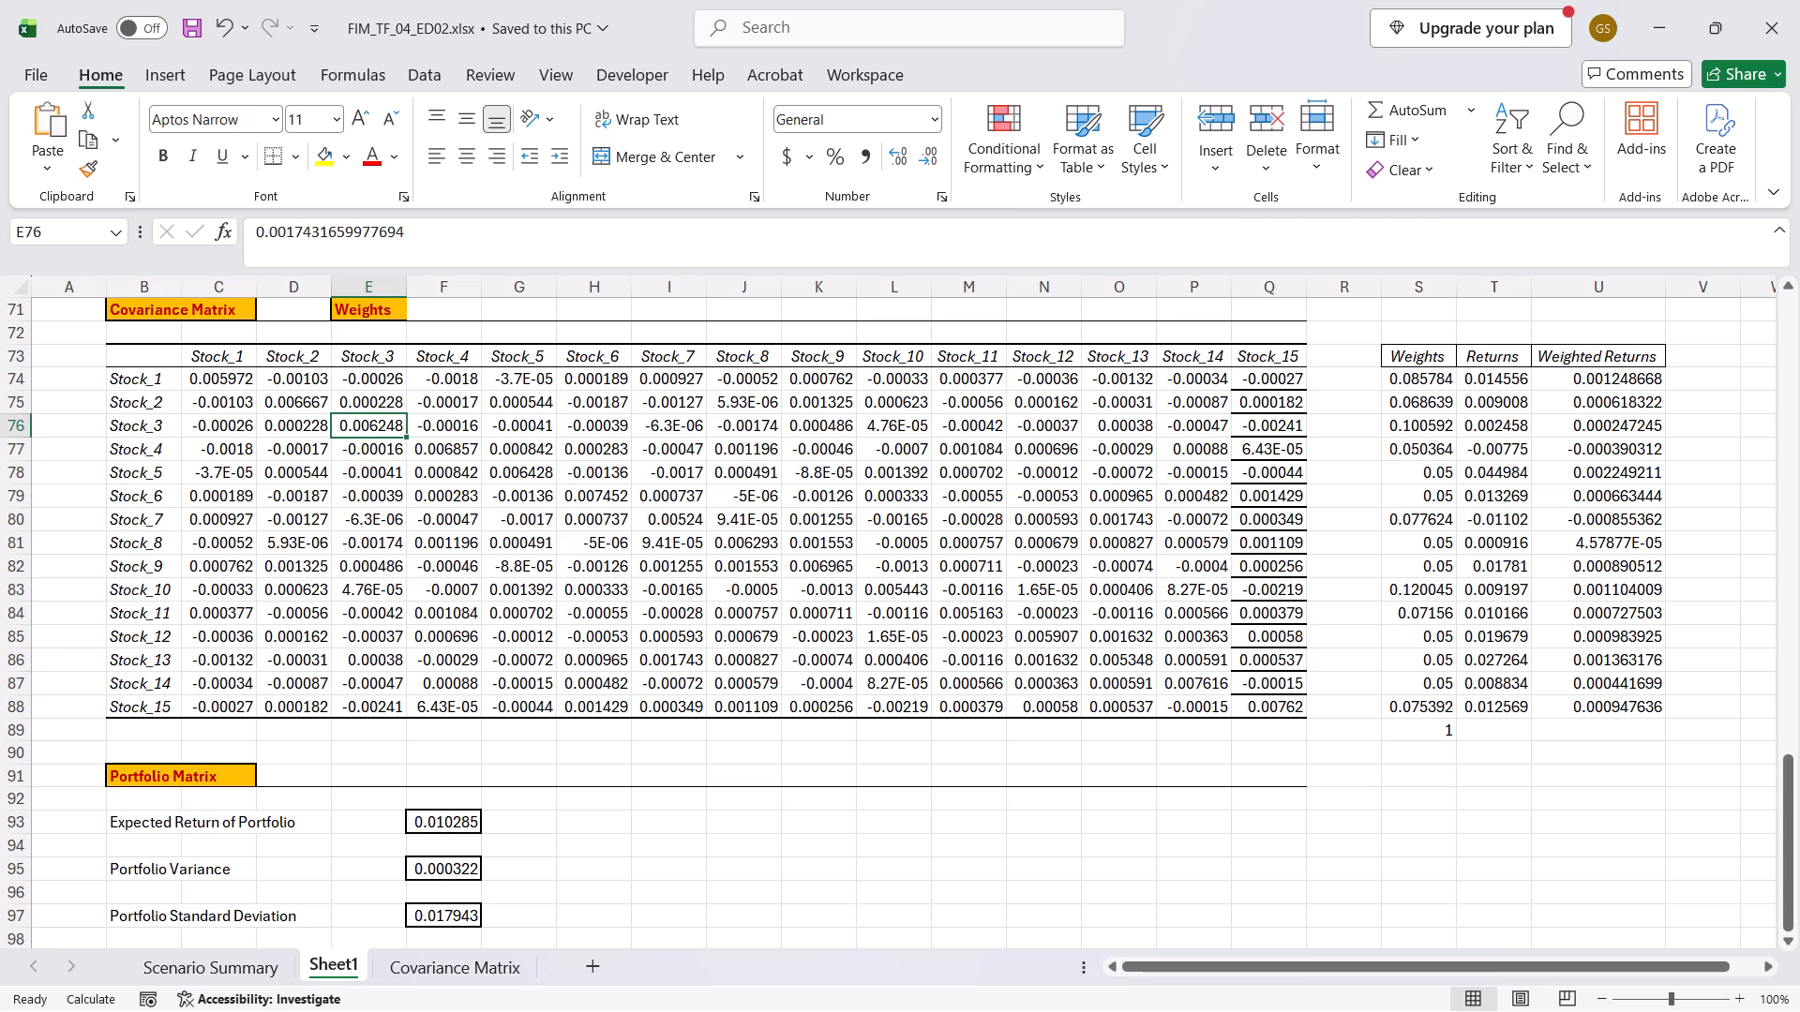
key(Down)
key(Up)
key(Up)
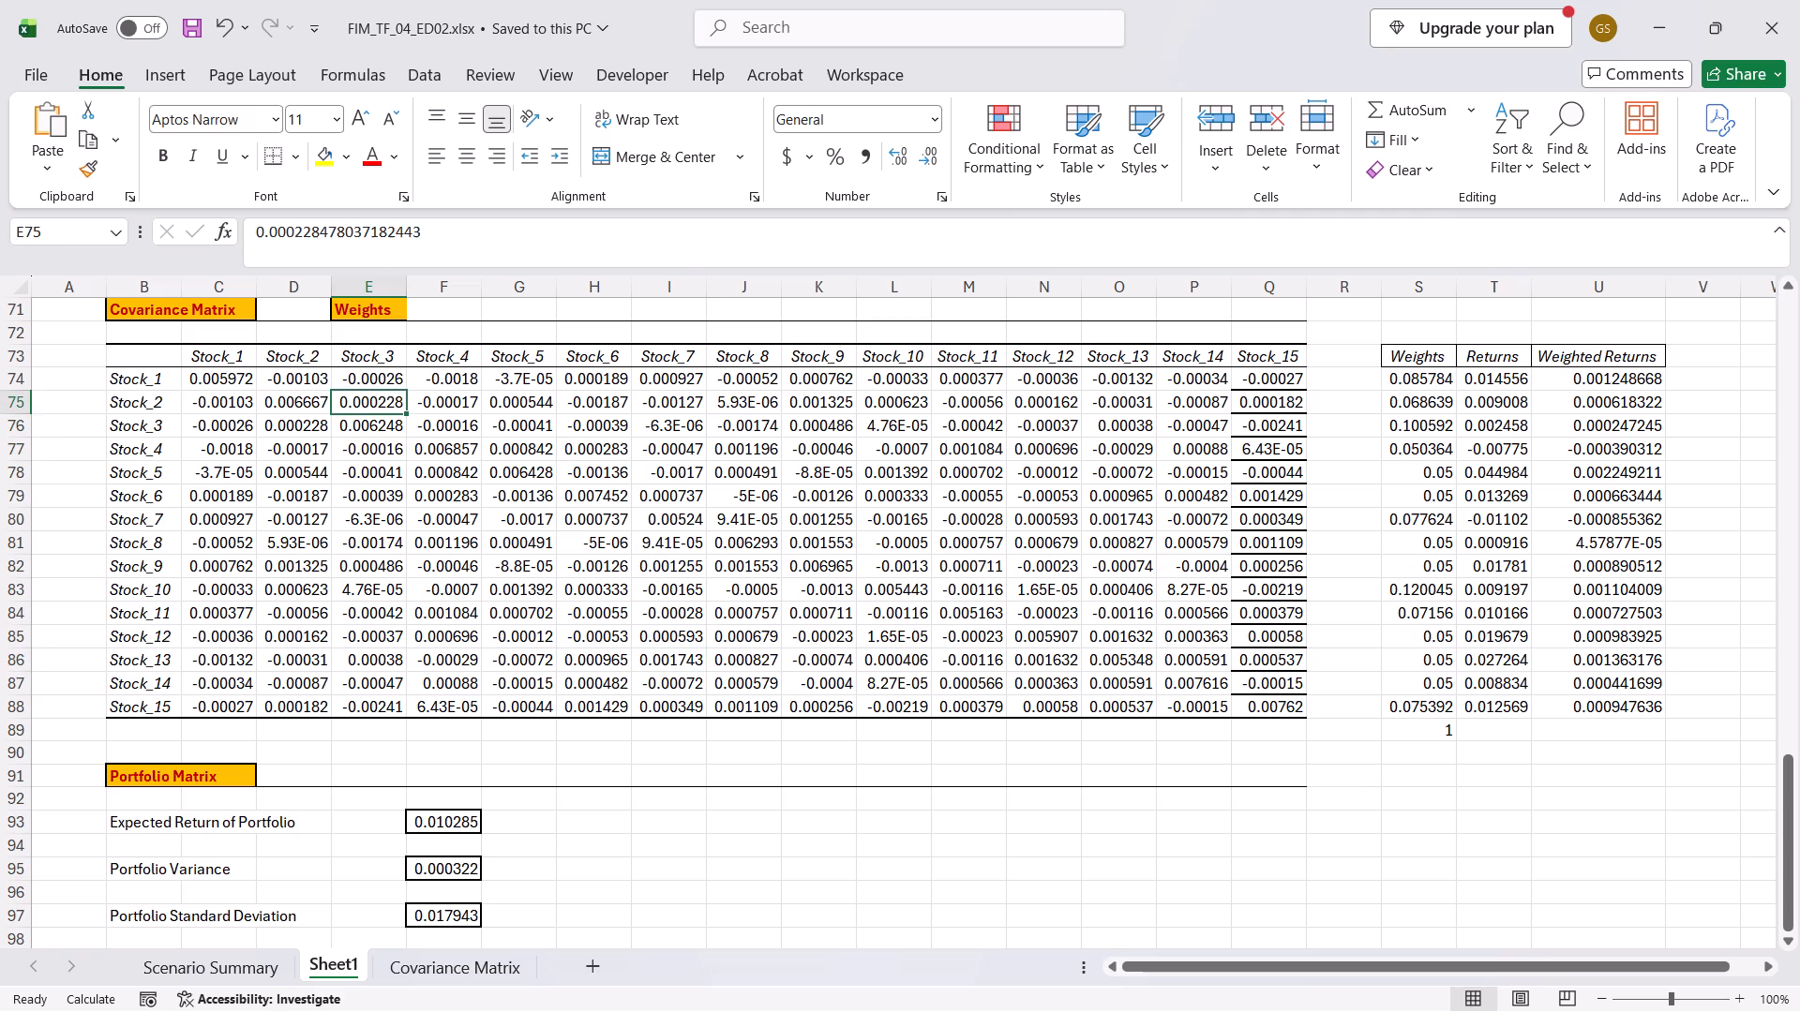
Examine the off-diagonal covariances of Stock_1 and Stock_2 around the Stock_3 and Stock_4 columns.
key(Down)
key(Down)
key(Up)
key(Up)
key(Right)
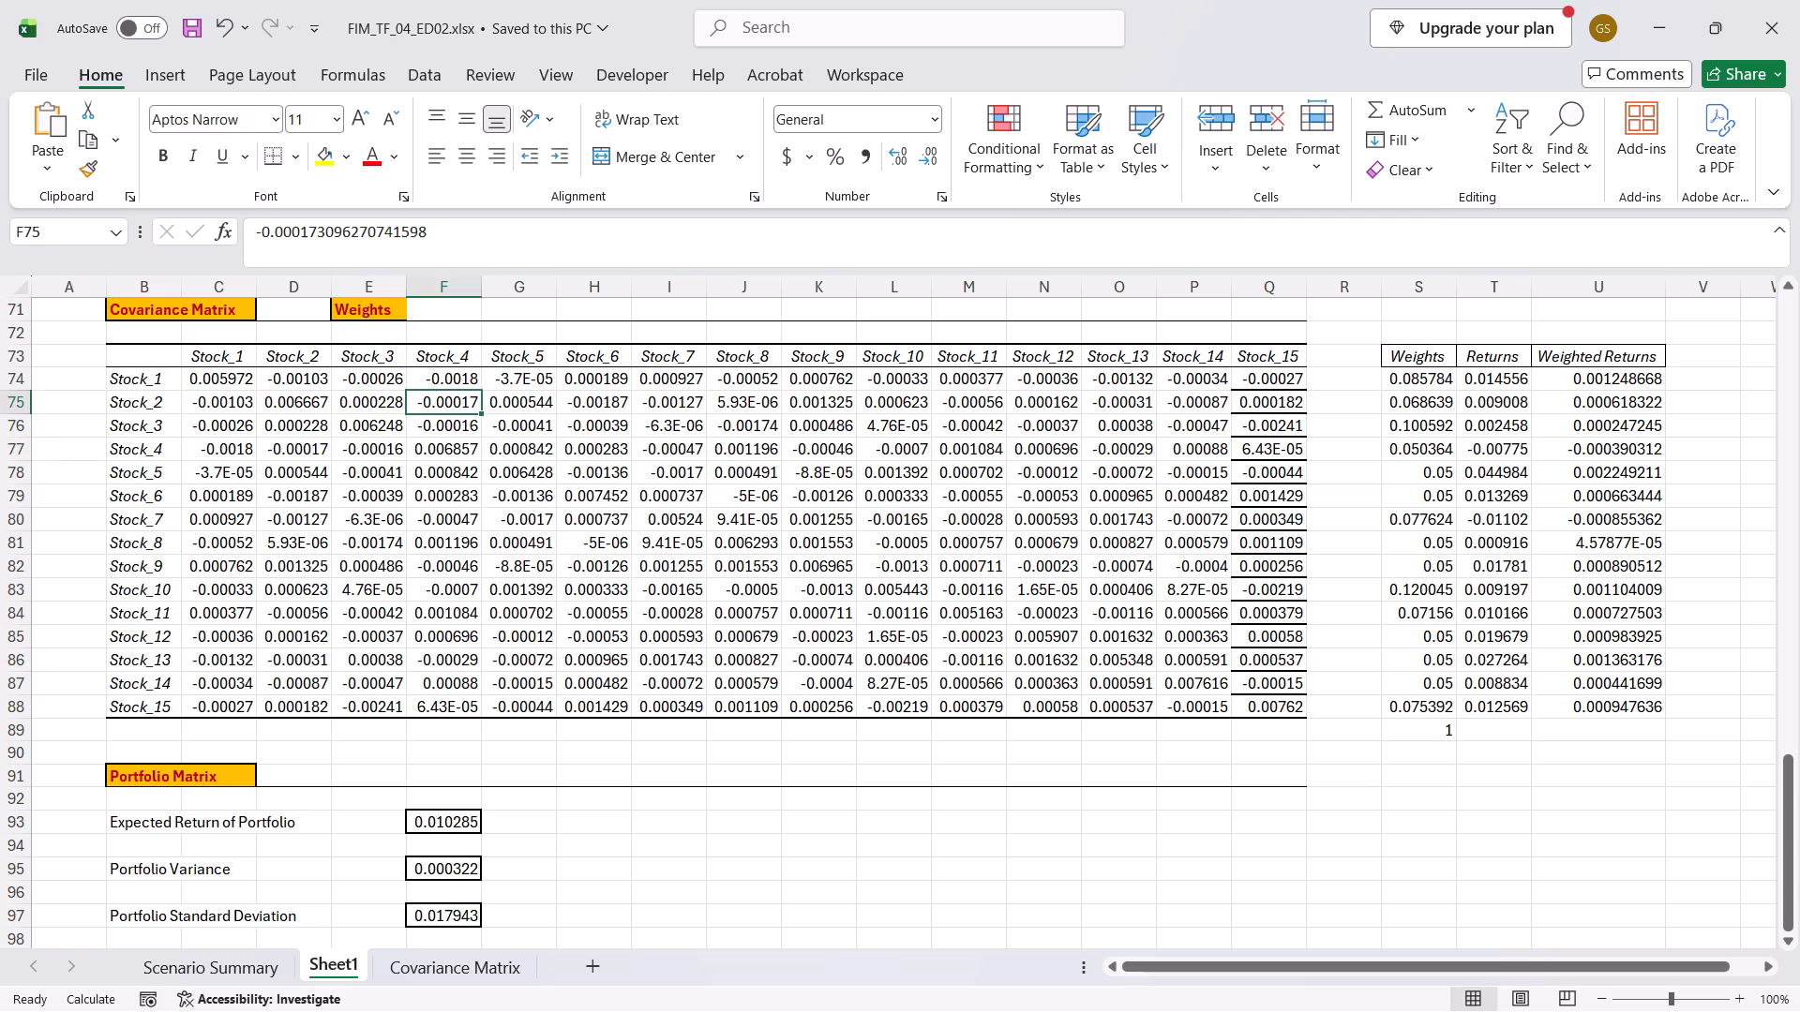
key(Left)
key(Up)
key(Down)
key(Right)
key(Right)
key(Right)
key(Right)
key(Right)
key(Right)
key(Left)
key(Left)
key(Left)
key(Left)
key(Left)
key(Up)
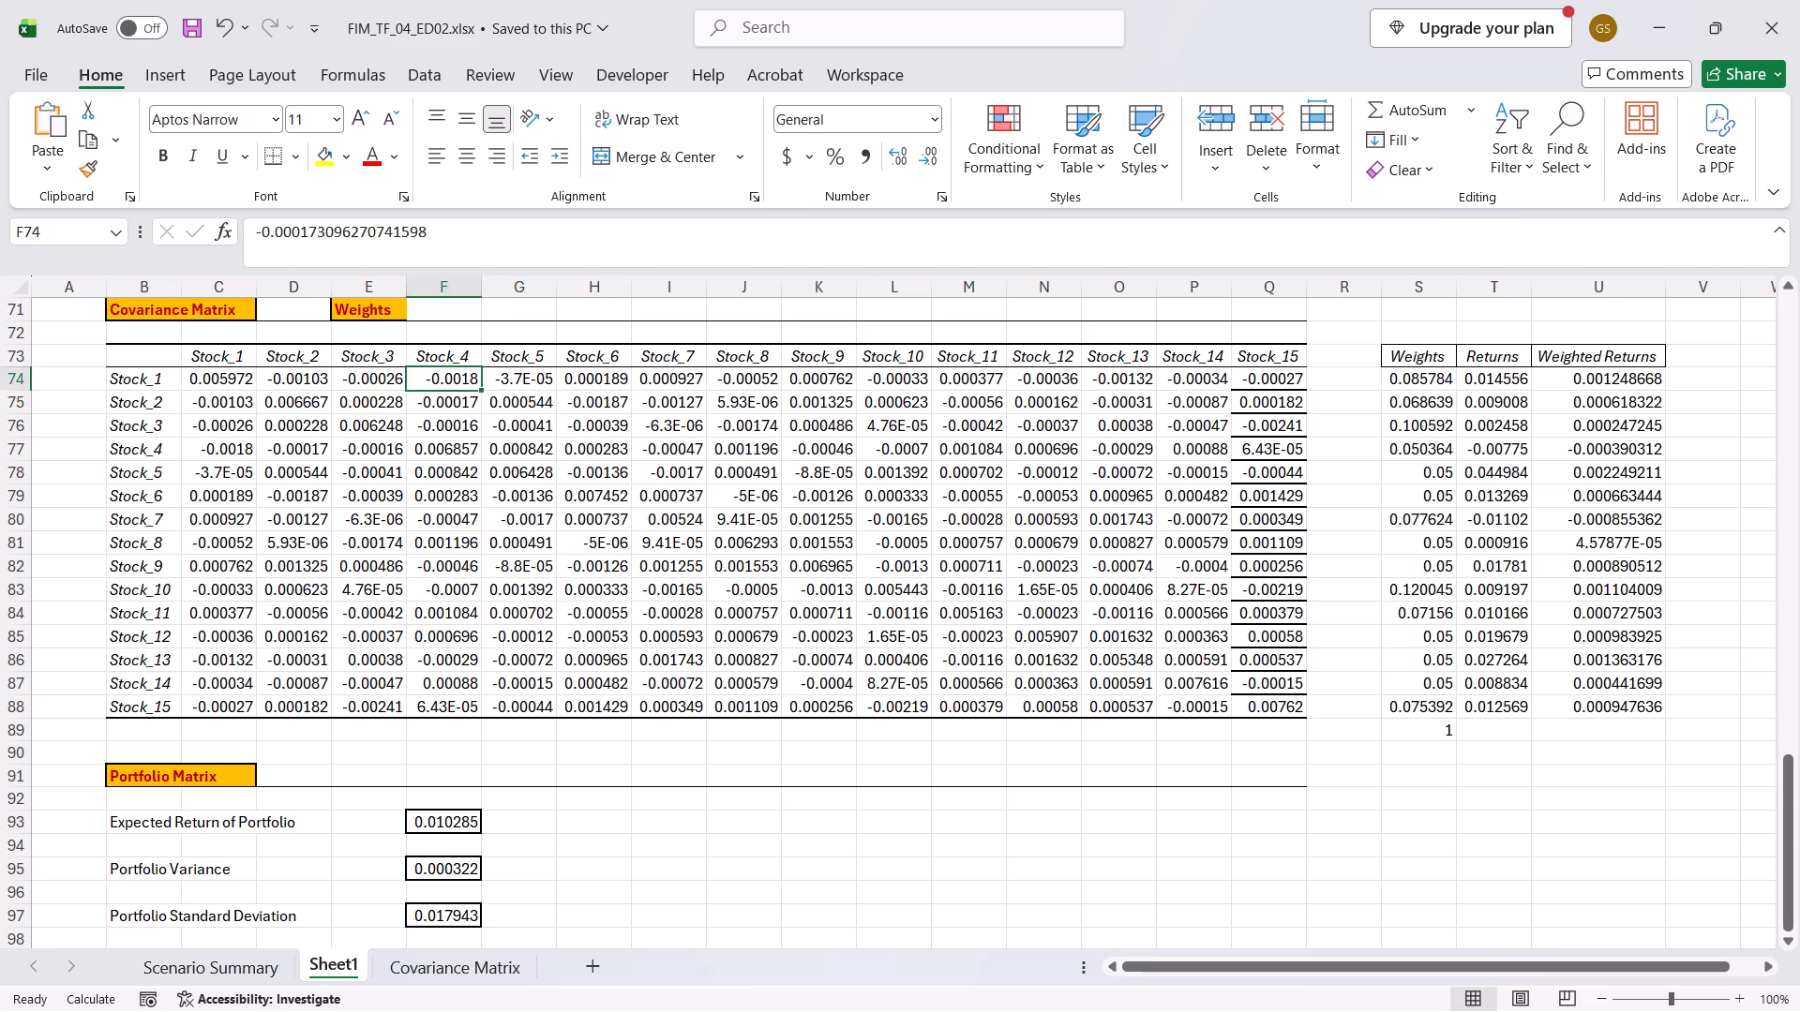
Read across the Stock_1 row of the covariance matrix from C74 to its weight and return in S74:T74.
key(Left)
key(Left)
key(Up)
key(Down)
key(Left)
key(Right)
key(Right)
key(Right)
key(Right)
key(Right)
key(Right)
key(Right)
key(Right)
key(Right)
key(Right)
key(Right)
key(Right)
key(Right)
key(Right)
key(Right)
key(Right)
key(Right)
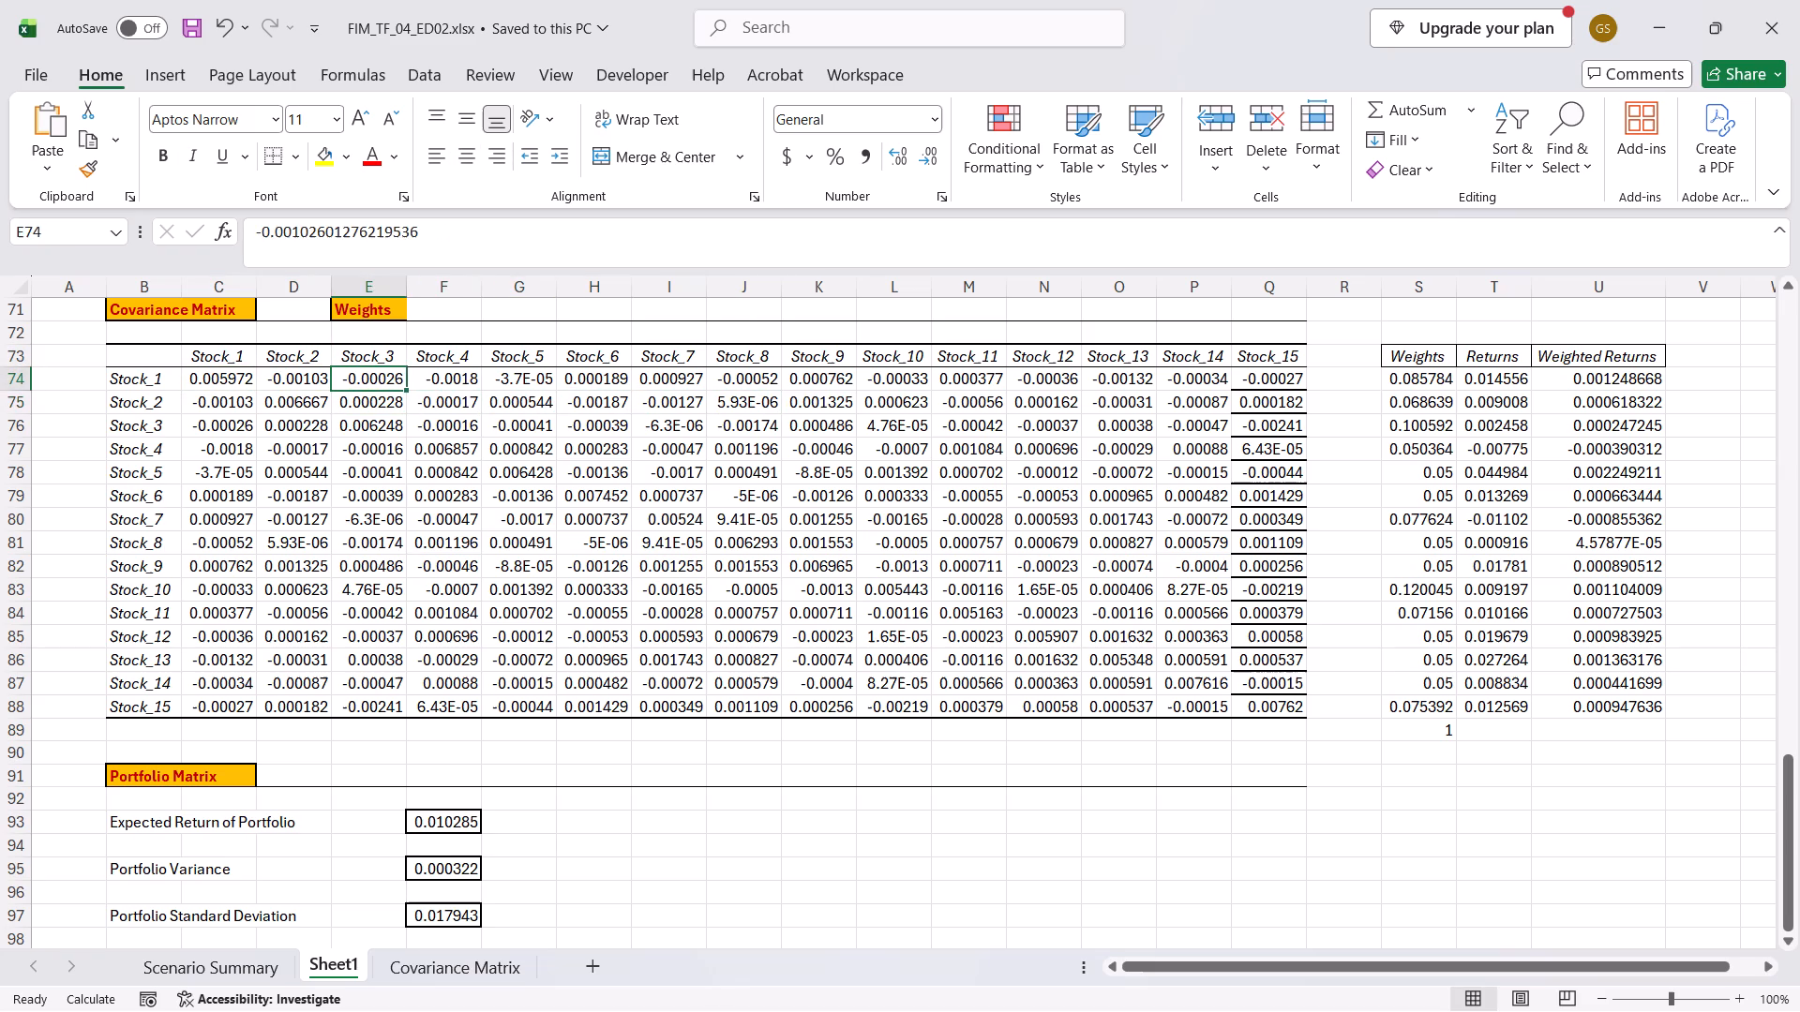
Examine the lower part of the covariance matrix down to the Stock_15 variance formula in Q88.
key(Left)
key(Down)
key(Left)
key(Down)
key(Down)
key(Left)
key(Left)
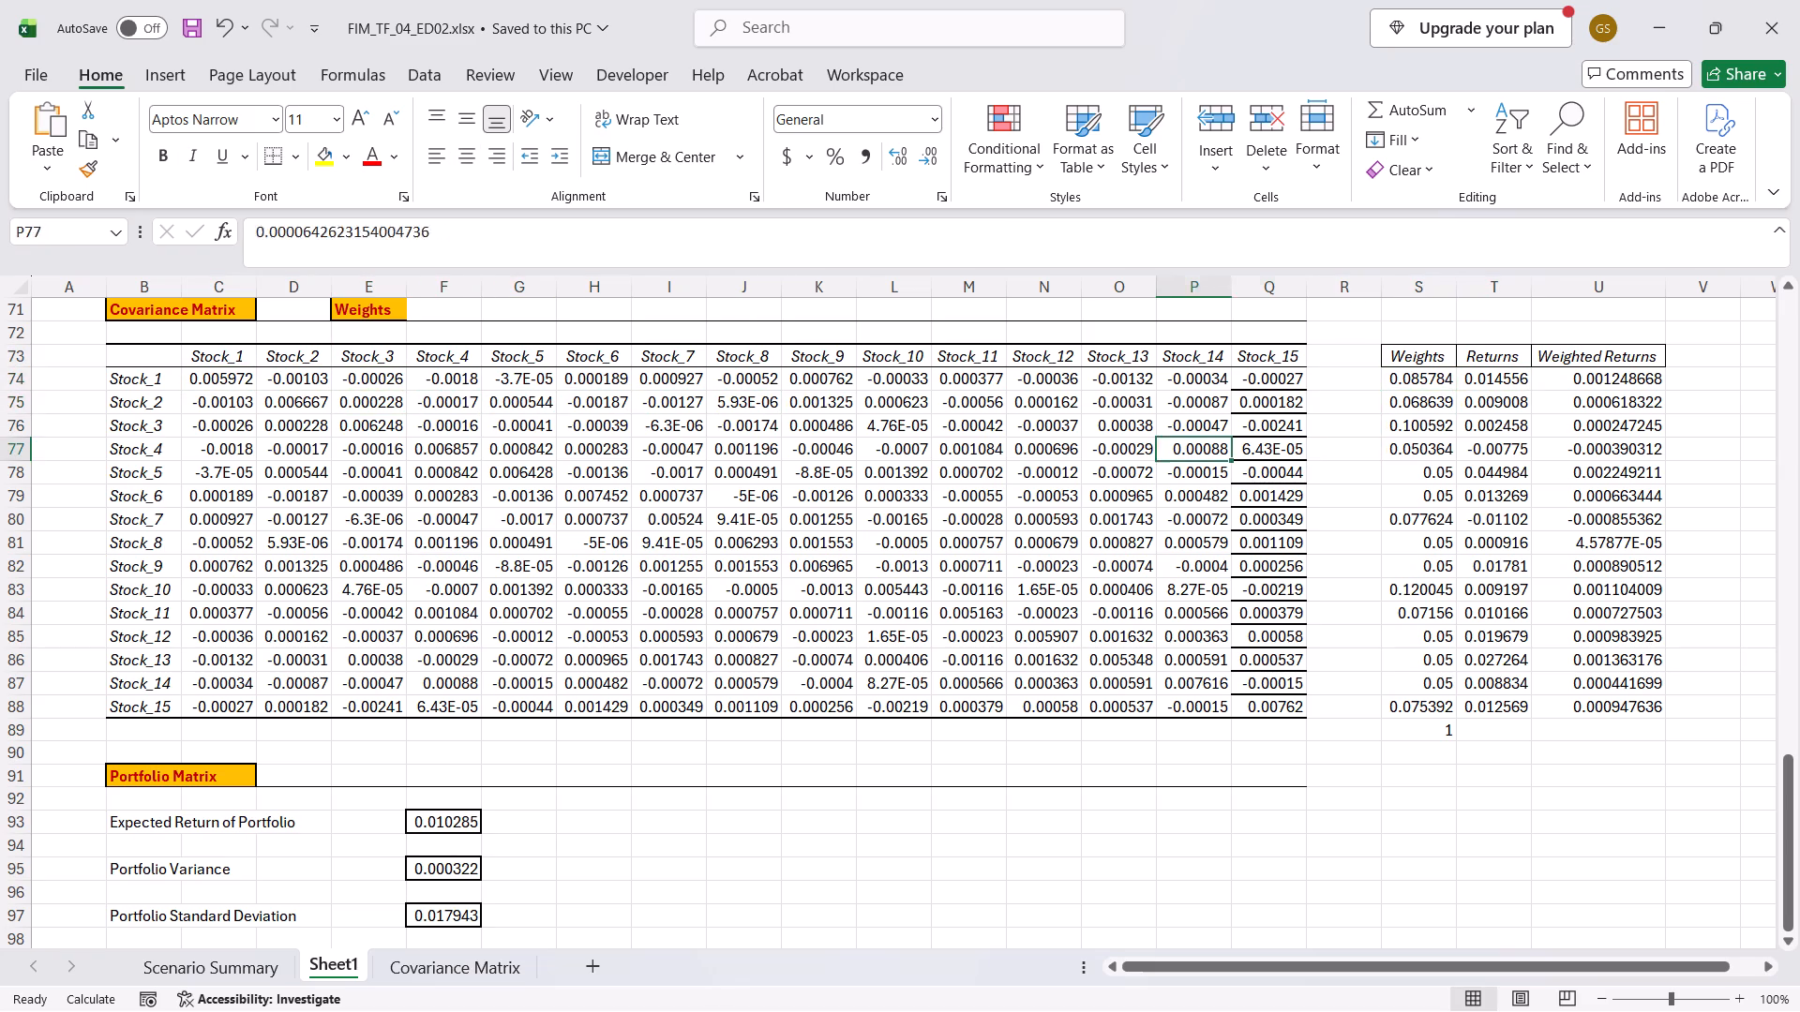
key(Down)
key(Left)
key(Down)
key(Down)
key(Down)
key(Down)
key(Right)
key(Right)
key(Down)
key(Down)
key(Down)
key(Down)
key(Down)
key(Down)
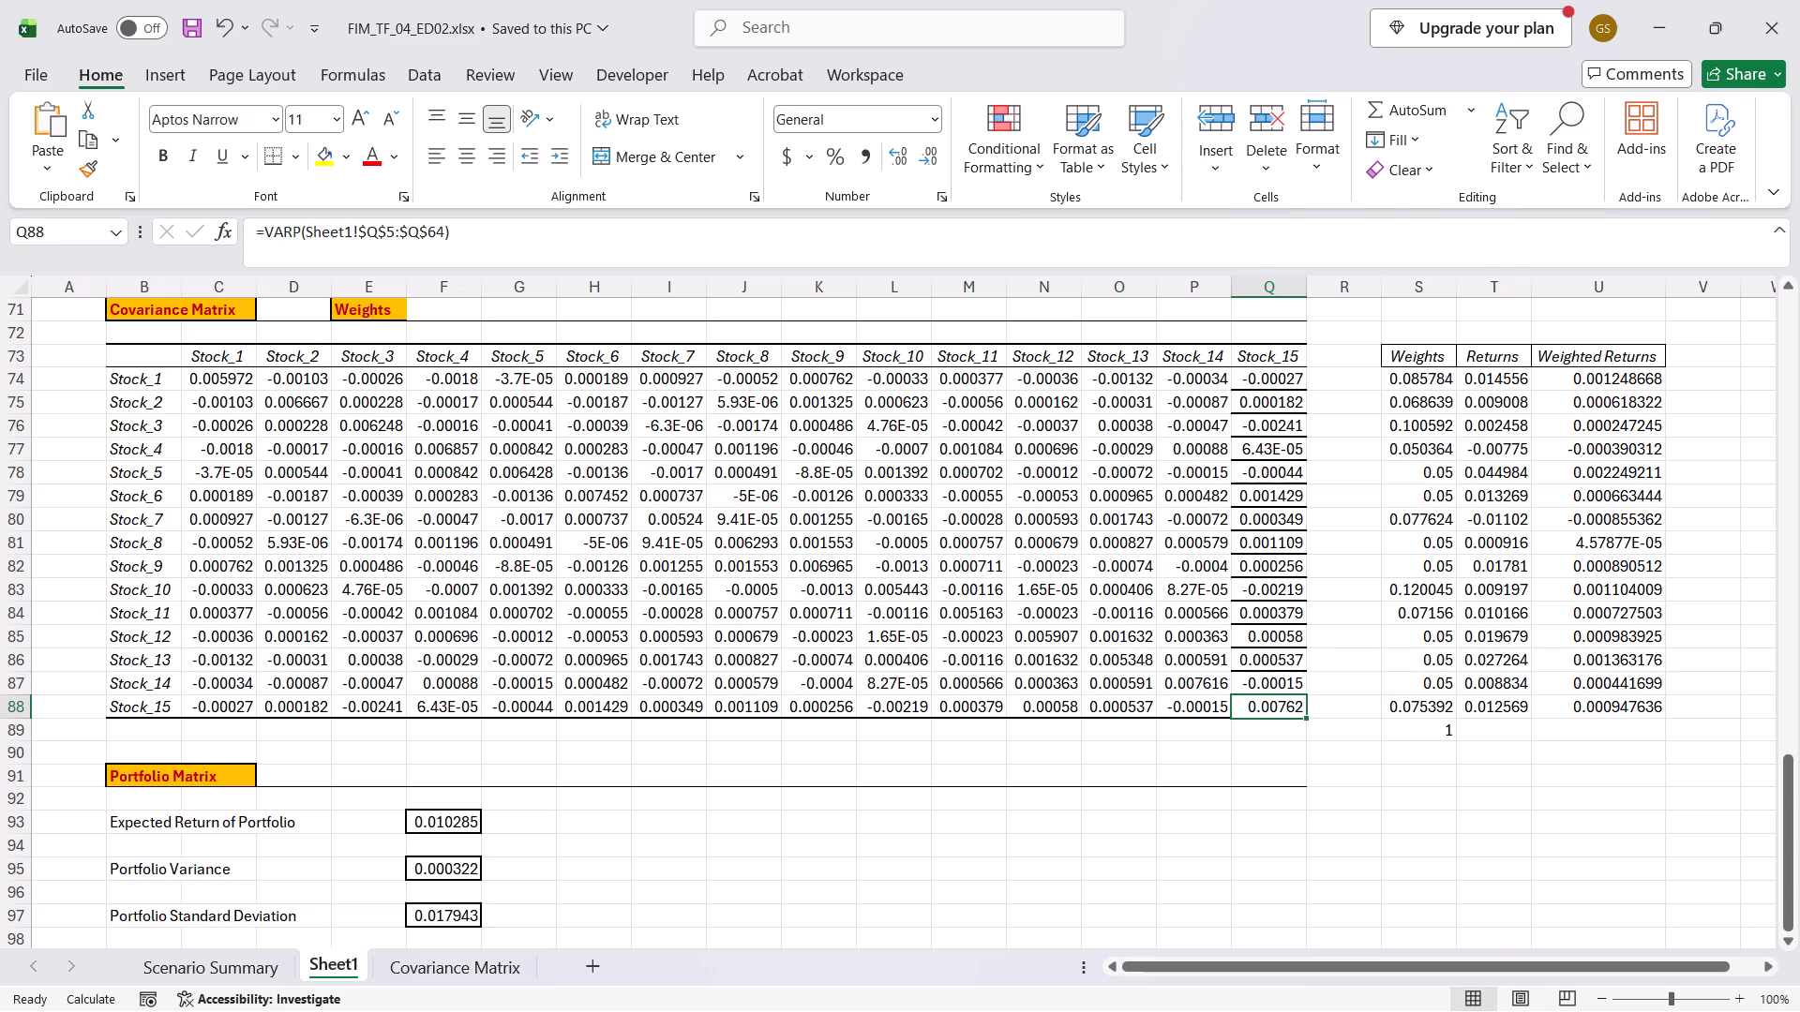
Compare the mirrored Stock_14 and Stock_15 covariance cells P88 and Q87 with their neighbours.
key(Left)
key(Up)
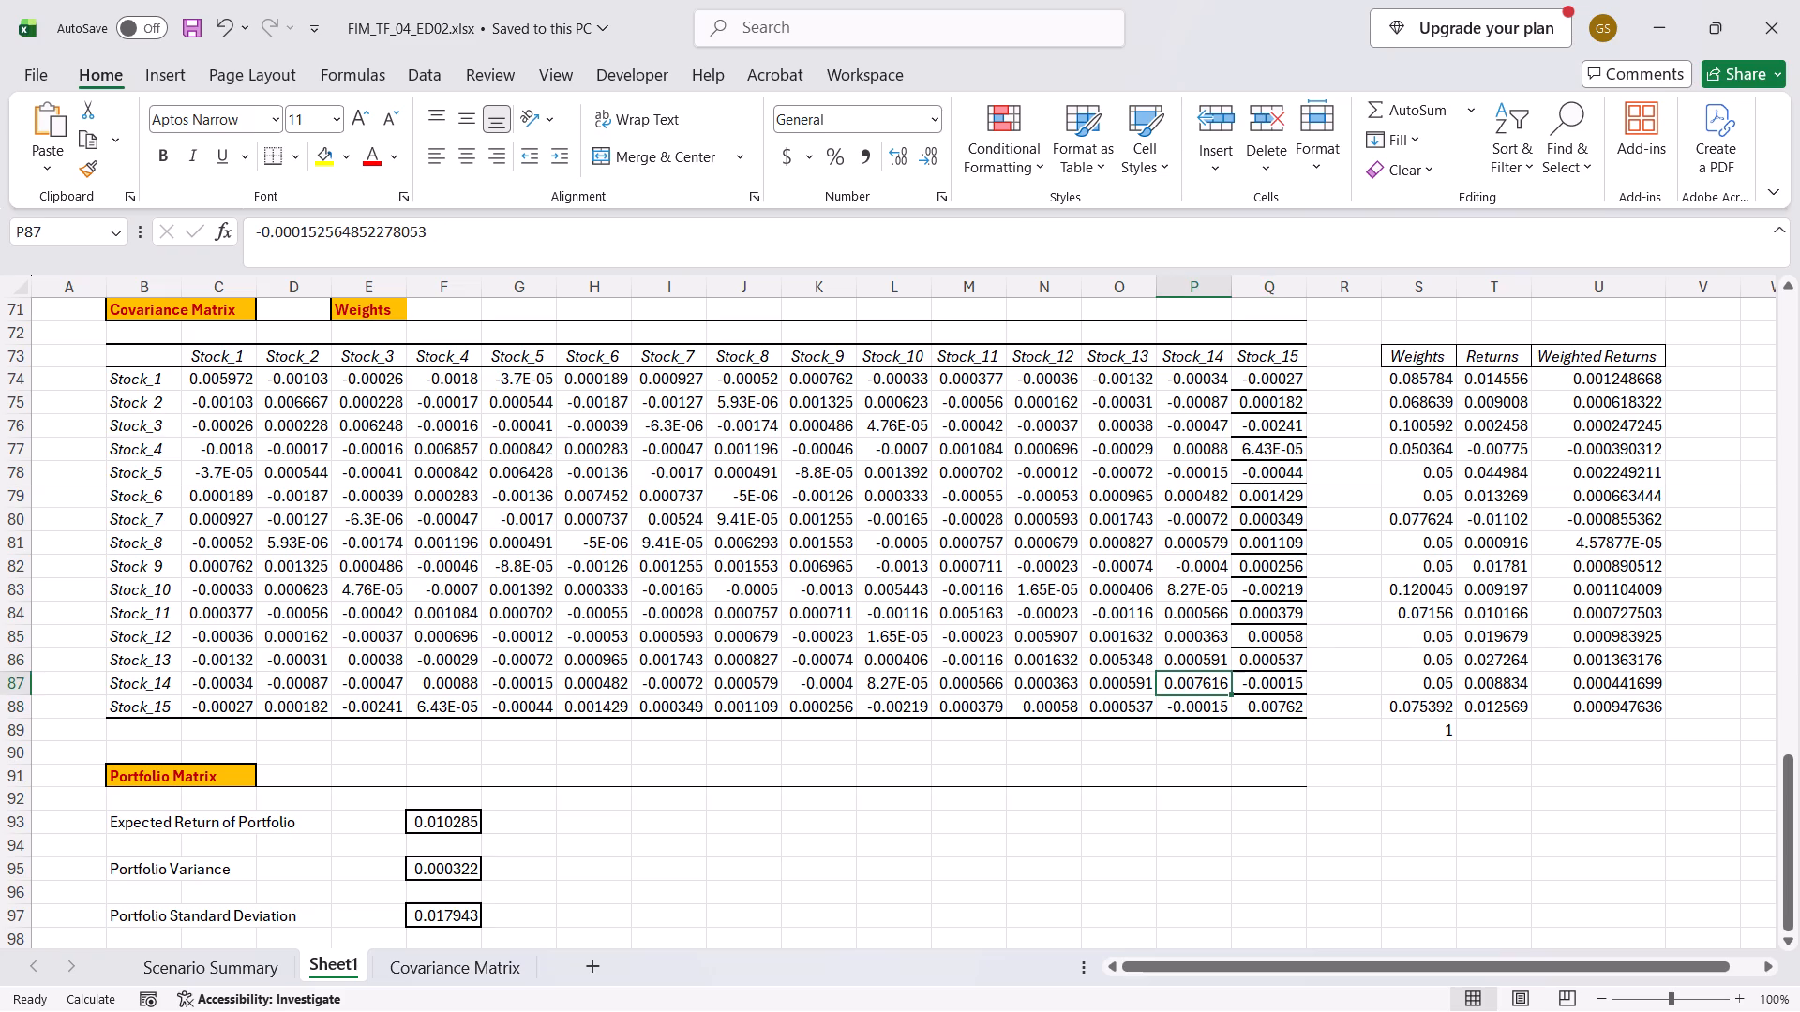
key(Left)
key(Down)
key(Right)
key(Right)
key(Up)
key(Left)
key(Down)
key(Right)
key(Left)
key(Left)
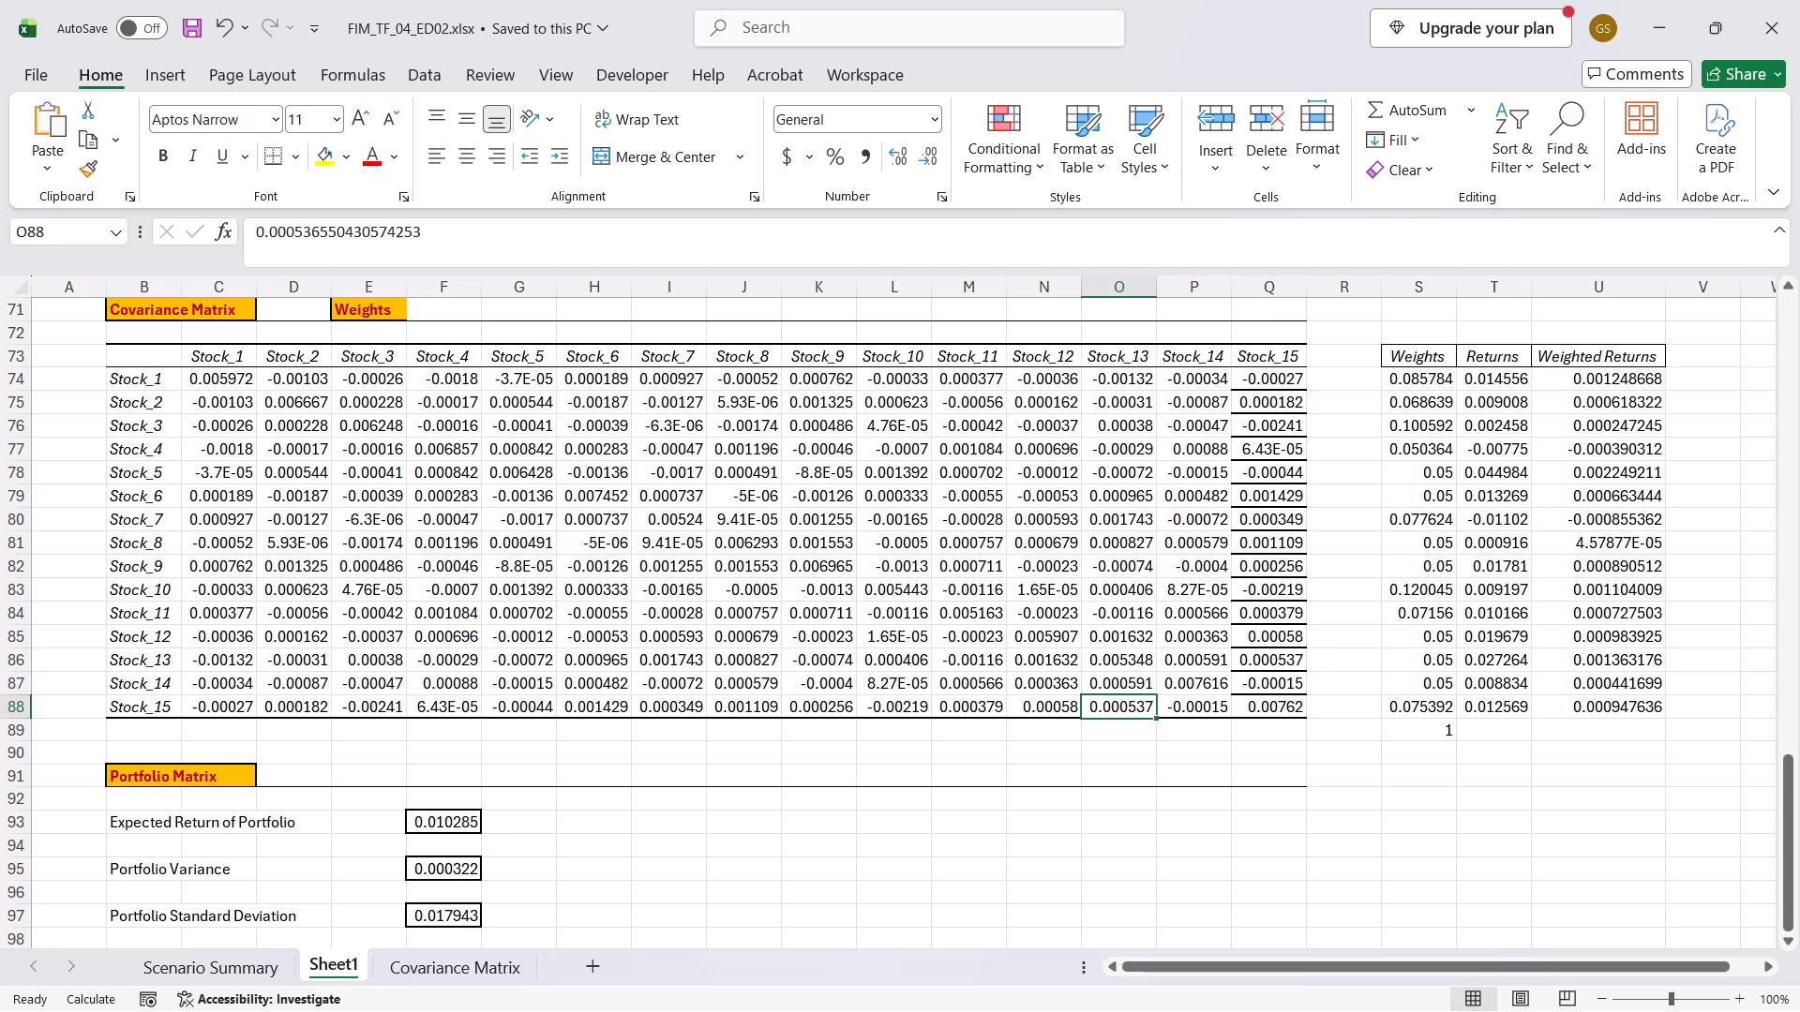
key(Left)
key(Right)
key(Right)
key(Right)
key(Left)
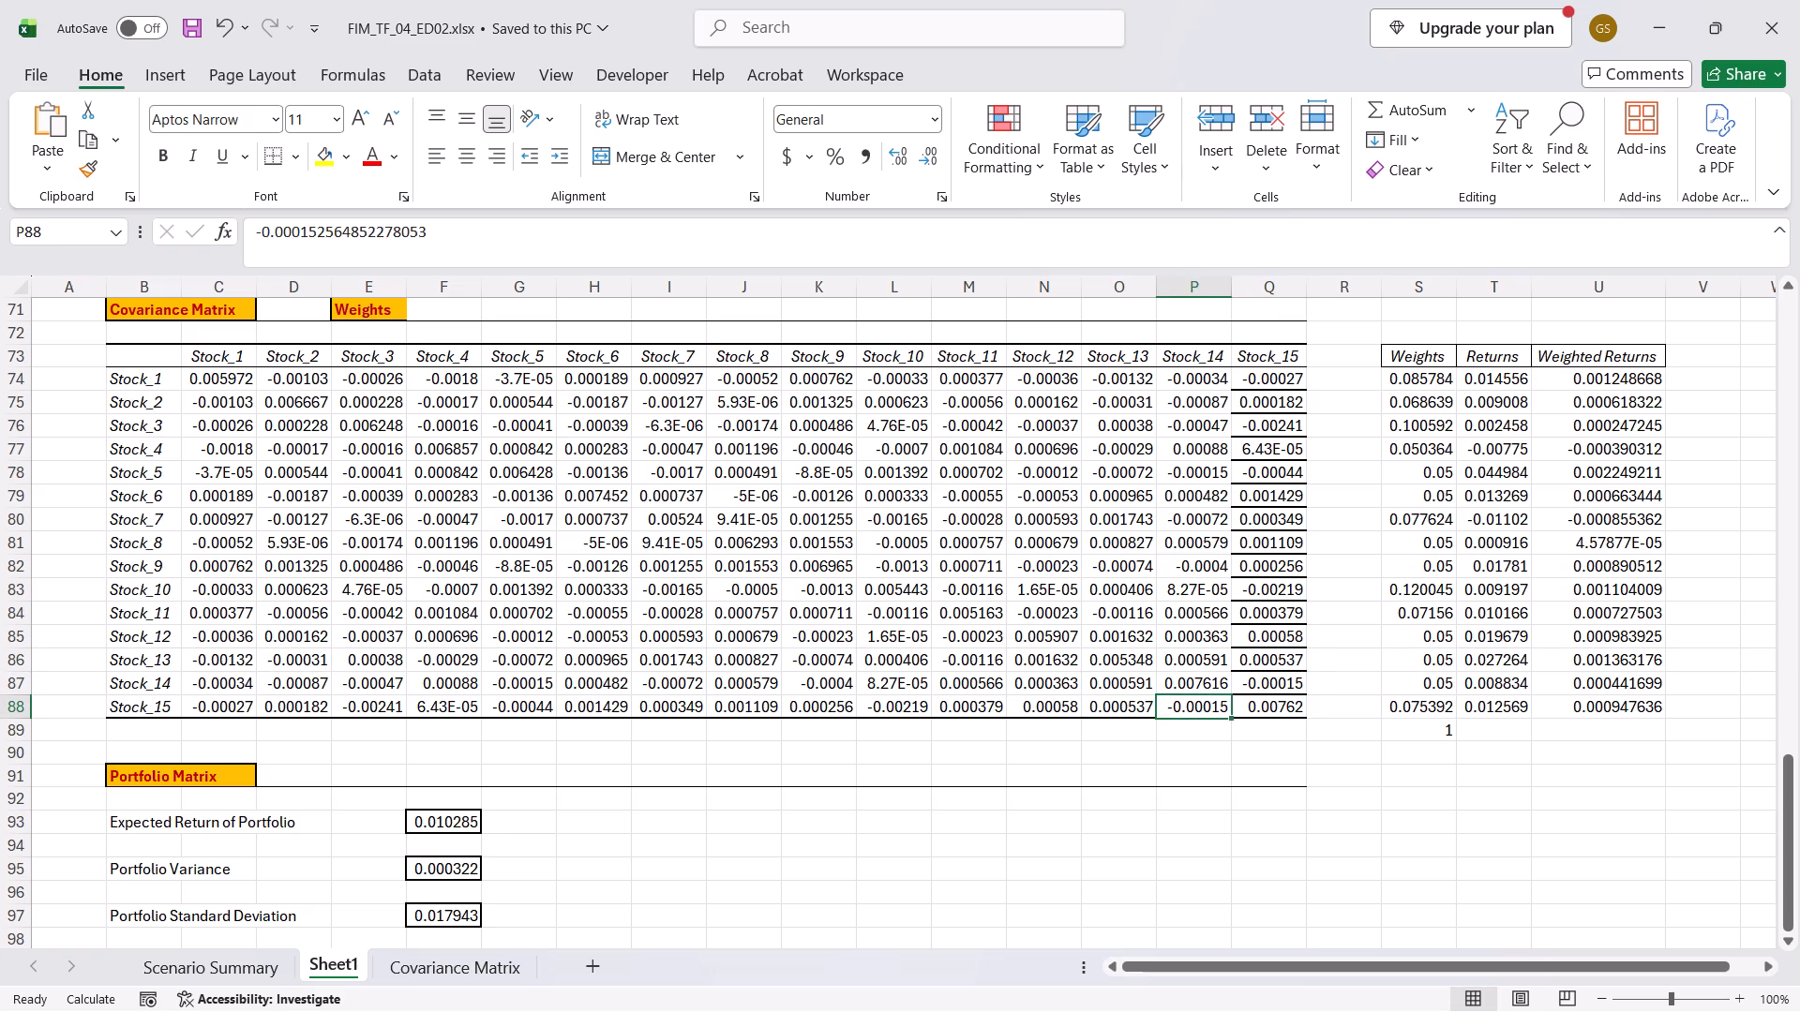
Examine the covariances back through the matrix from the Stock_15 row up to the Stock_2 header in D73.
key(Left)
key(Left)
key(Left)
key(Left)
key(Up)
key(Left)
key(Up)
key(Left)
key(Up)
key(Up)
key(Left)
key(Up)
key(Left)
key(Left)
key(Up)
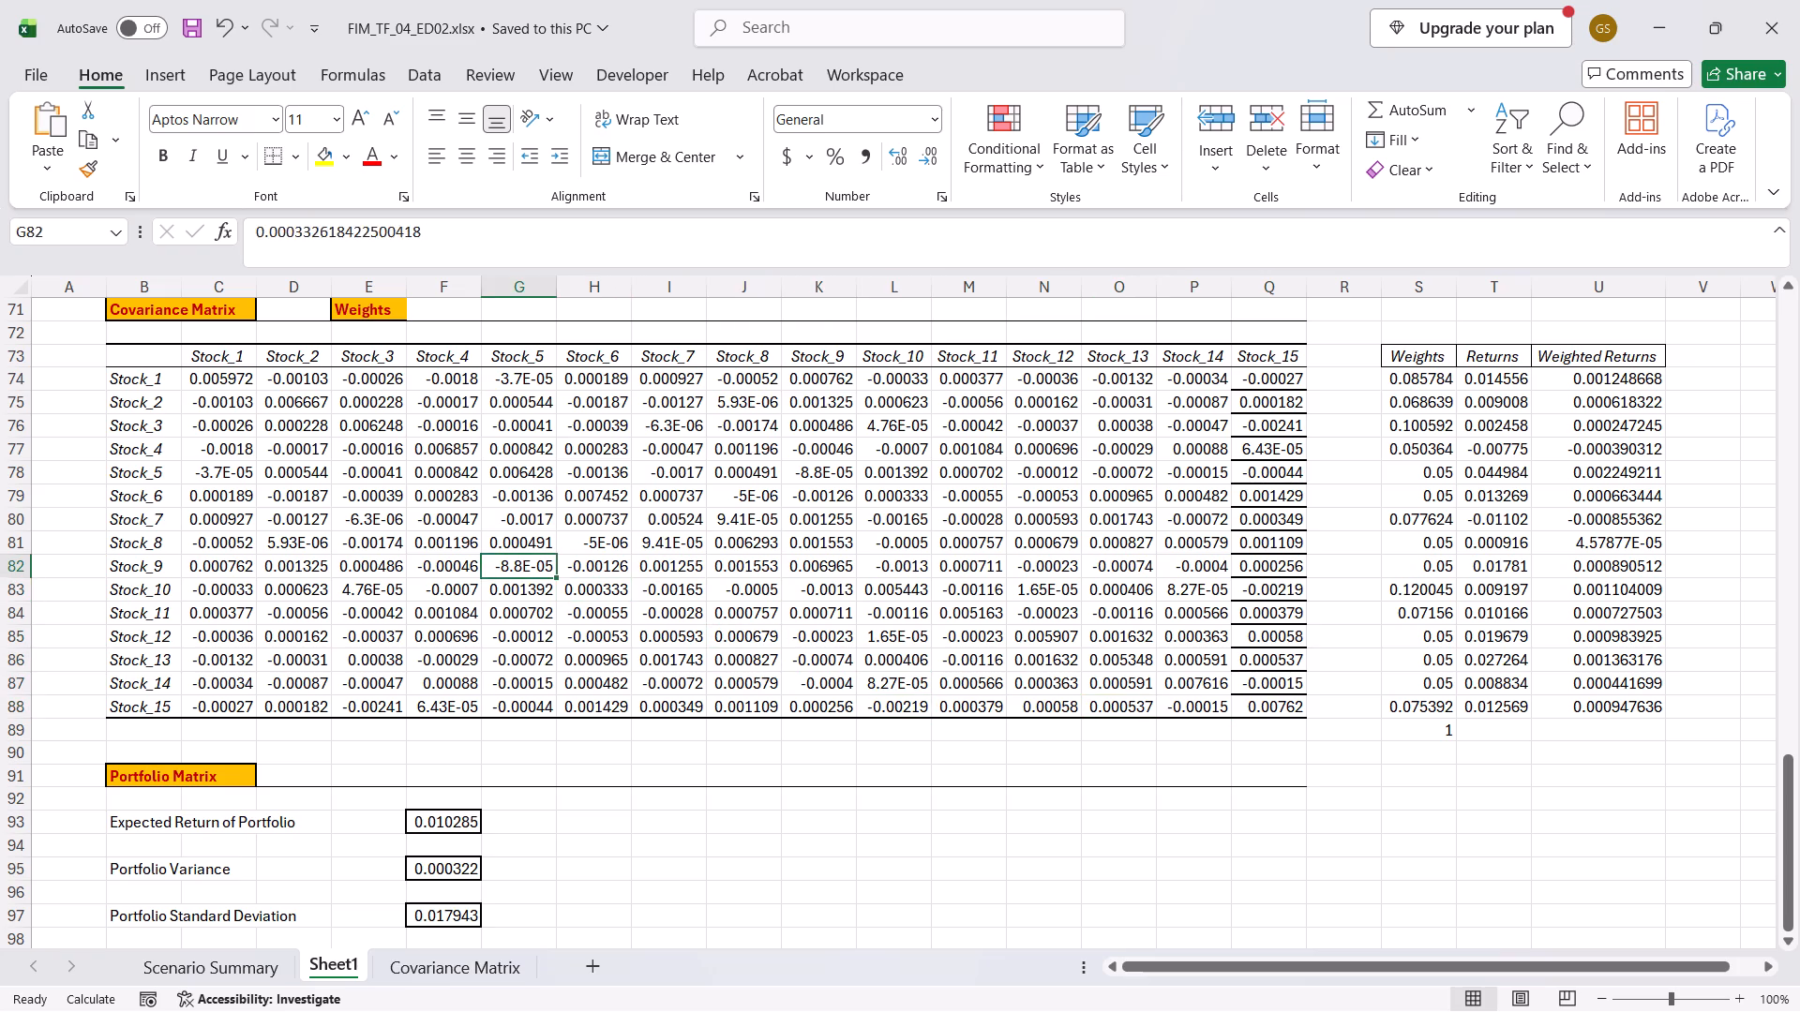
key(Up)
key(Left)
key(Up)
key(Left)
key(Up)
key(Right)
key(Right)
key(Up)
key(Up)
key(Left)
key(Up)
key(Up)
key(Left)
key(Left)
key(Up)
key(Up)
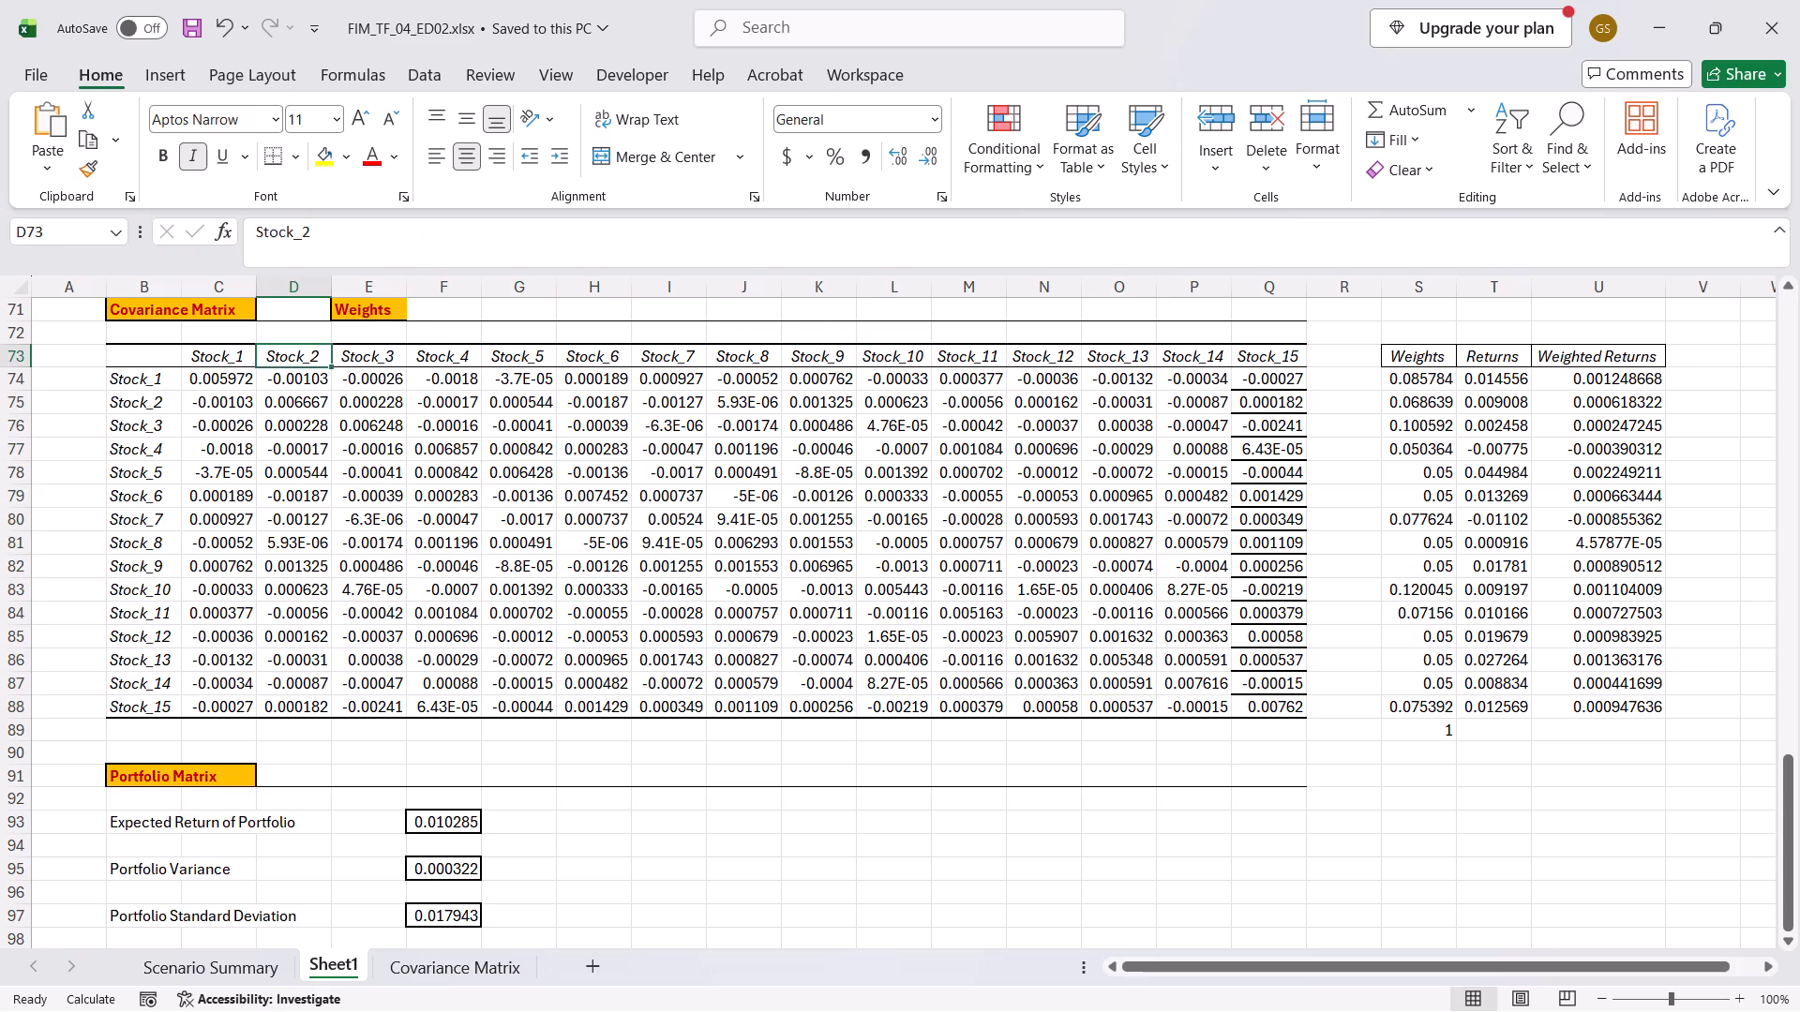
Read down the Stock_3 column to the Stock_8 row, and along that row to the Stock_15 column.
key(Right)
key(Down)
key(Down)
key(Down)
key(Down)
key(Down)
key(Down)
key(Down)
key(Down)
key(Right)
key(Right)
key(Right)
key(Right)
key(Right)
key(Right)
key(Right)
key(Right)
key(Right)
key(Right)
key(Right)
key(Right)
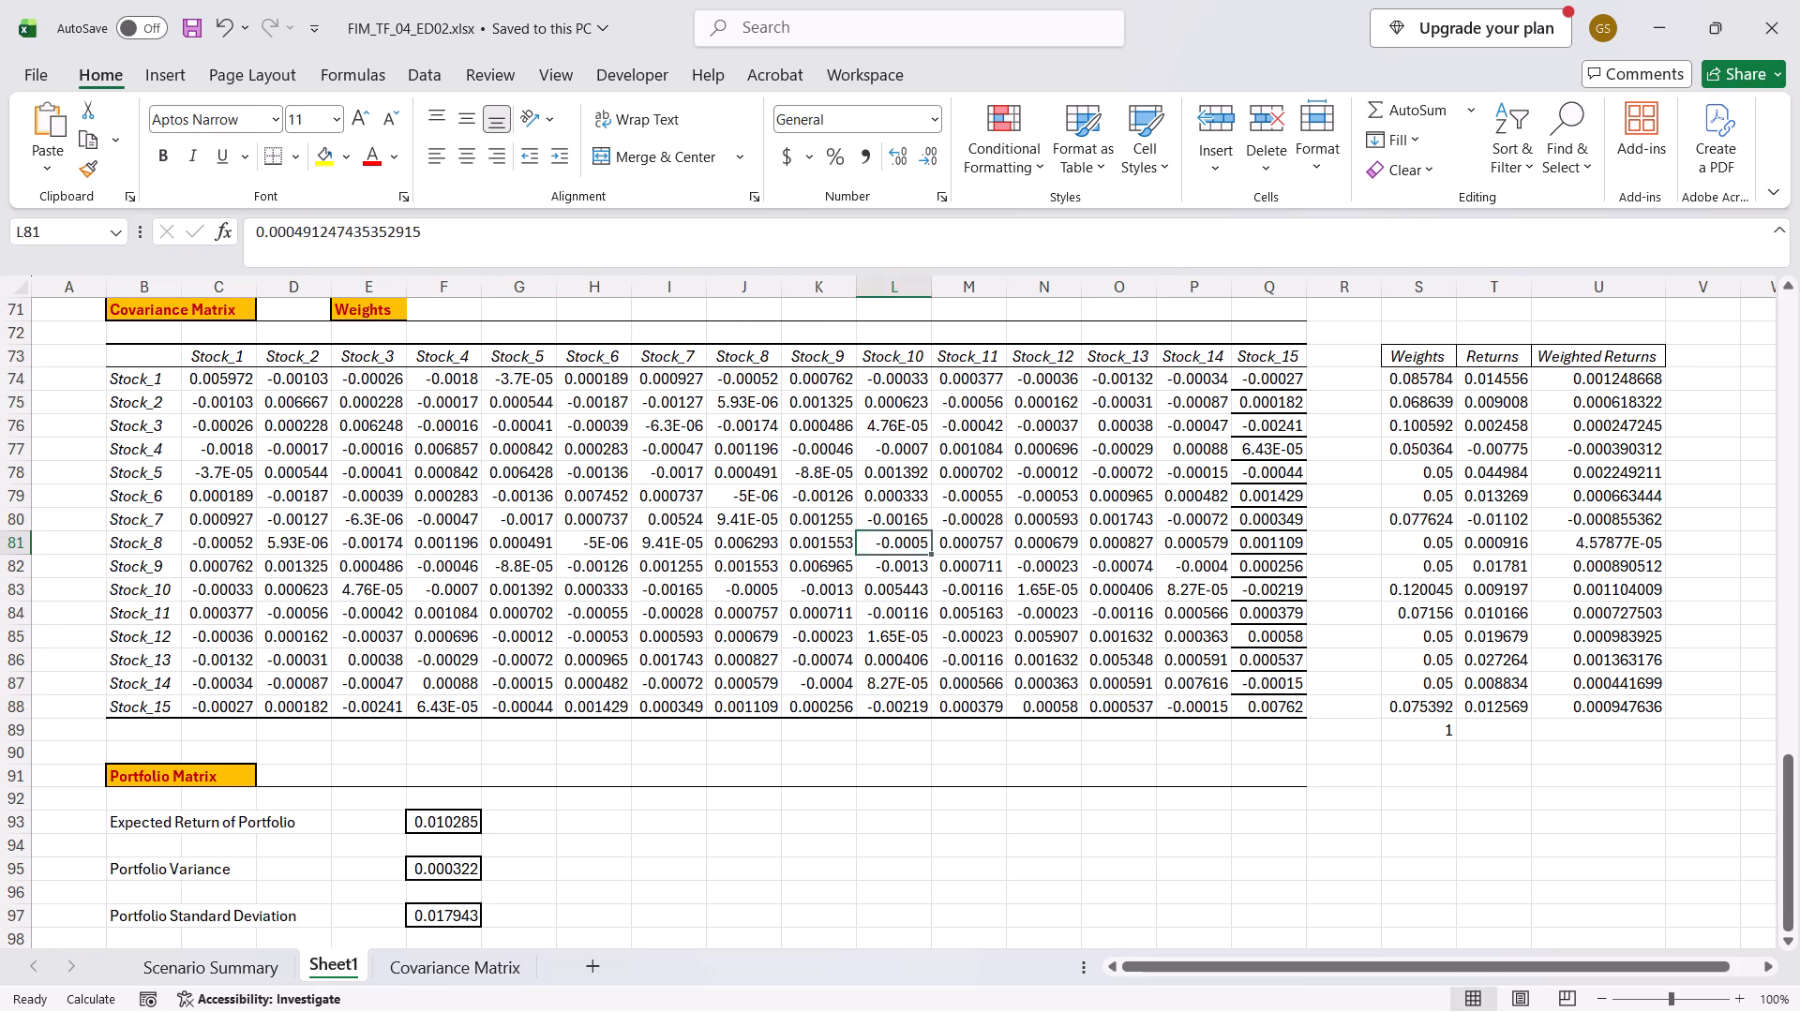
Examine the Stock_13 column down to row 88 and the Stock_8 column back up to J80.
key(Up)
key(Left)
key(Left)
key(Down)
key(Down)
key(Down)
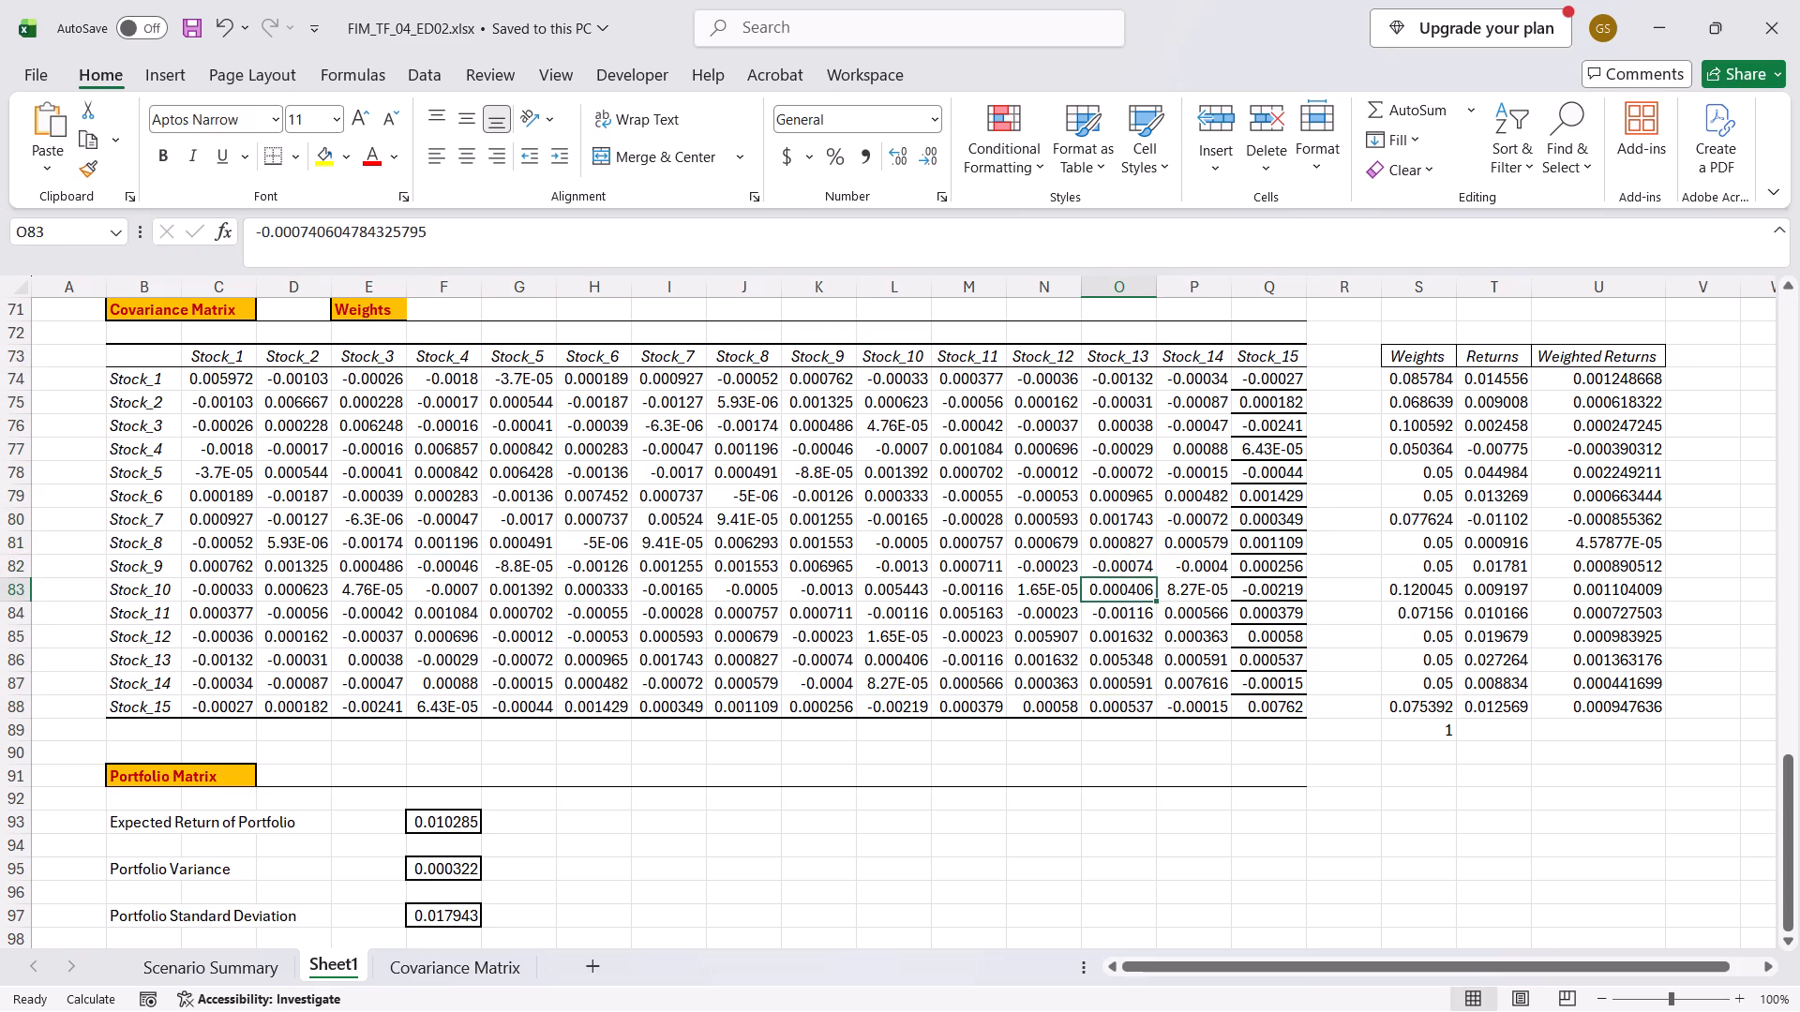
key(Down)
key(Down)
key(Down)
key(Down)
key(Down)
key(Up)
key(Left)
key(Left)
key(Left)
key(Left)
key(Left)
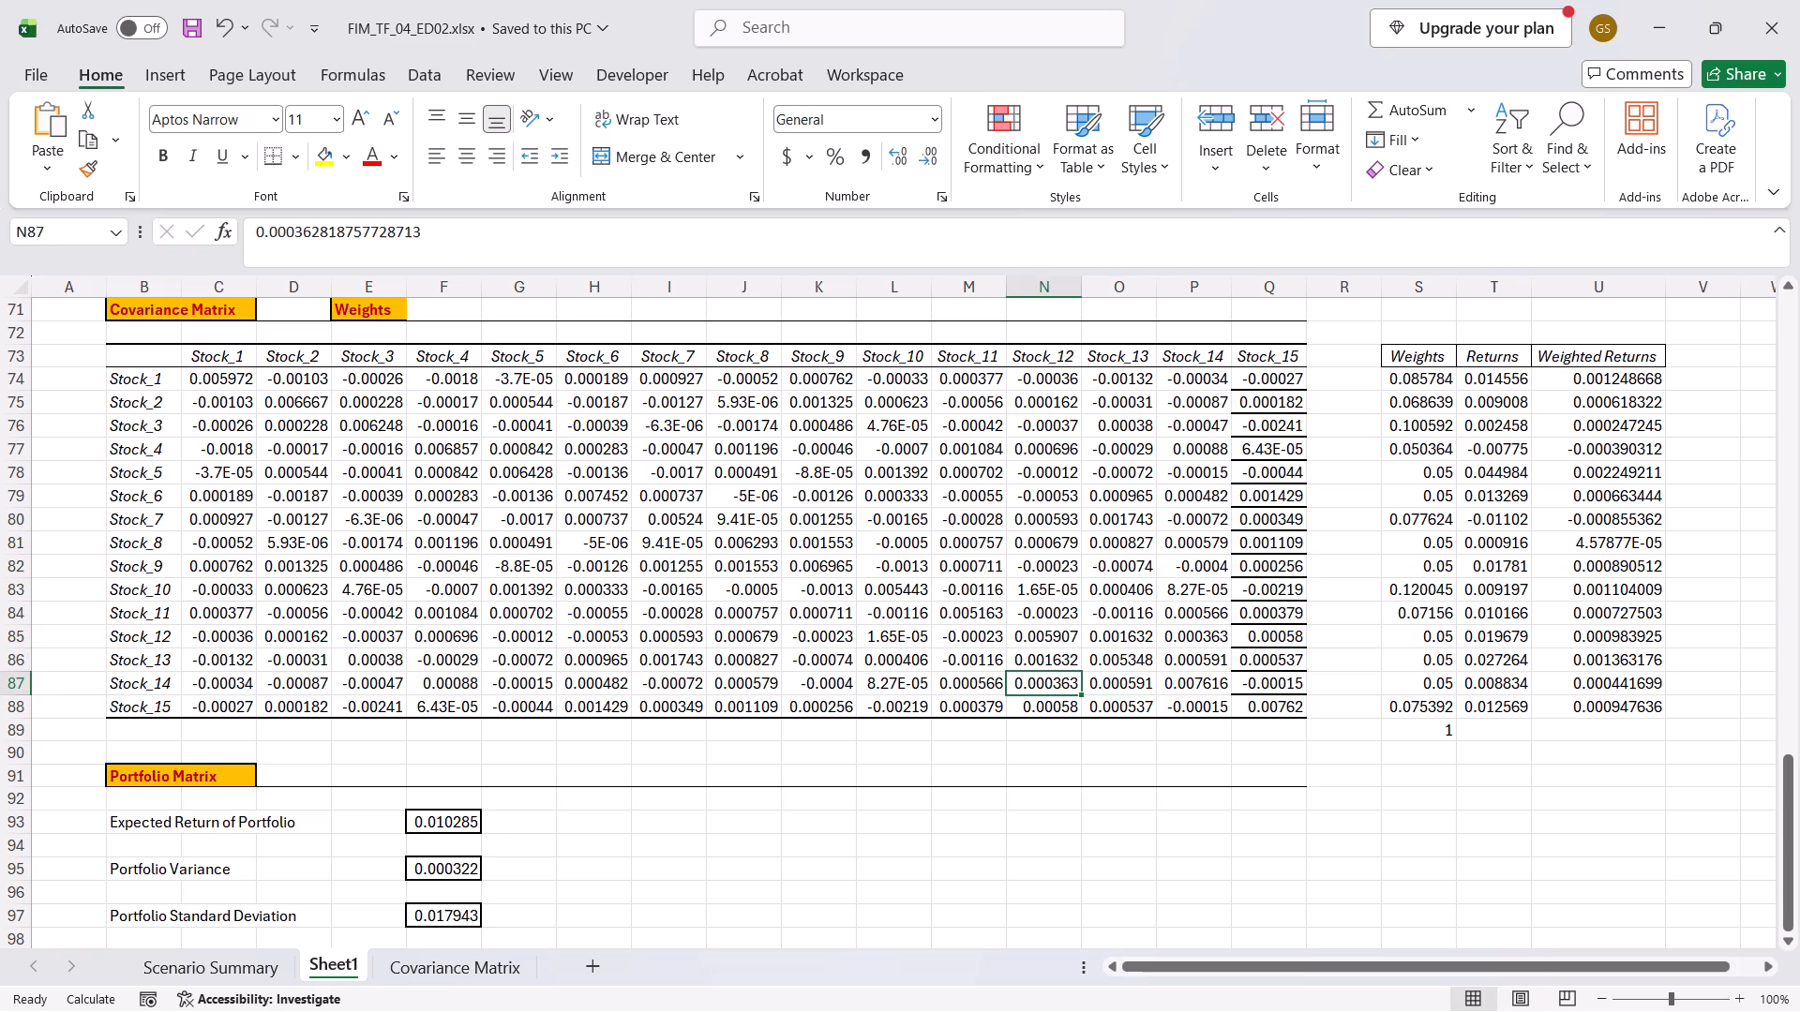
key(Up)
key(Up)
key(Up)
key(Up)
key(Up)
key(Up)
key(Up)
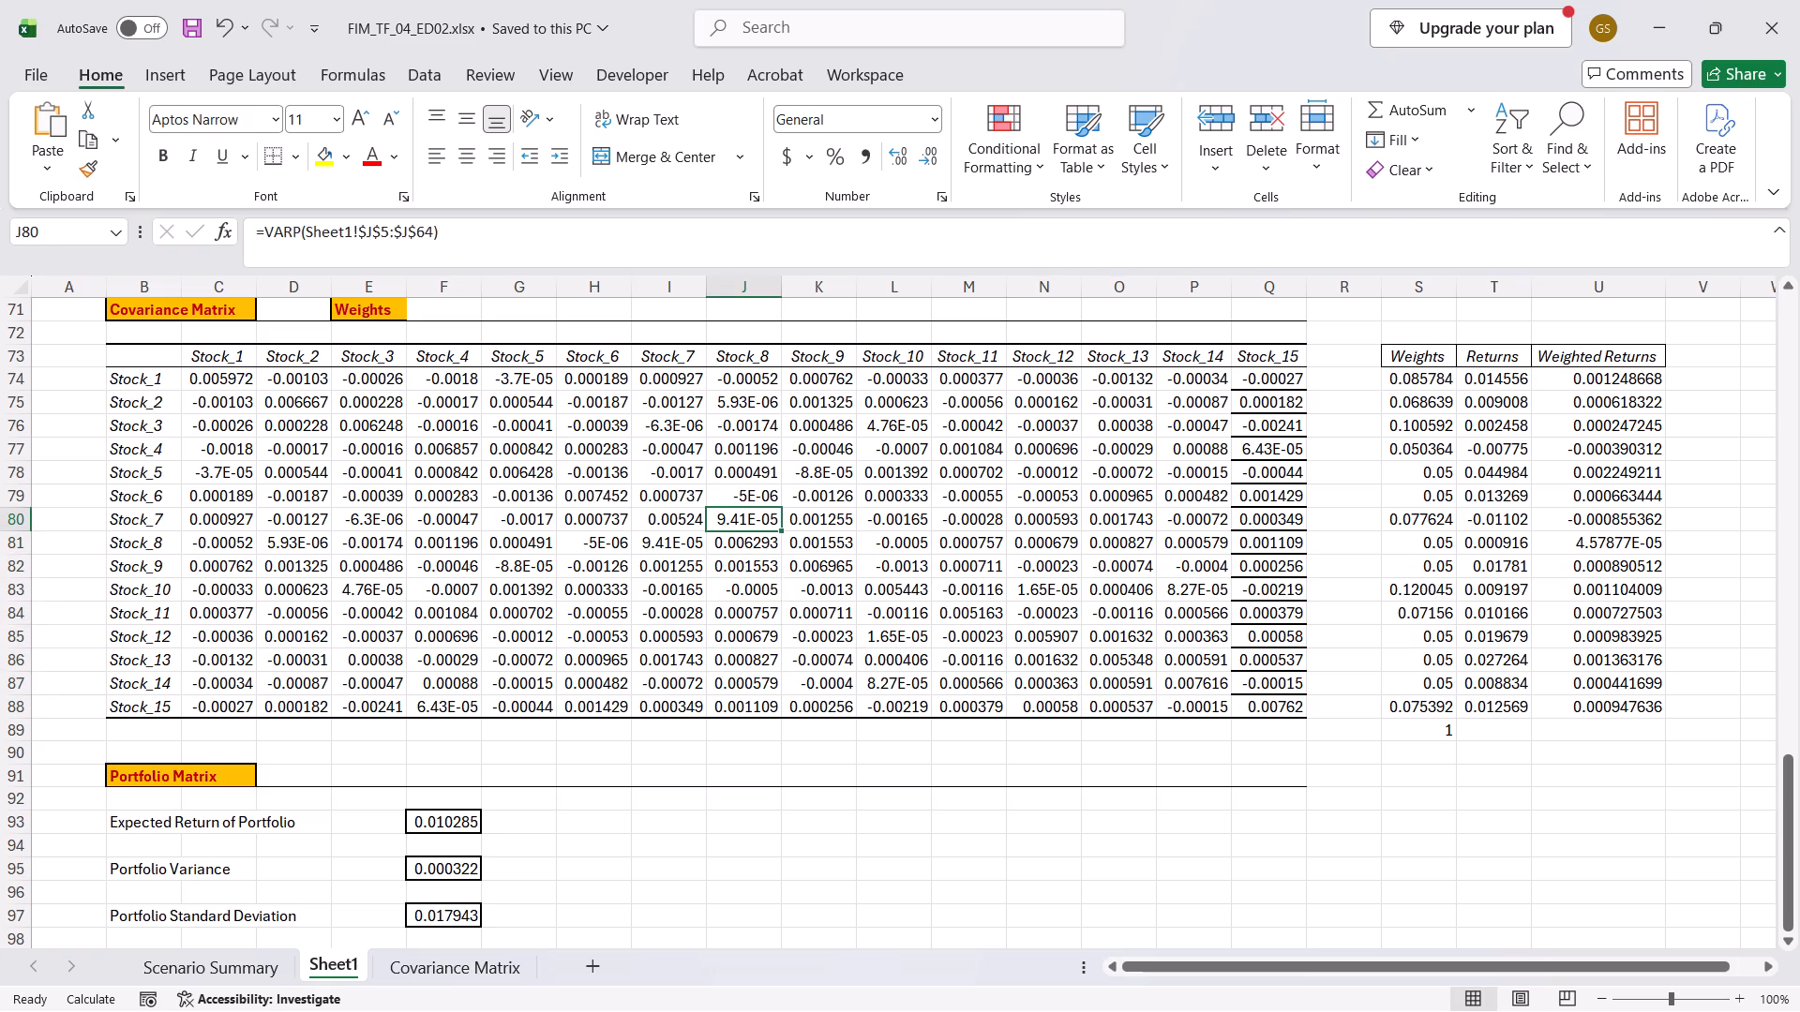
Examine the remaining Stock_8 covariances from the Stock_7 row up to the column header, ending on the Stock_1 value in J74.
key(Up)
key(Up)
key(Up)
key(Up)
key(Up)
key(Up)
key(Up)
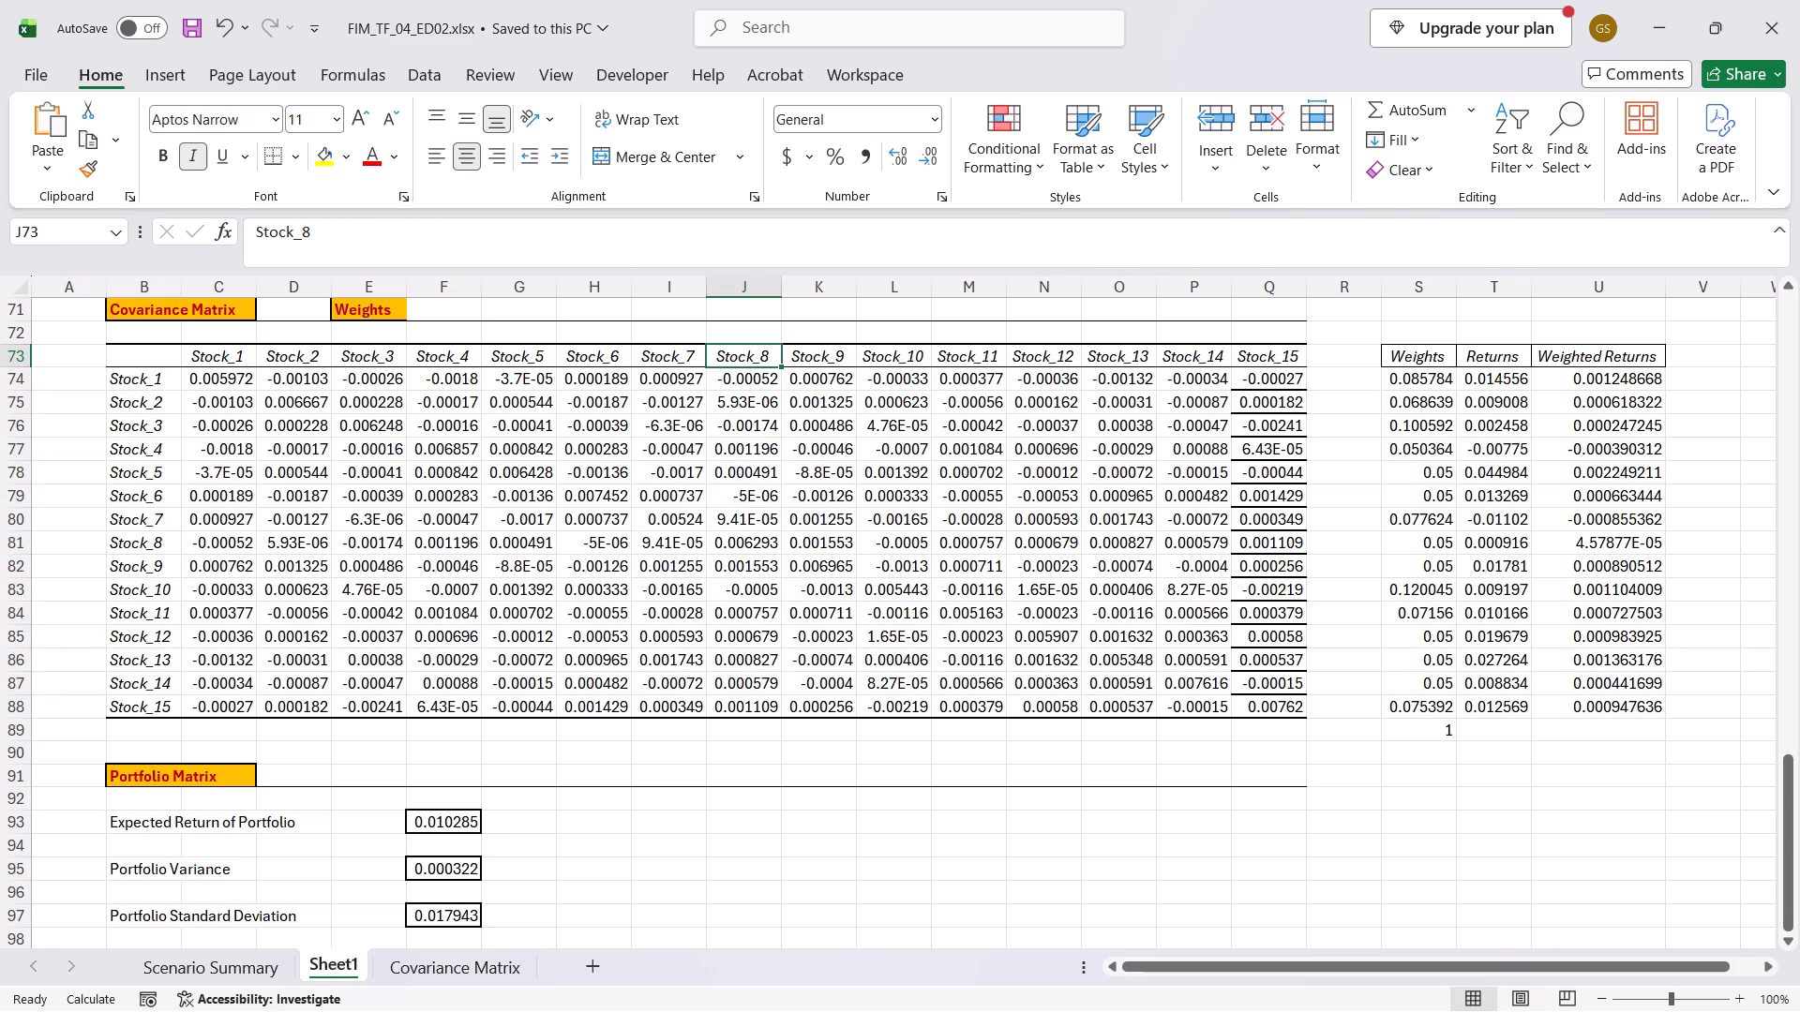
key(Down)
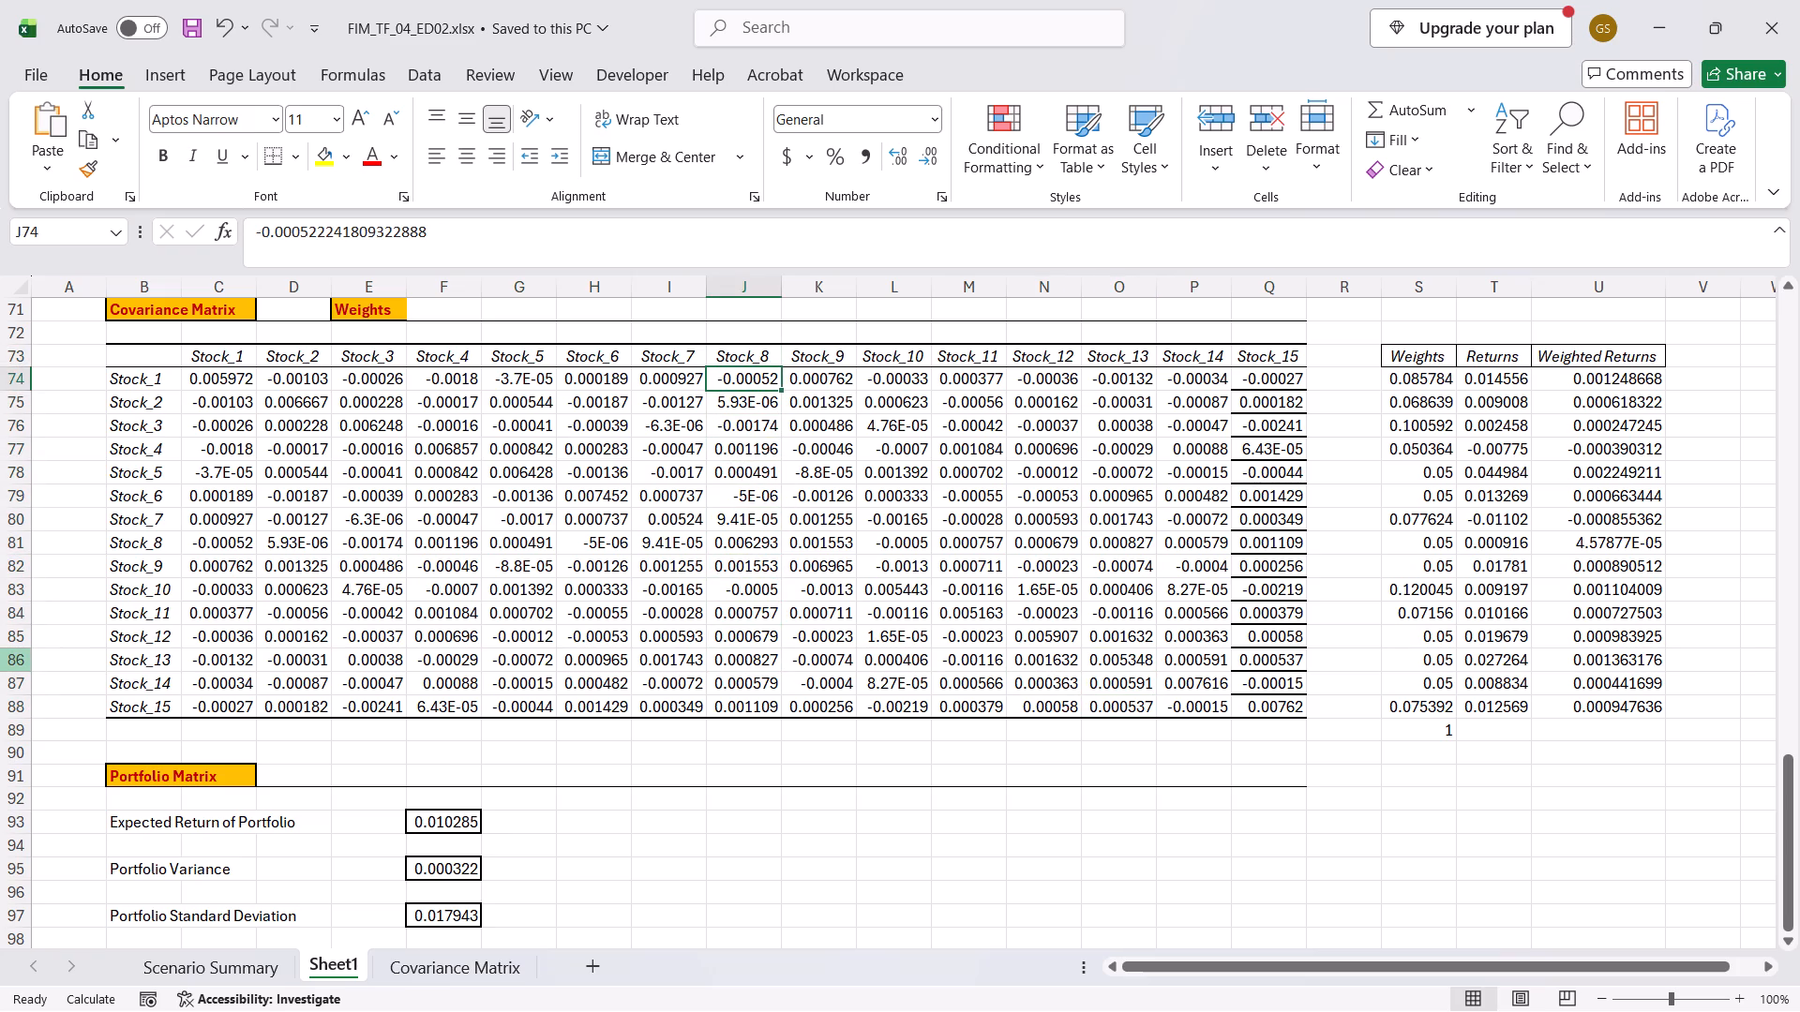
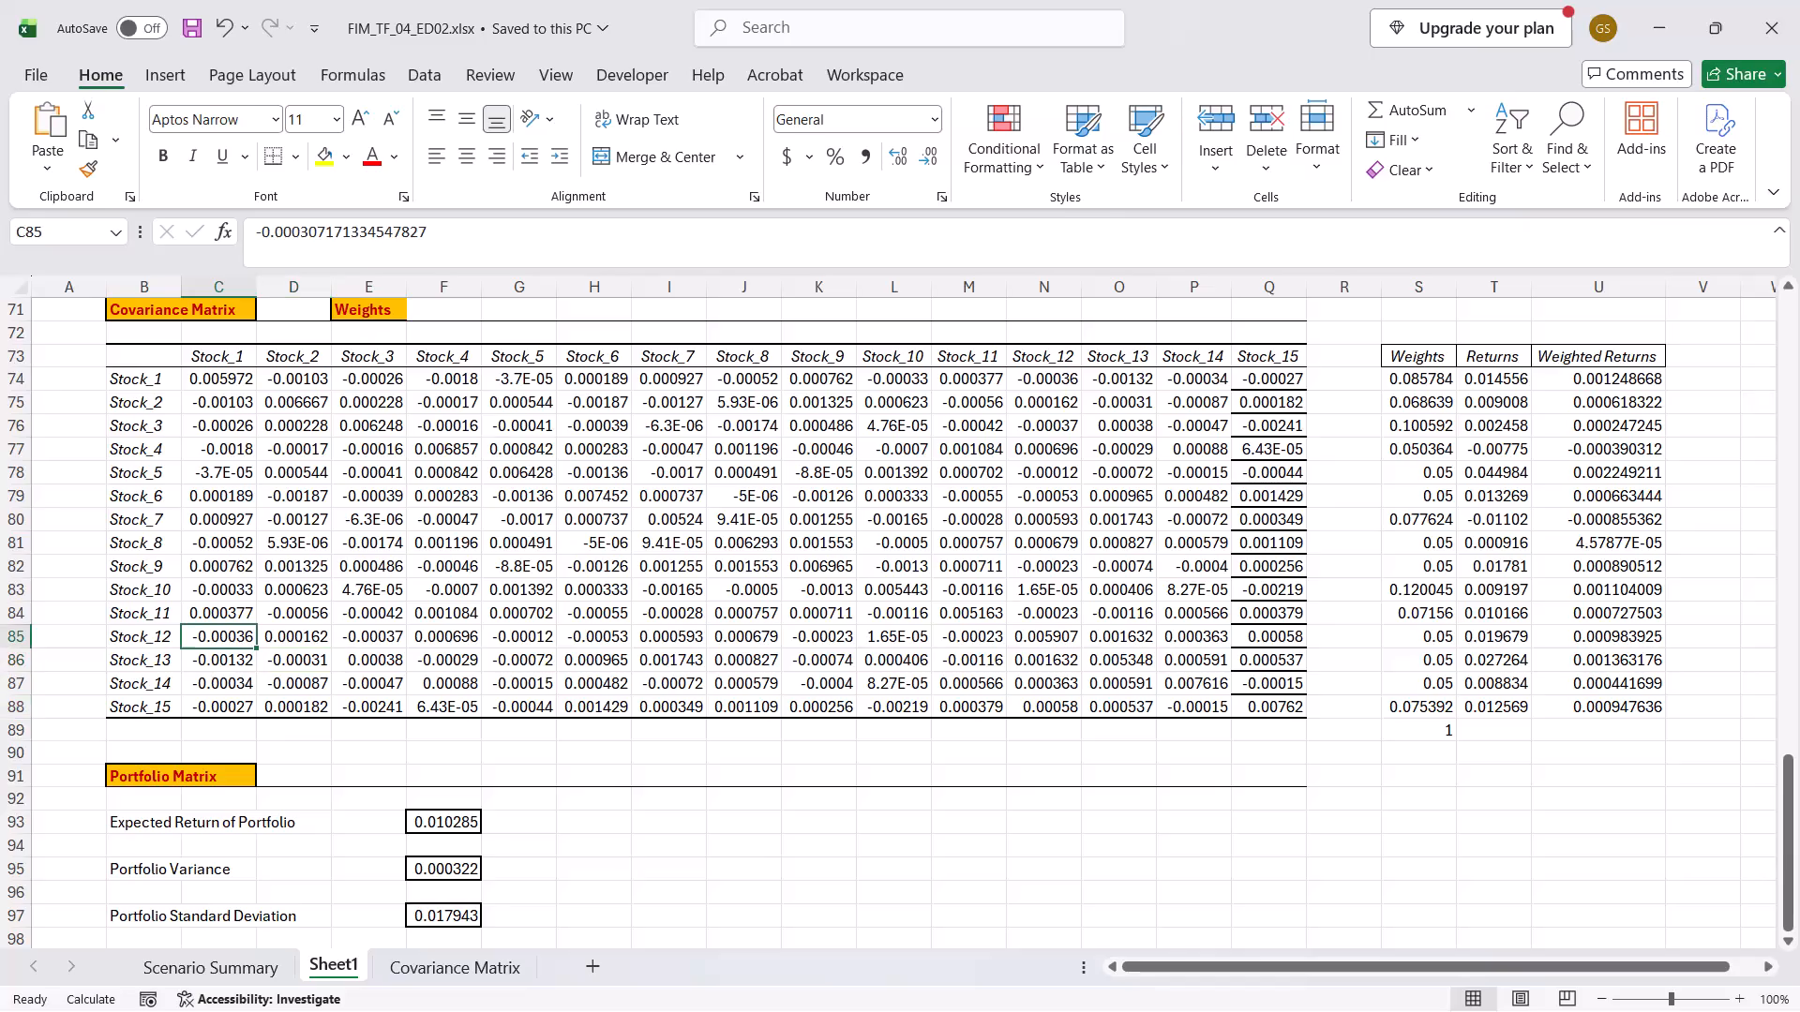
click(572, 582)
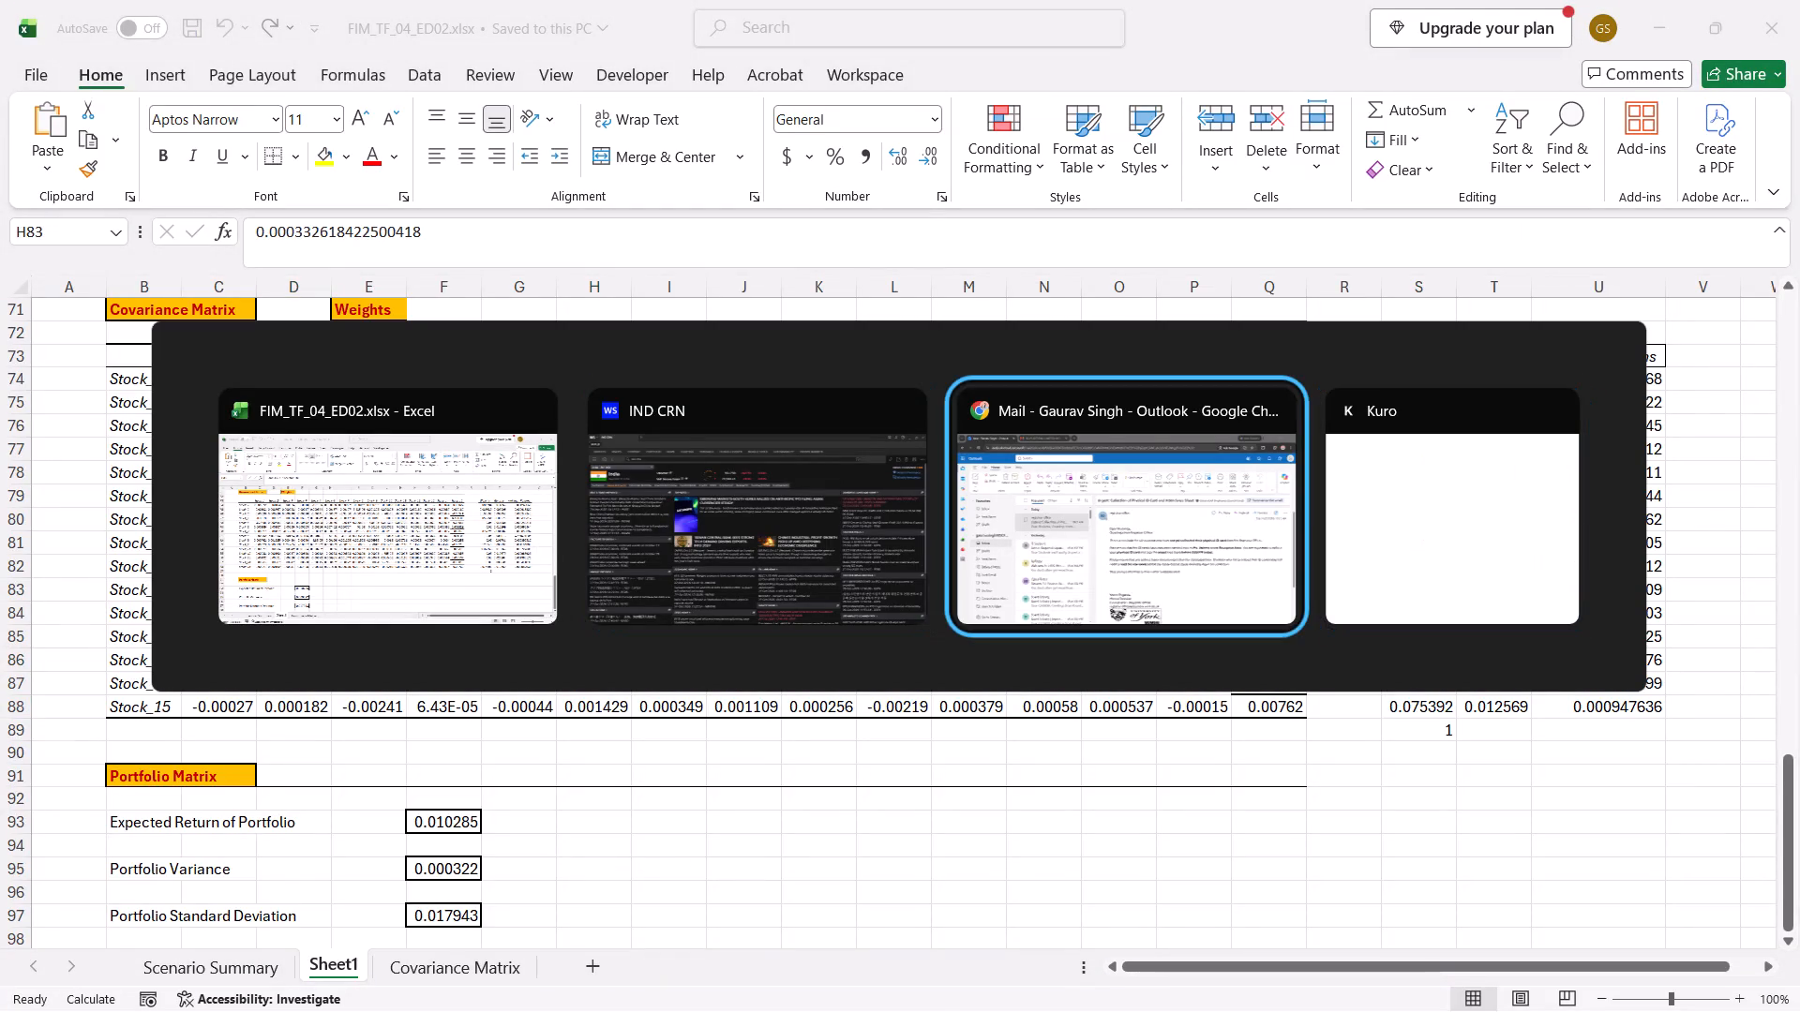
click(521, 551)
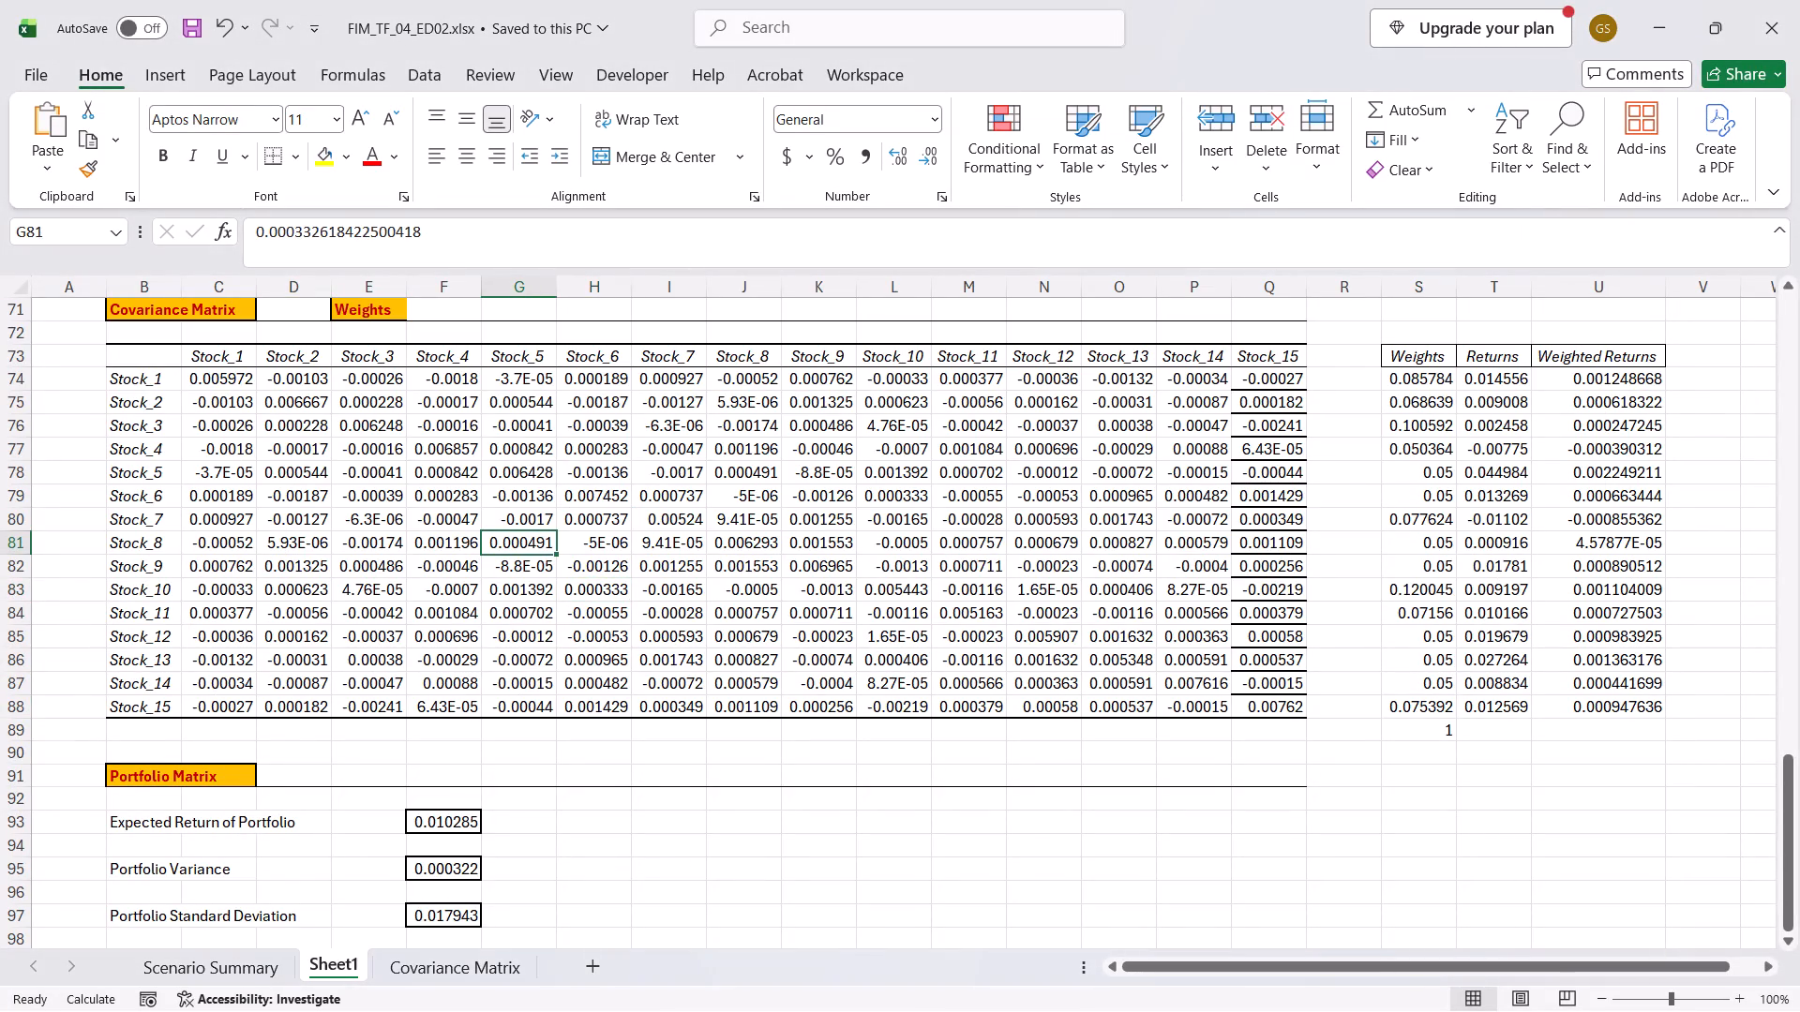
Switch to the Scenario Summary sheet and look over the first weight rows up to the P1 heading.
click(232, 975)
click(536, 606)
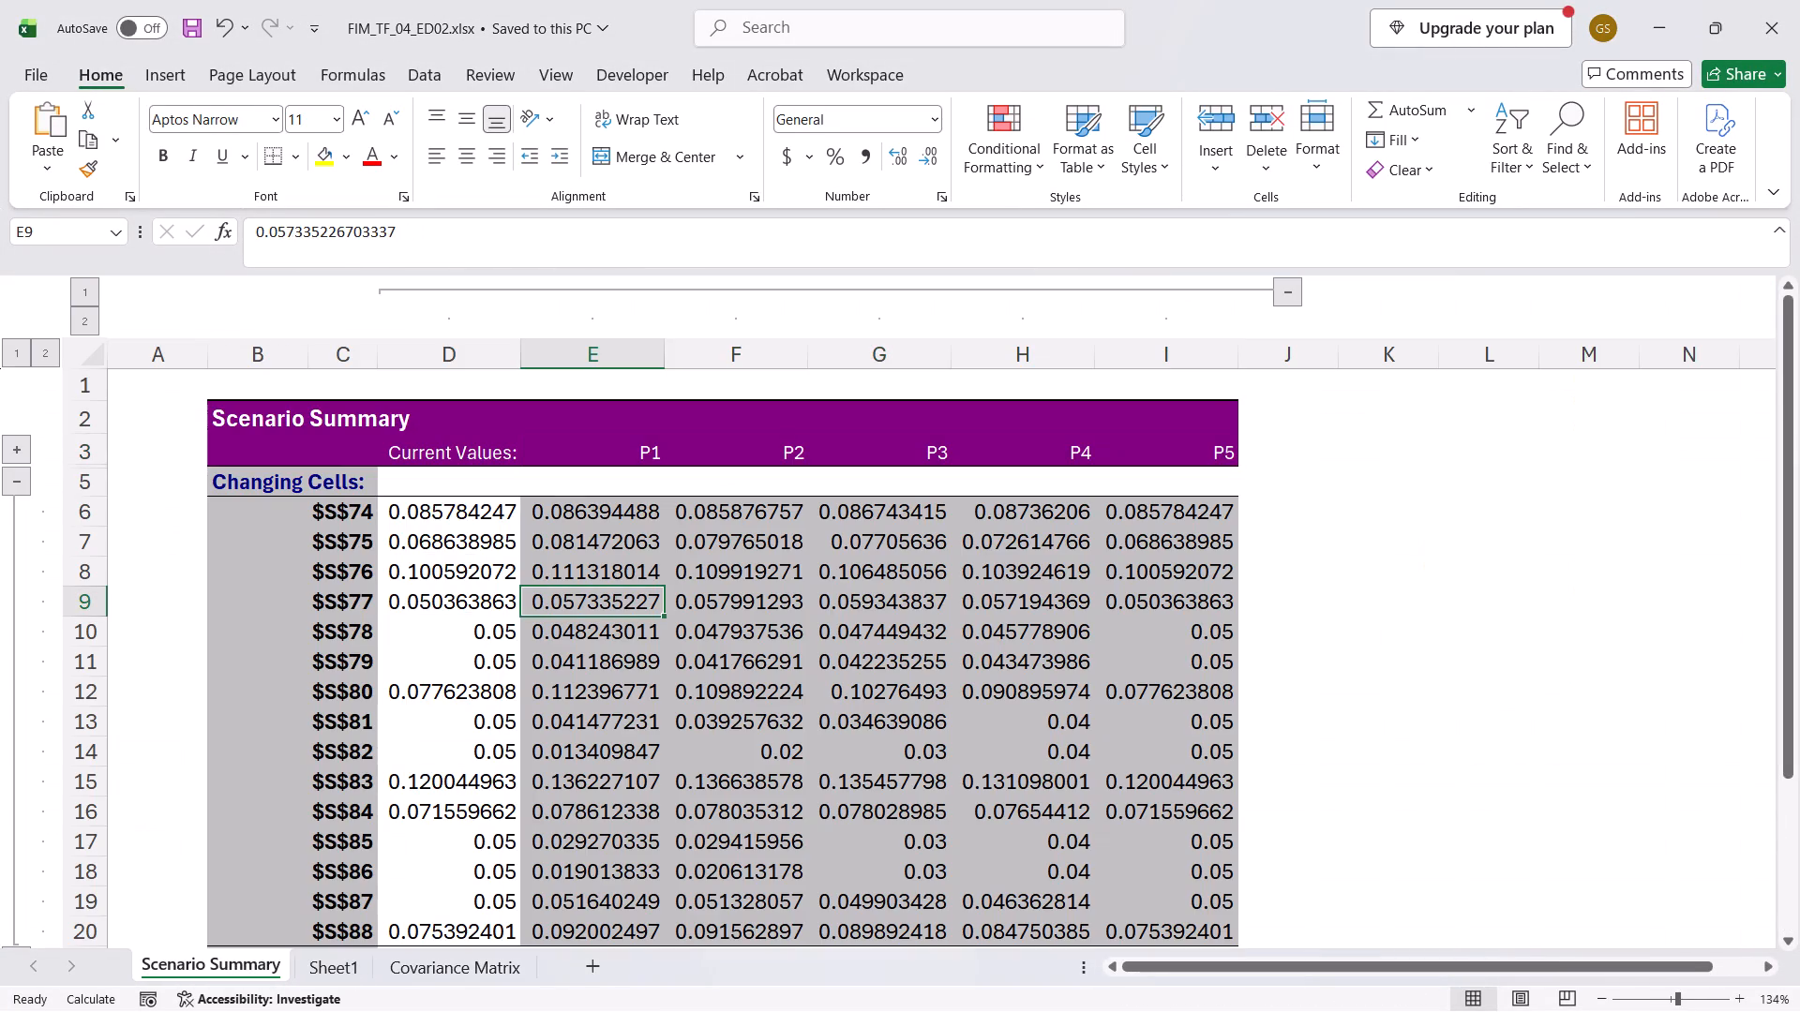
key(Up)
key(Left)
key(Up)
key(Left)
key(Up)
key(Up)
key(Right)
key(Up)
key(Right)
key(Up)
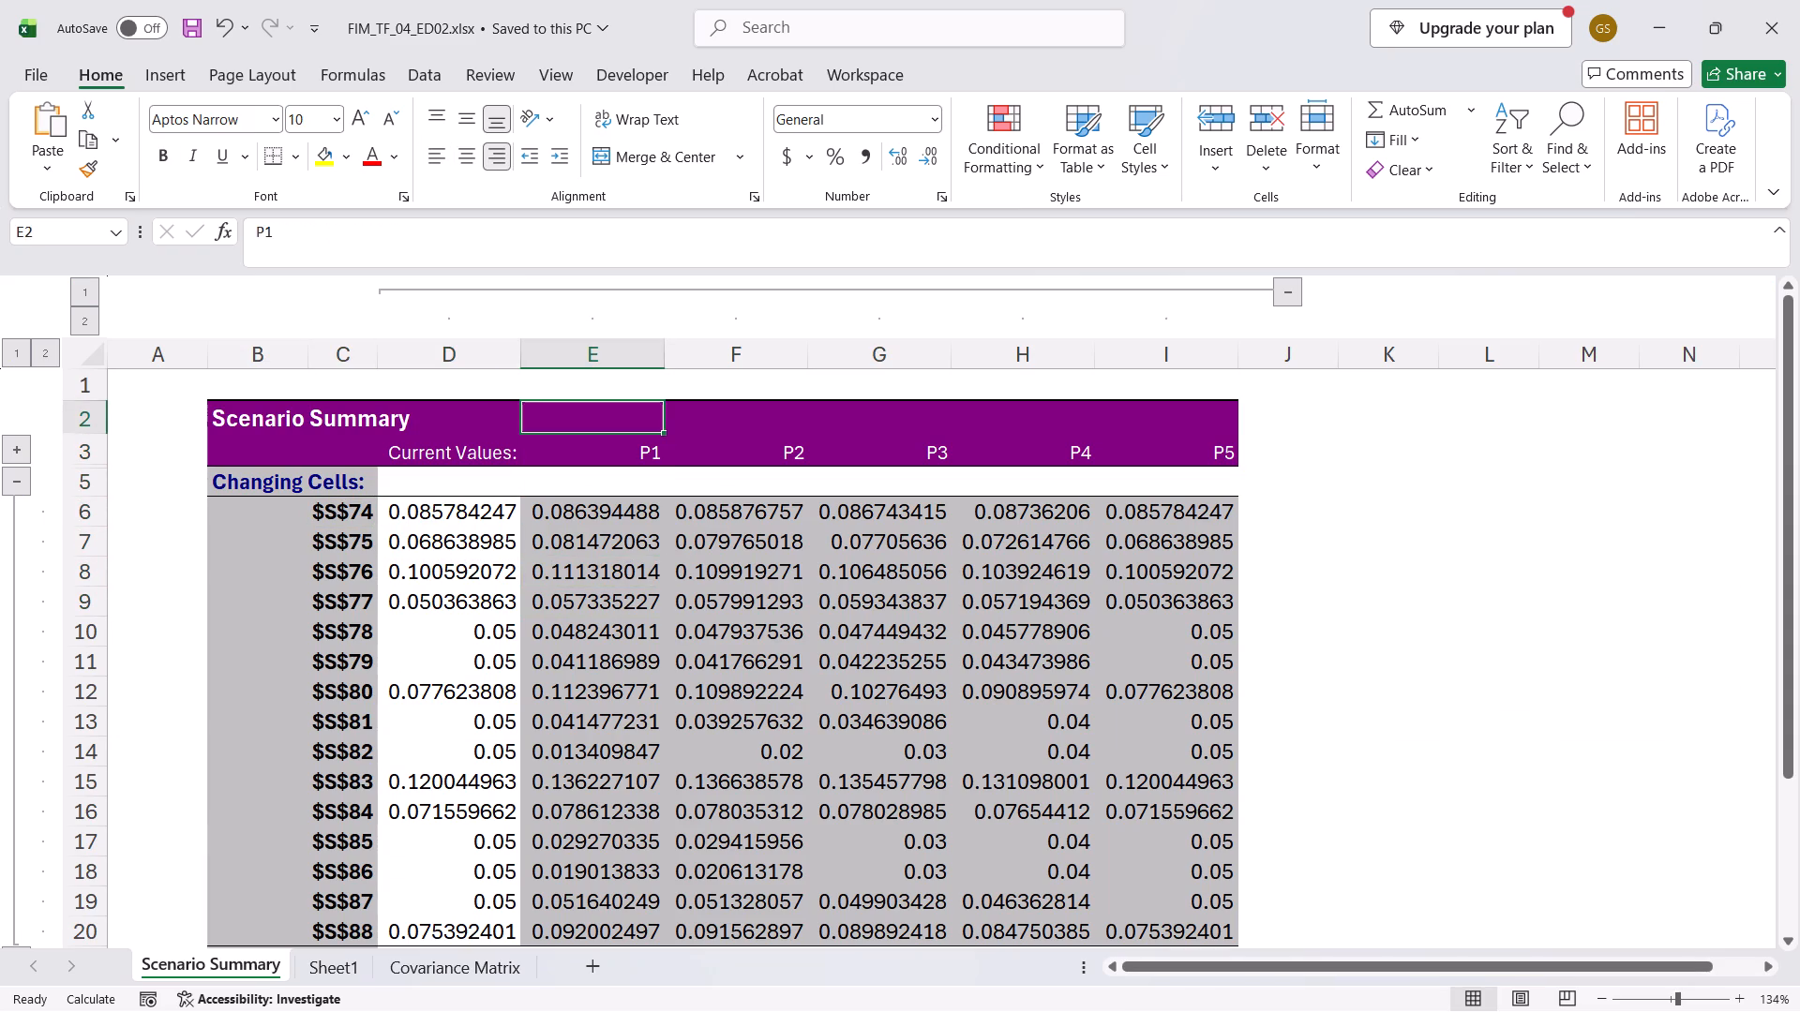
Preview the recommended charts for the P1 to P5 headings together with their $F$93 results in row 22.
key(Down)
key(ctrl+shift+Right)
scroll(649, 491, down, 1)
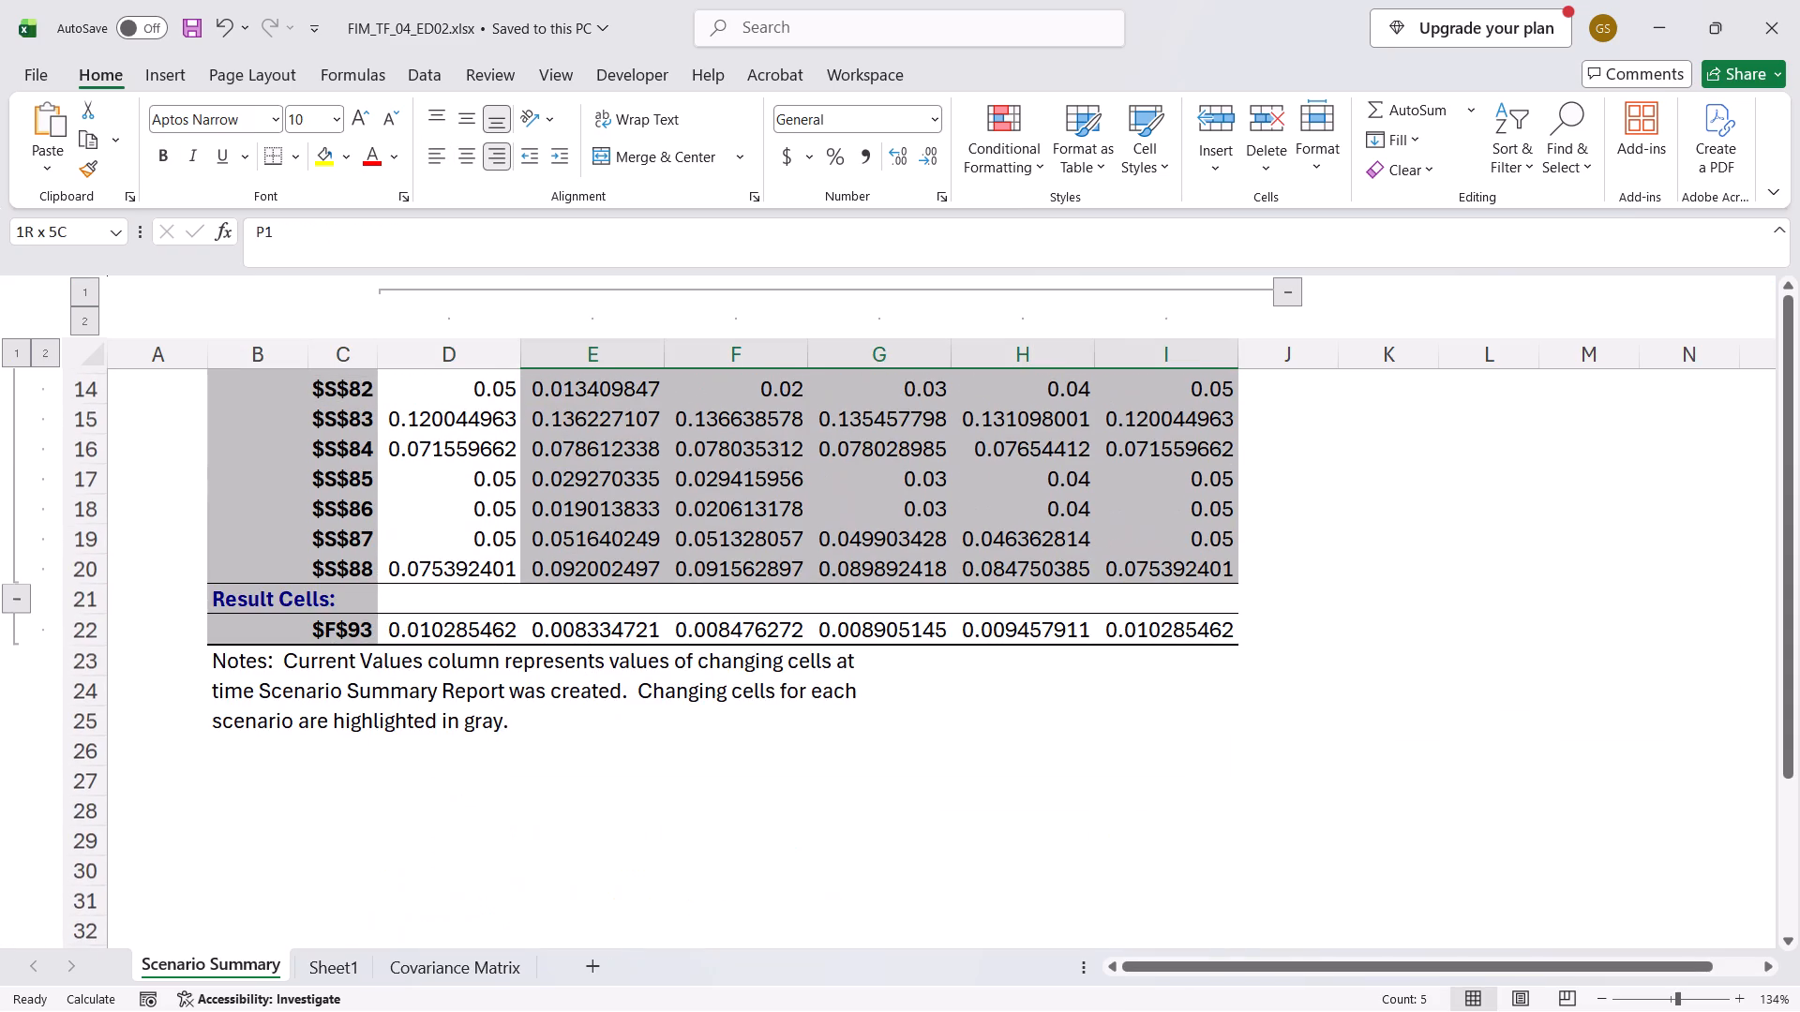
scroll(649, 491, down, 1)
ctrl+drag(595, 624, 1100, 585)
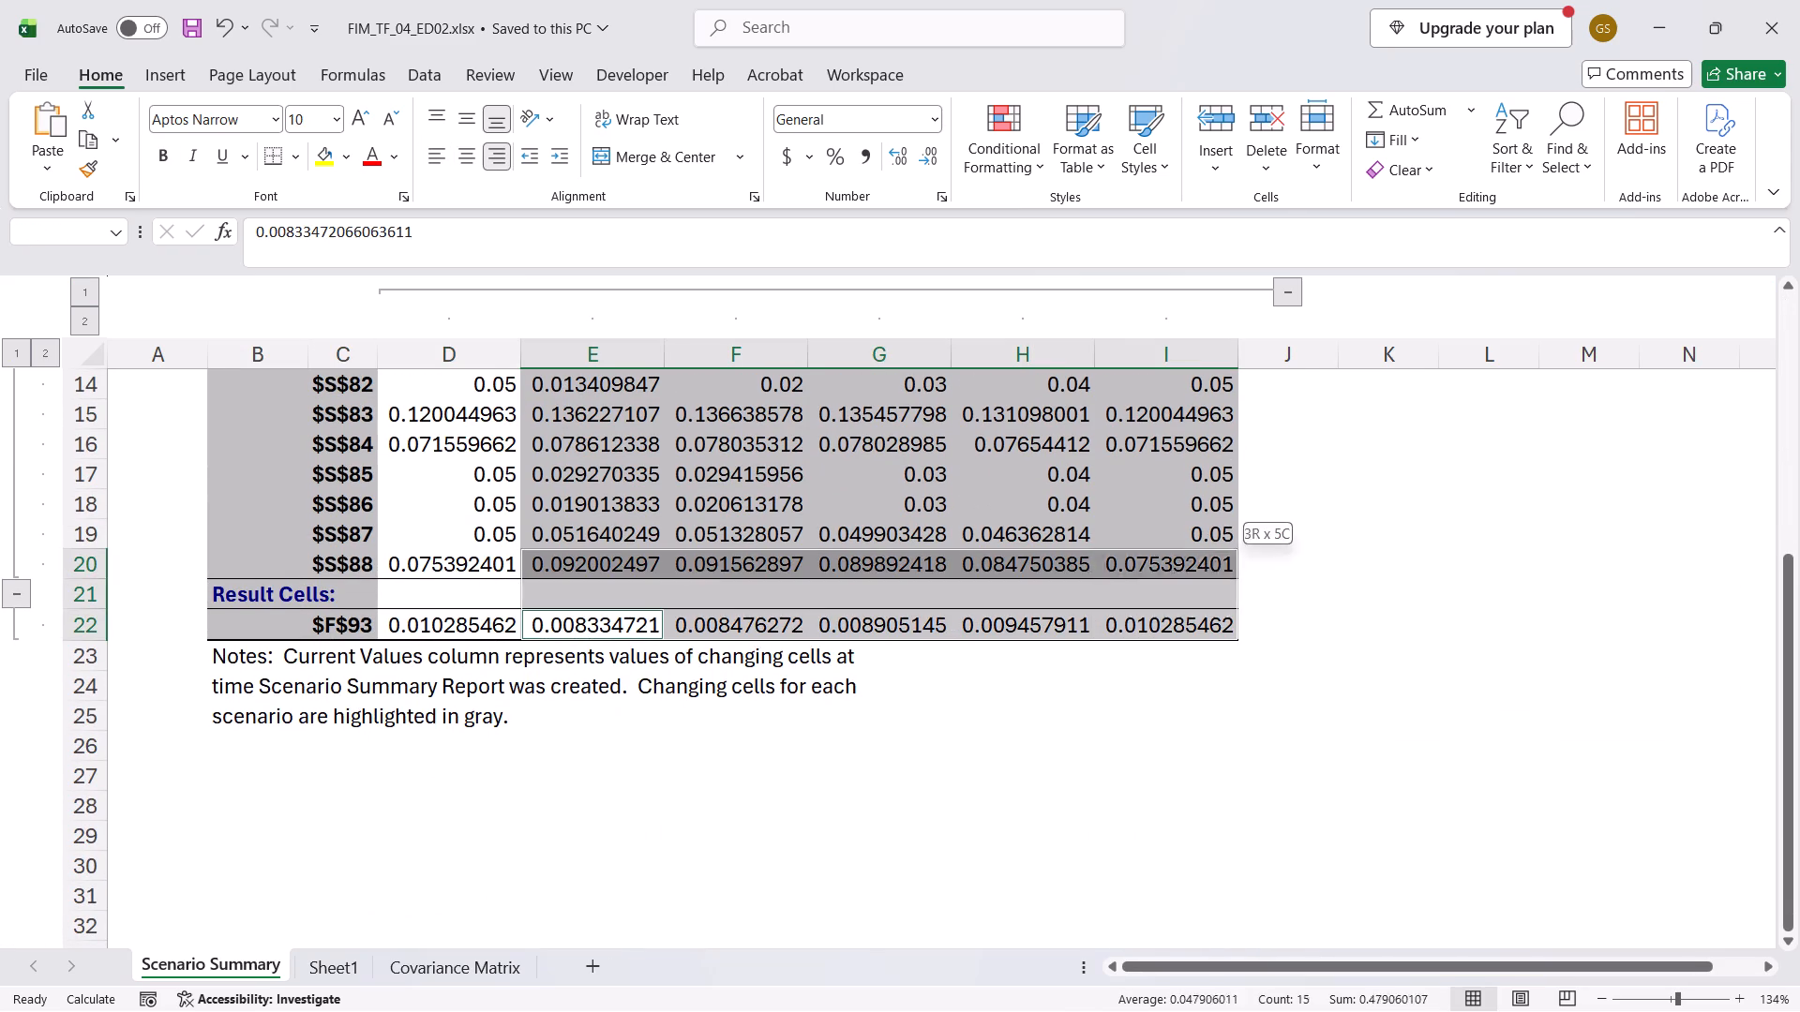
ctrl+drag(1100, 585, 1123, 621)
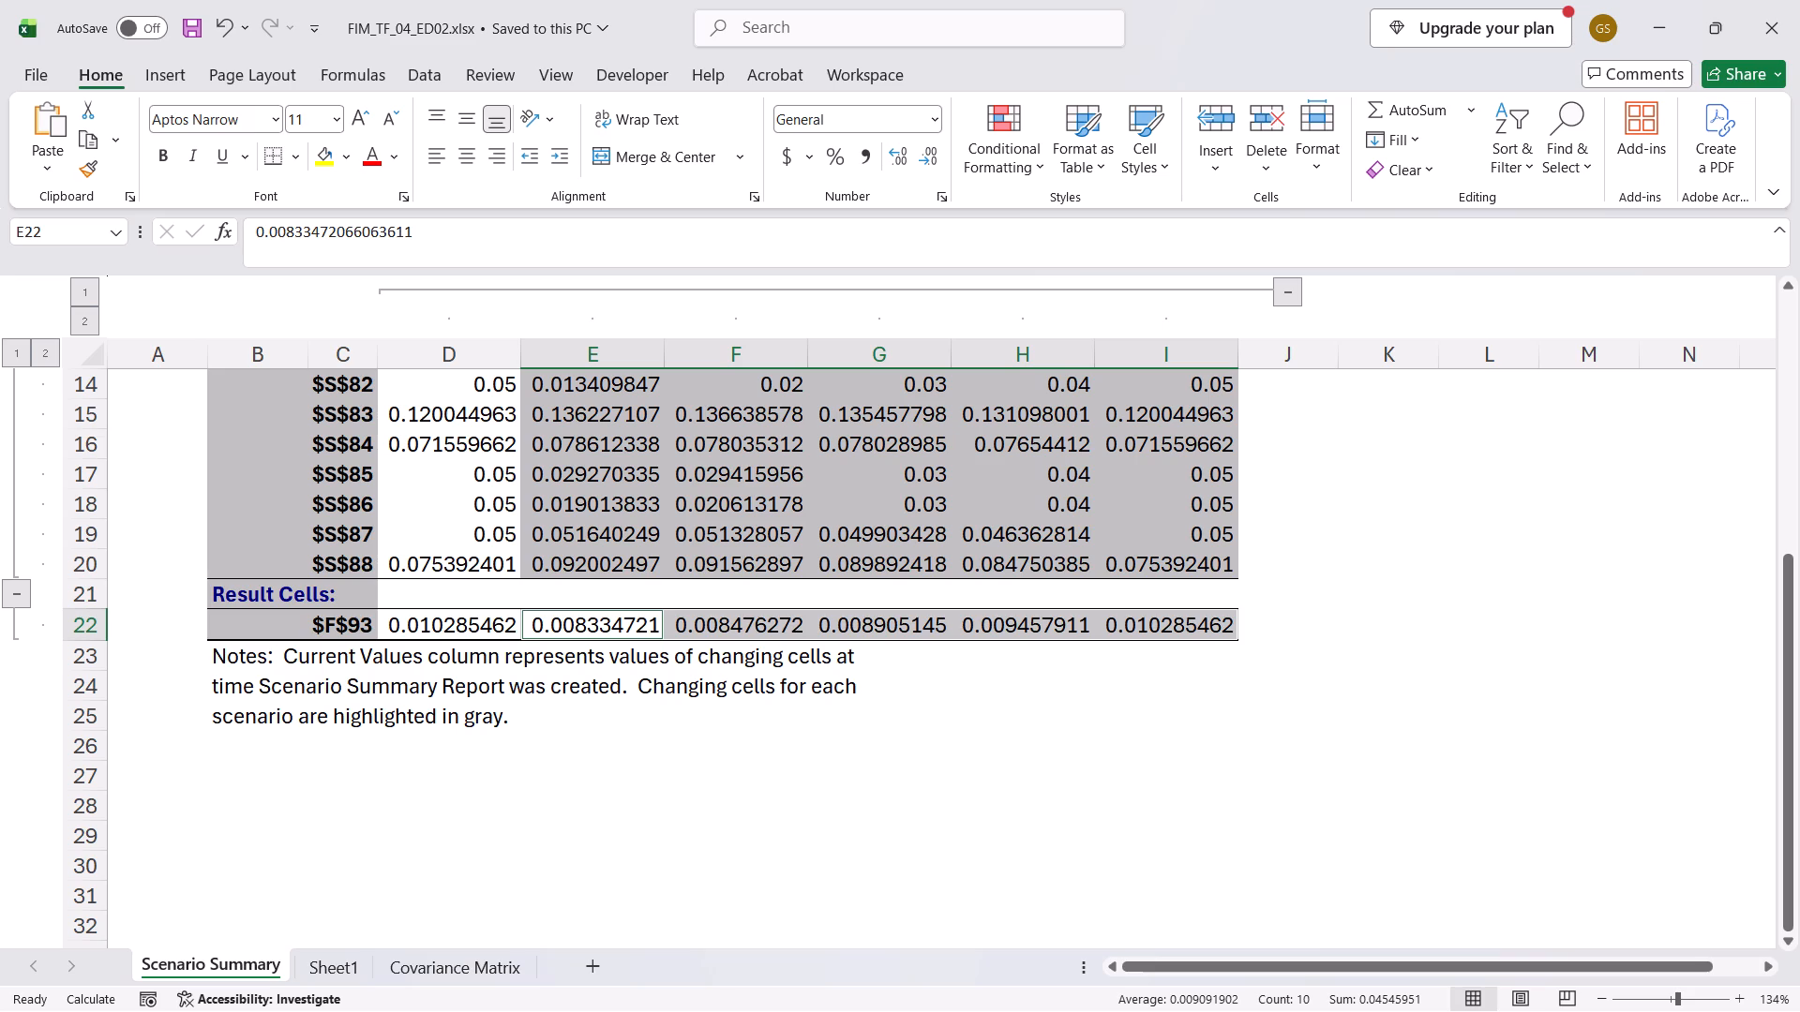
click(159, 72)
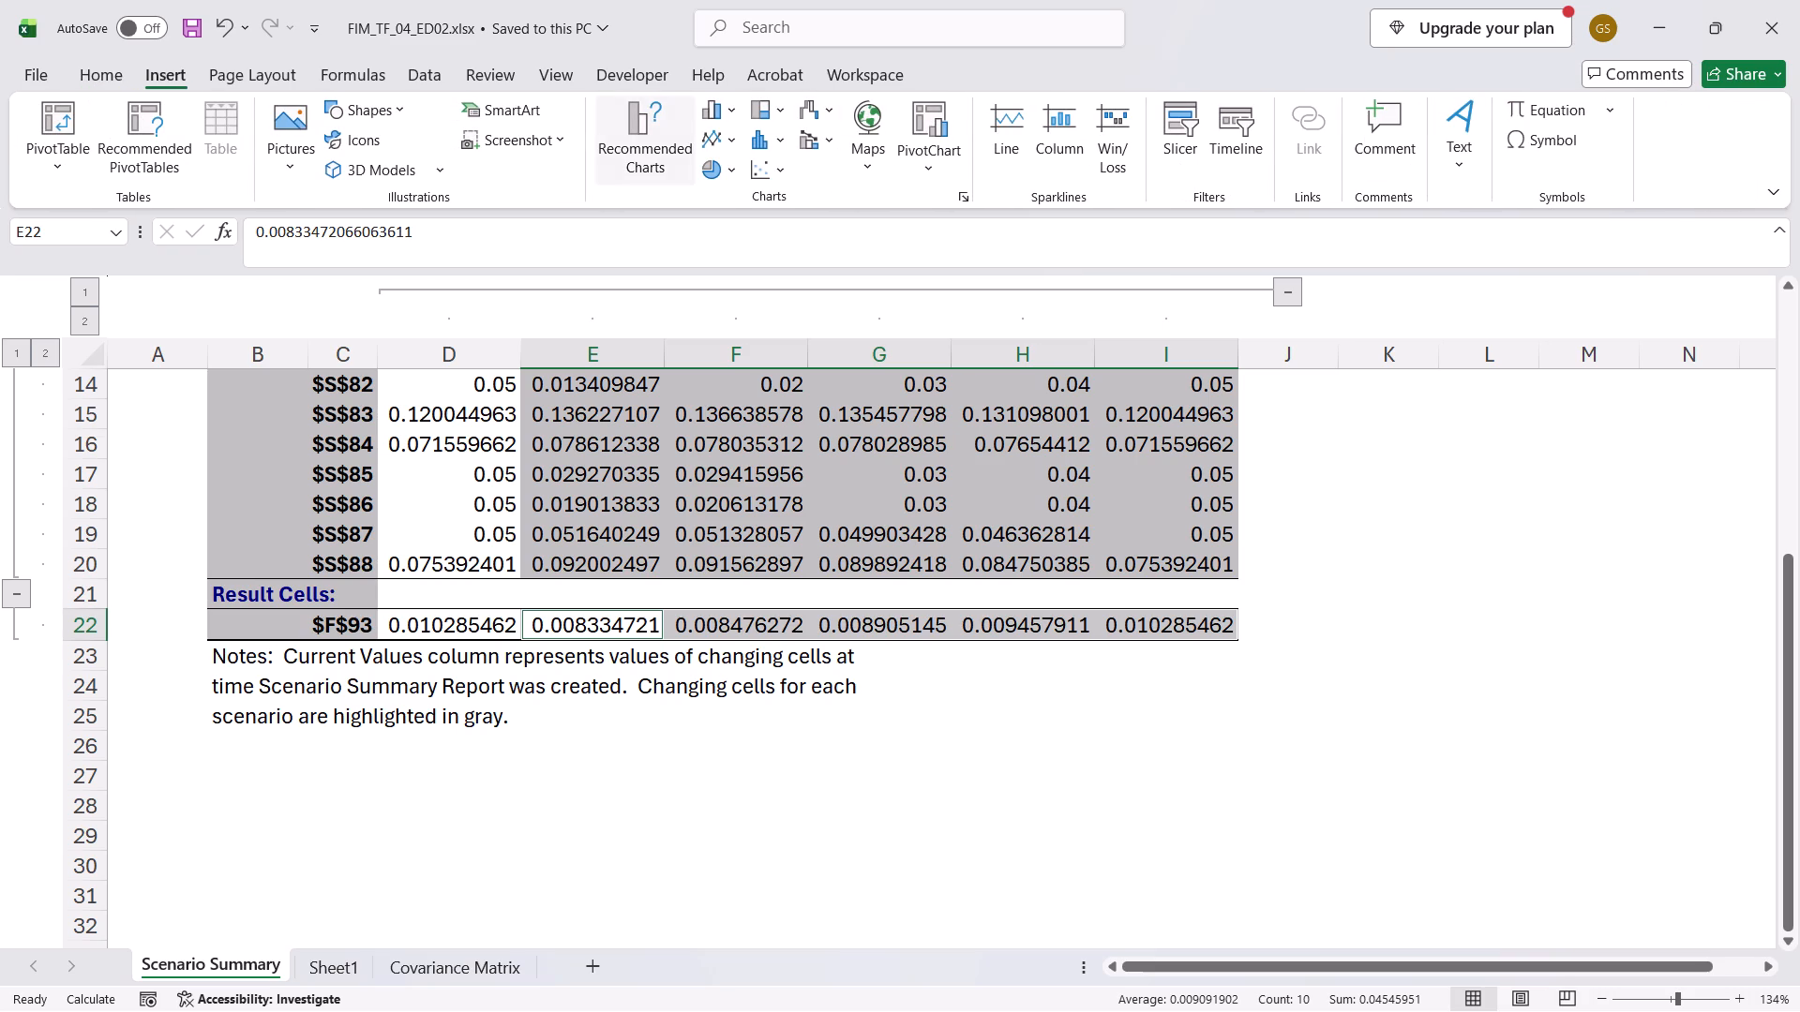
click(670, 120)
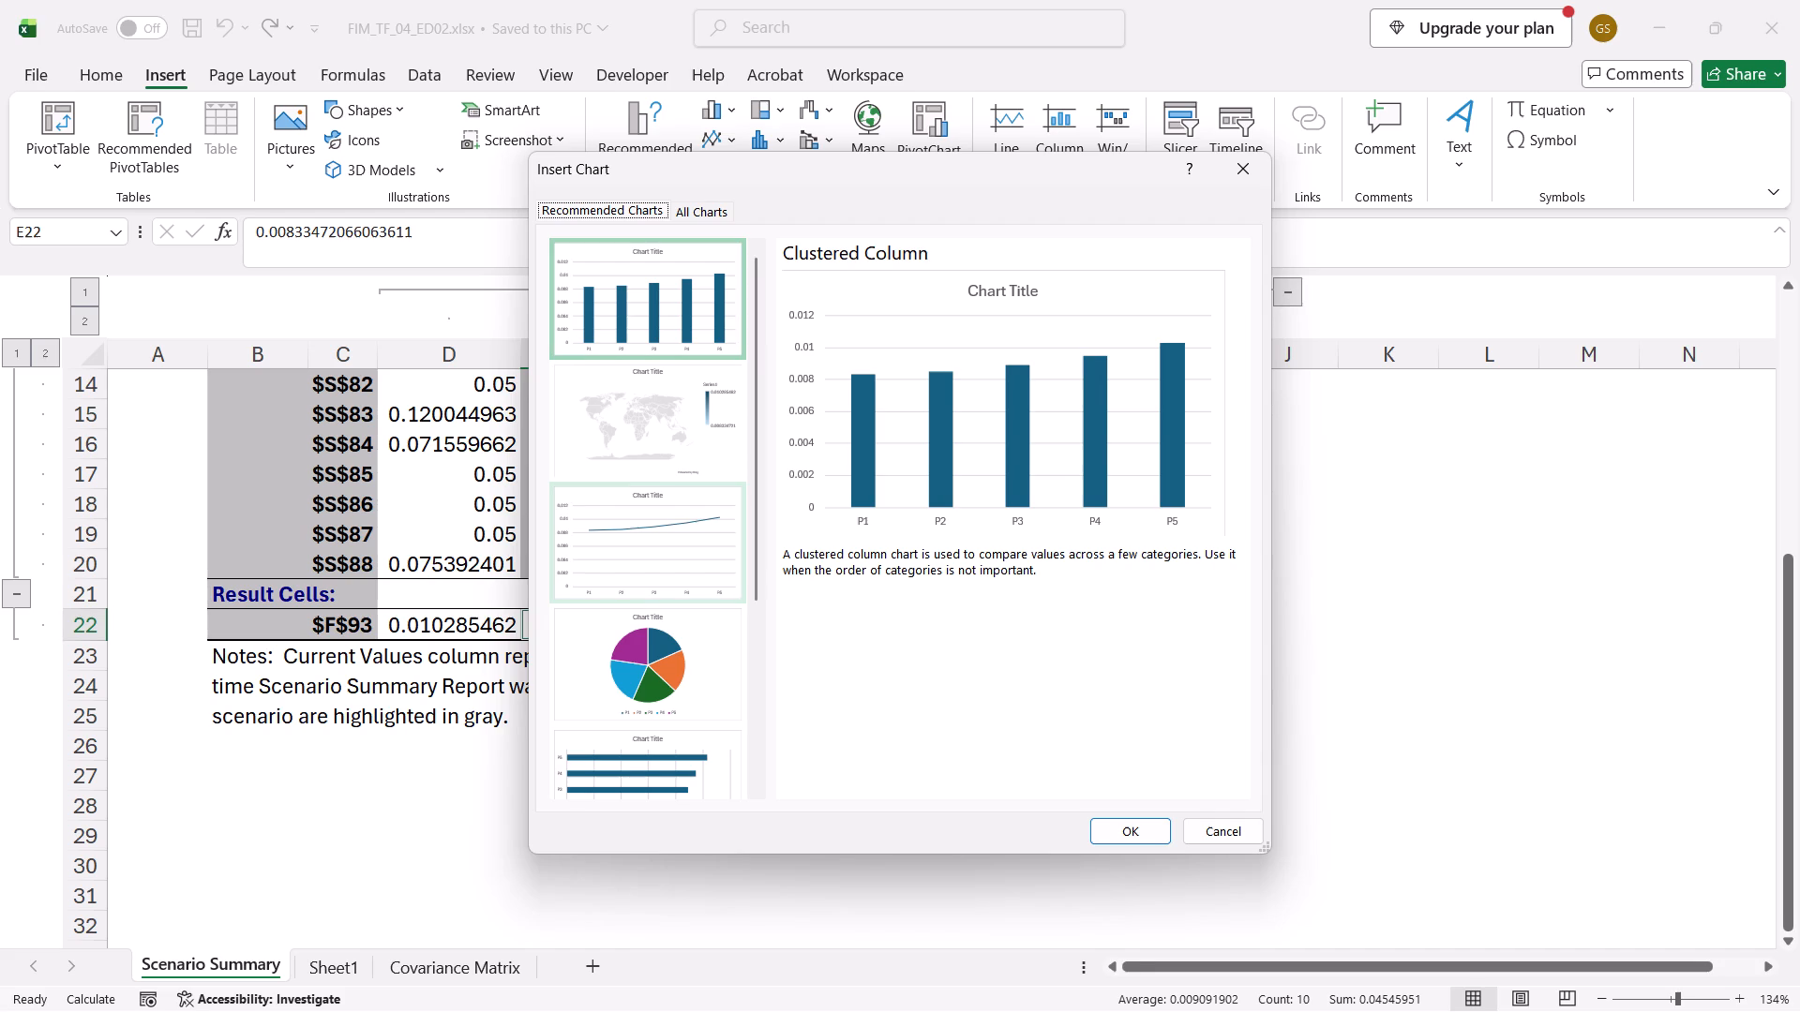
click(1237, 647)
click(1370, 638)
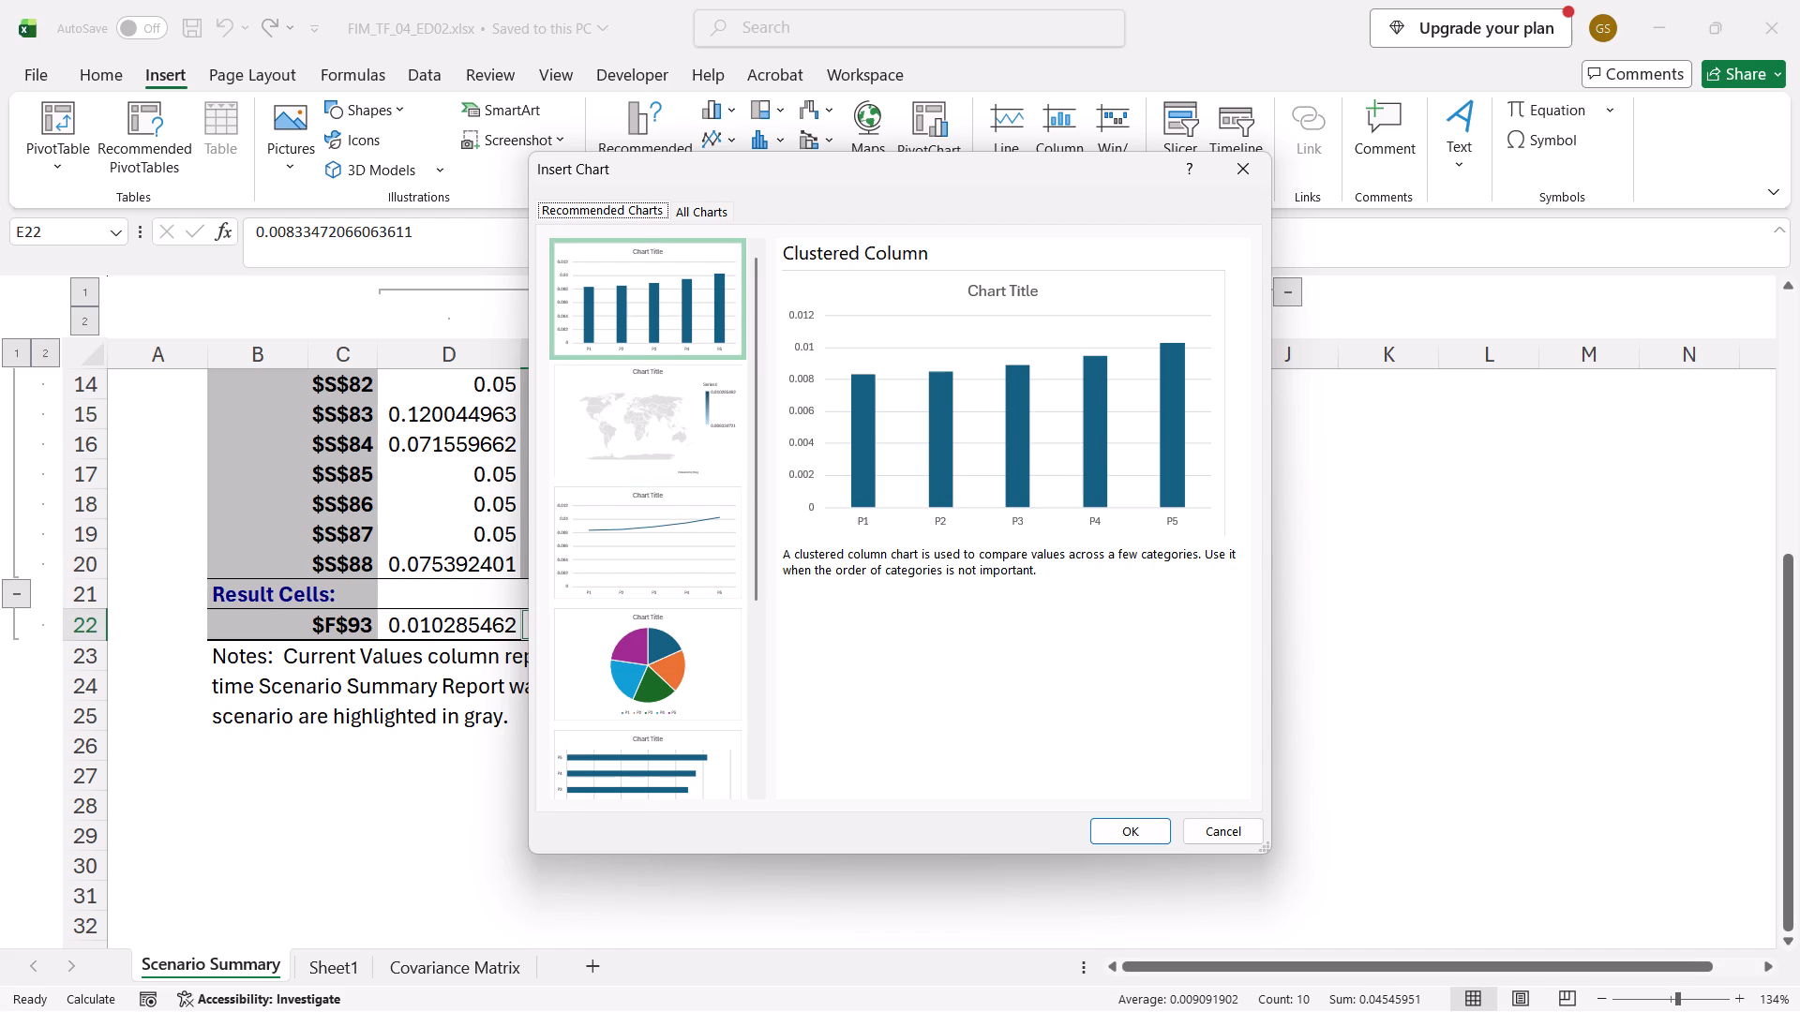
key(grave)
key(Escape)
Preview the recommended charts for the P1 to P5 headings together with all their changing-cell weights, E3 to I20.
scroll(1290, 608, up, 1)
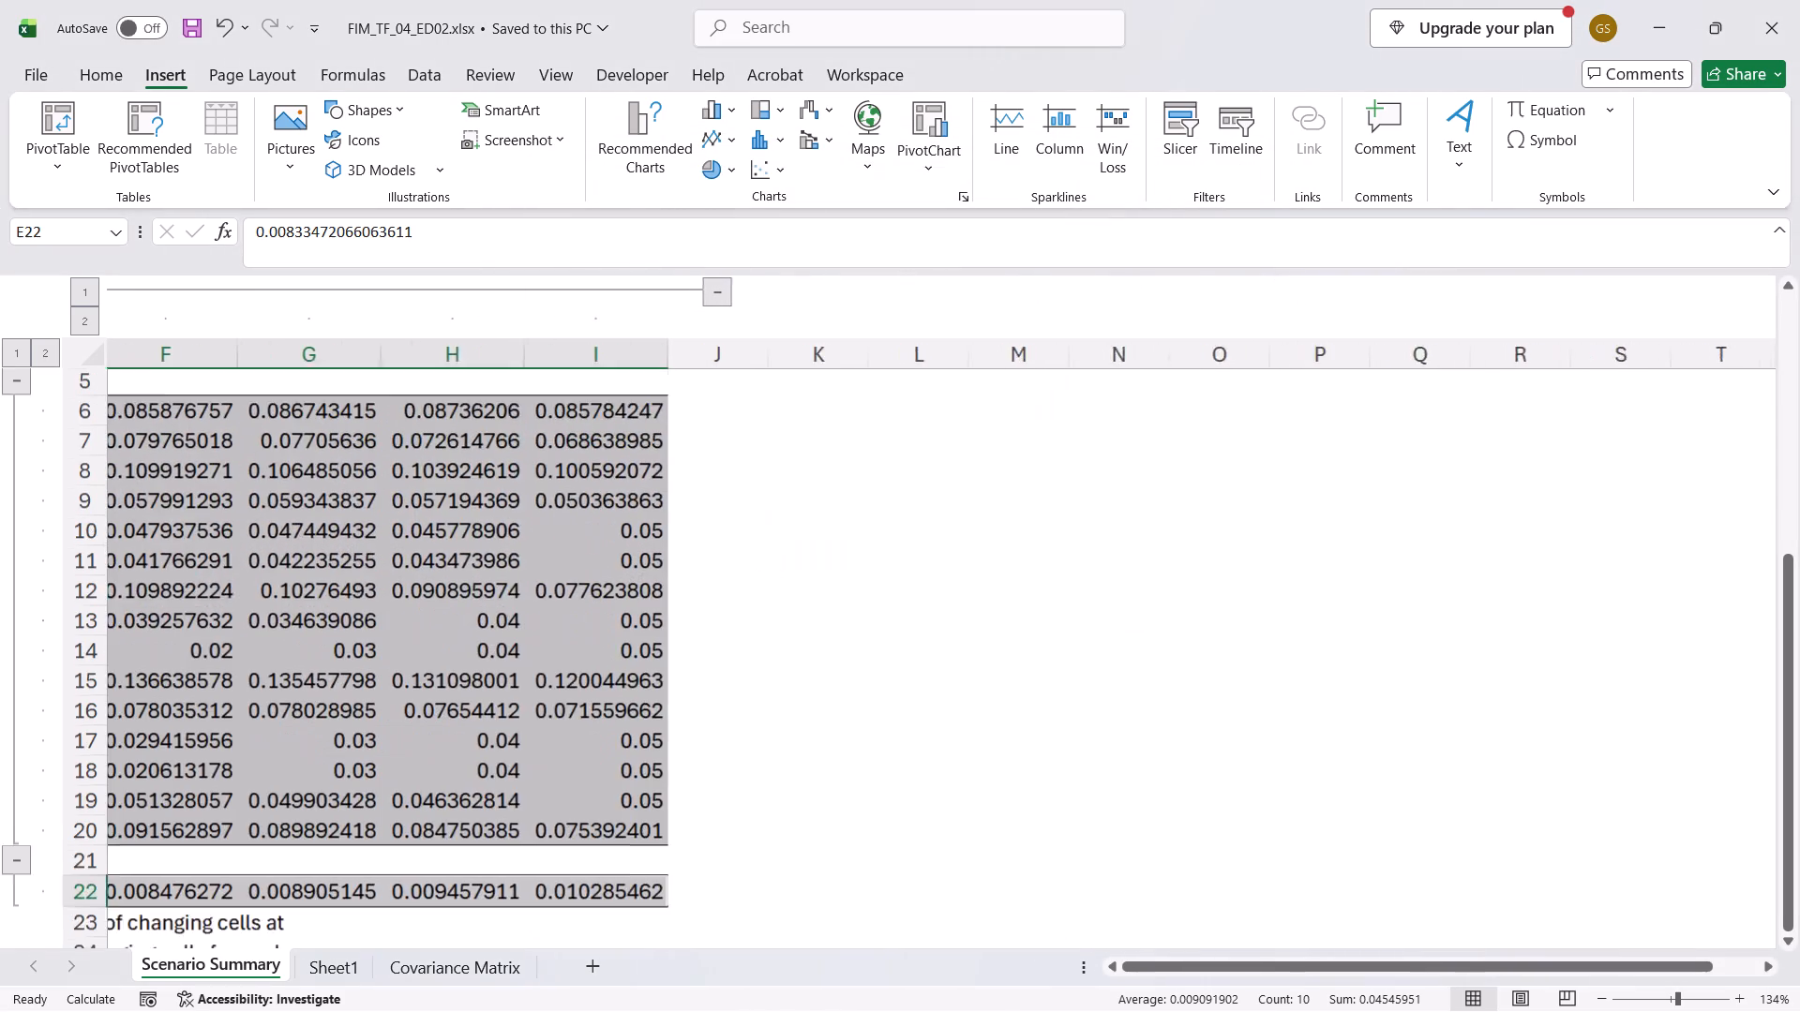
scroll(1290, 608, up, 1)
scroll(1290, 608, right, 3)
click(516, 416)
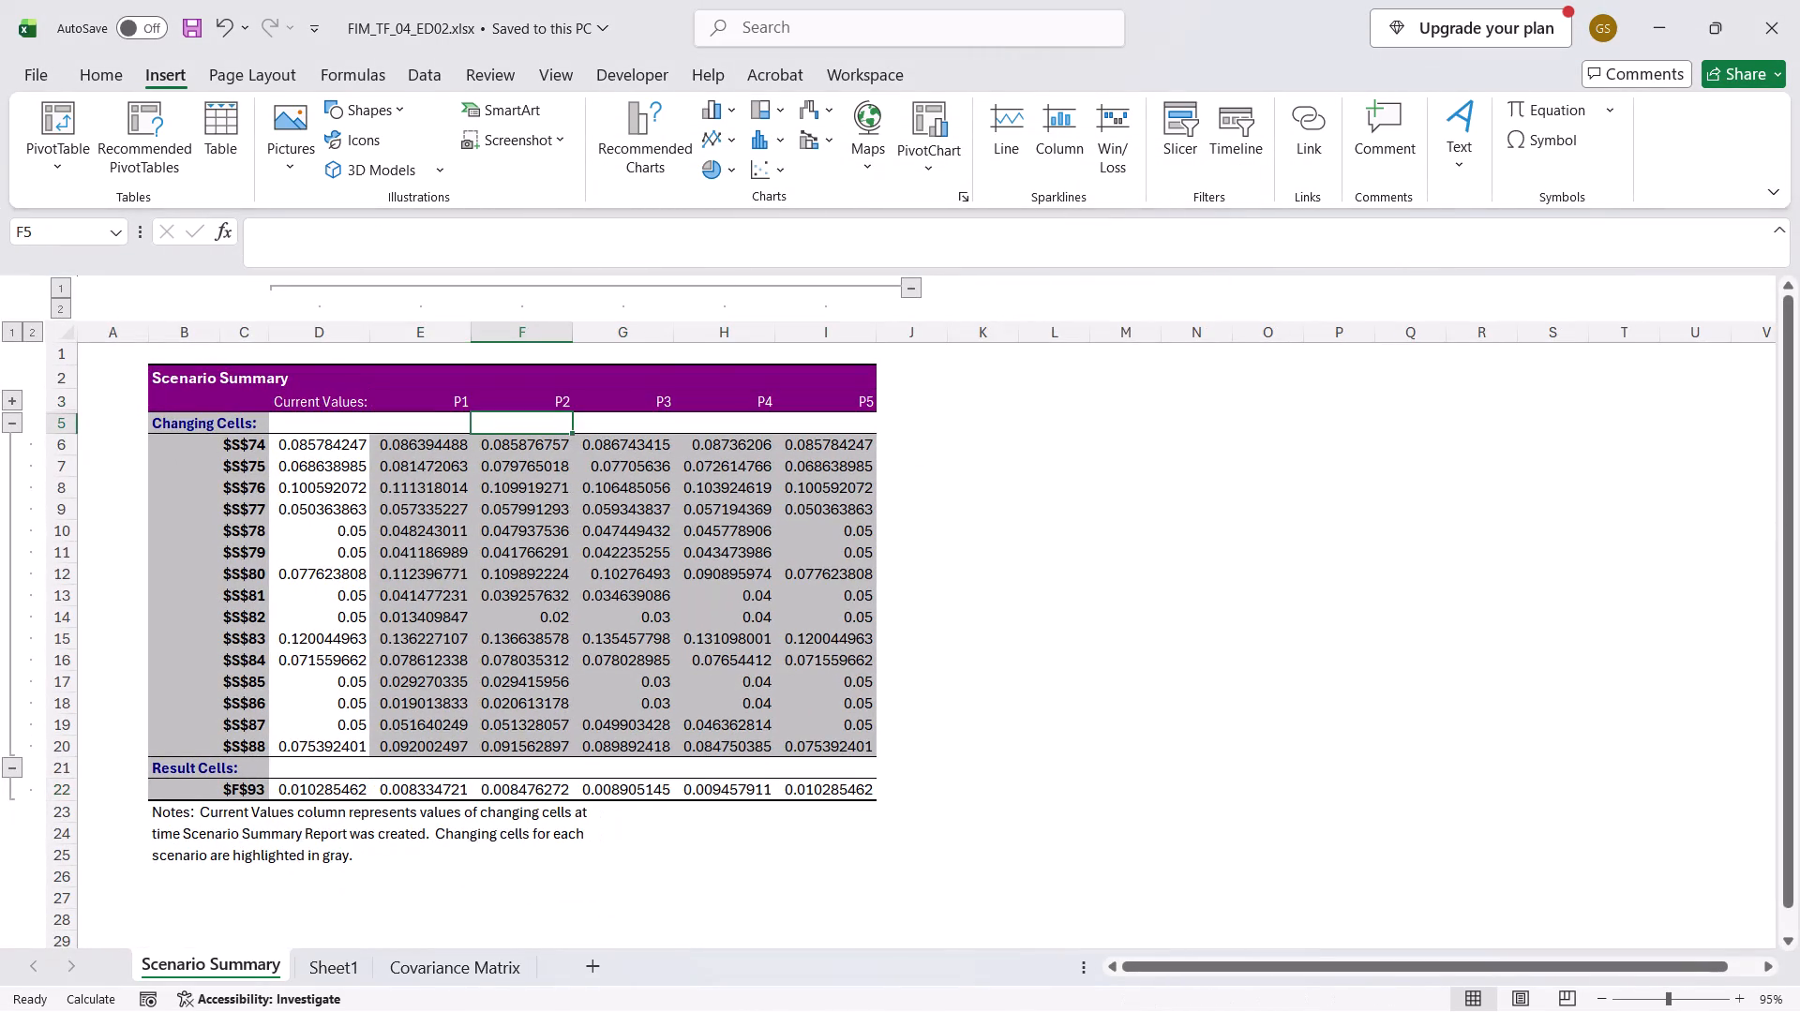
key(Down)
key(Left)
key(Up)
key(Left)
key(Up)
key(Right)
key(ctrl+shift+Down)
key(ctrl+shift+Down)
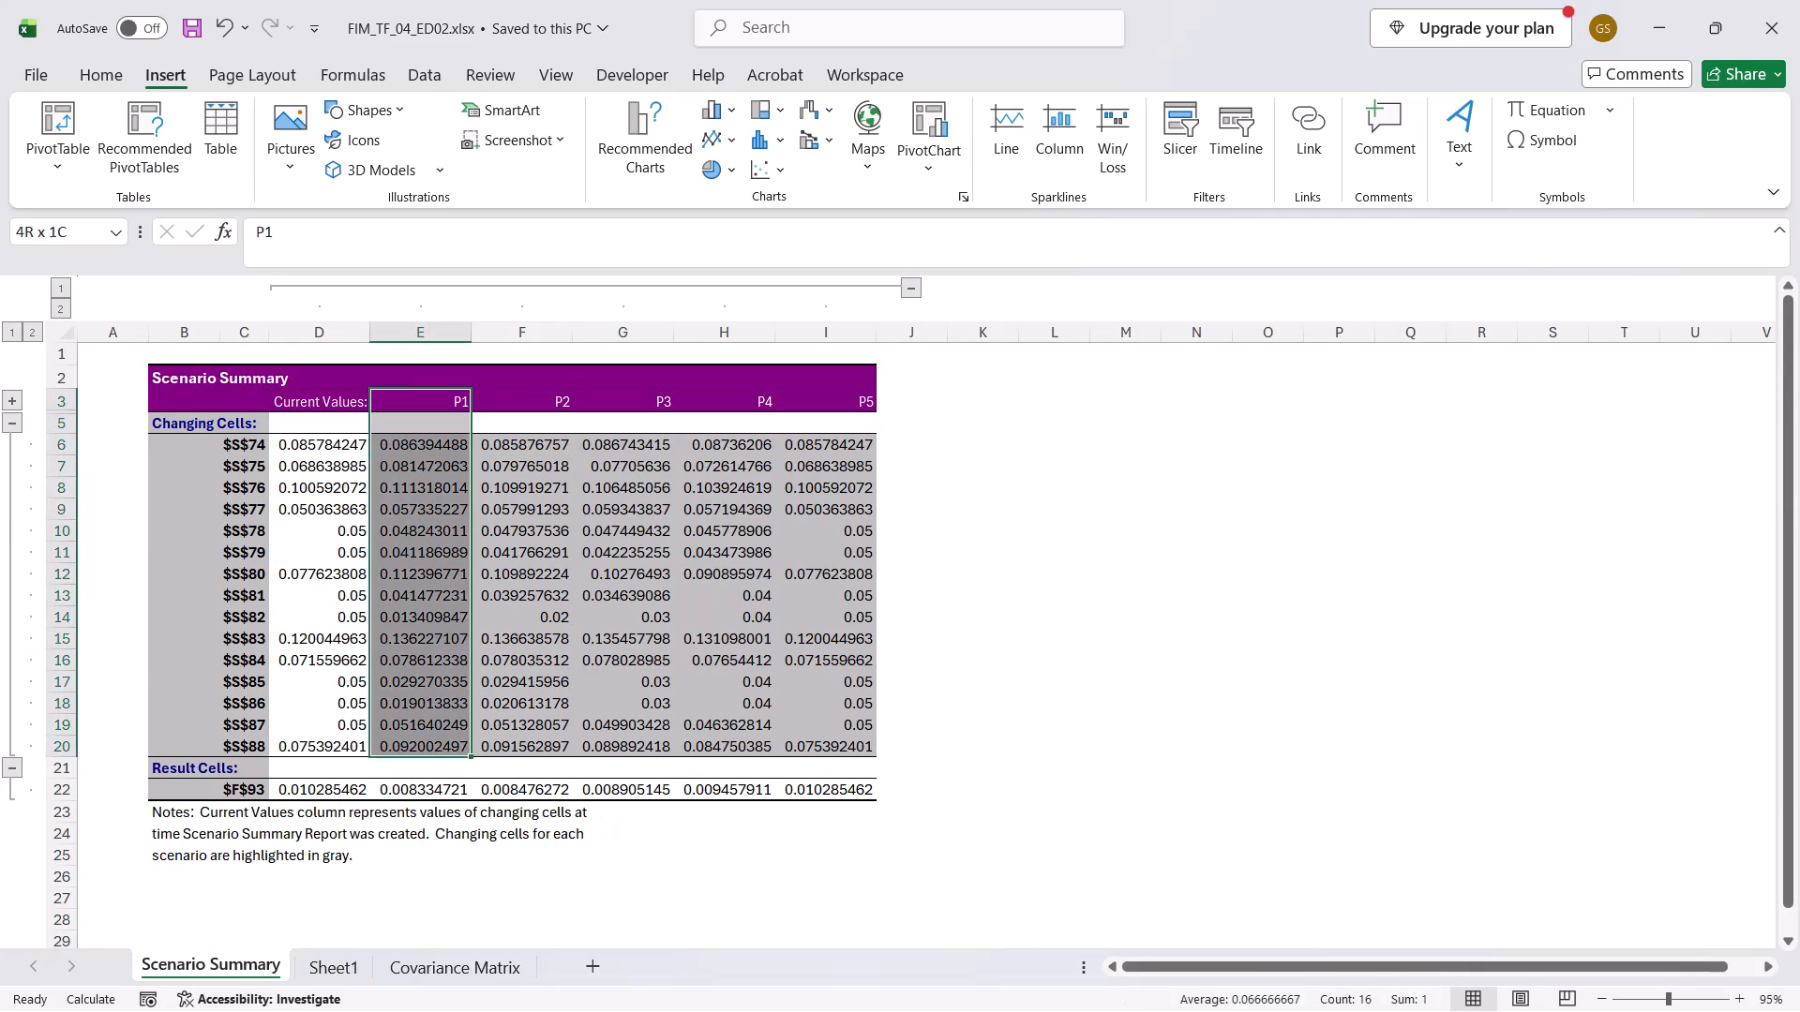
key(ctrl+shift+Right)
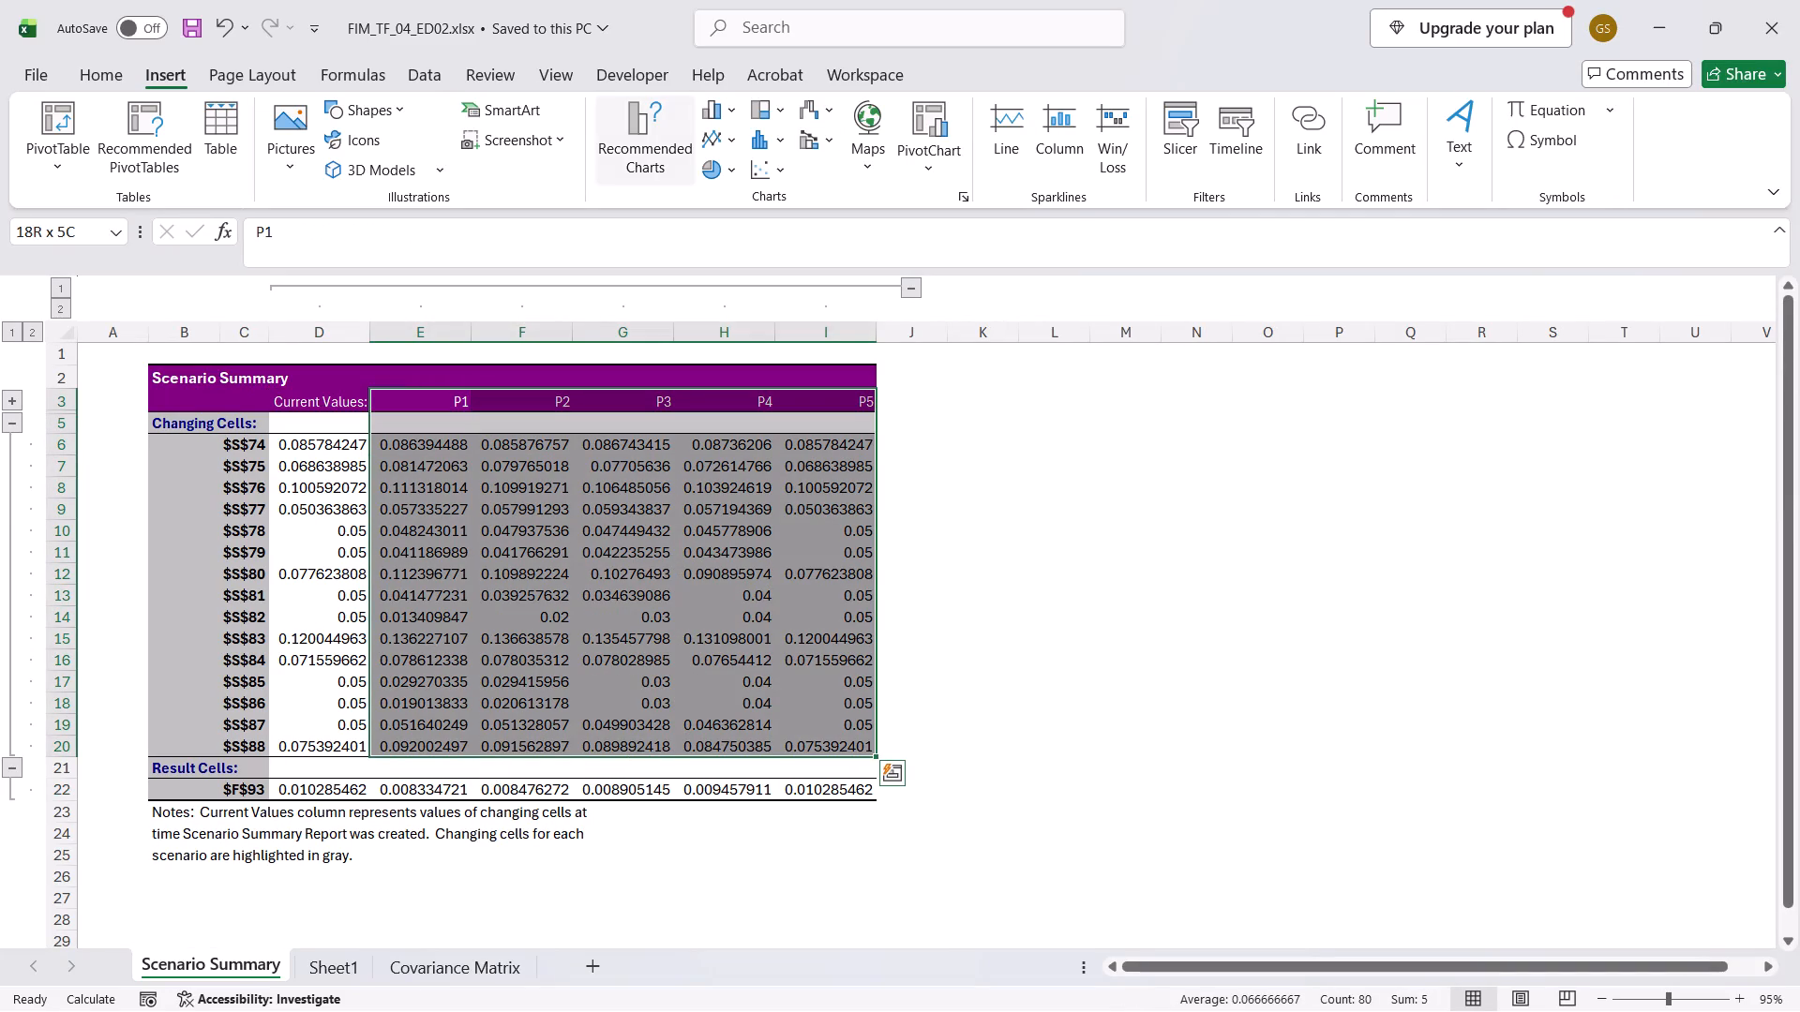
click(637, 134)
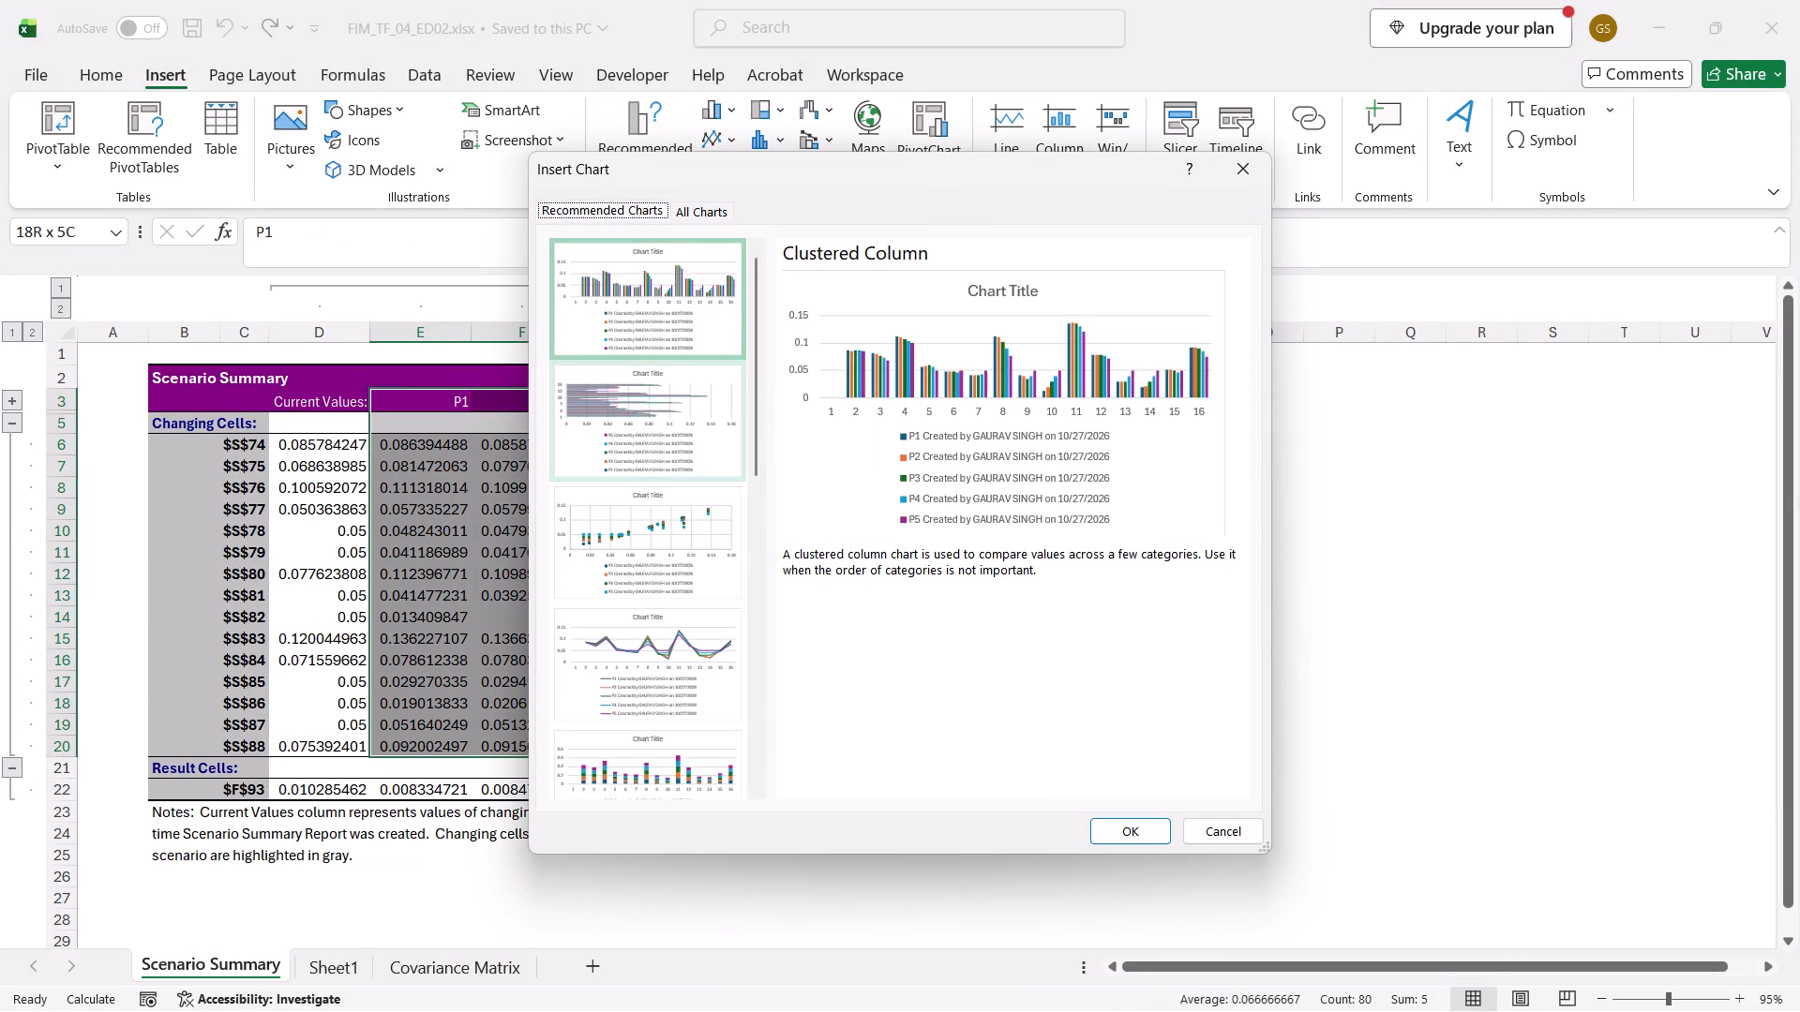
scroll(688, 527, down, 1)
scroll(699, 637, up, 1)
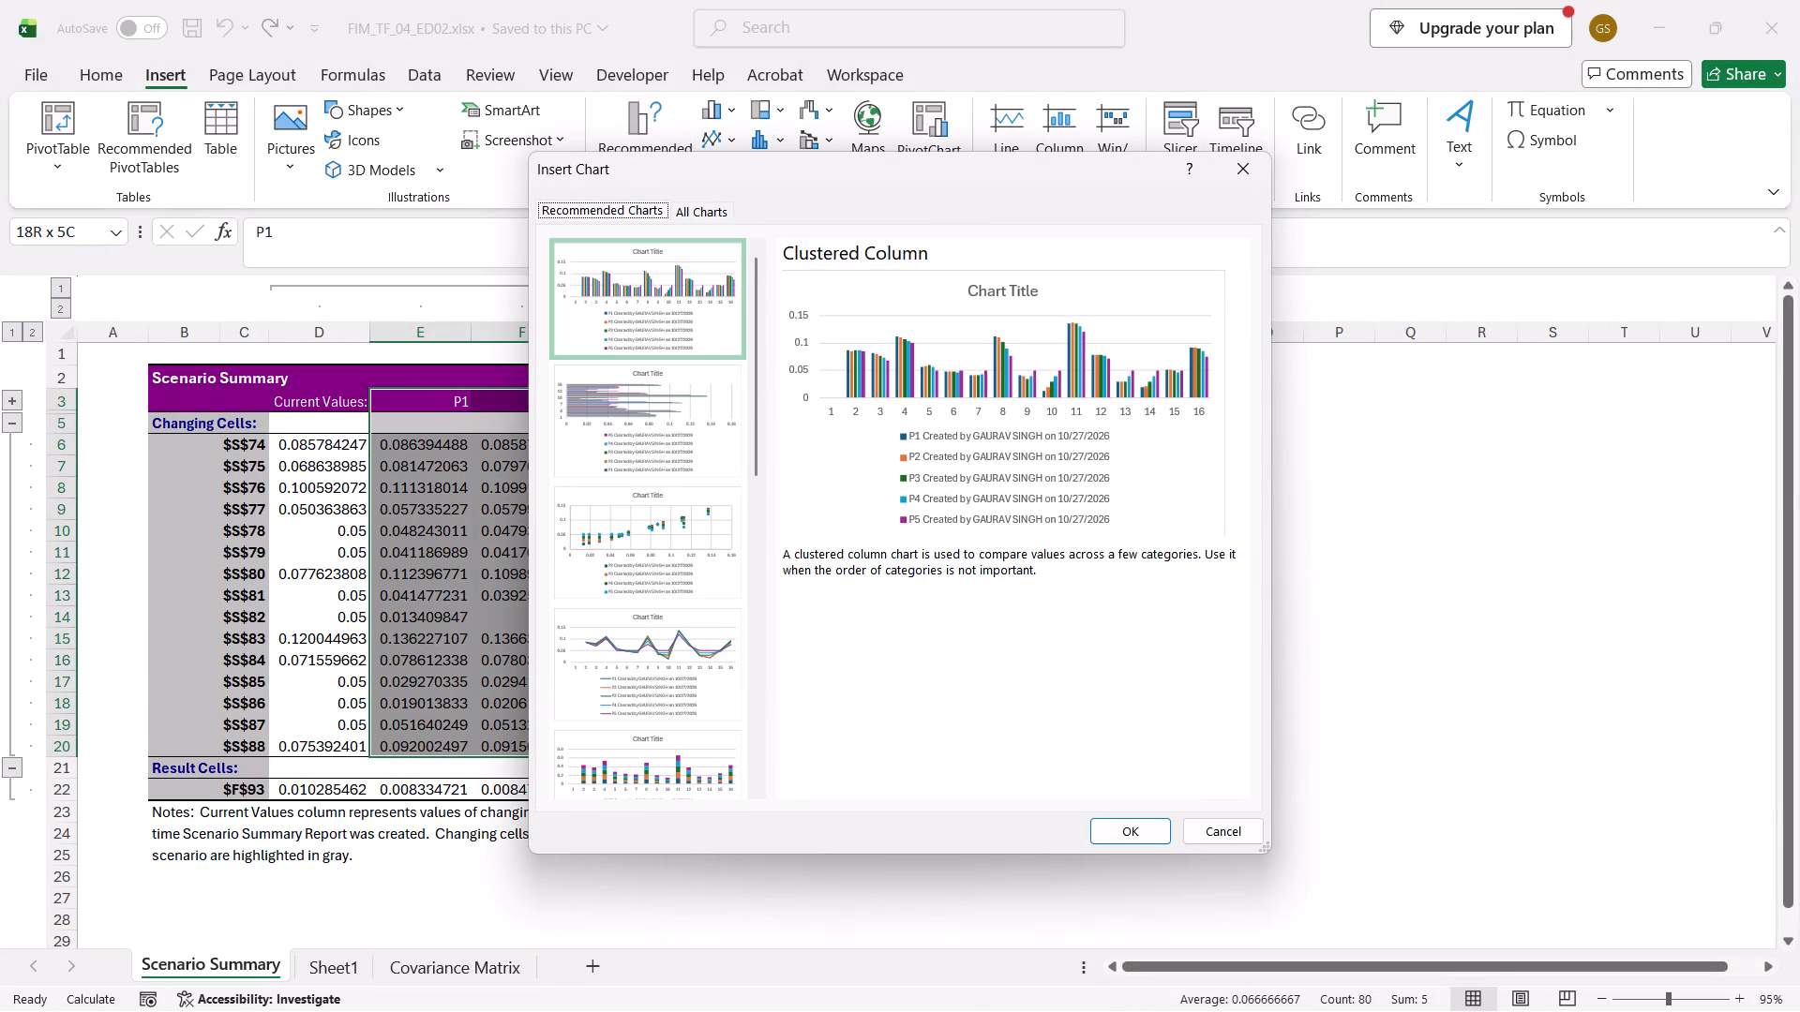
scroll(699, 637, up, 1)
scroll(632, 380, up, 2)
click(1402, 415)
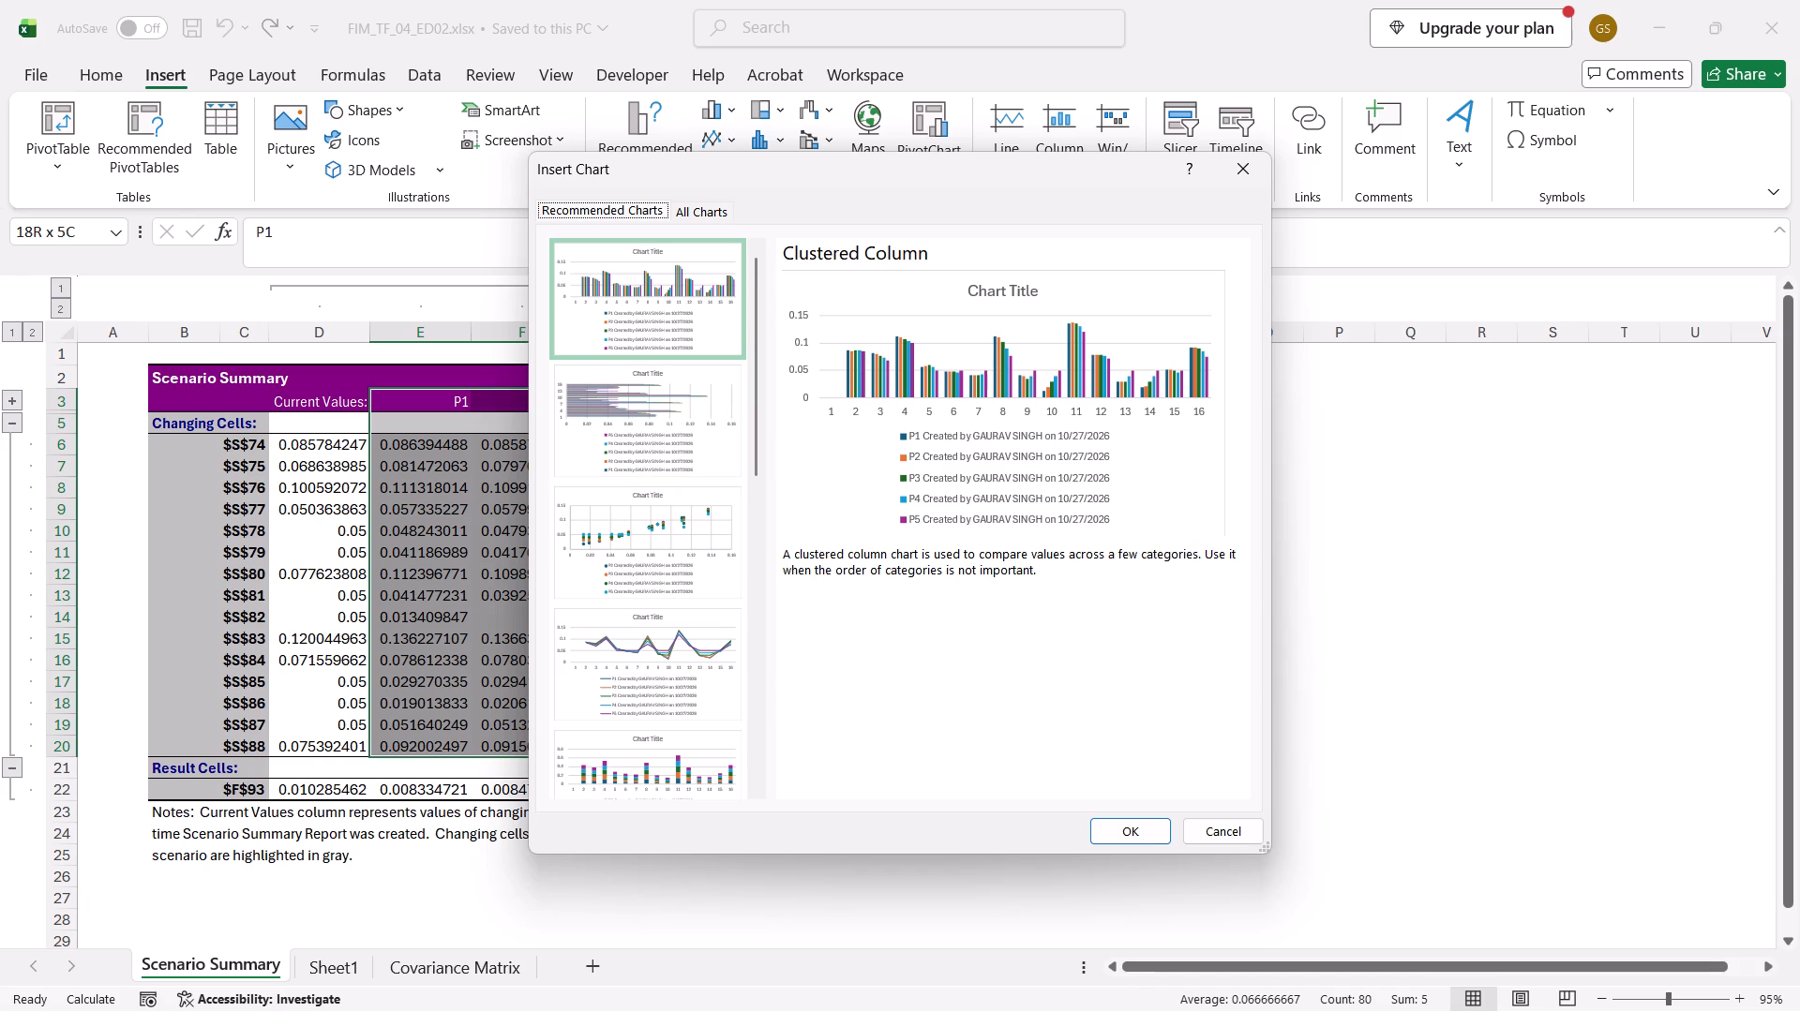
key(Escape)
Revisit the P1 heading and read the $F$93 result row from Current Values across to P5.
click(427, 448)
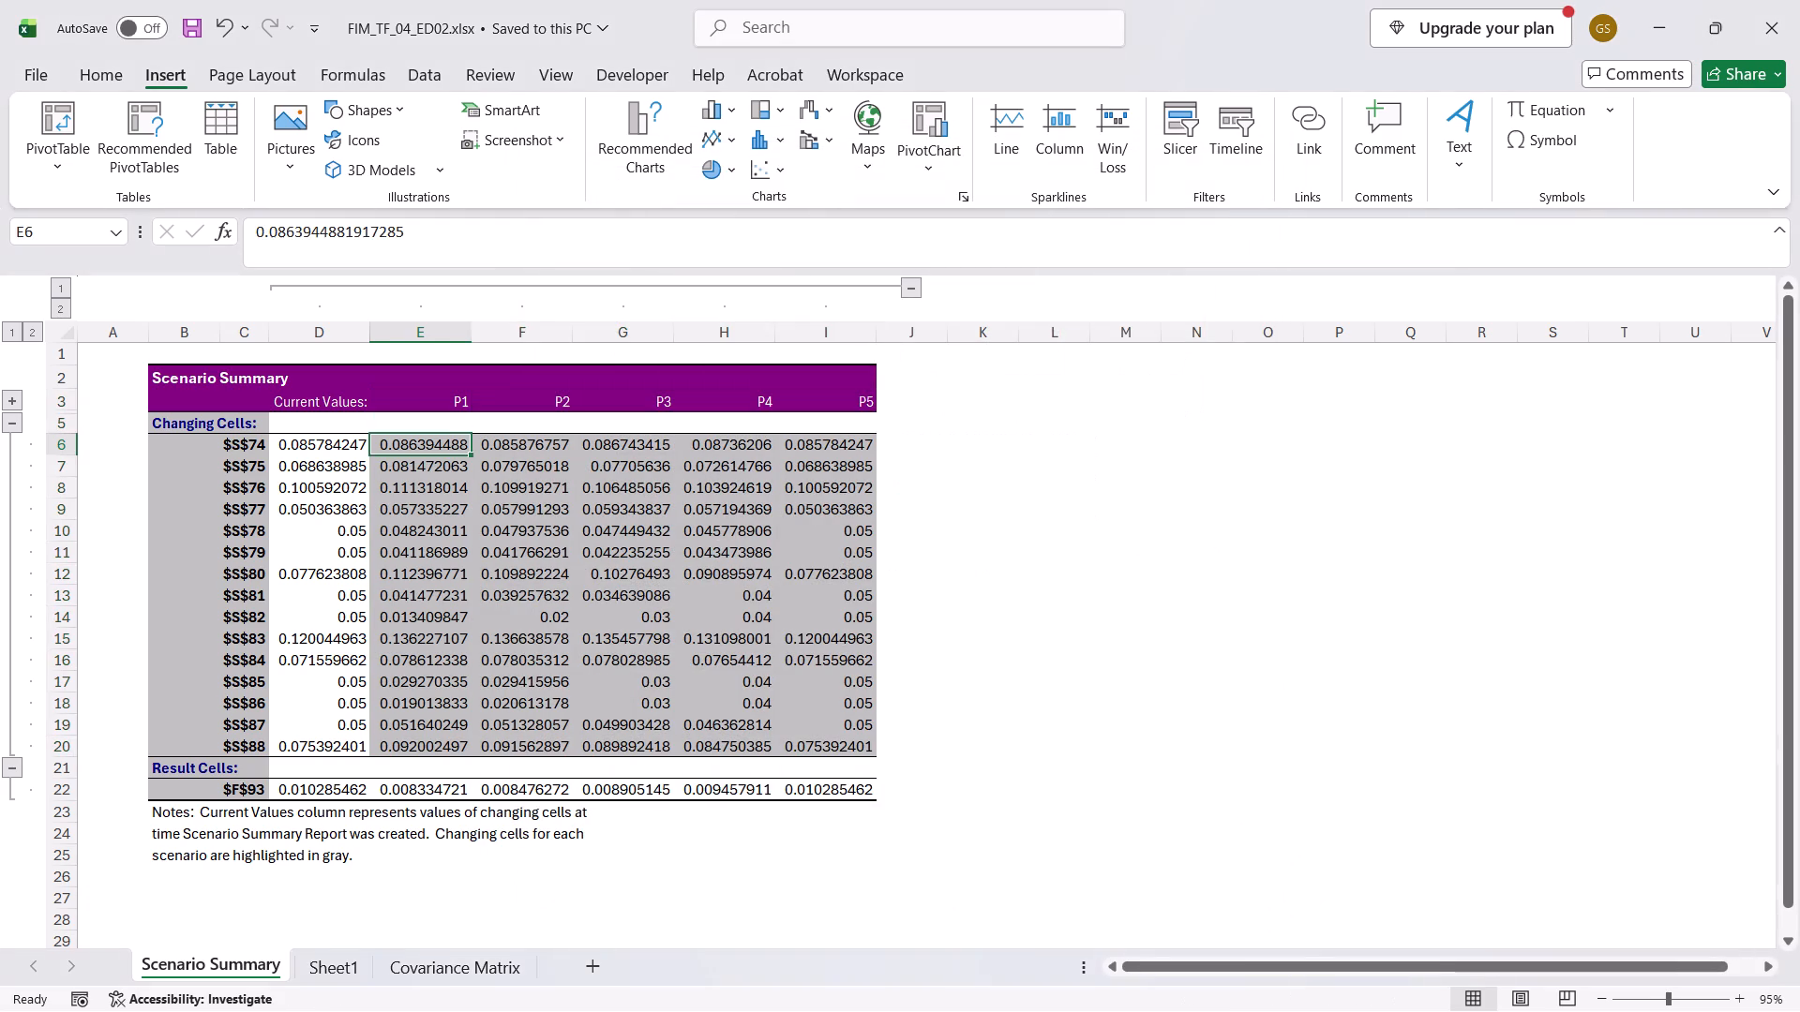
key(Up)
key(Up)
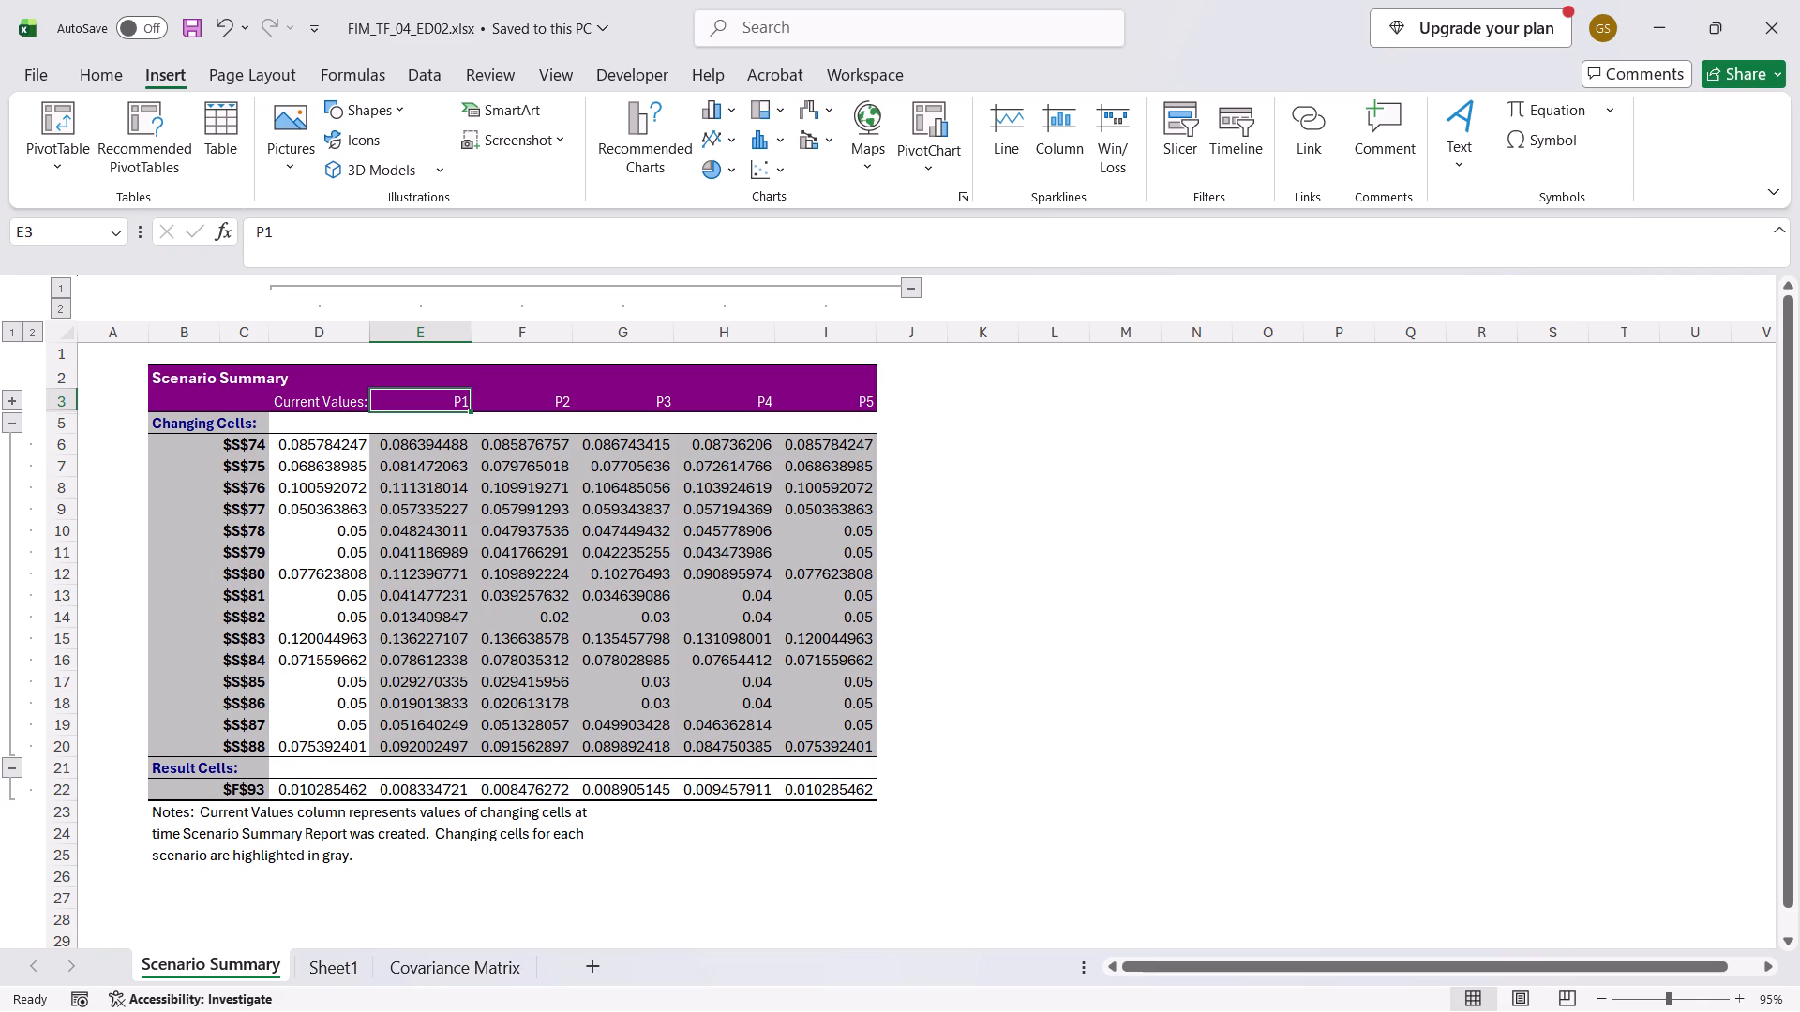
scroll(575, 472, up, 1)
click(451, 850)
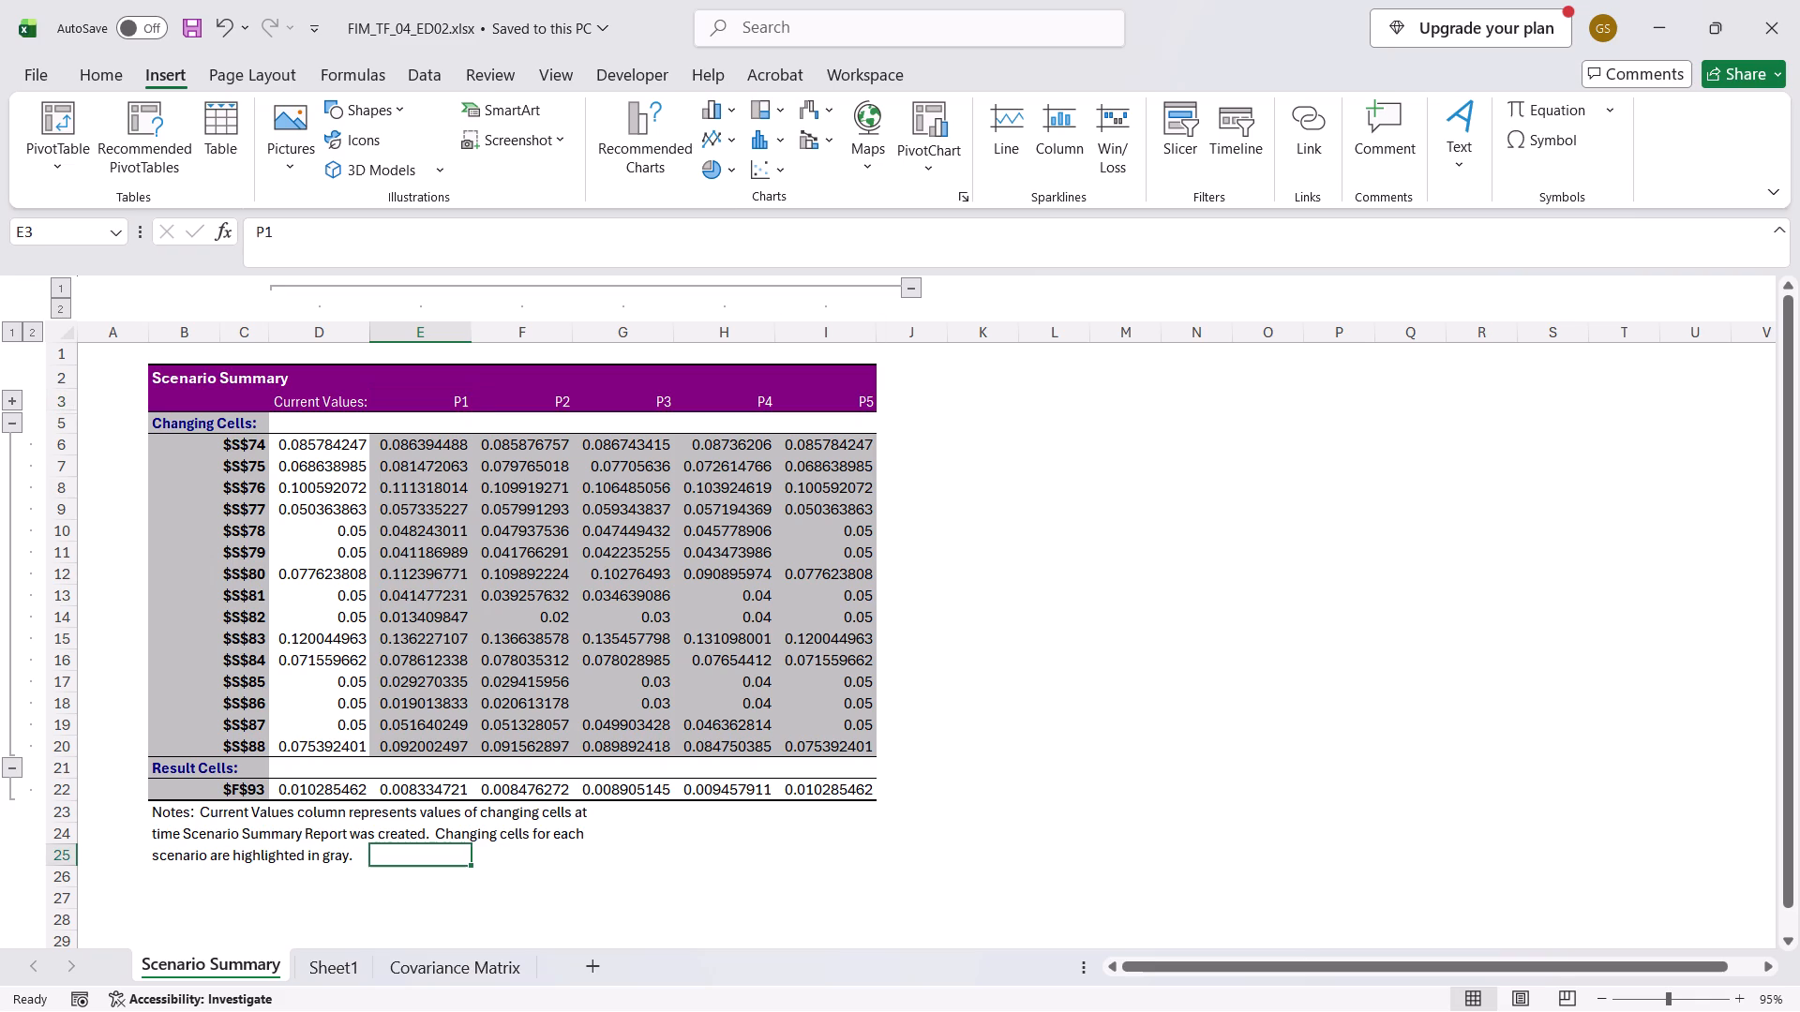
key(Up)
key(Left)
key(Up)
key(Up)
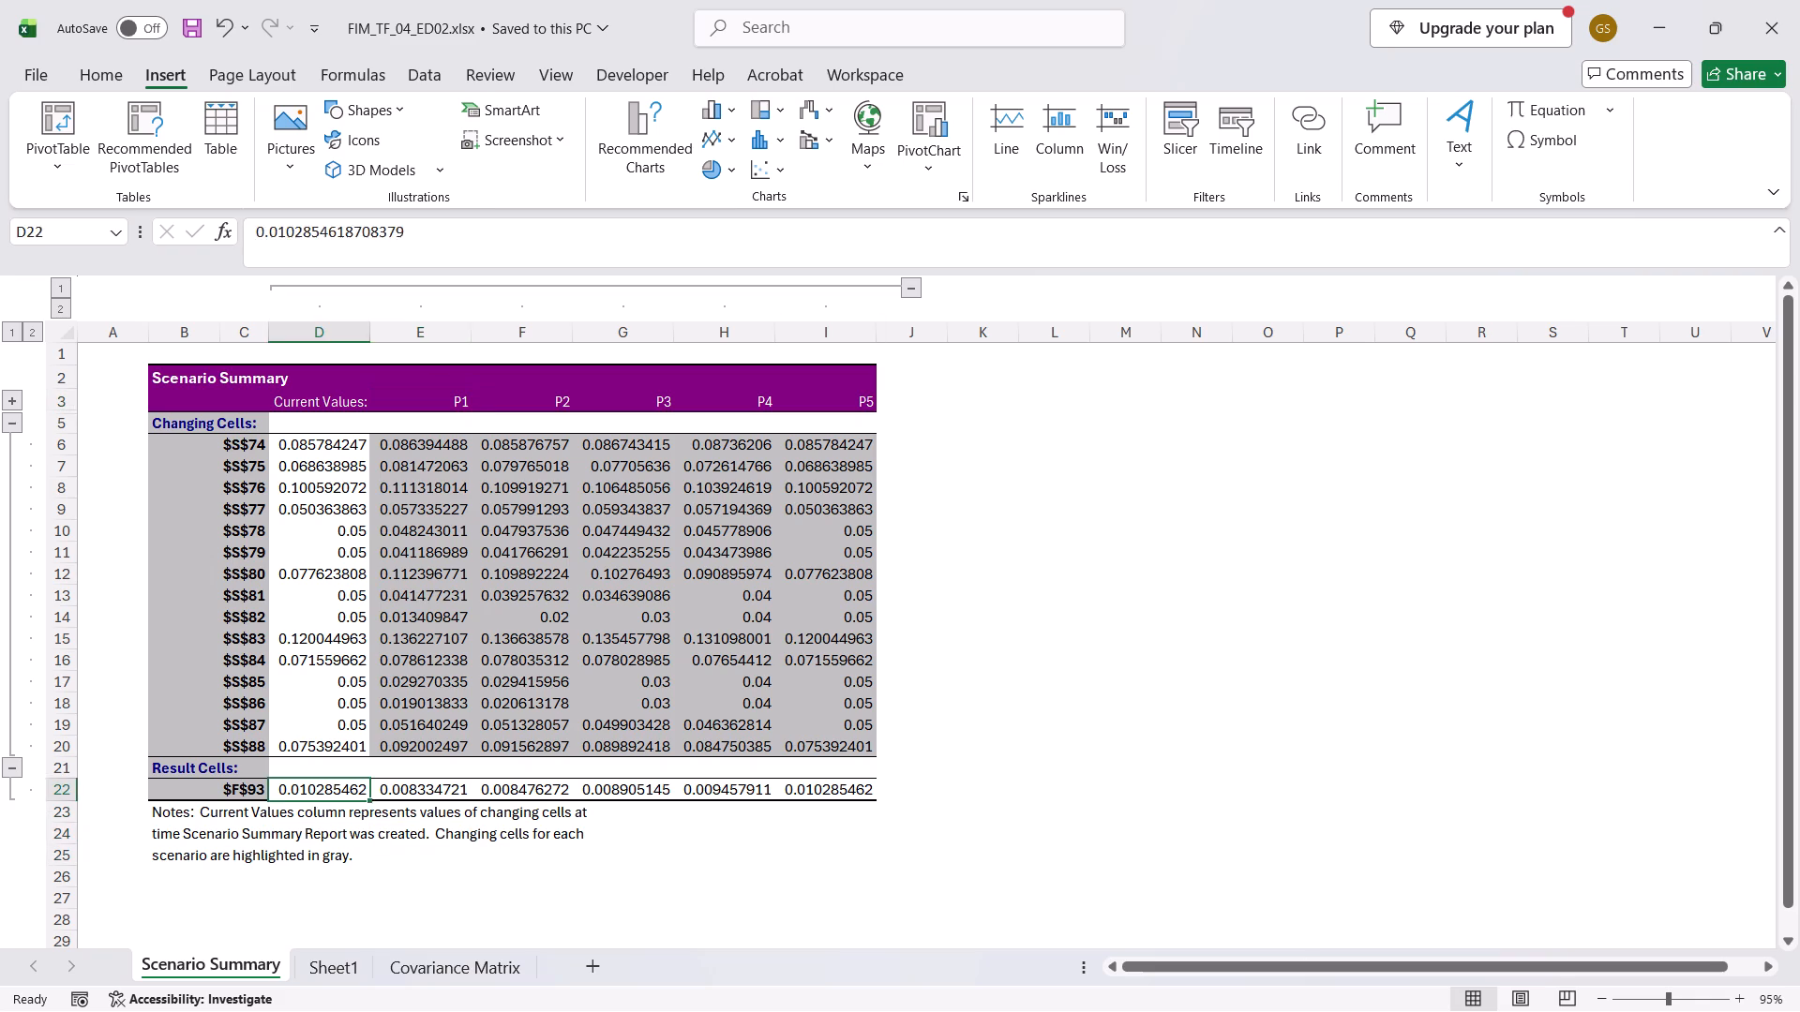
key(Right)
key(Up)
key(Up)
key(Down)
key(Right)
key(Down)
key(Right)
key(Down)
key(Right)
key(Right)
key(Down)
key(Up)
key(Right)
key(Up)
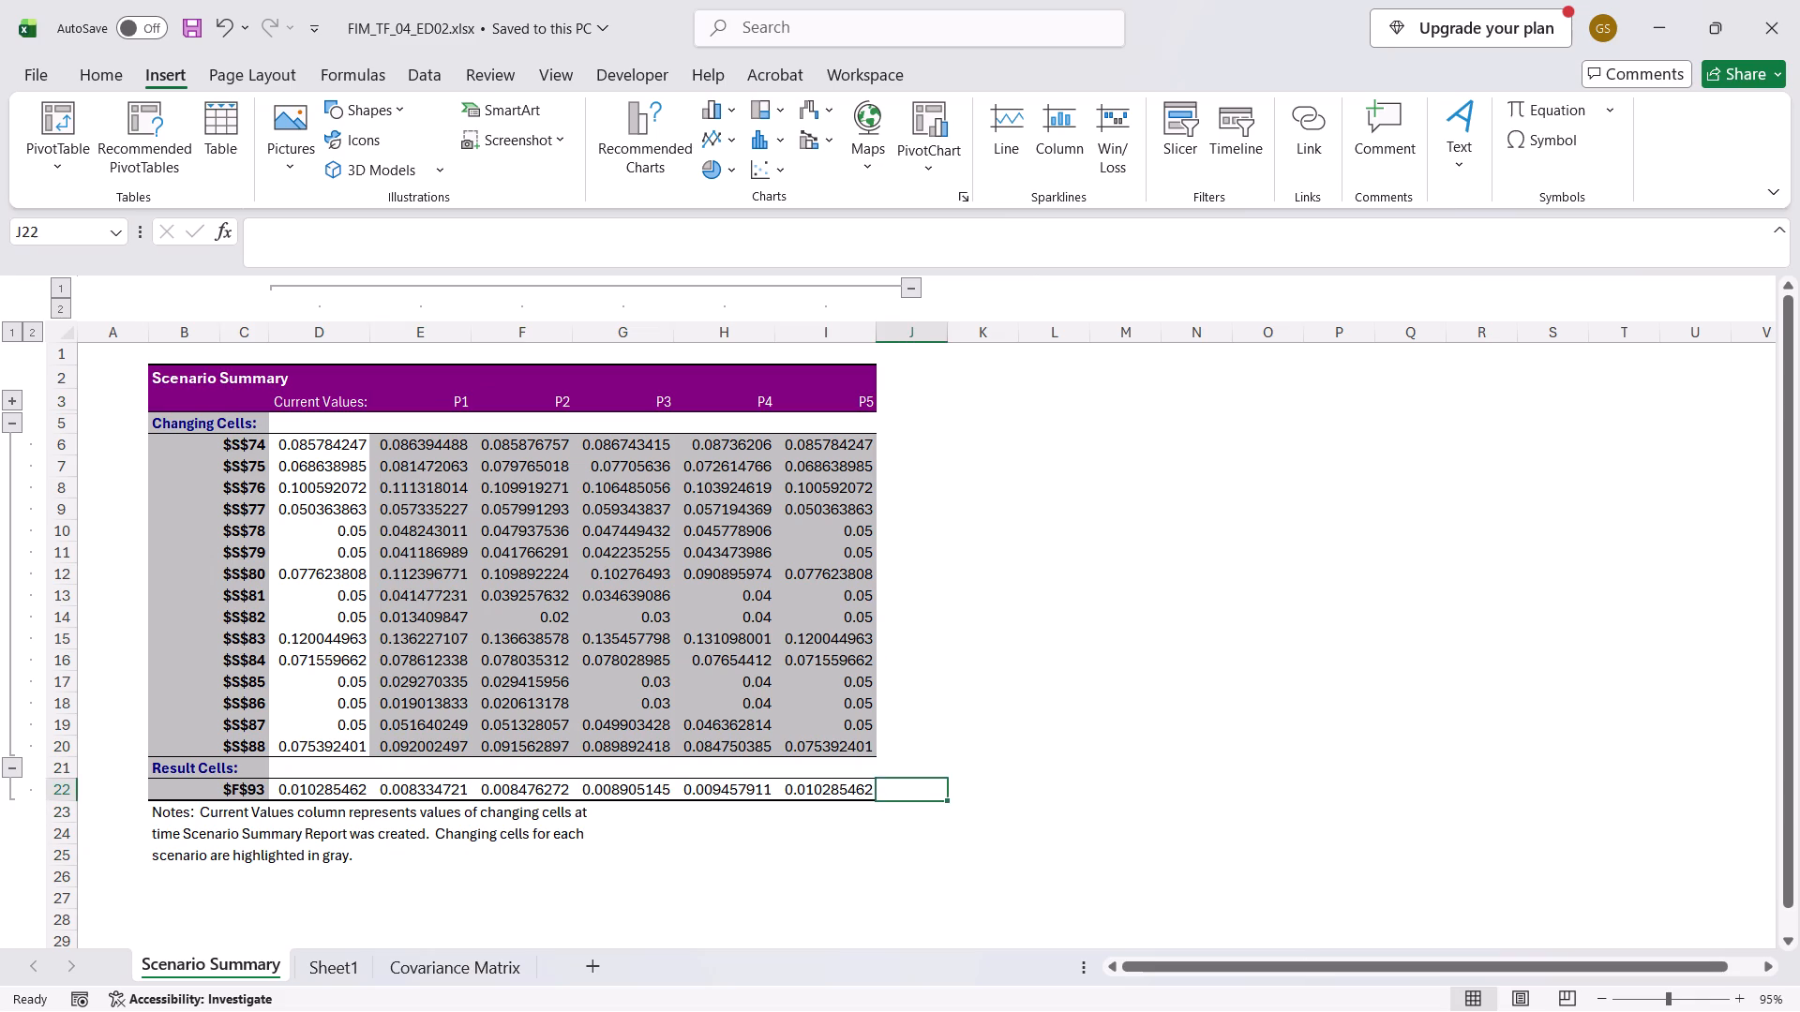
Look back through the scenario weights from the end of the result row up to the $S$83 label.
key(Up)
key(Left)
key(Left)
key(Up)
key(Up)
key(Left)
key(Left)
key(Up)
key(Up)
key(Left)
key(Left)
key(Up)
key(Left)
key(Up)
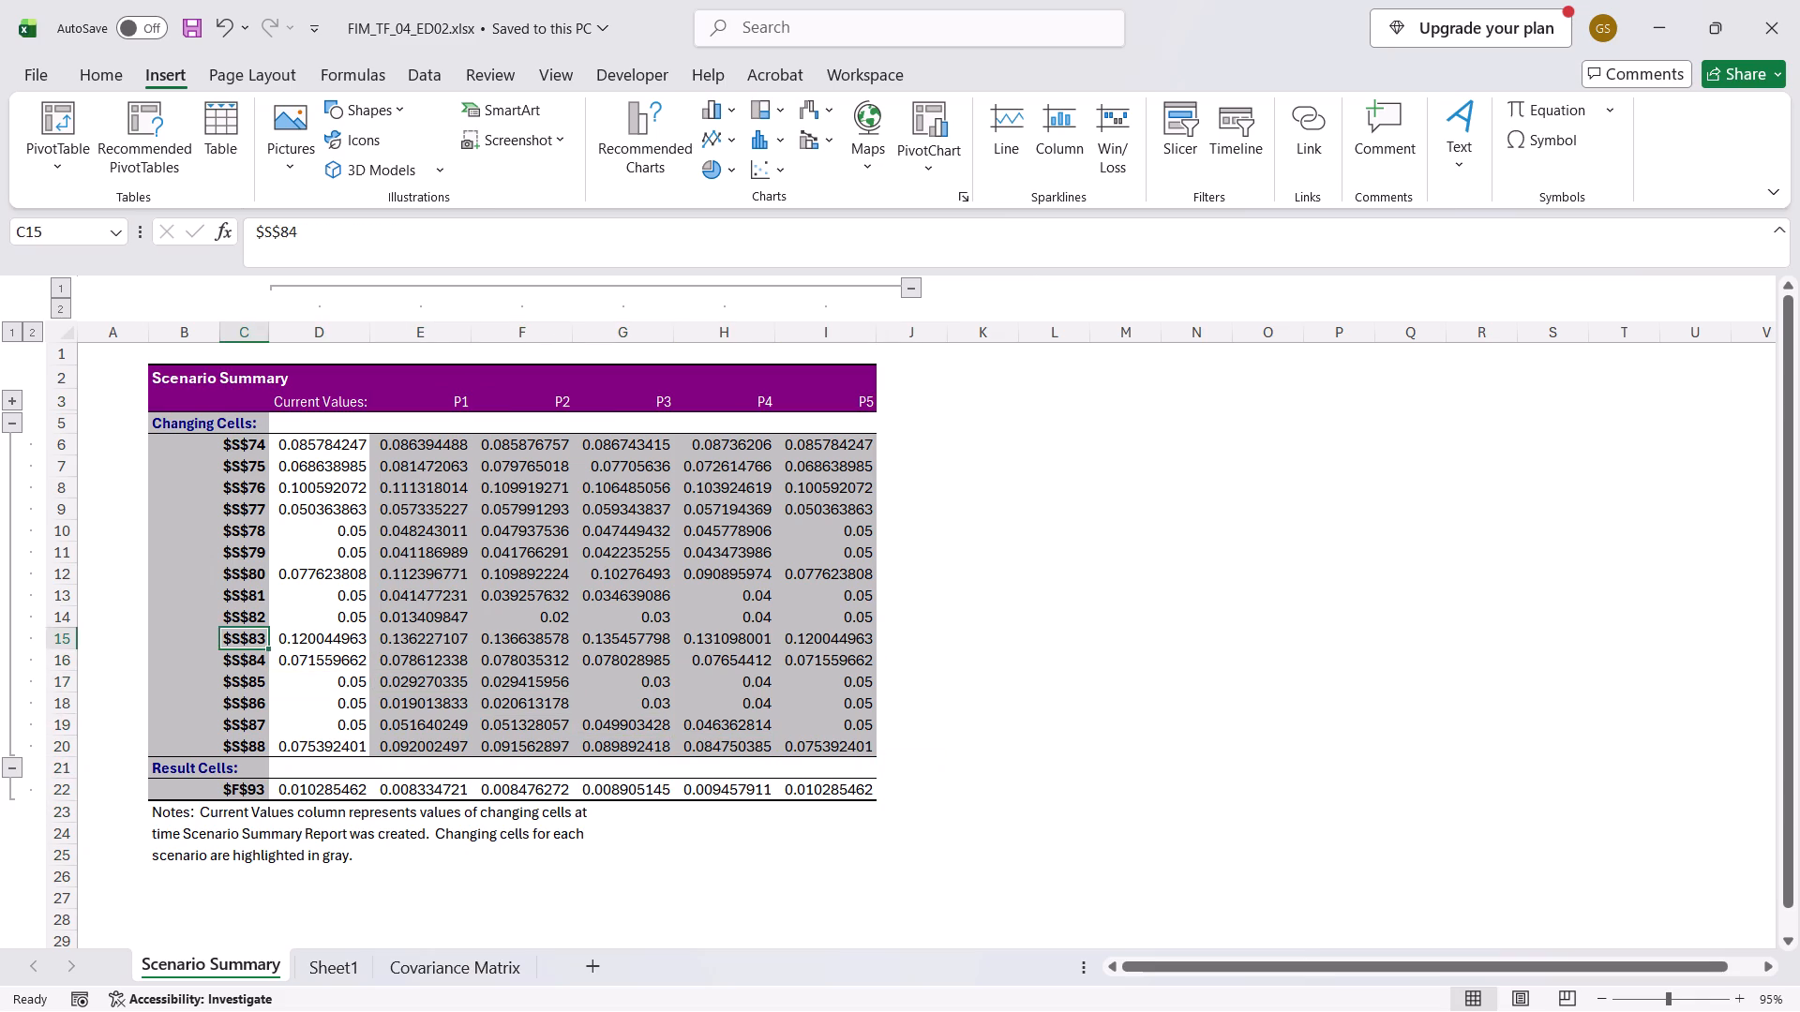
Examine the upper weight rows from the $S$83 label up to the P2 weight for $S$74.
key(Up)
key(Left)
key(Up)
key(Up)
key(Up)
key(Up)
key(Right)
key(Up)
key(Right)
key(Up)
key(Right)
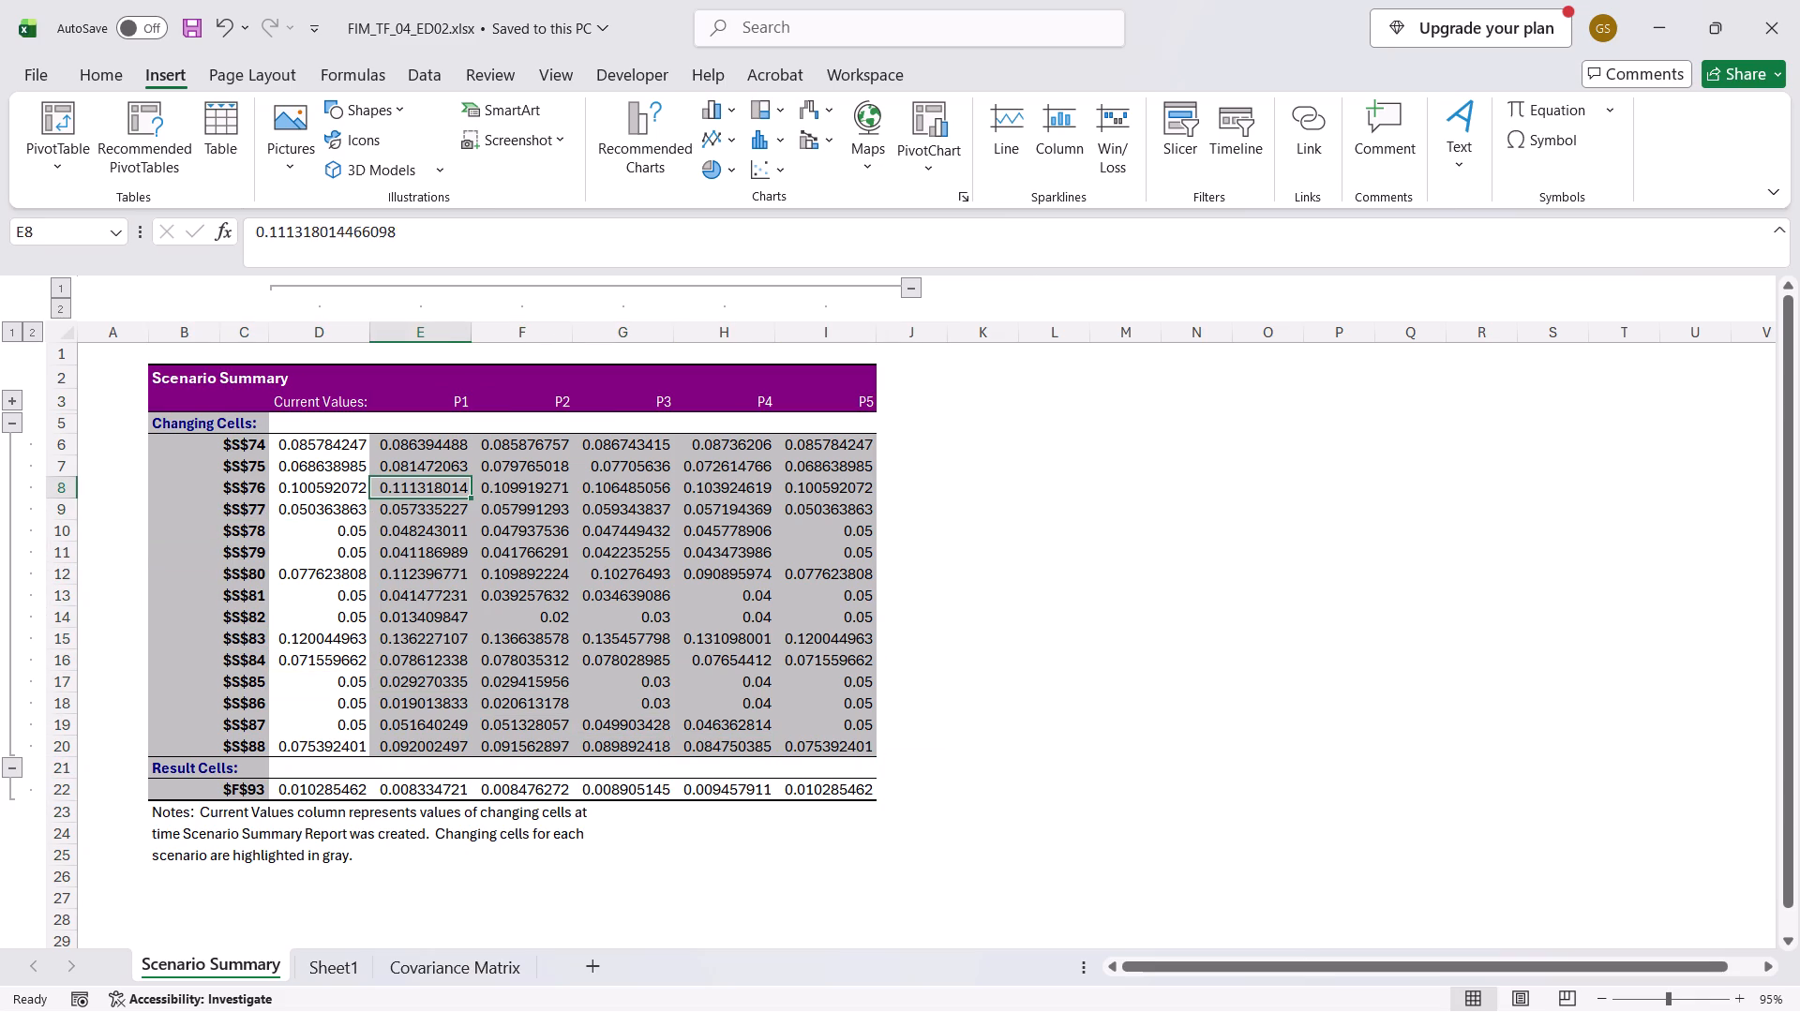
key(Up)
key(Right)
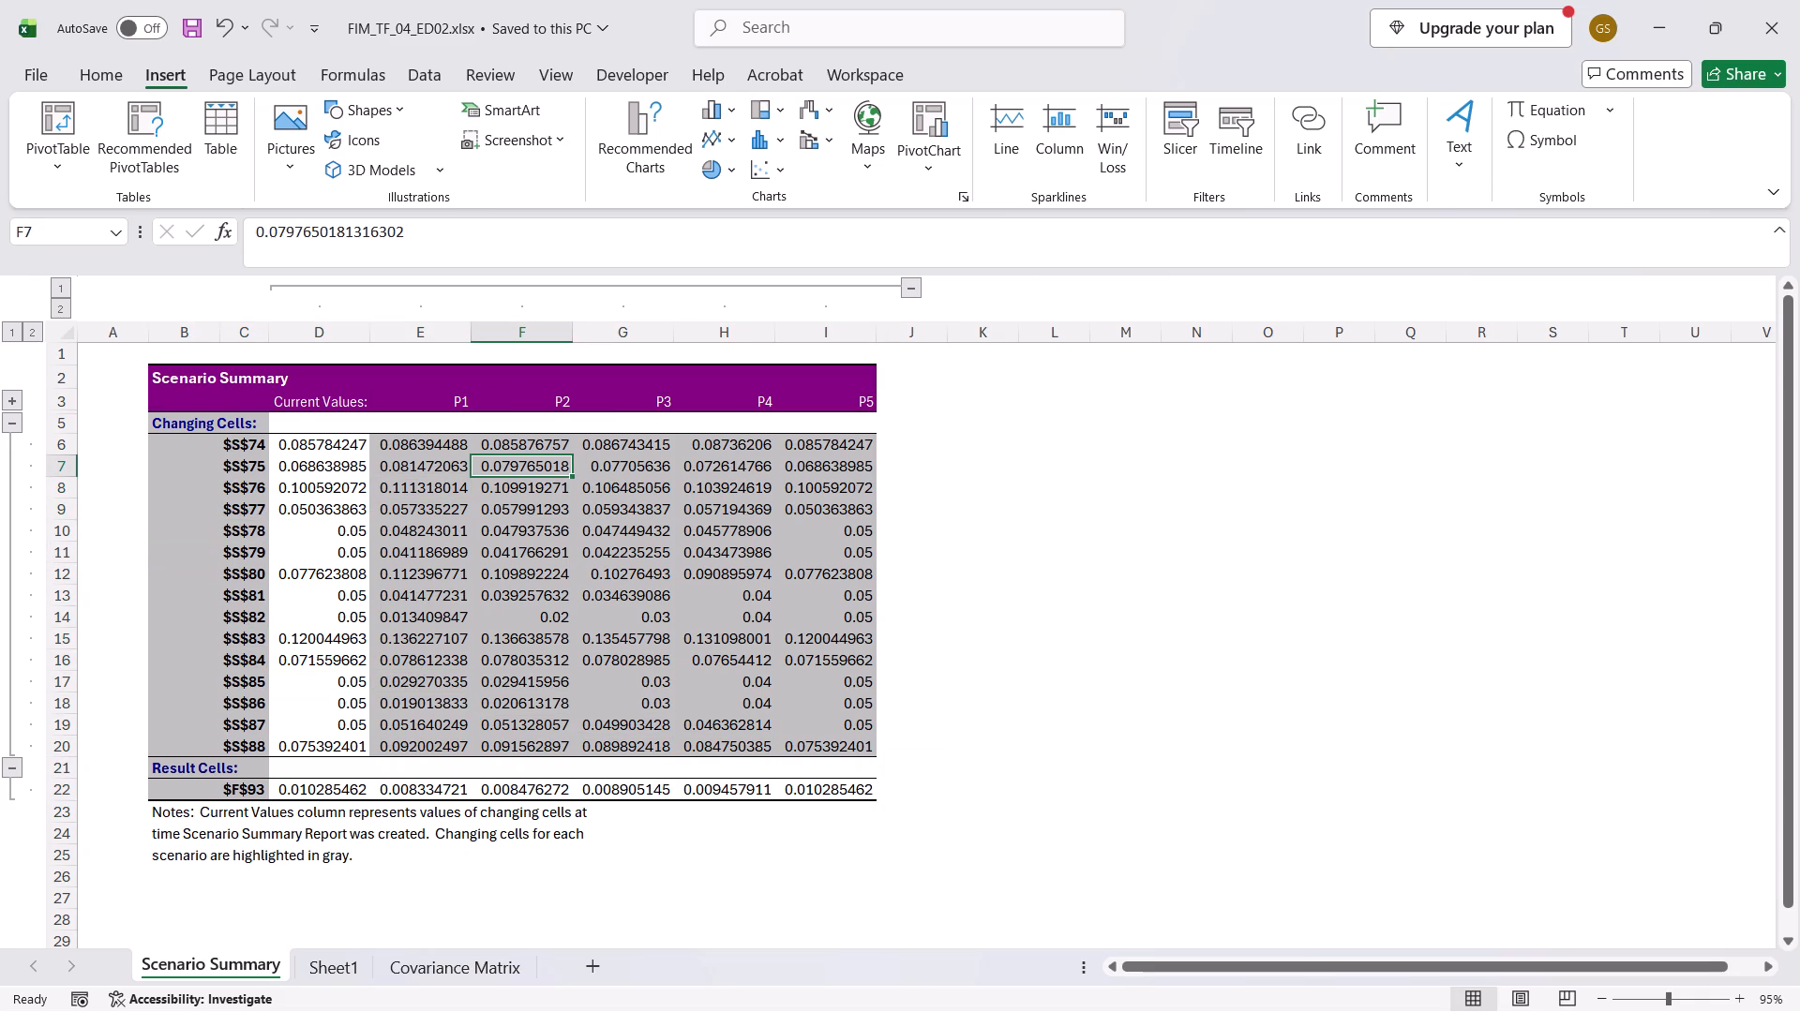
key(Up)
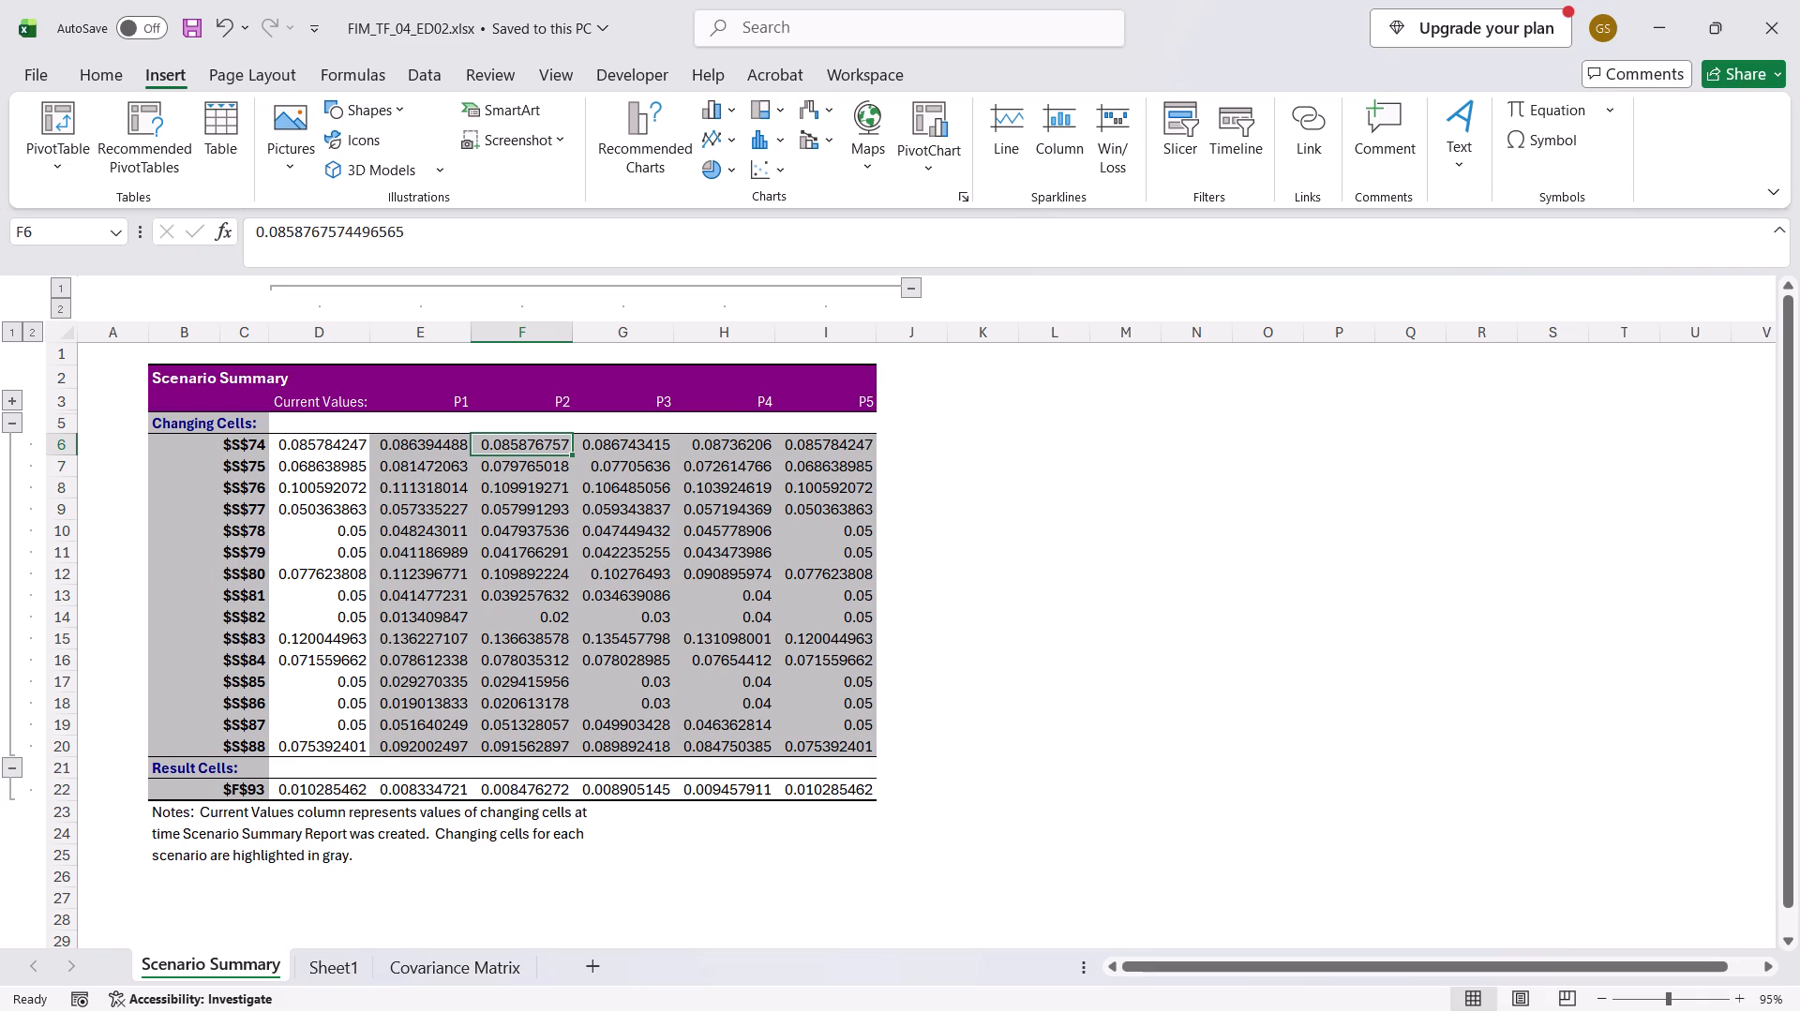
Read down the Current Values weights from $S$74 to the $S$86 row, comparing with P1 at $S$85.
key(Left)
key(Left)
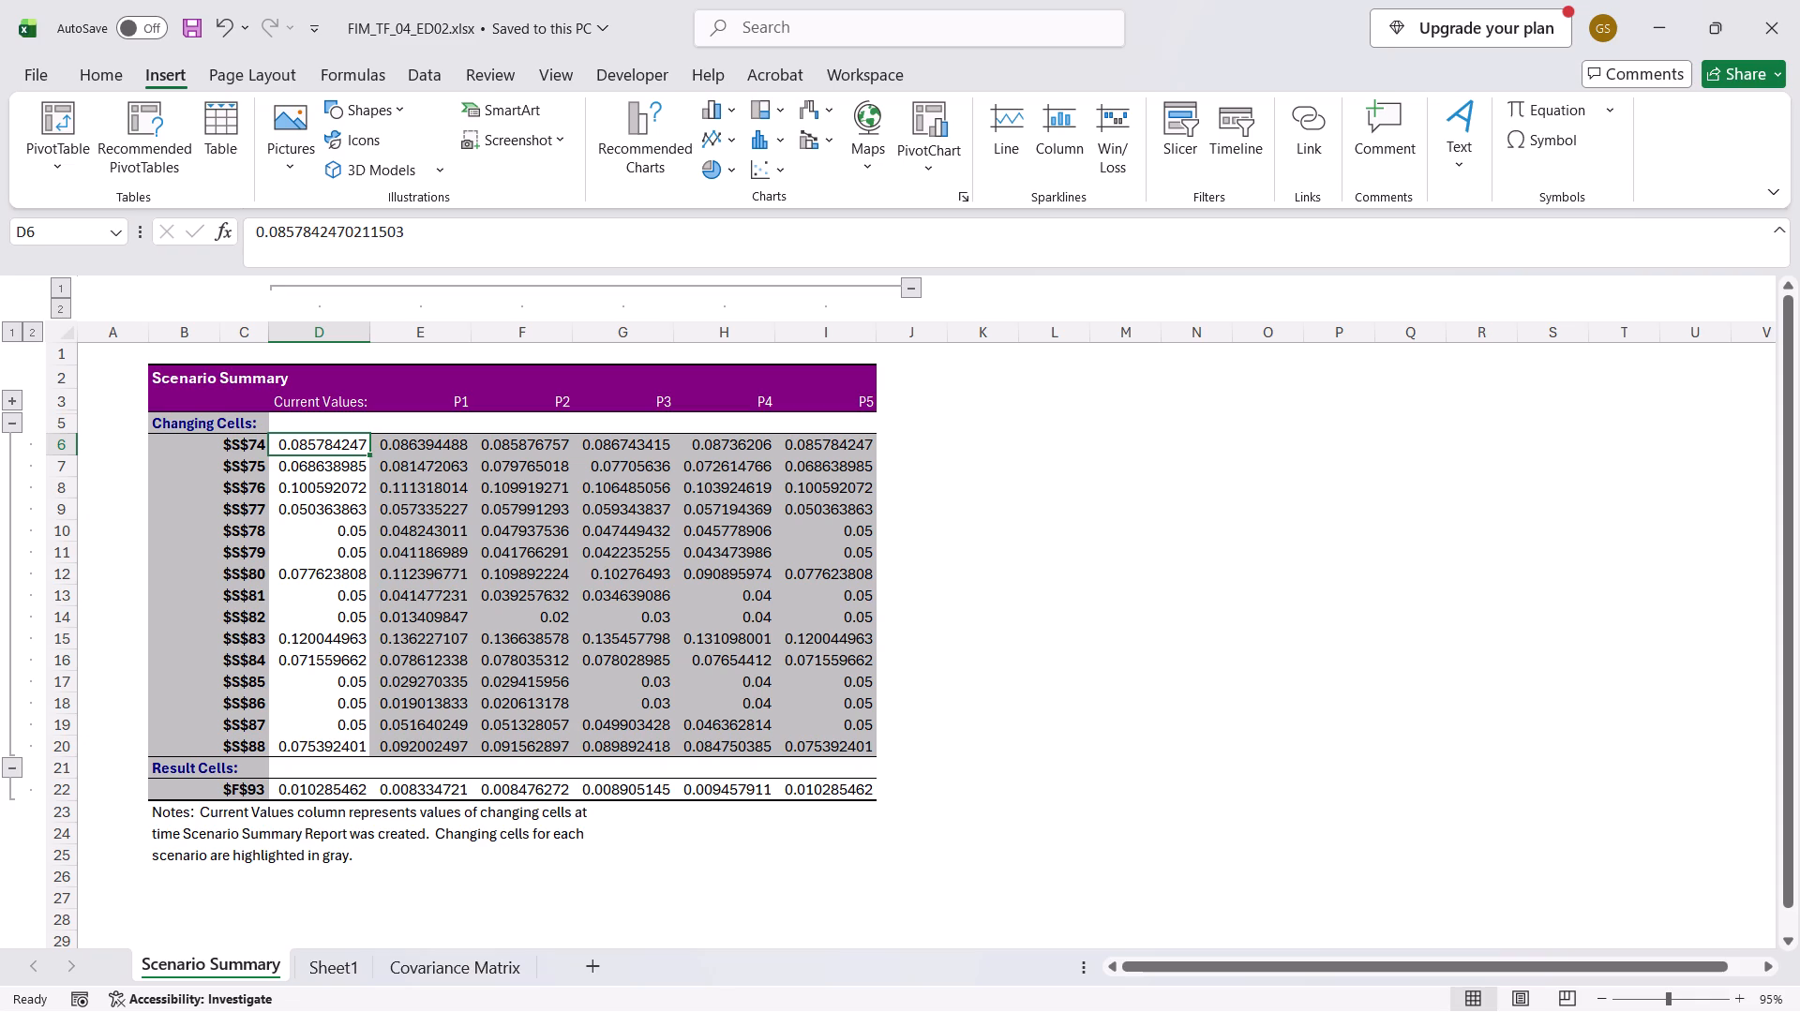
key(Down)
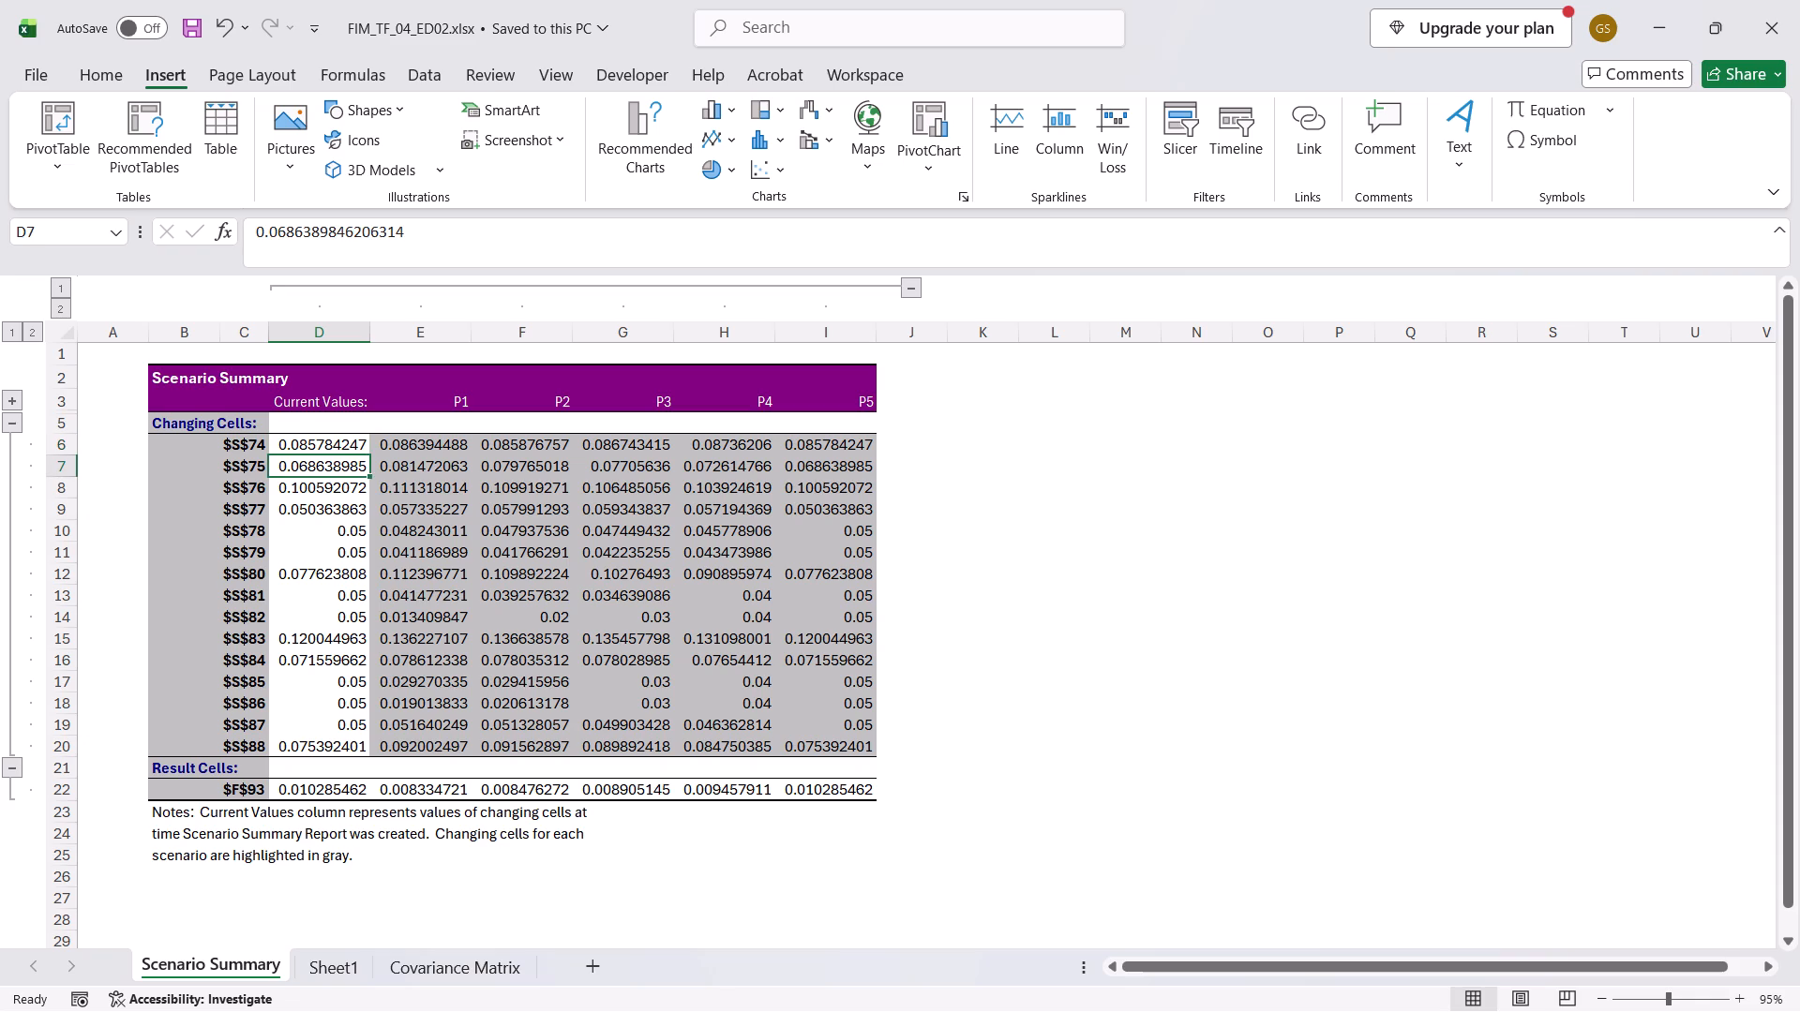
key(Down)
key(Down)
key(Down)
key(Down)
key(Down)
key(Down)
key(Down)
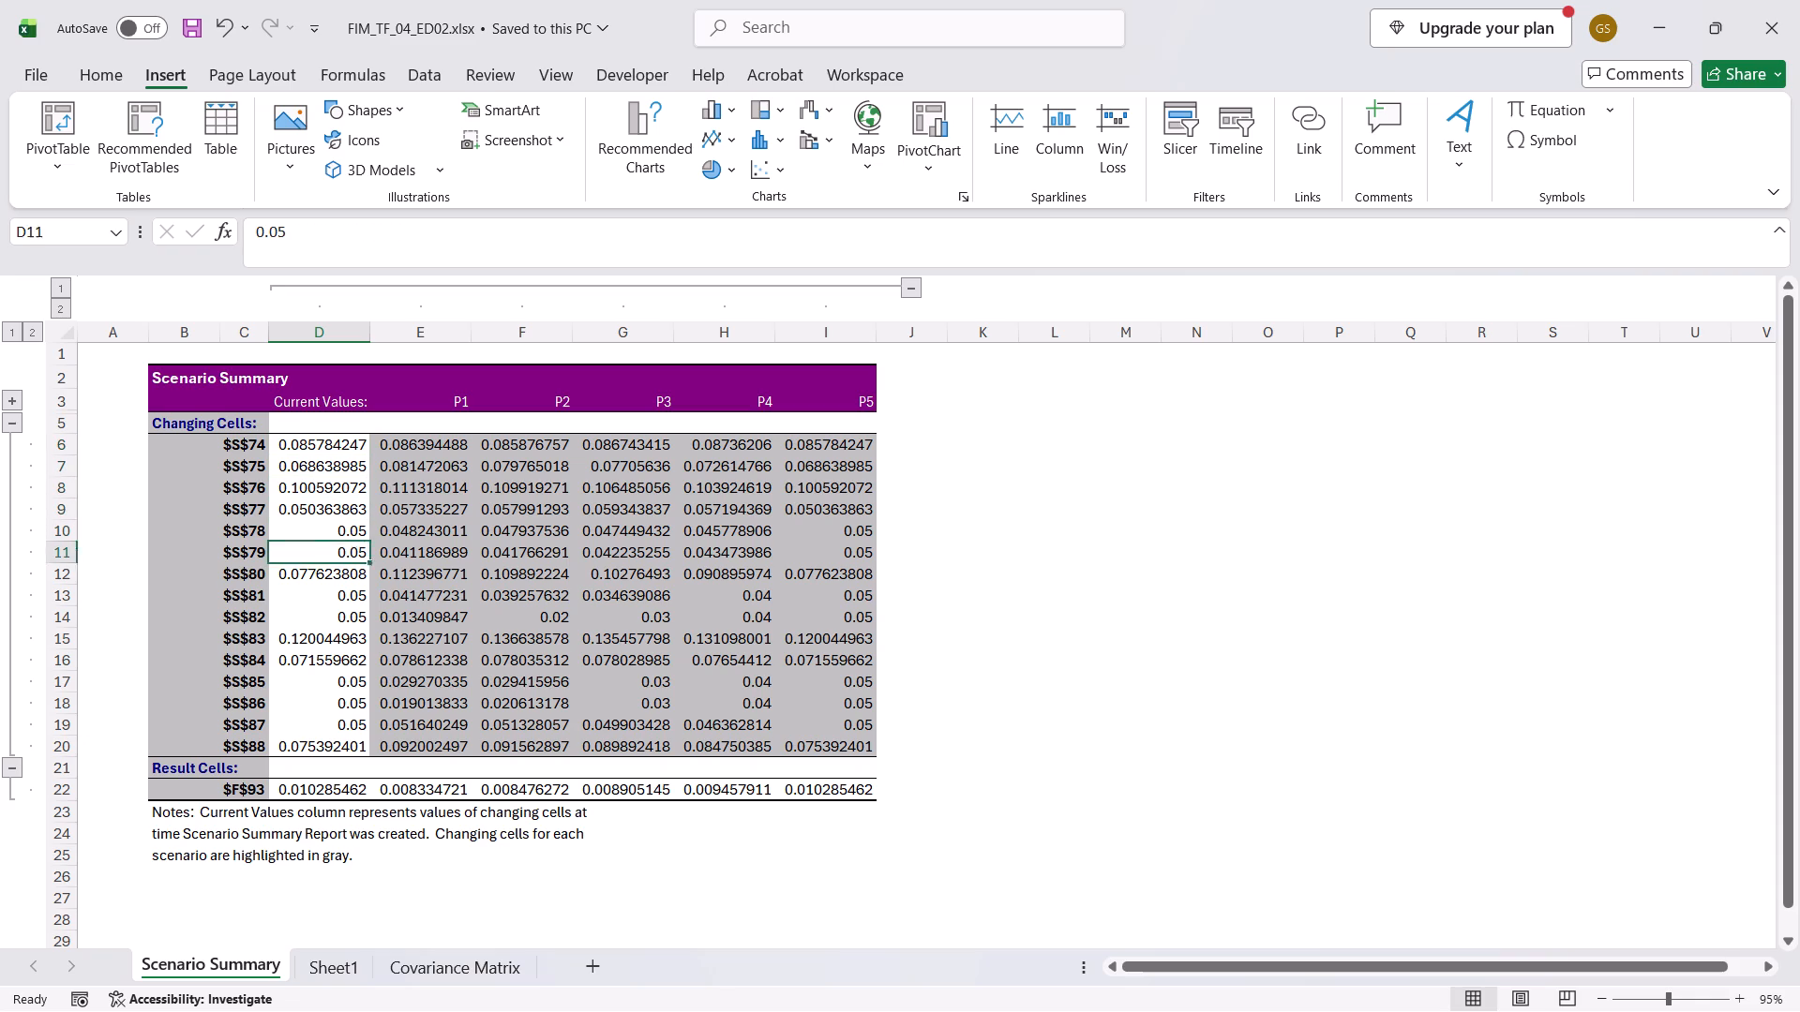
key(Down)
key(Down)
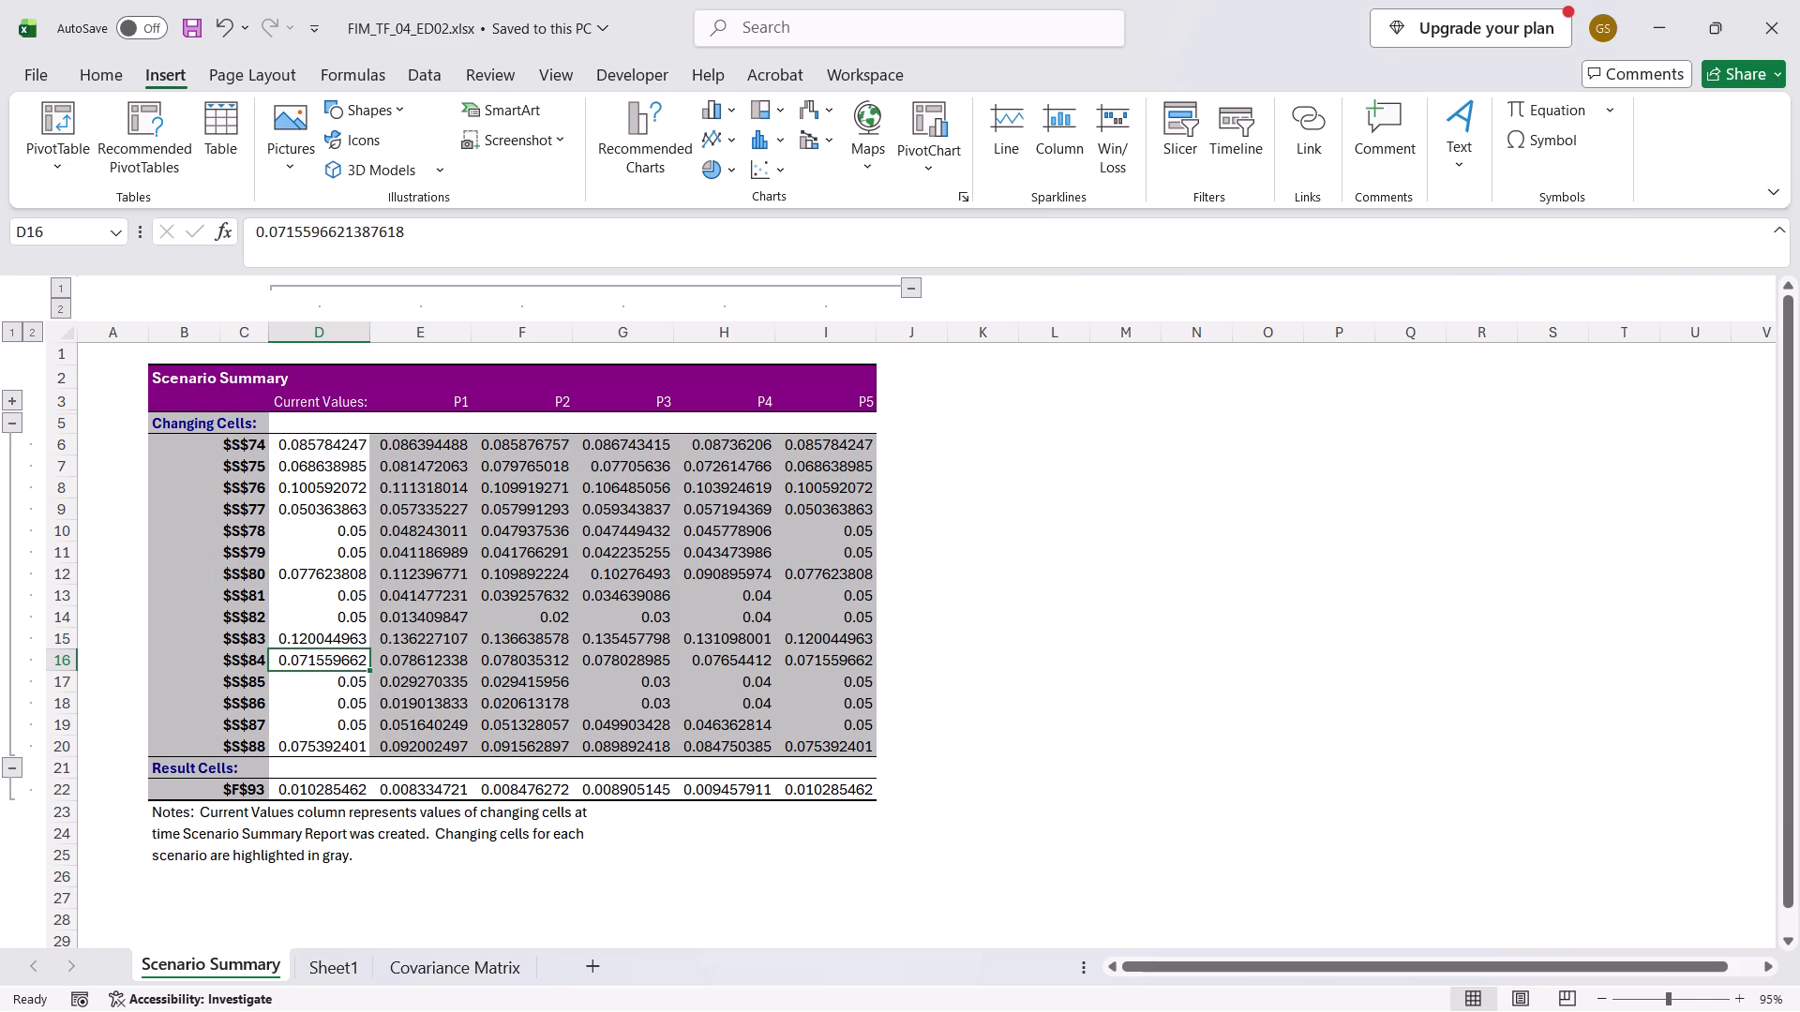
key(Down)
key(Right)
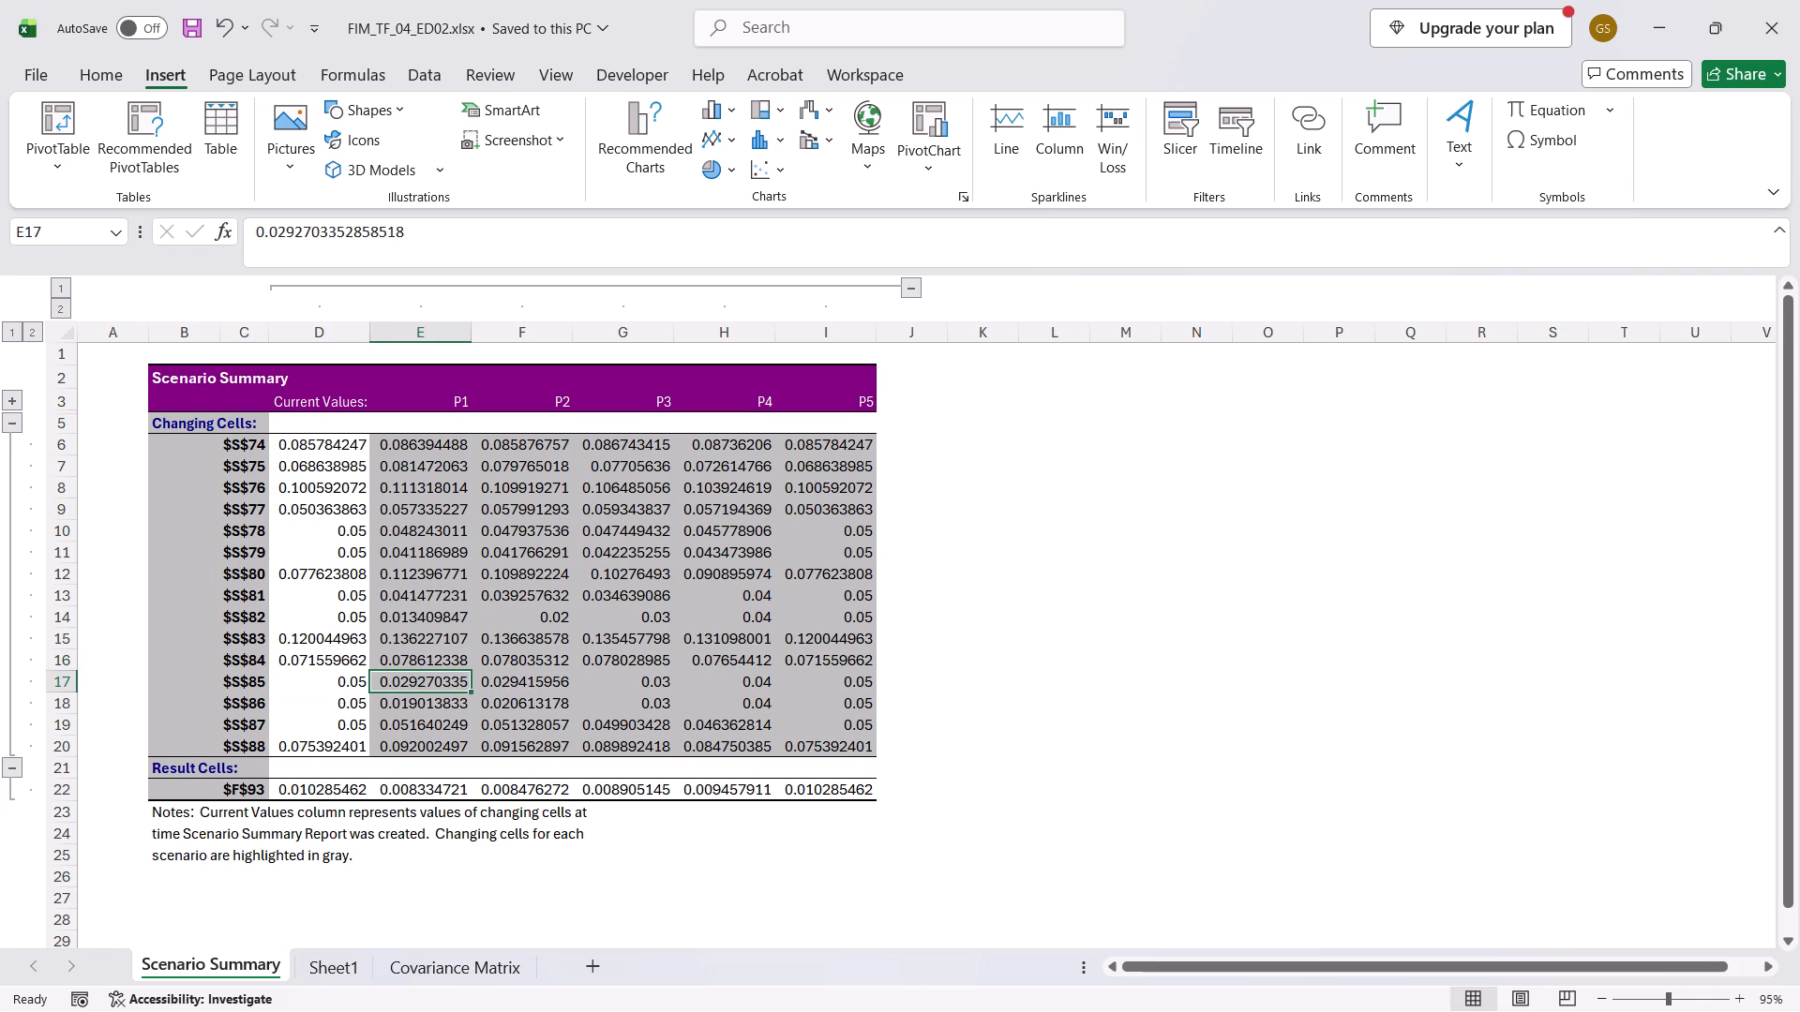
key(Left)
key(Down)
key(Left)
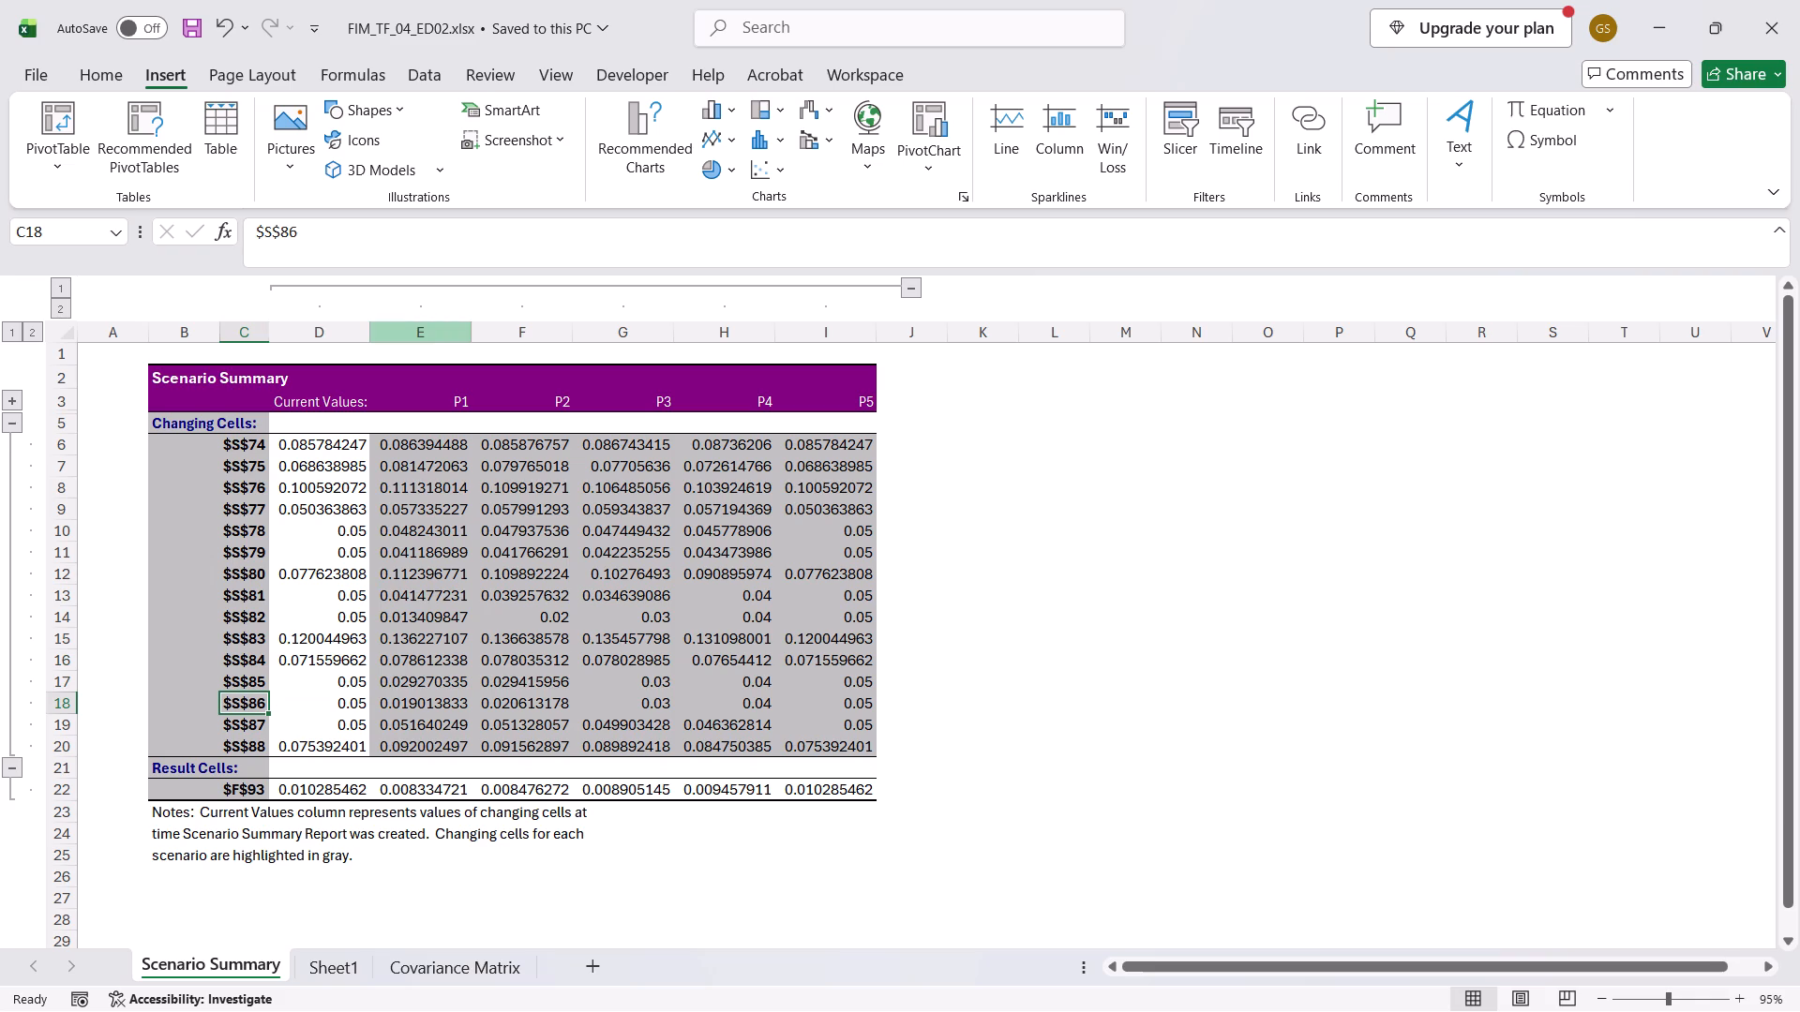
Insert a line chart of the $F$93 result row for scenarios P1 to P5, using the scenario headings as categories.
click(426, 419)
key(Up)
key(ctrl+shift+Right)
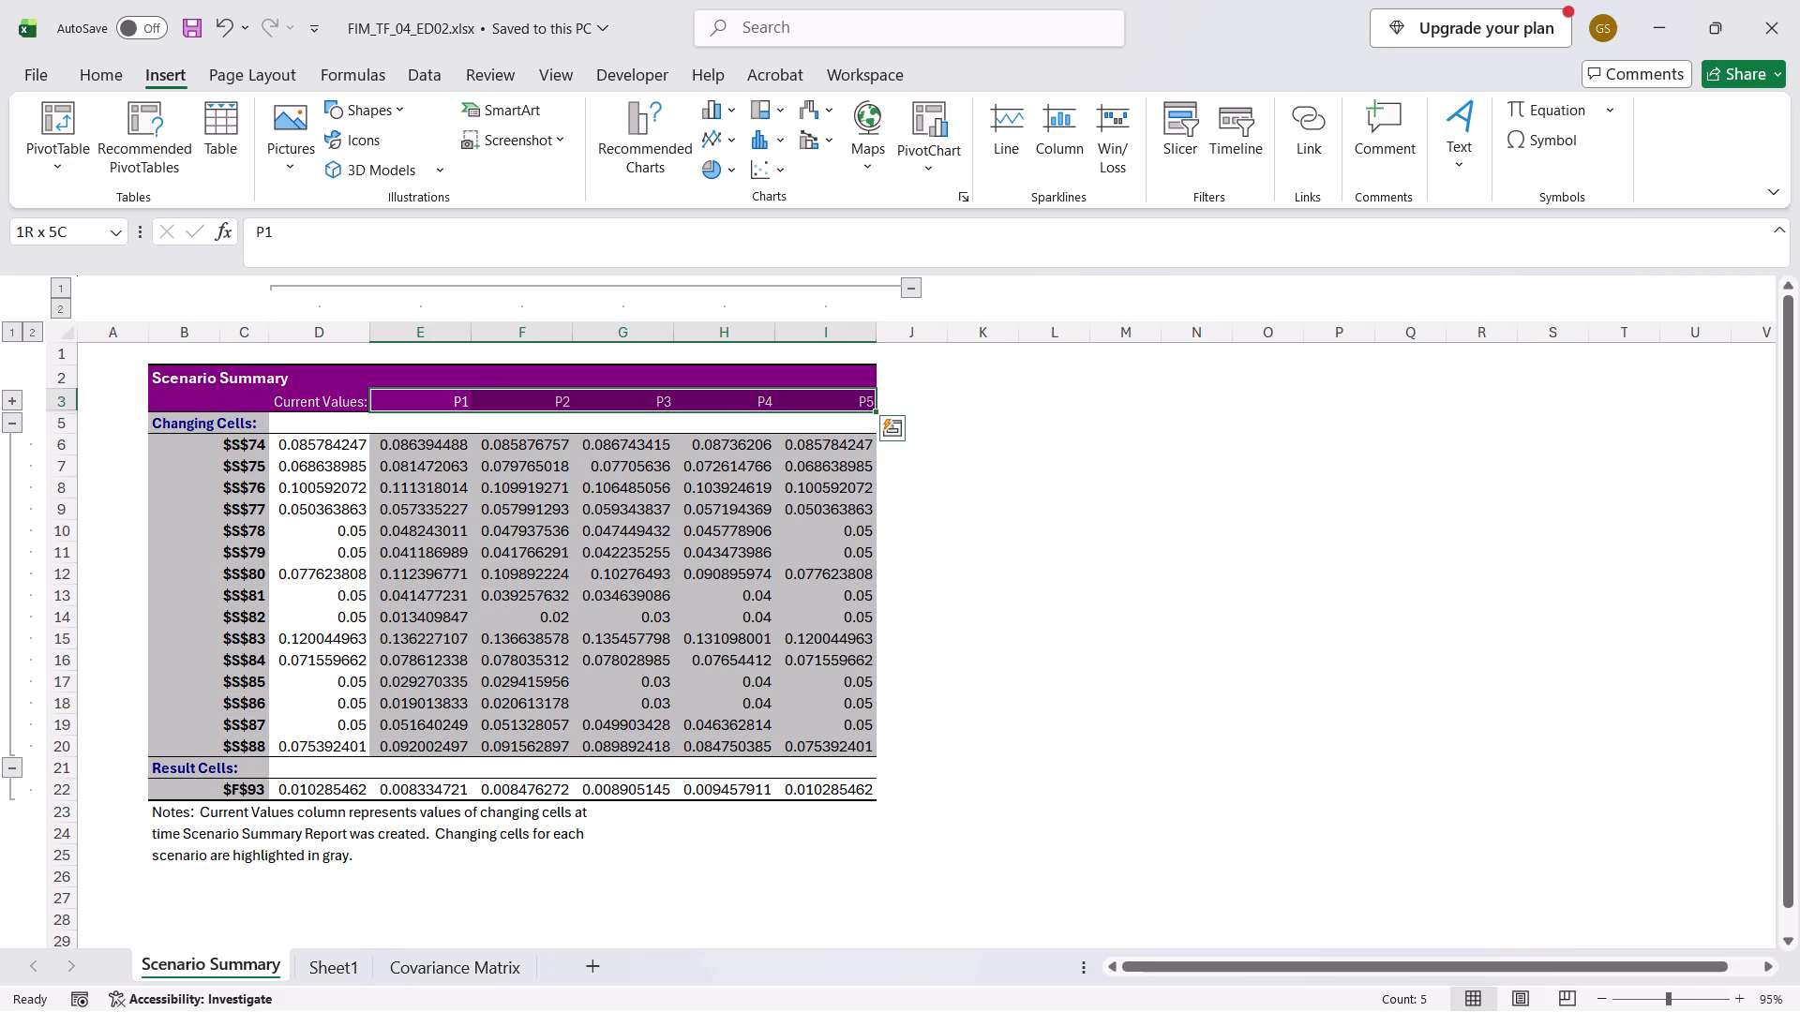
ctrl+drag(424, 796, 862, 800)
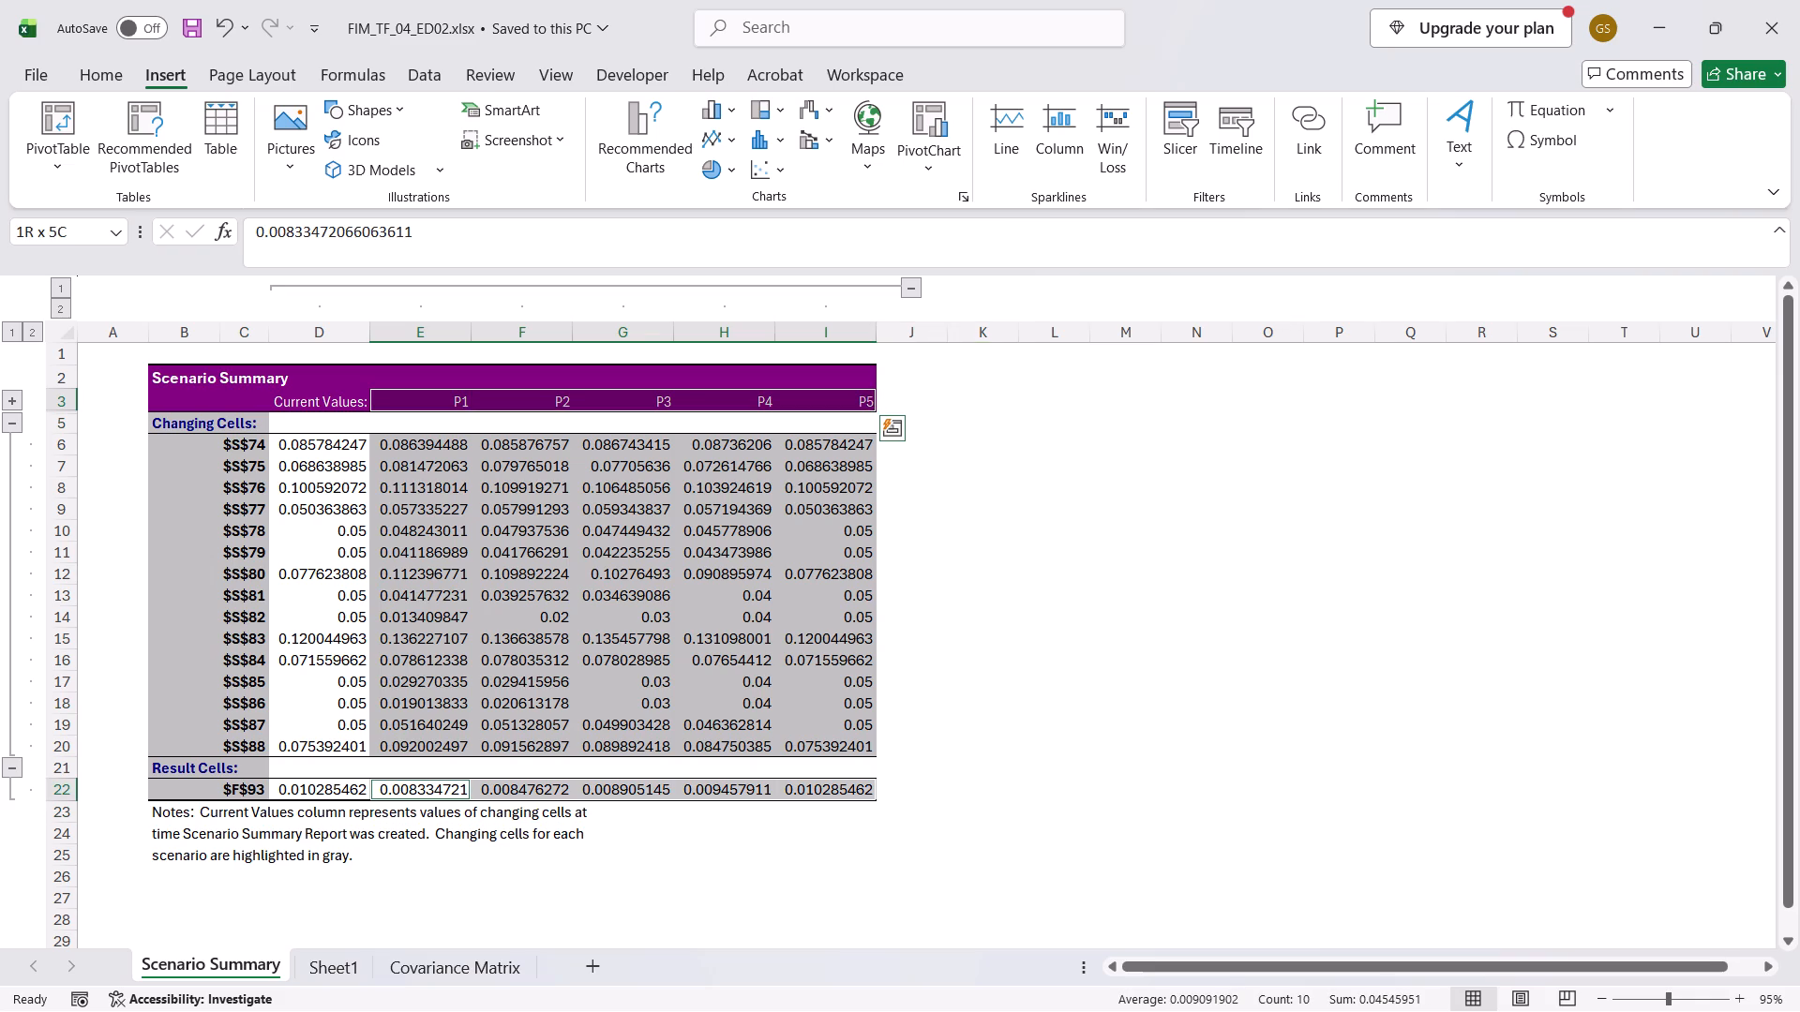
ctrl+drag(862, 800, 861, 800)
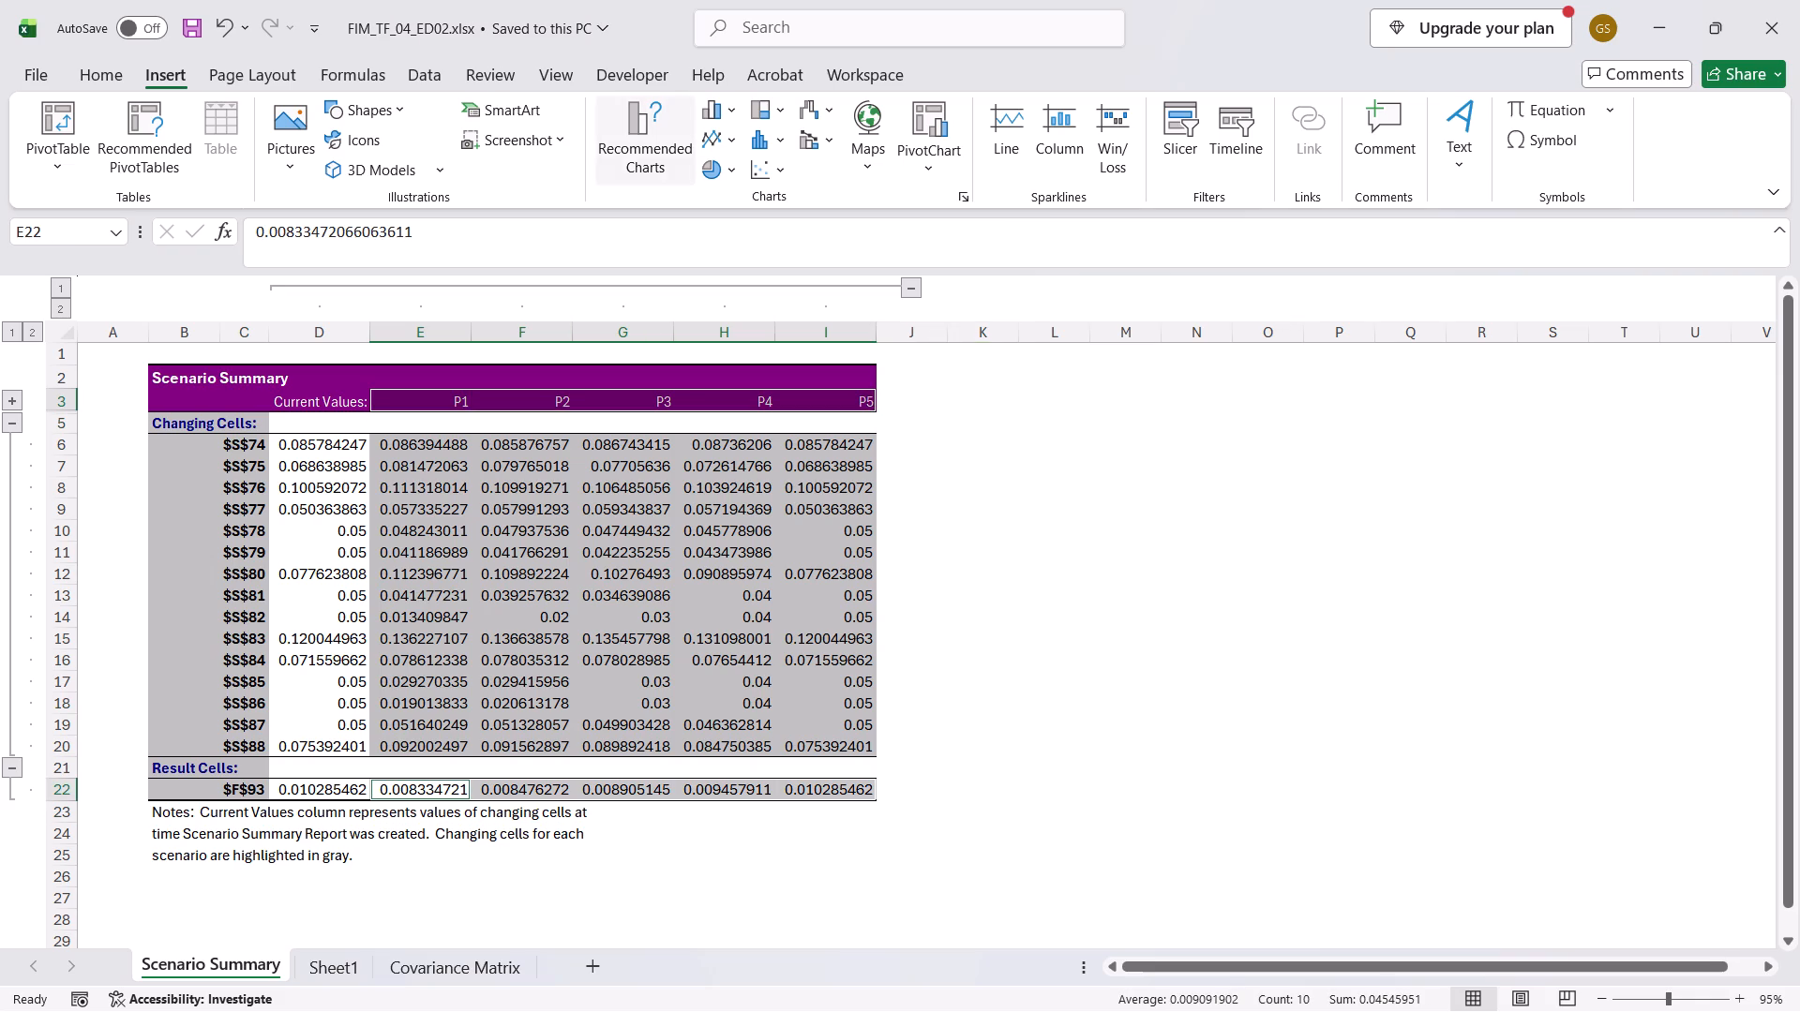
click(658, 126)
click(666, 526)
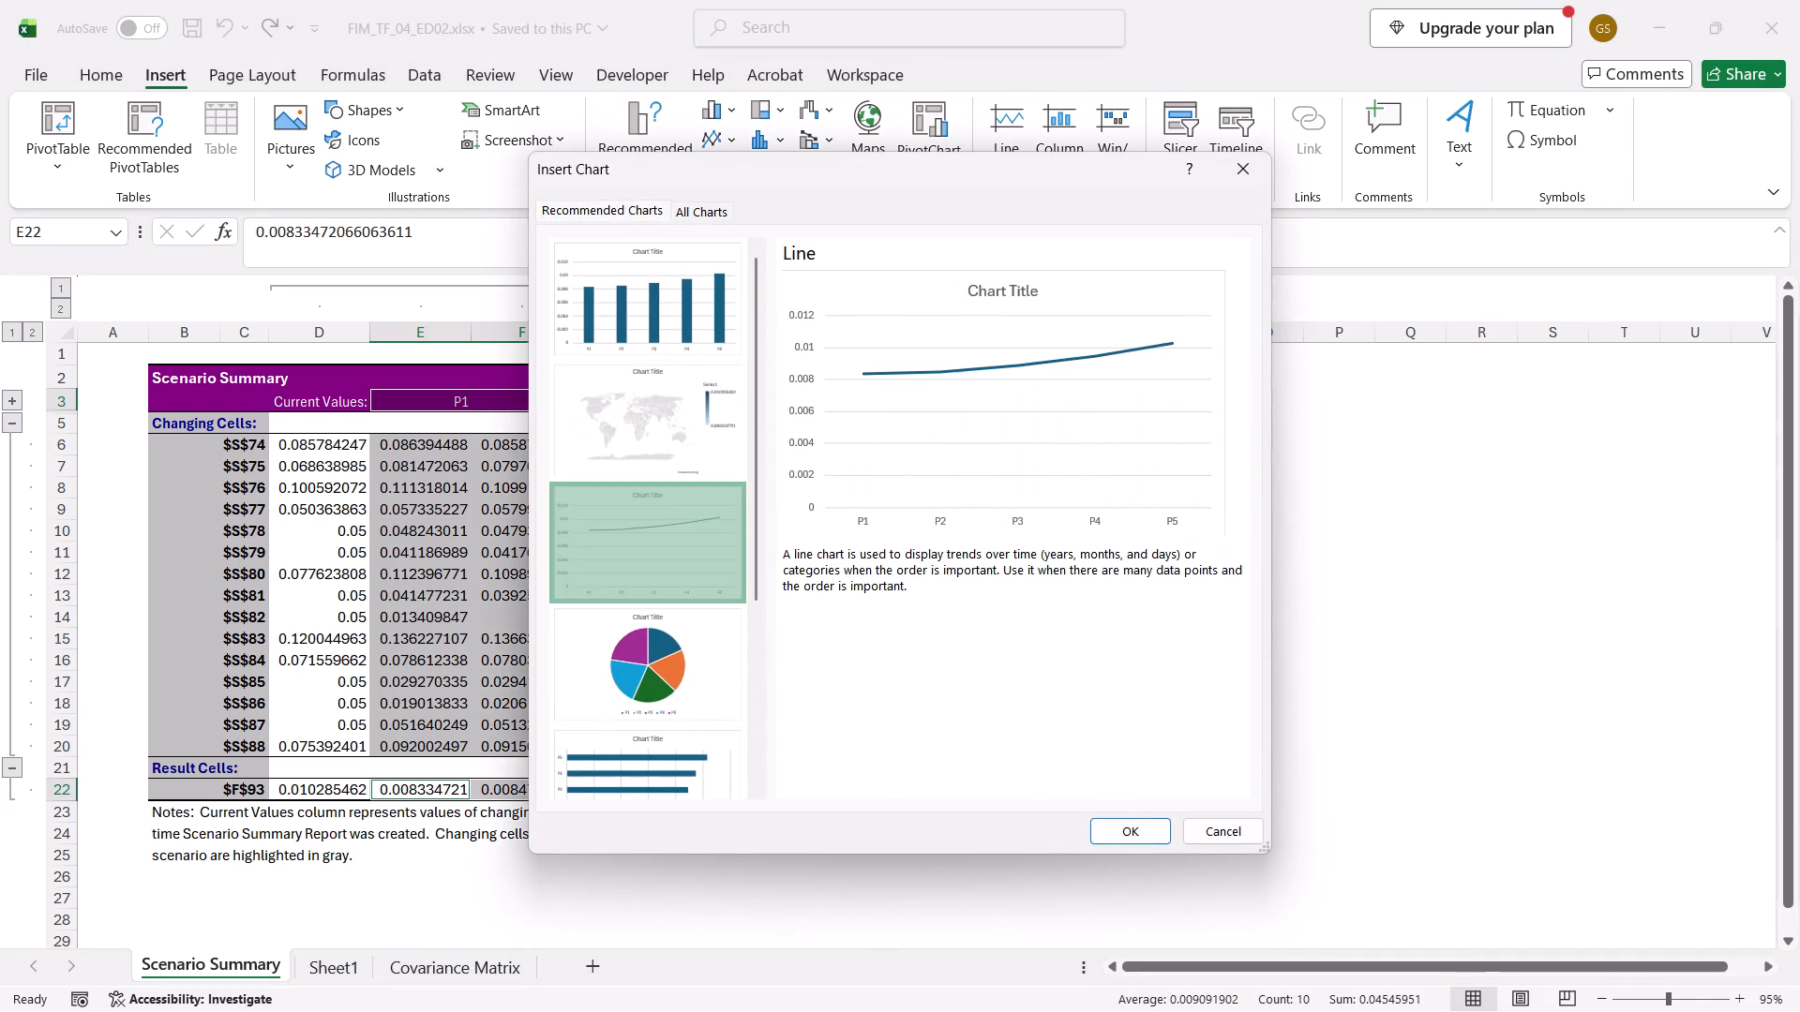
click(1162, 825)
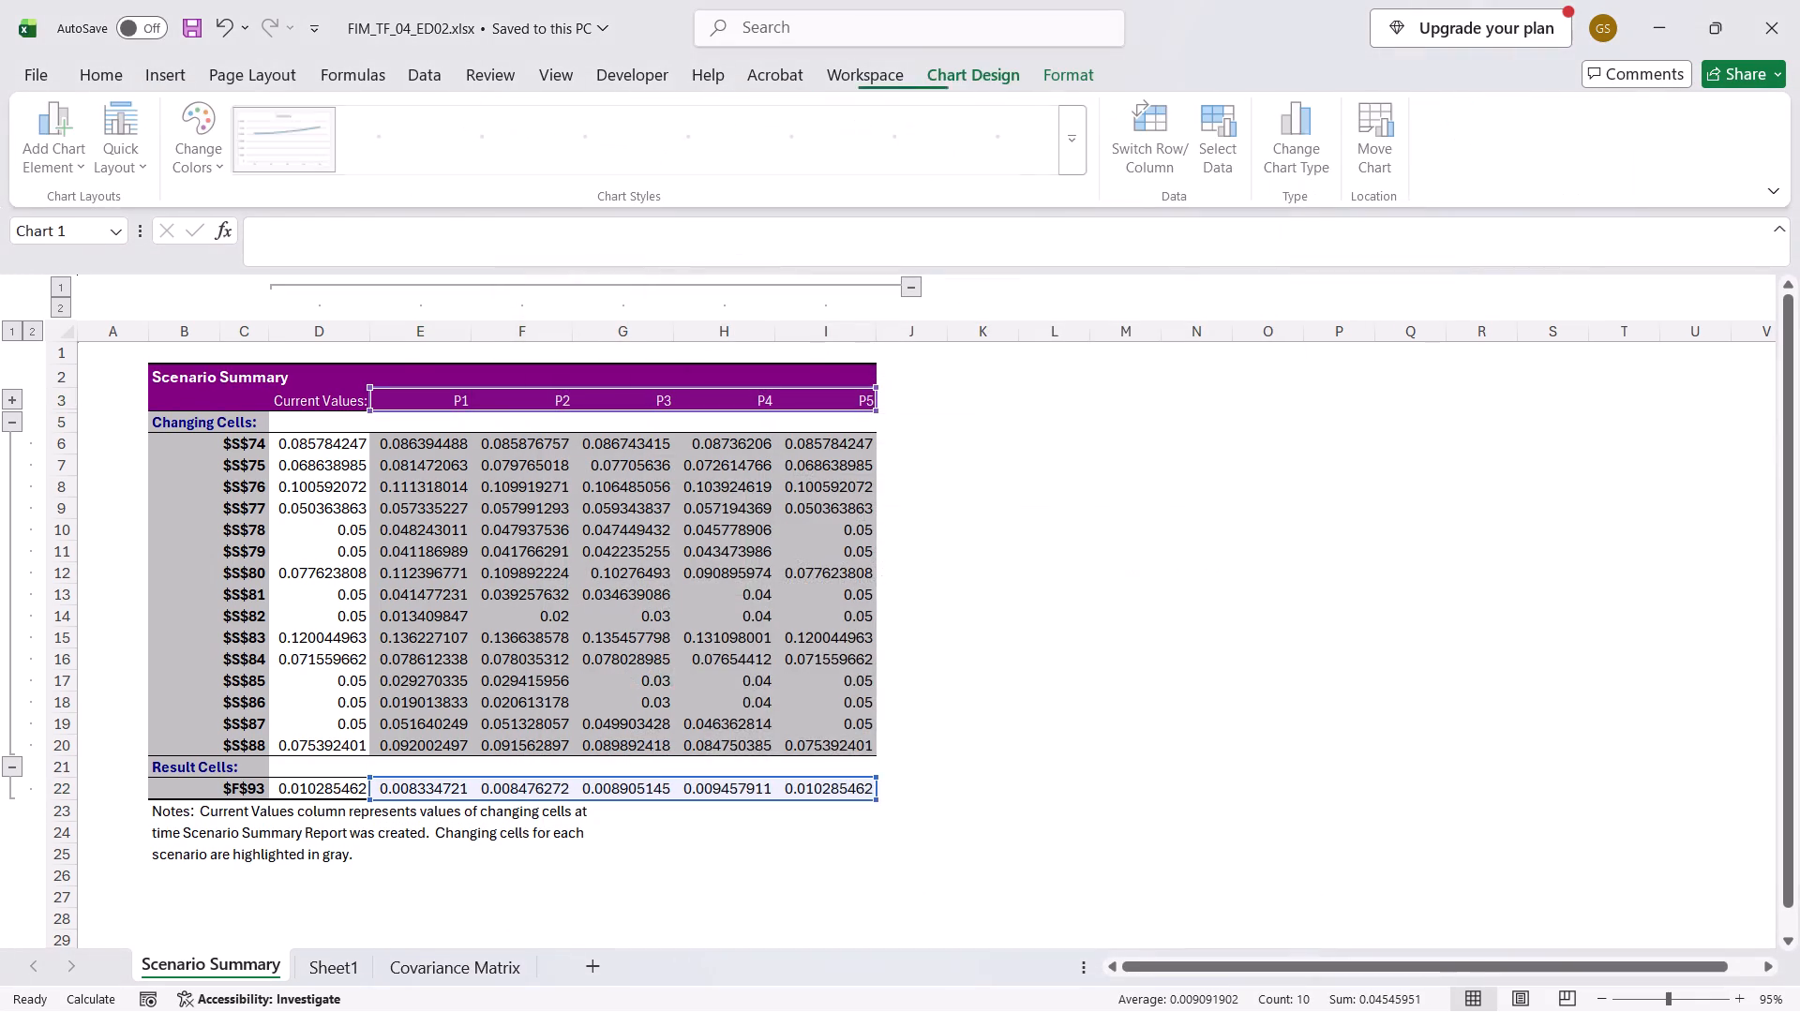
Move the line chart clear of the Scenario Summary table, into the empty columns J to Q beside rows 6 to 20.
click(963, 532)
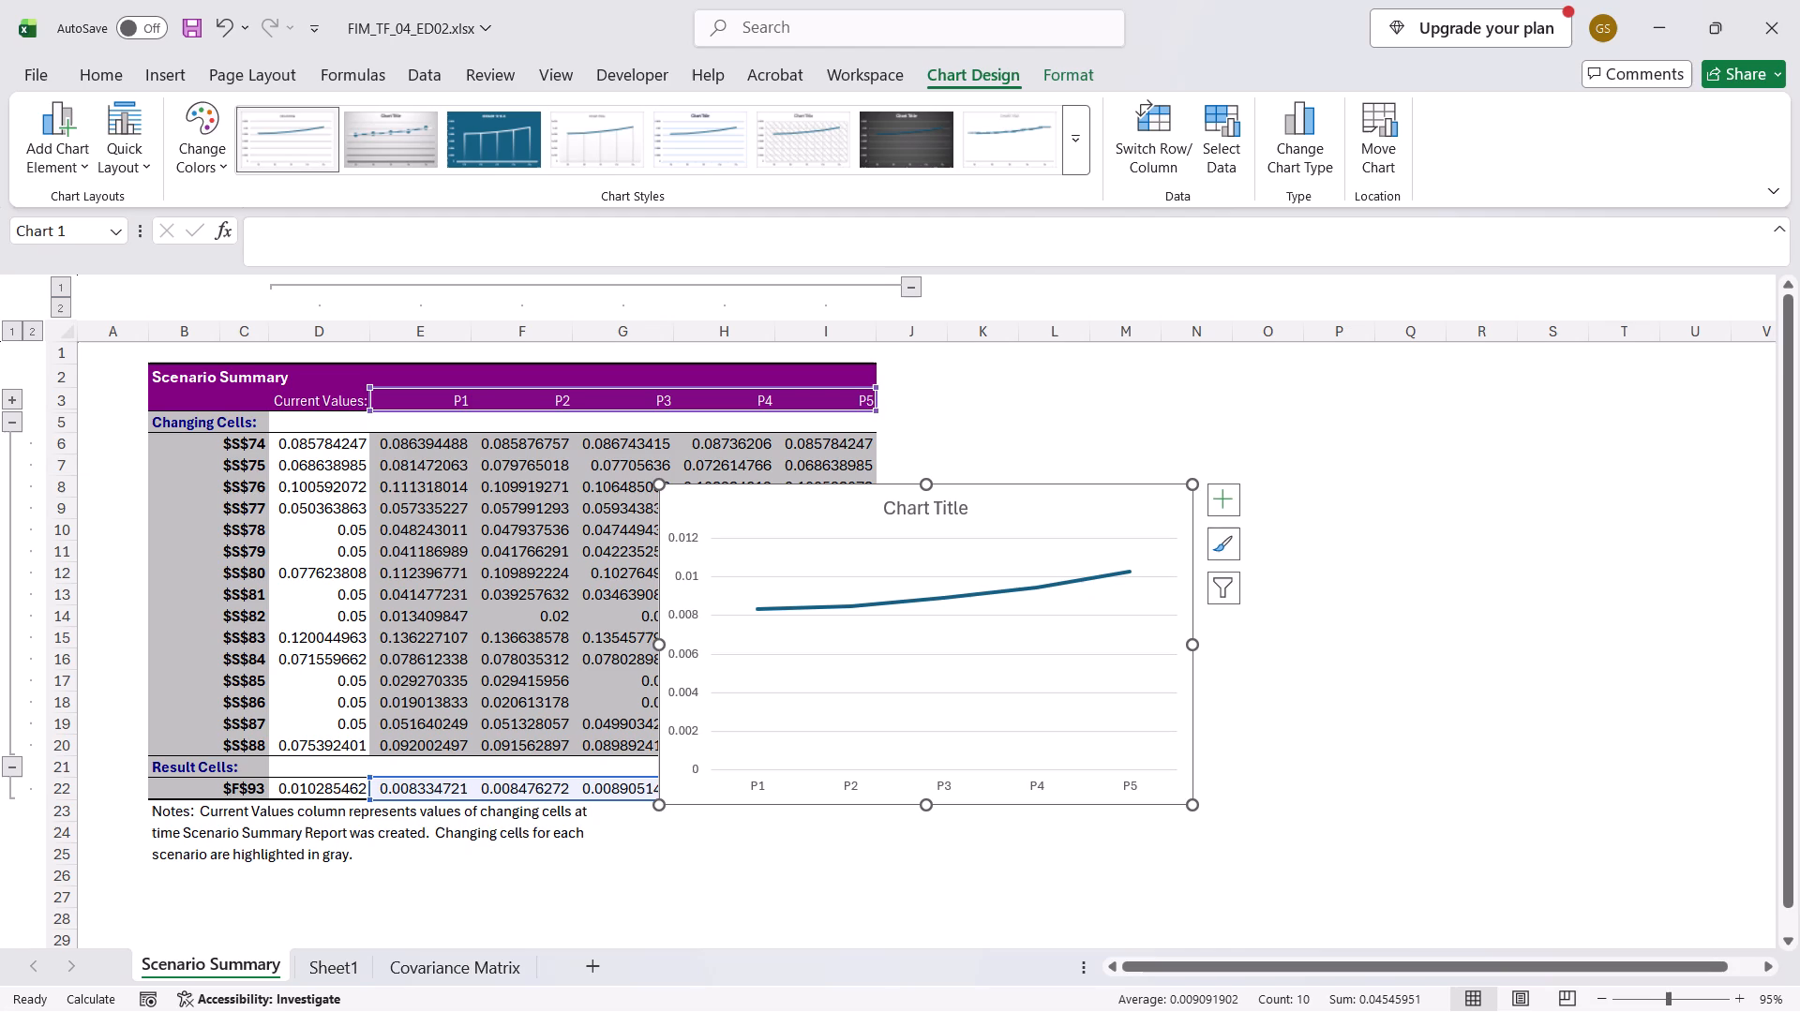
drag(1087, 496, 1375, 429)
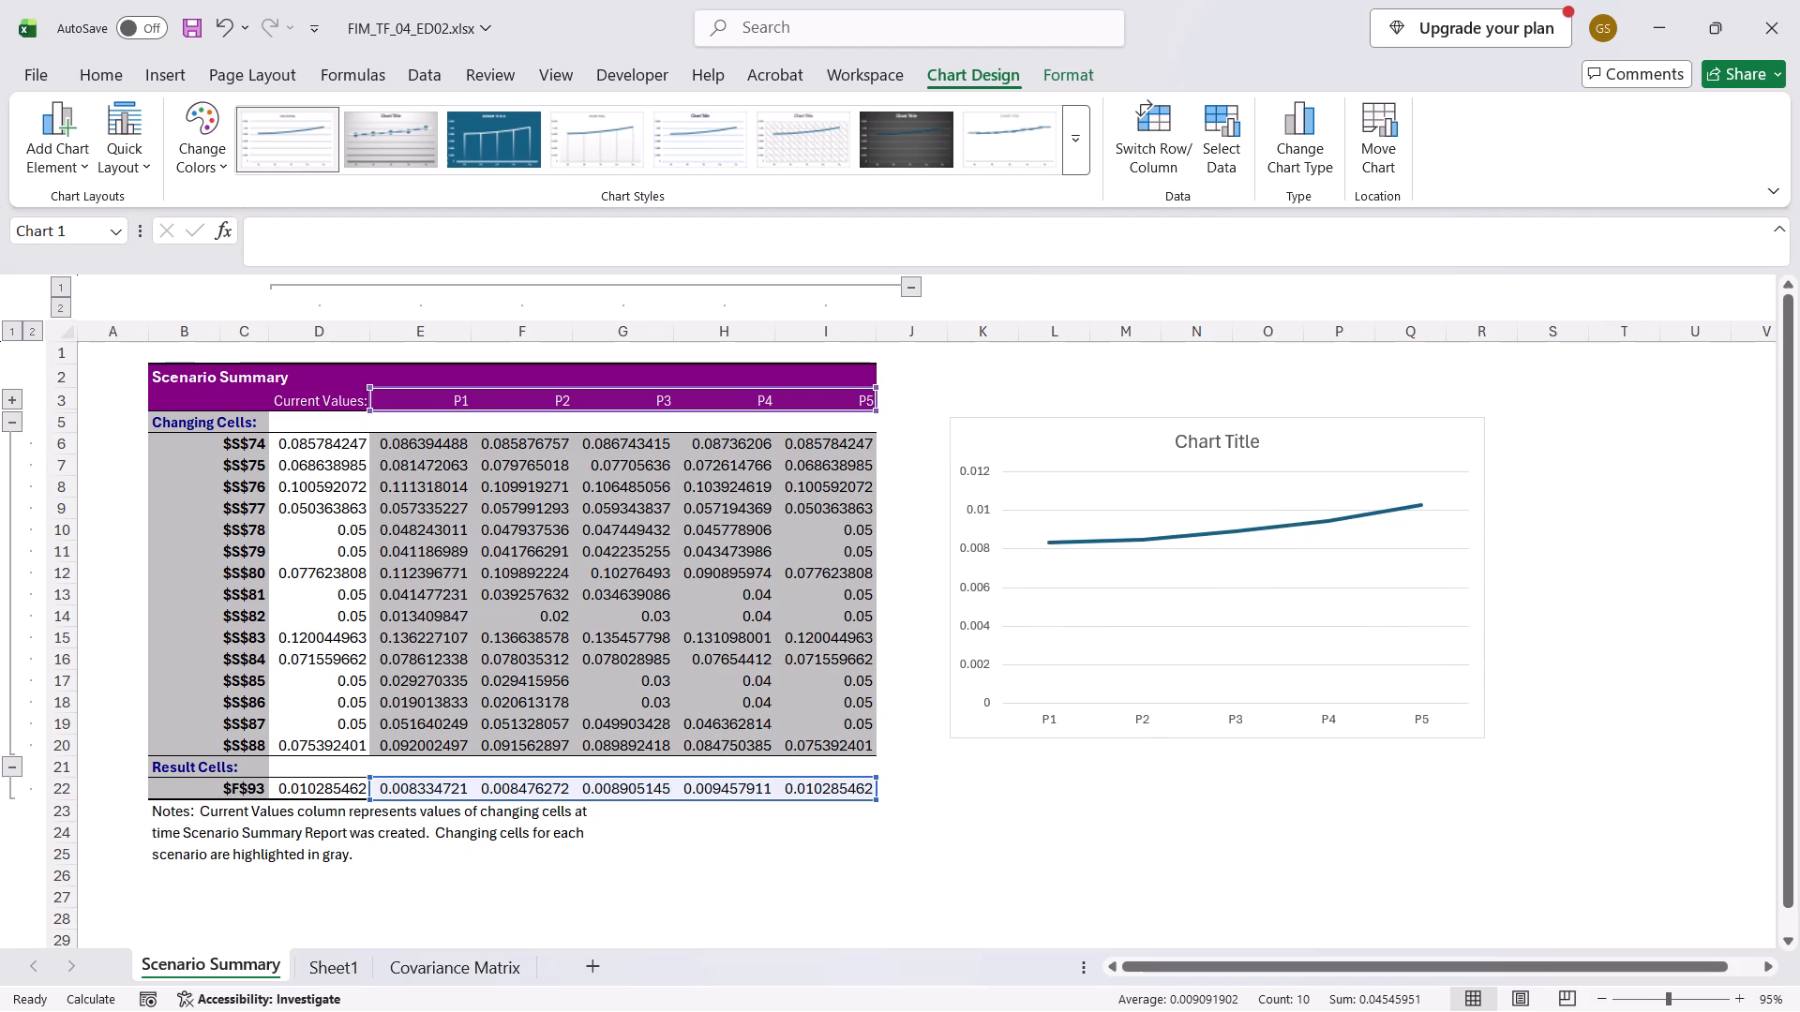
drag(1375, 429, 1354, 444)
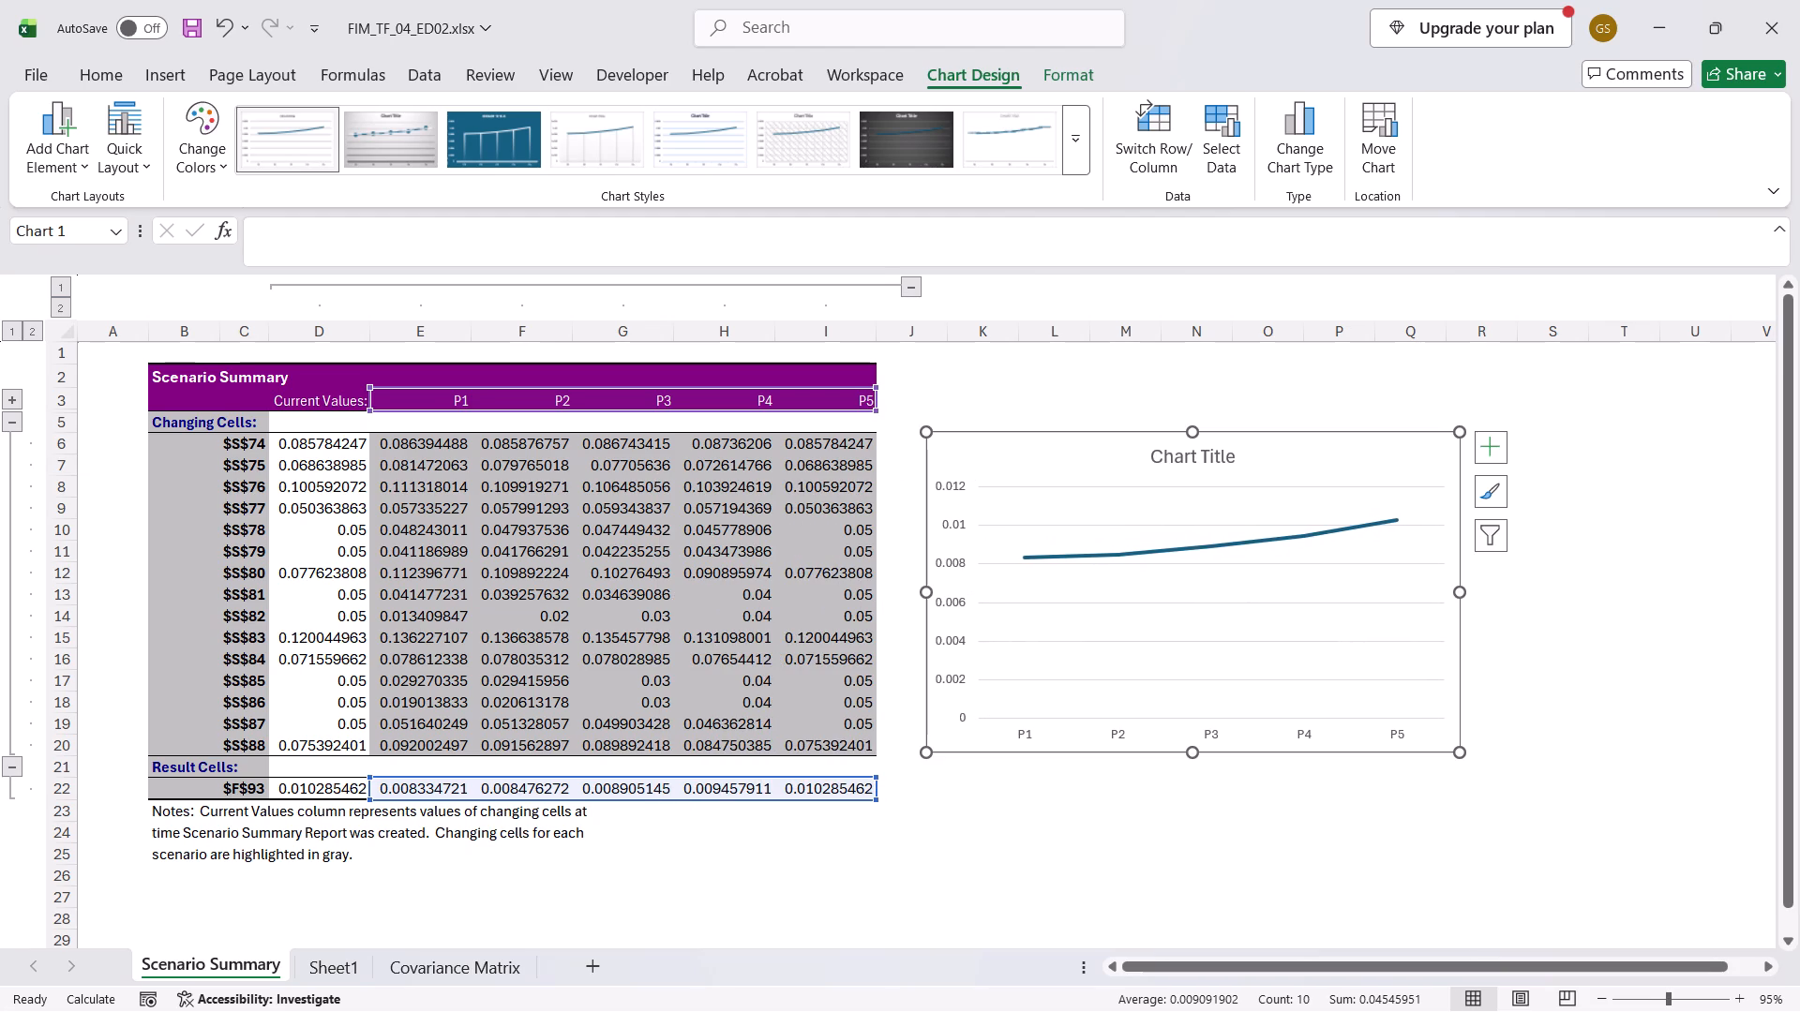
click(1372, 763)
click(1211, 831)
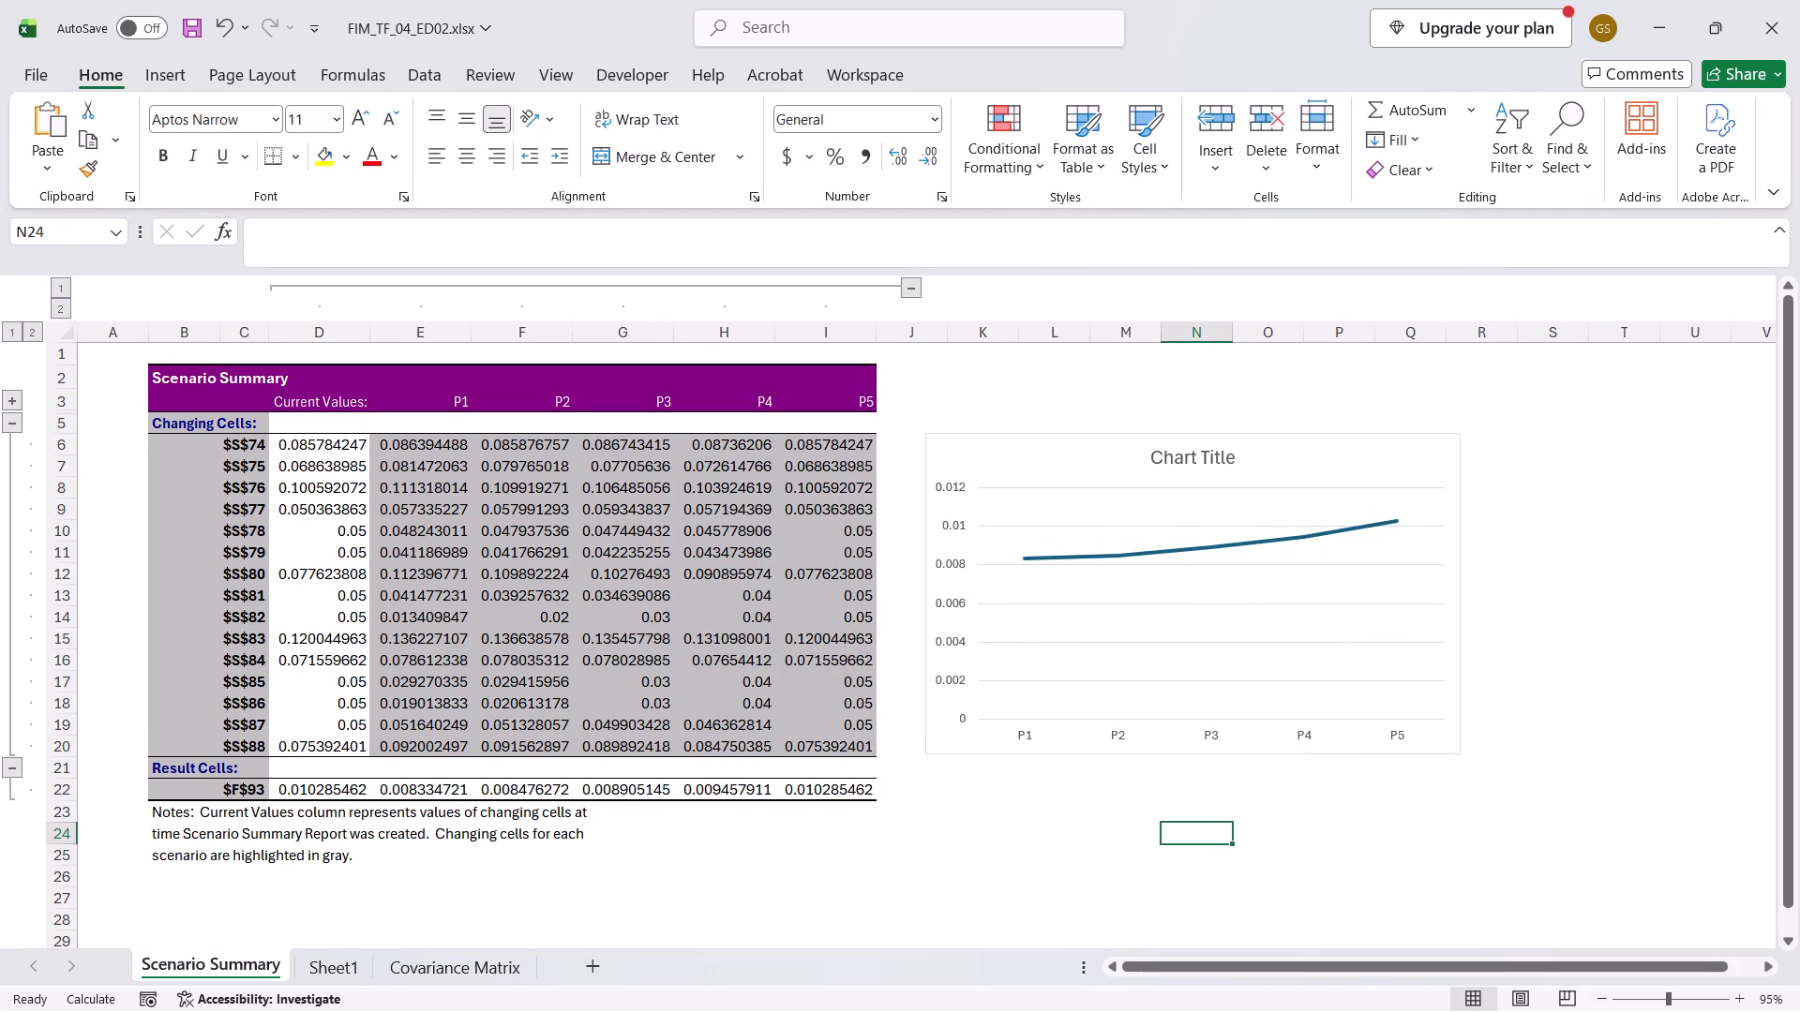
Change the chart title to "Volatility across portfolios" and close the formatting pane.
double_click(1156, 456)
double_click(1156, 456)
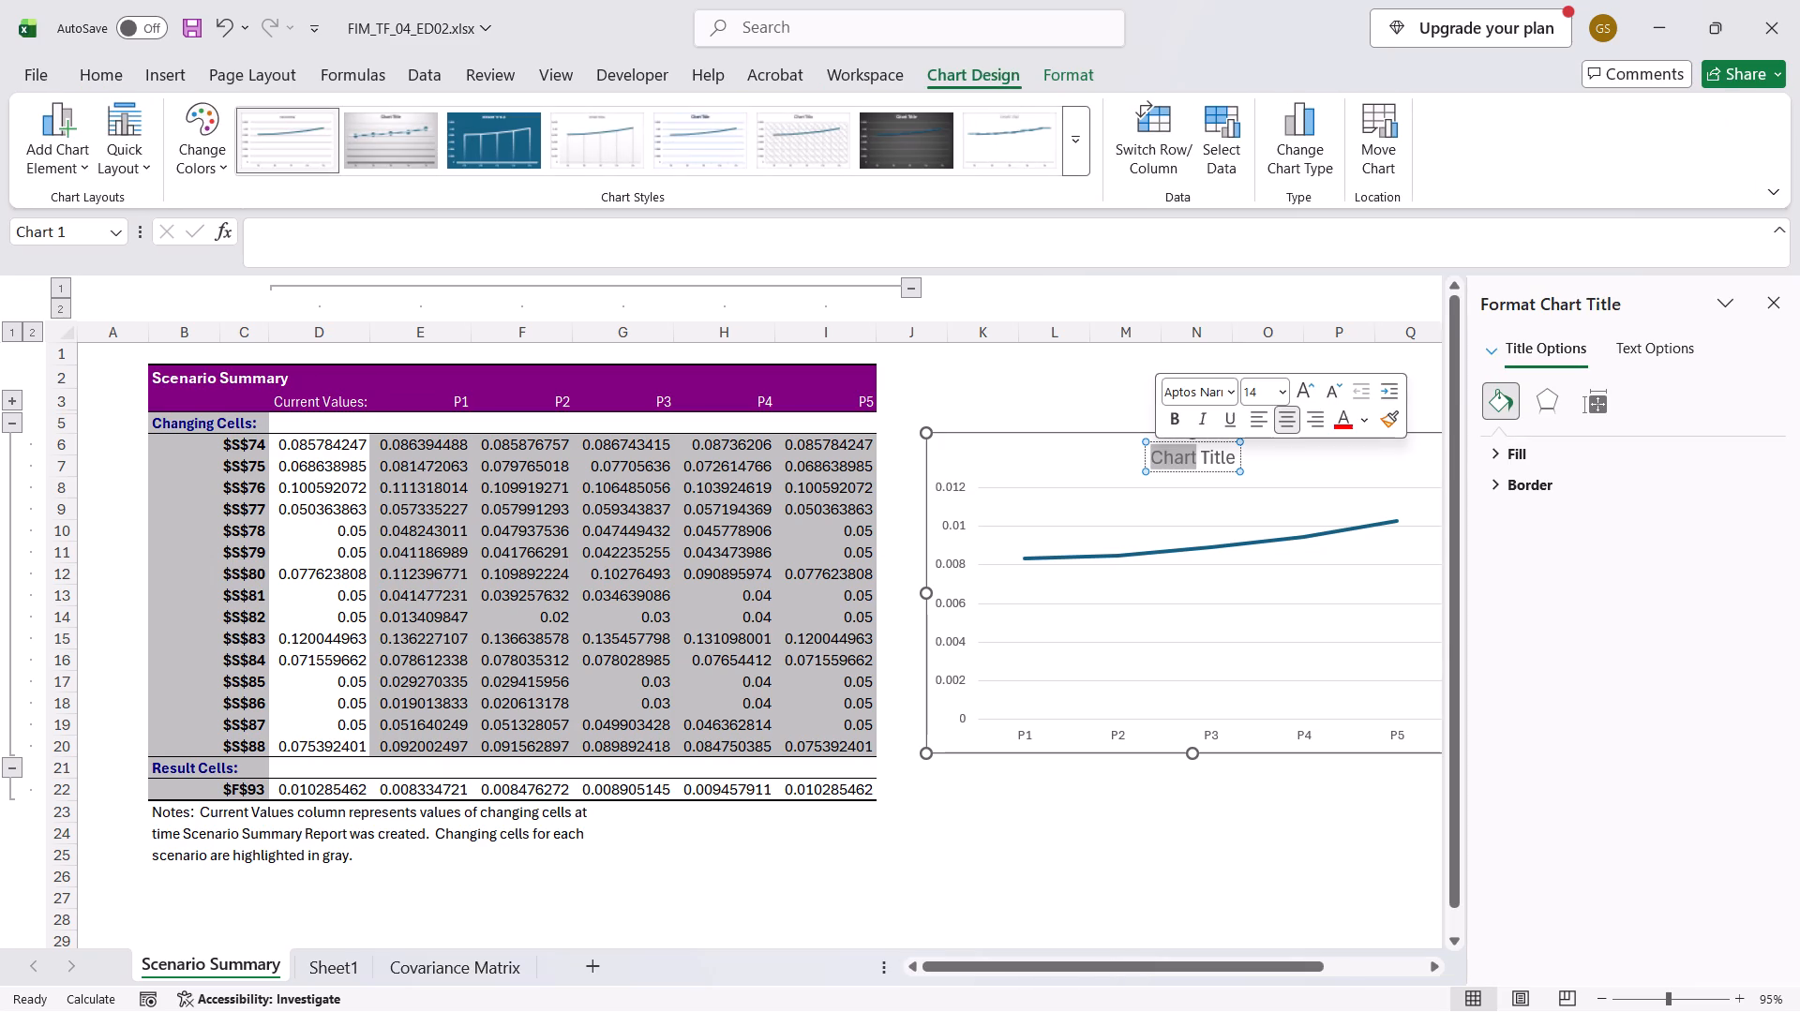
click(1156, 456)
double_click(1156, 456)
text(Volatility across portof)
key(BackSpace)
key(BackSpace)
text(folios)
key(Return)
key(BackSpace)
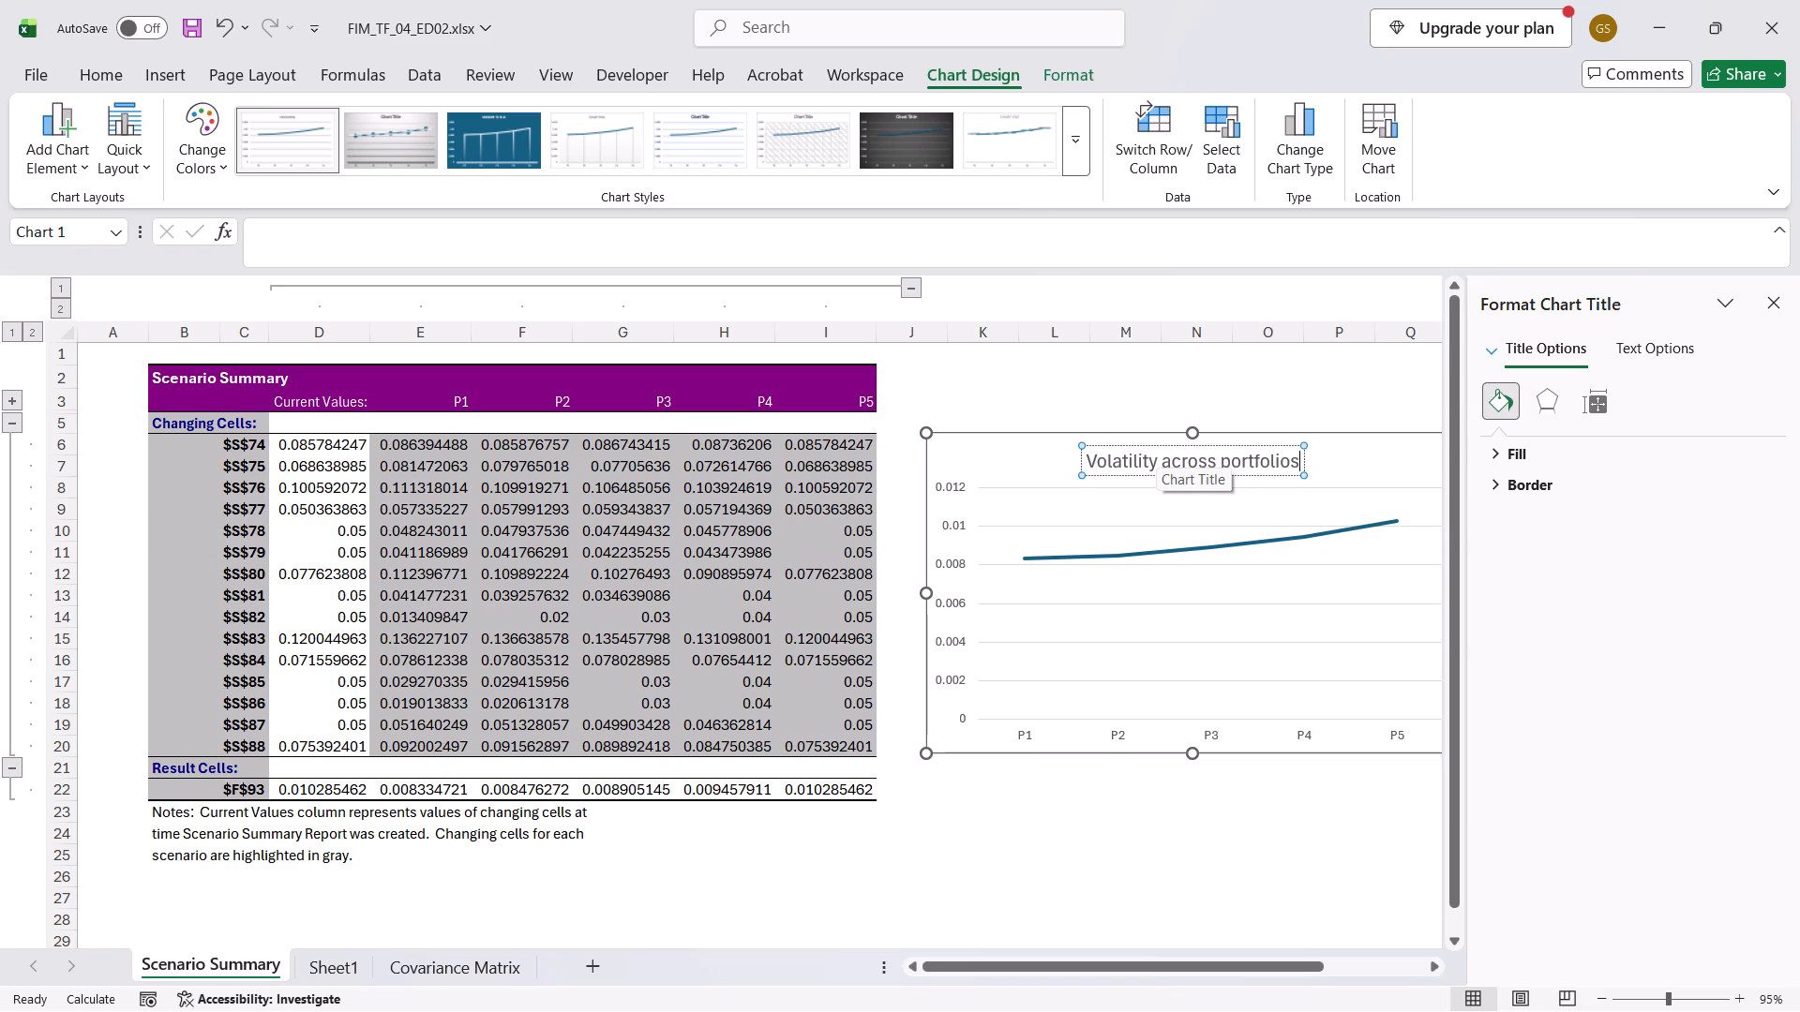
click(1185, 394)
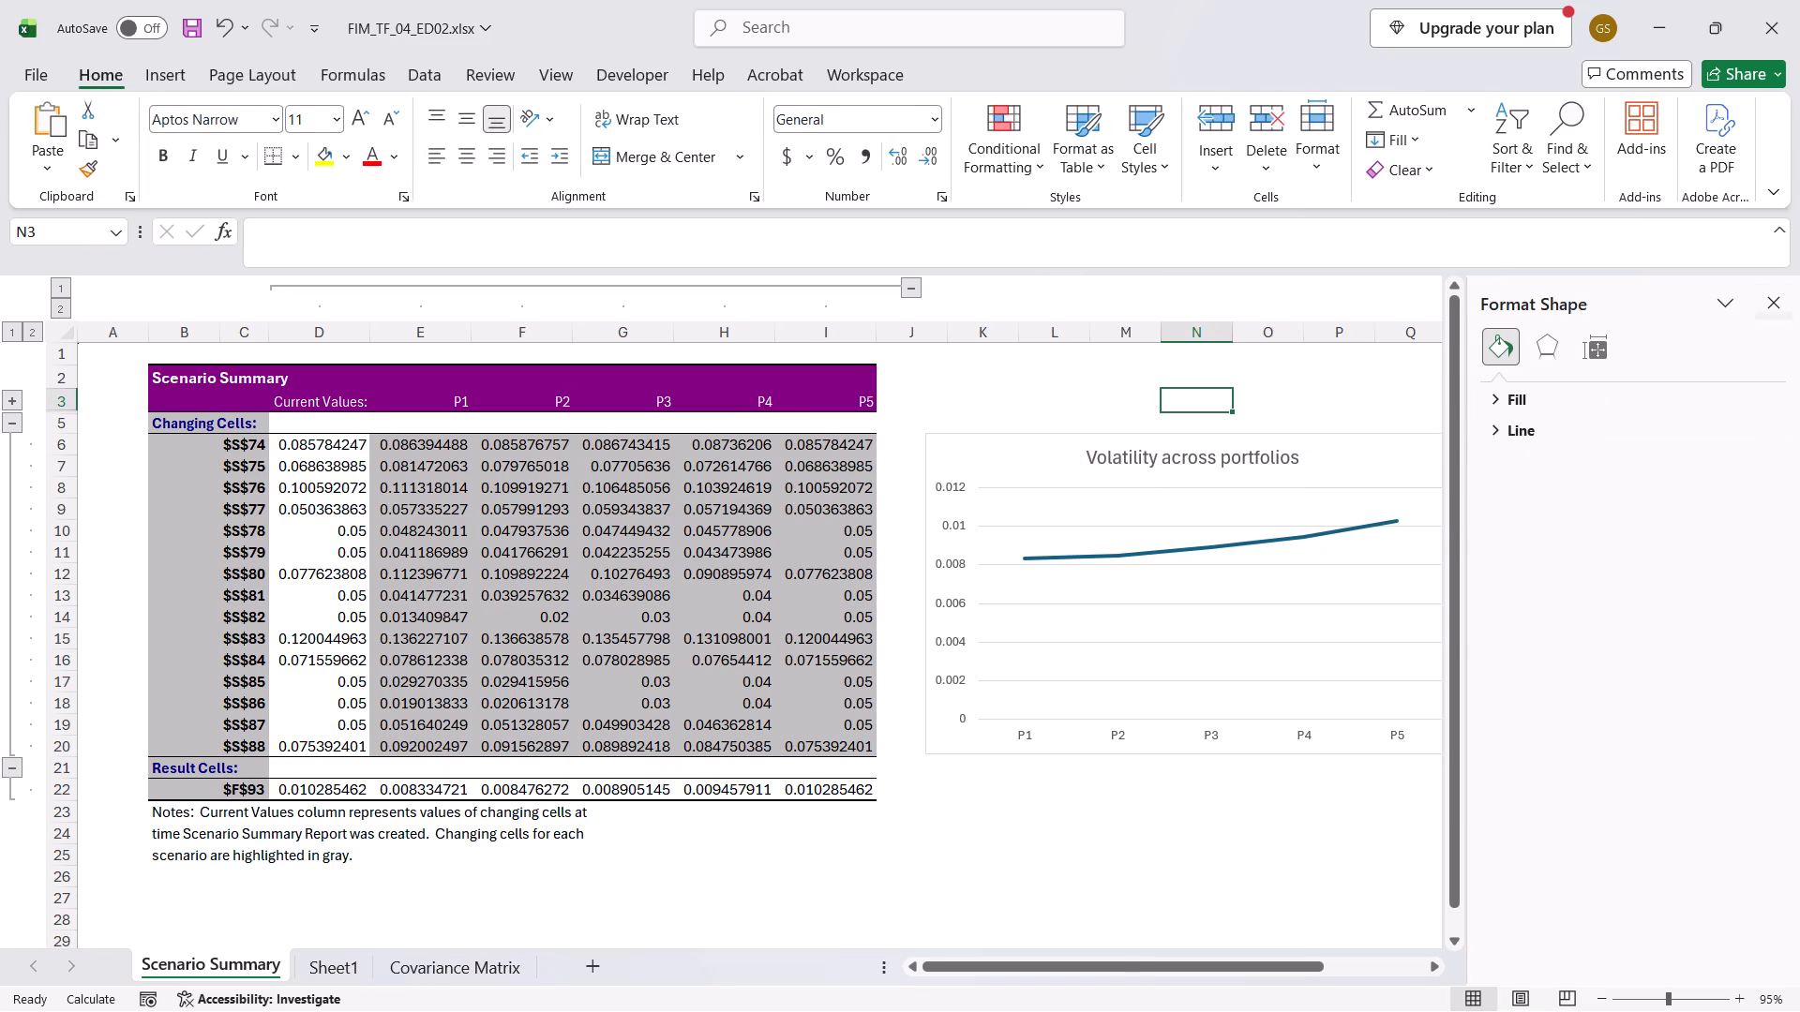
click(1763, 294)
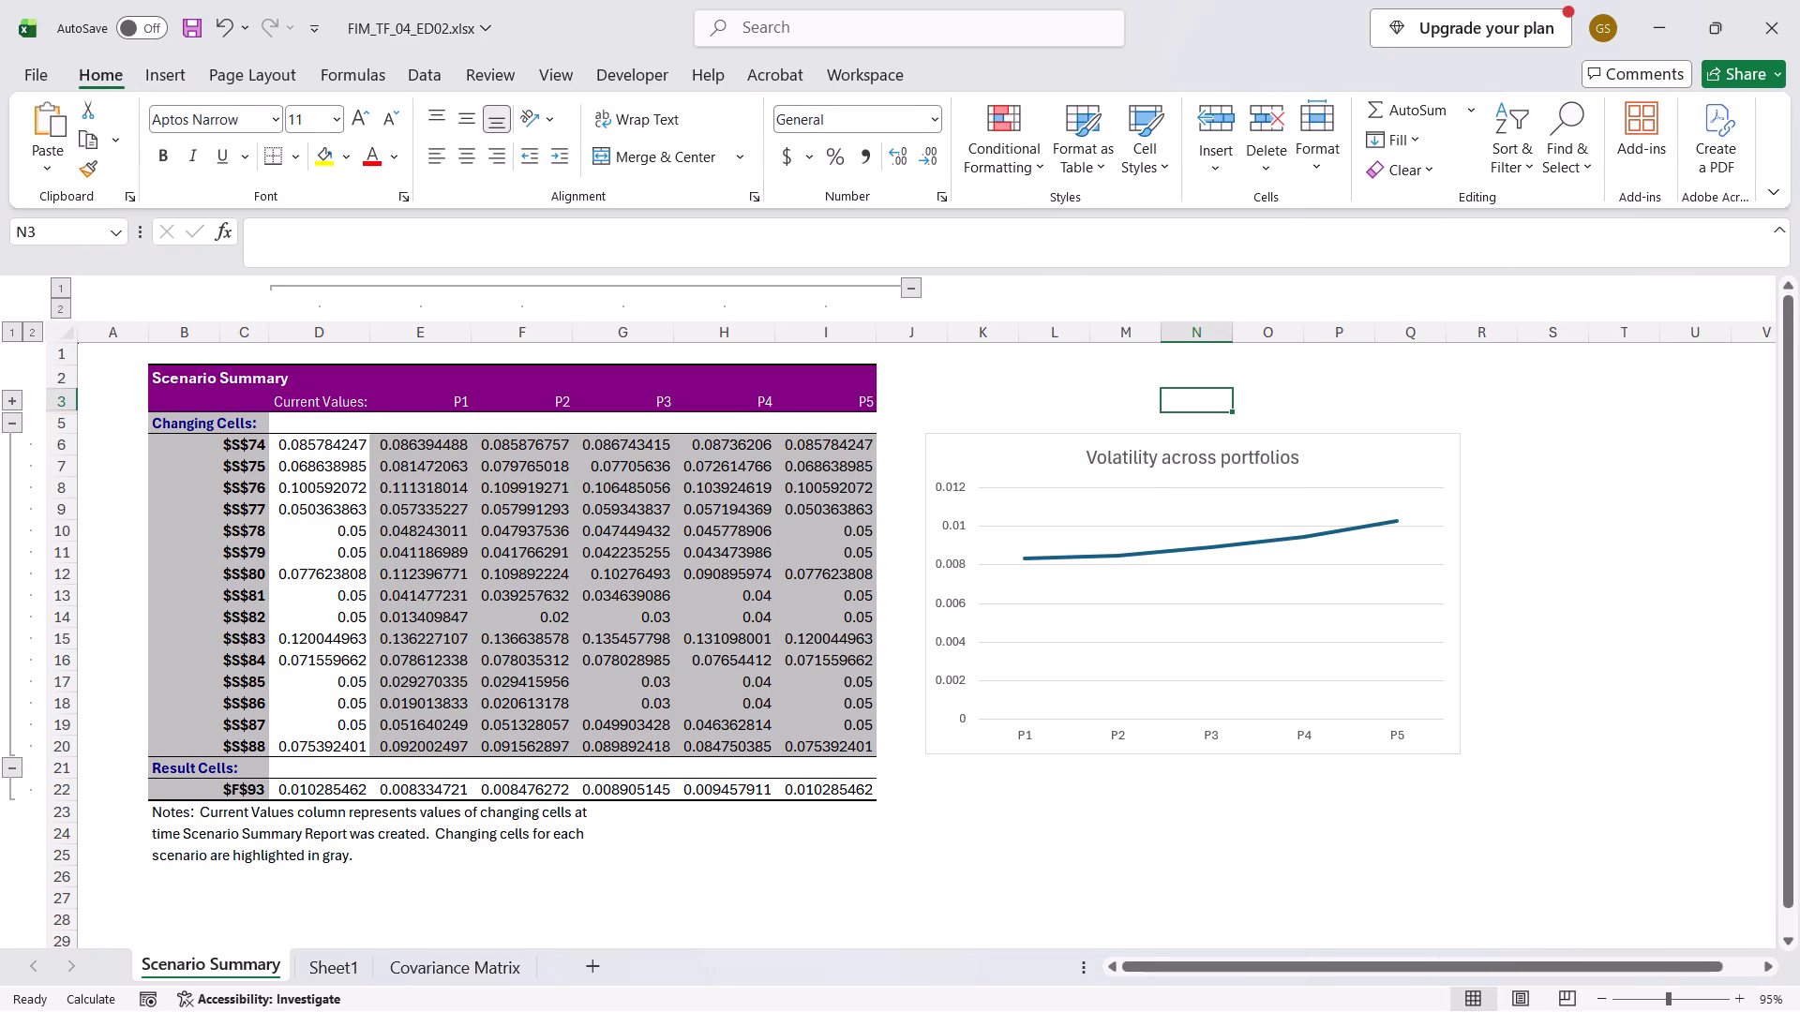
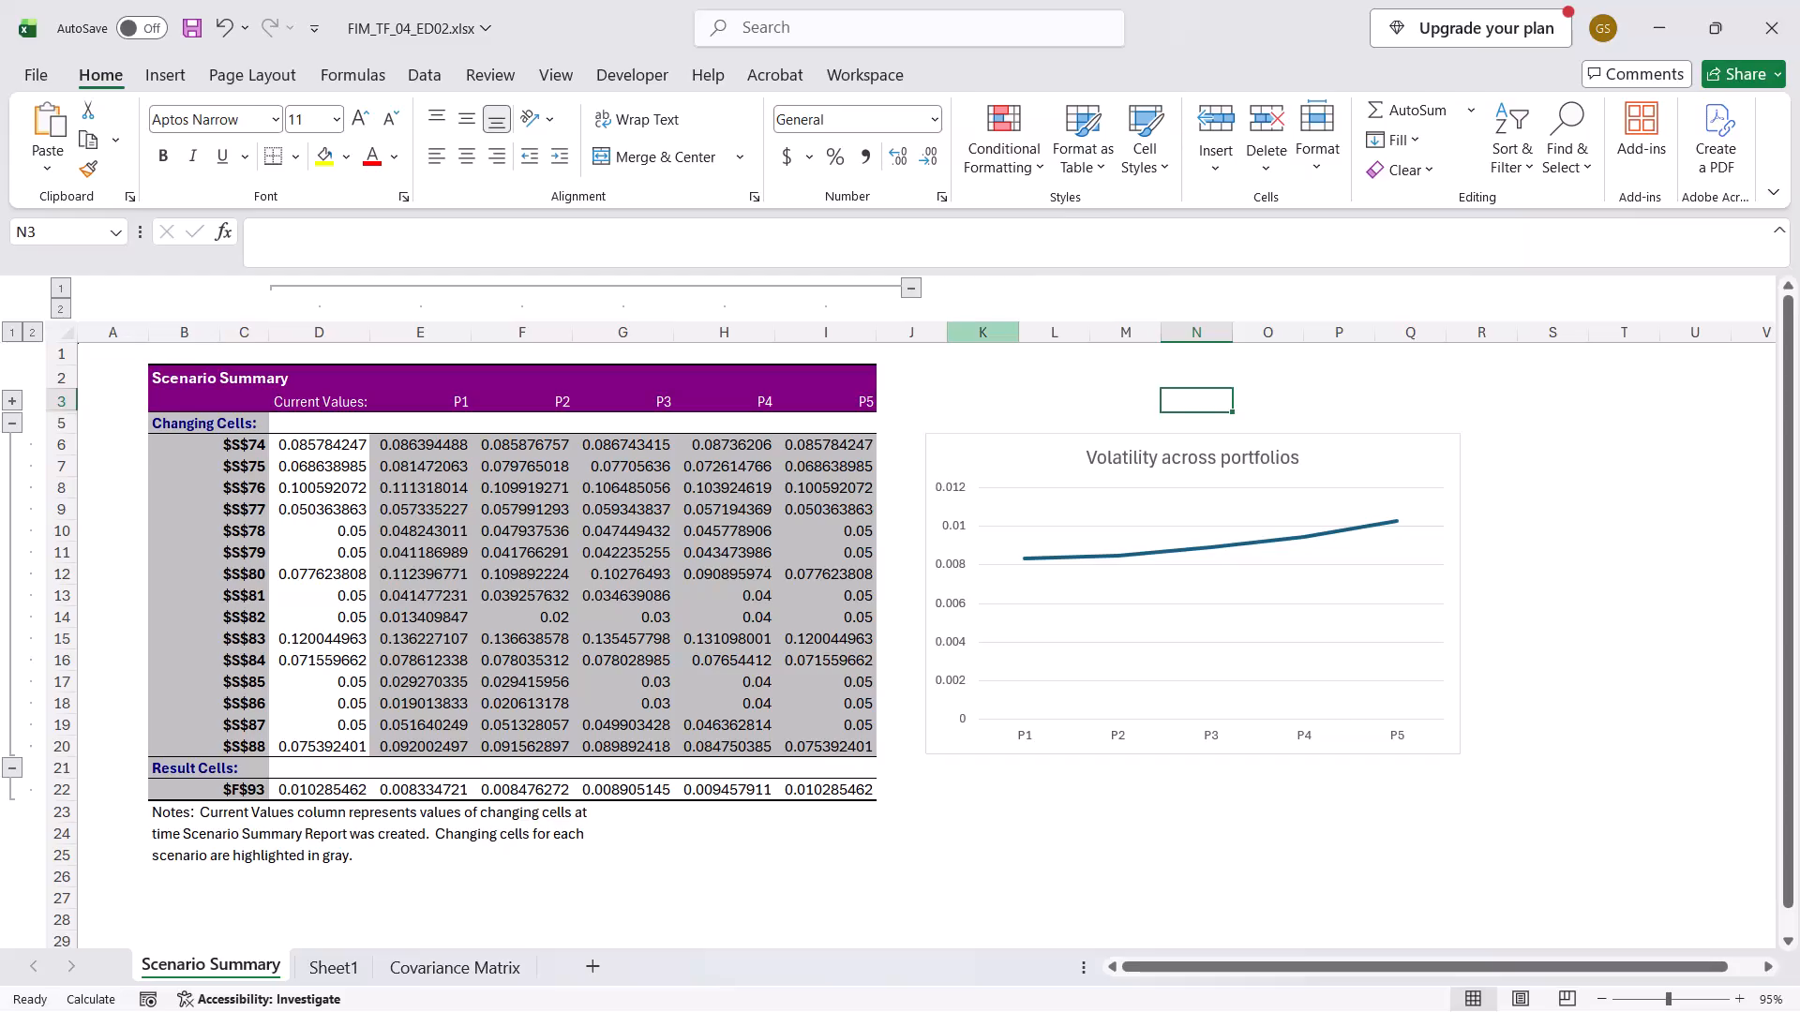
Change the "Volatility across portfolios" chart to a 2-D line chart with markers.
click(1227, 684)
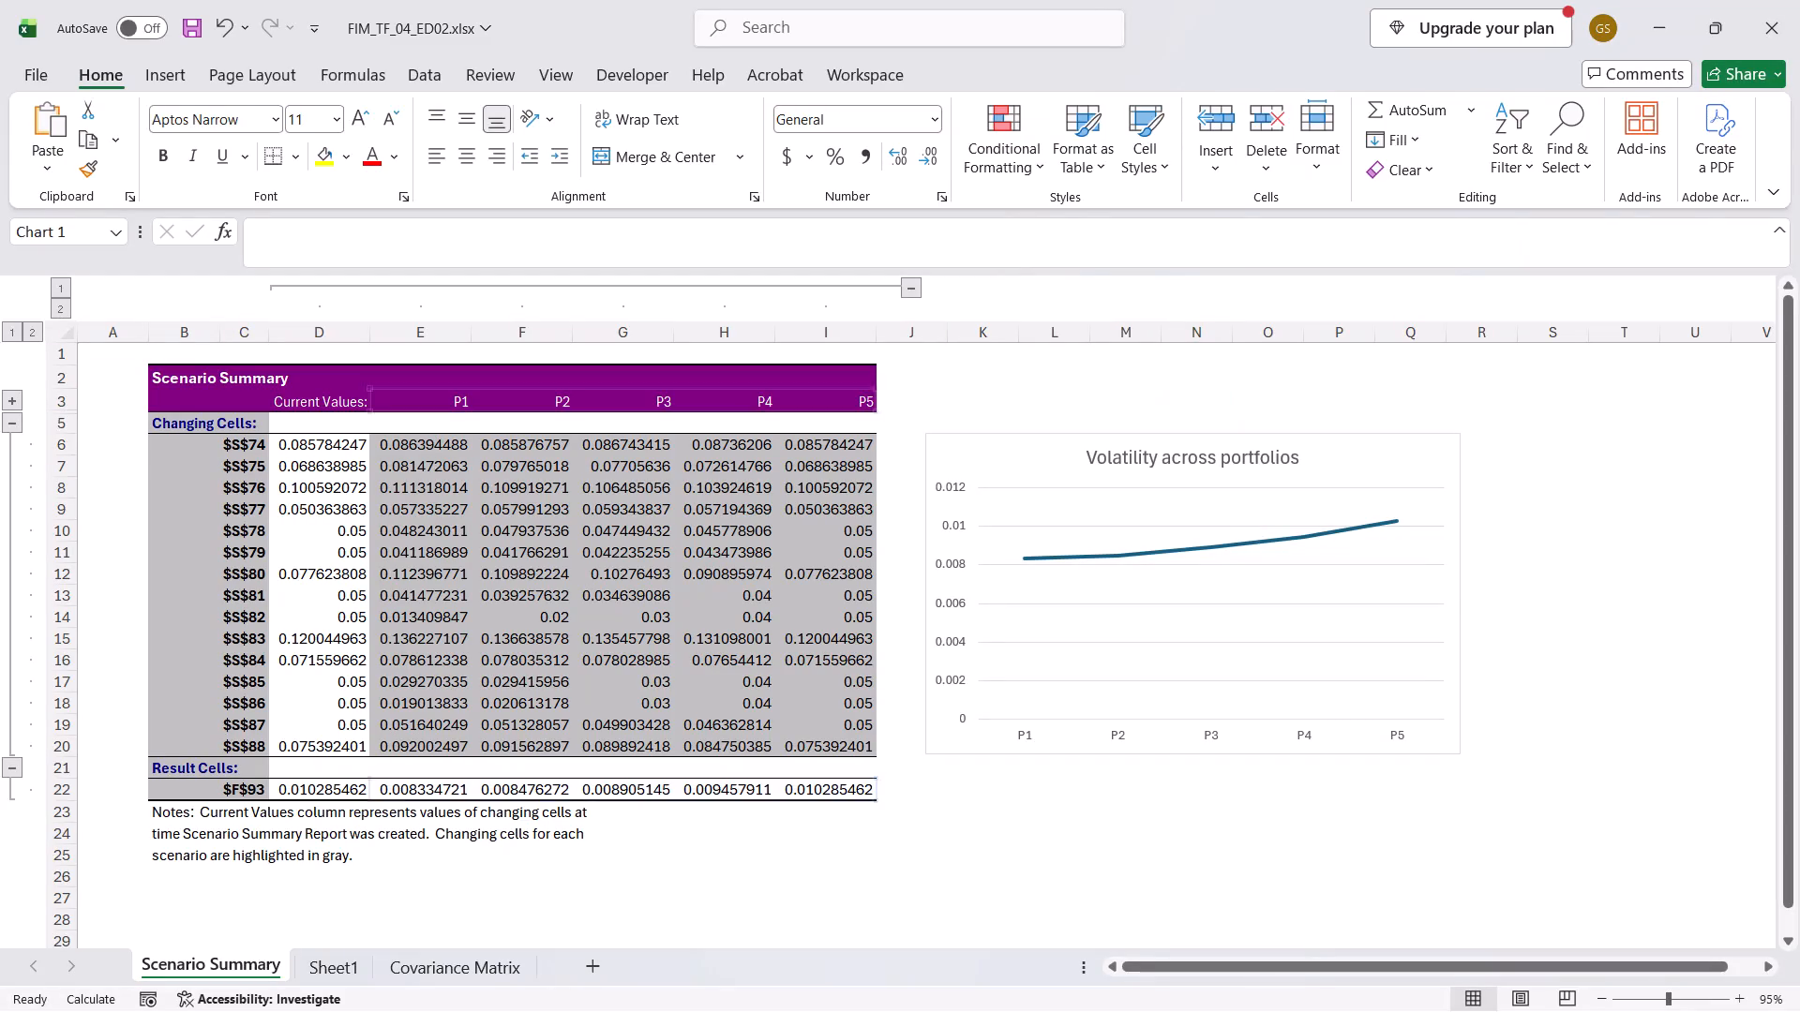
click(187, 83)
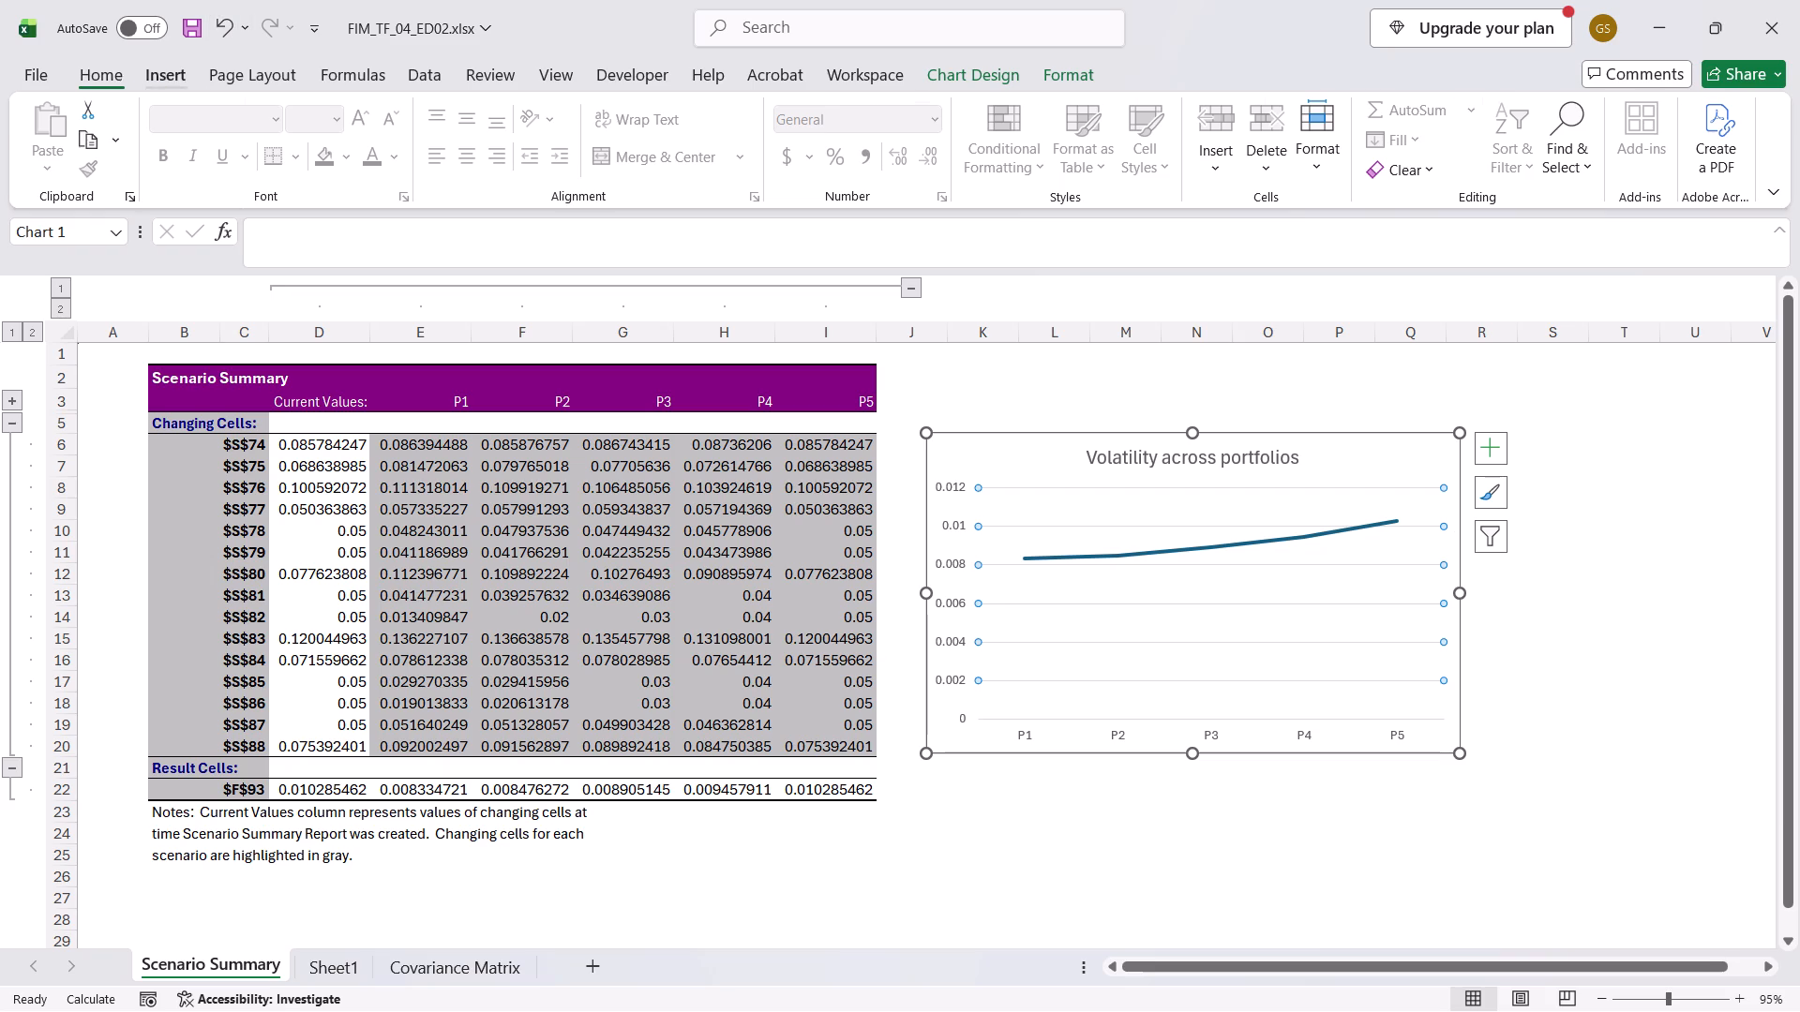
click(600, 101)
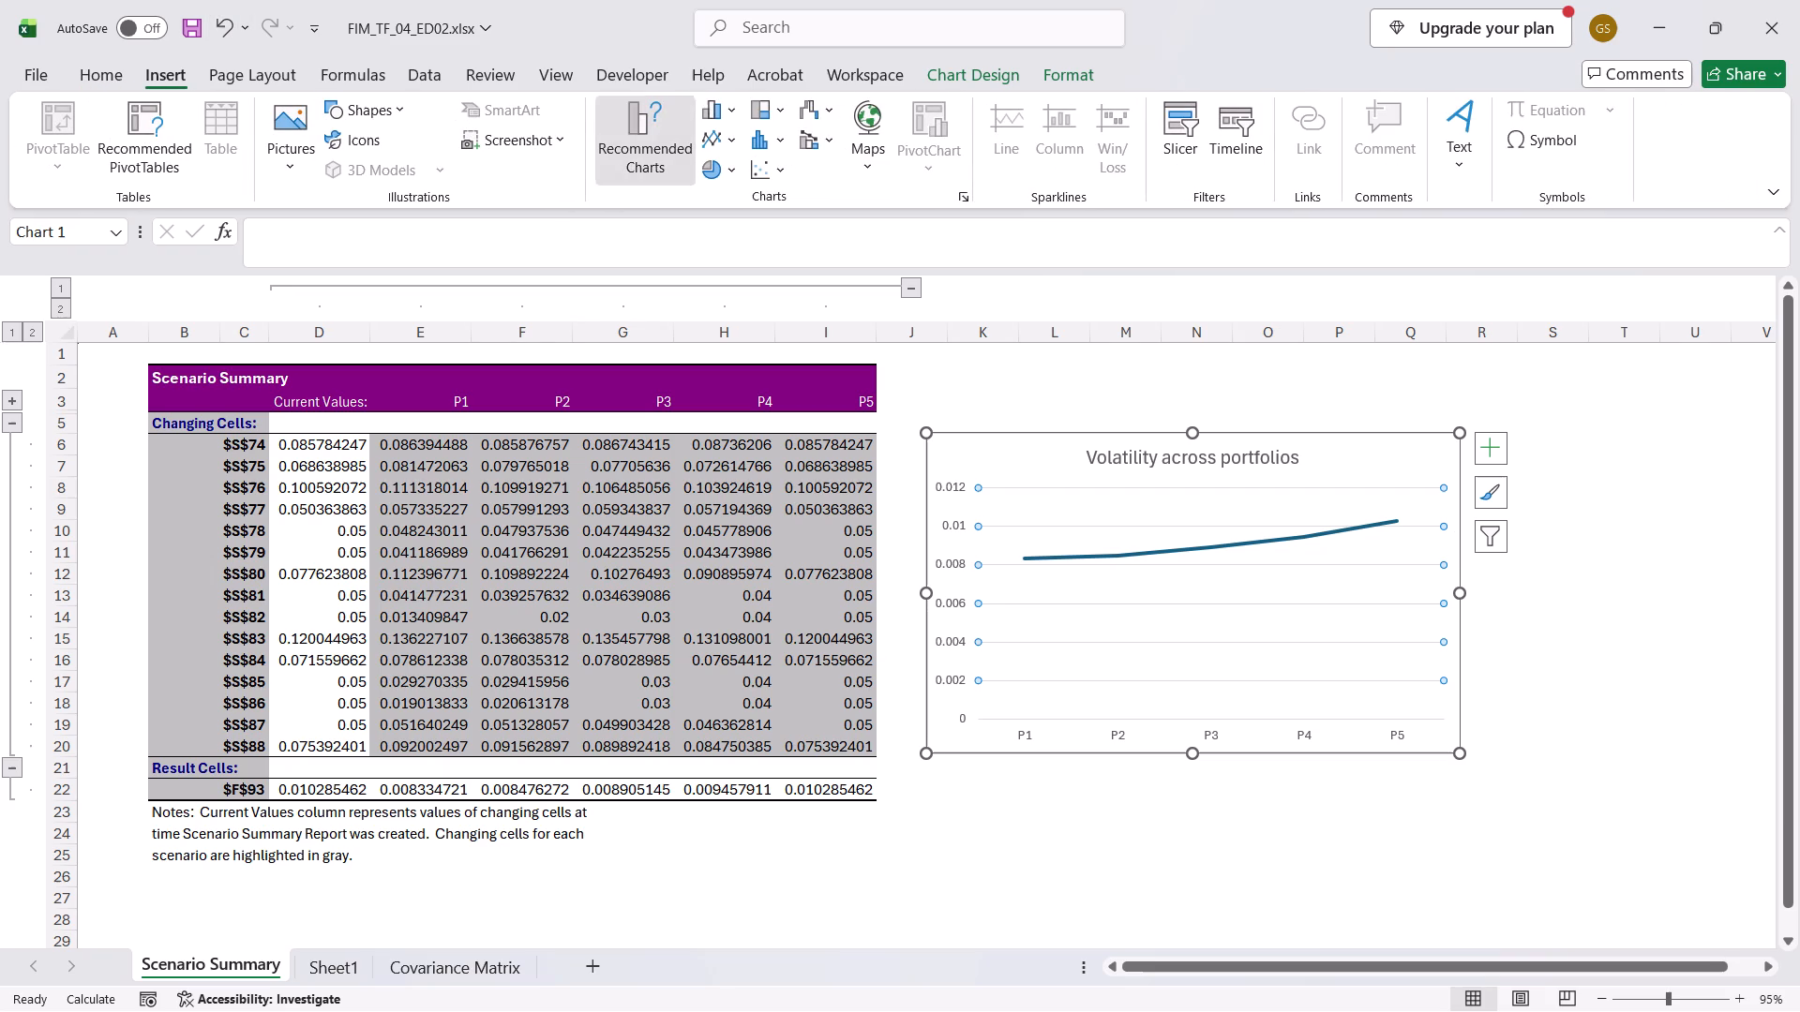
key(Escape)
key(Escape)
key(Escape)
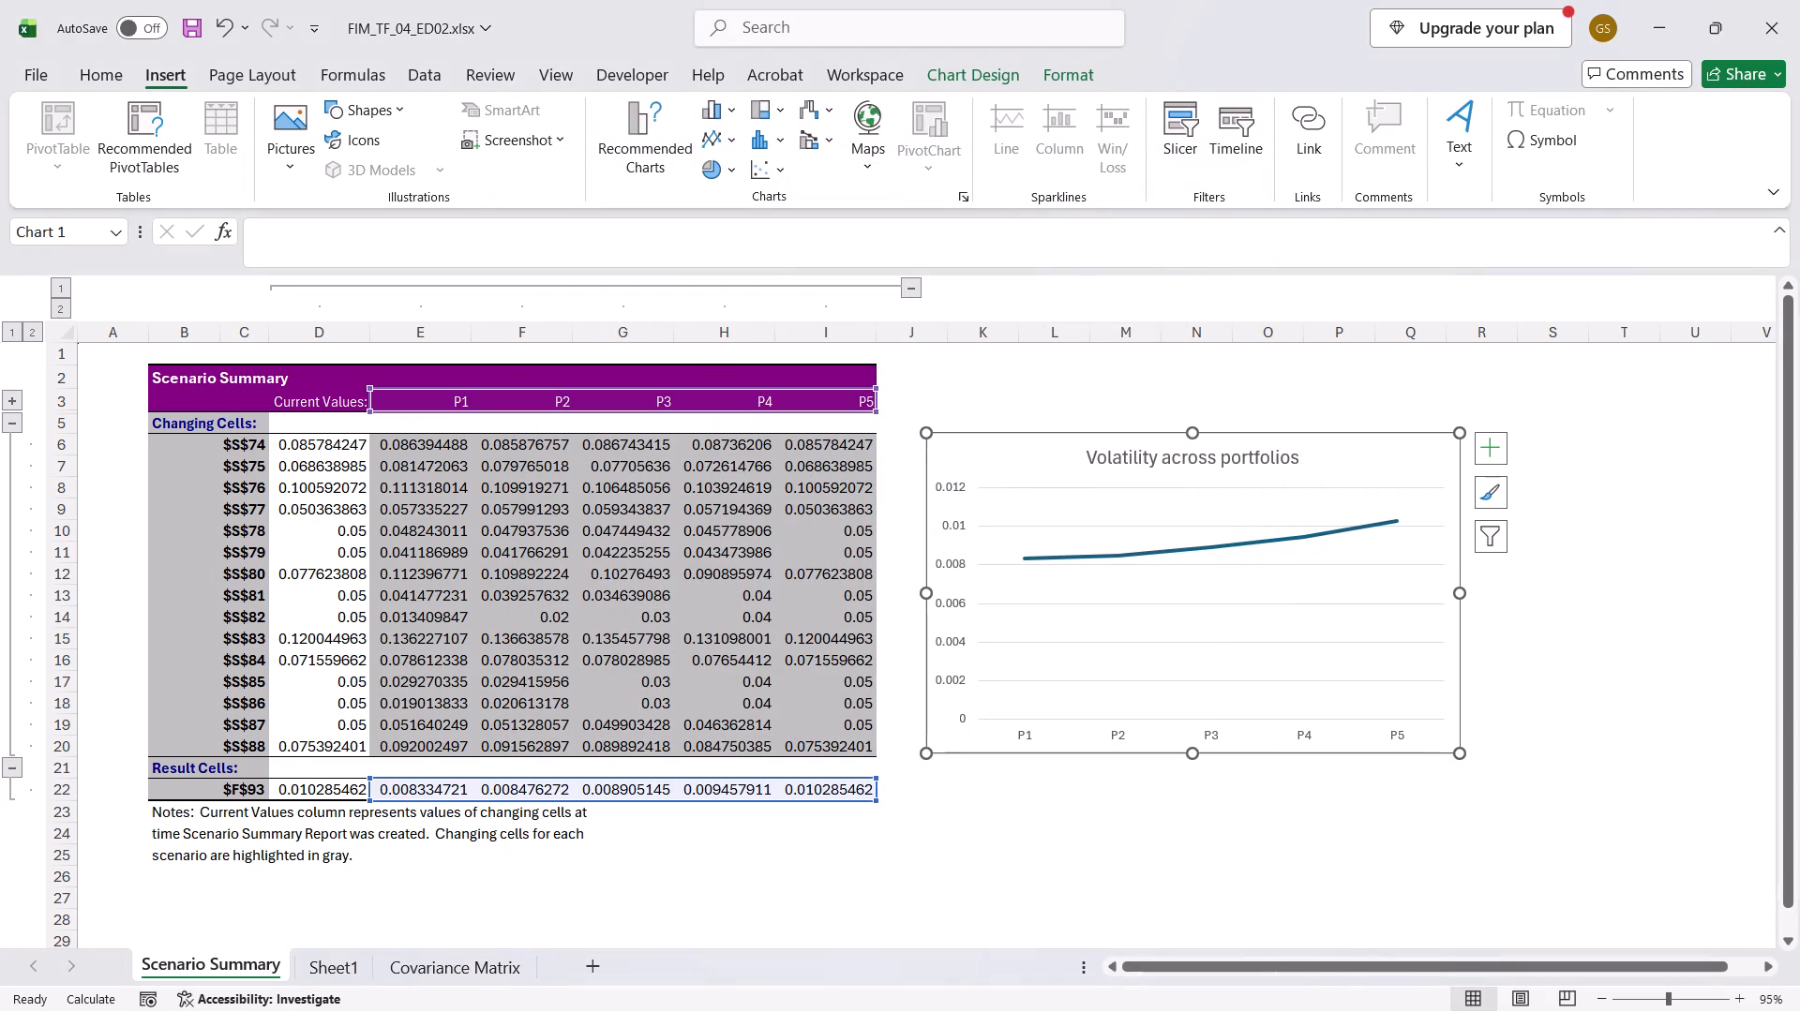
click(1270, 501)
key(Escape)
click(1367, 476)
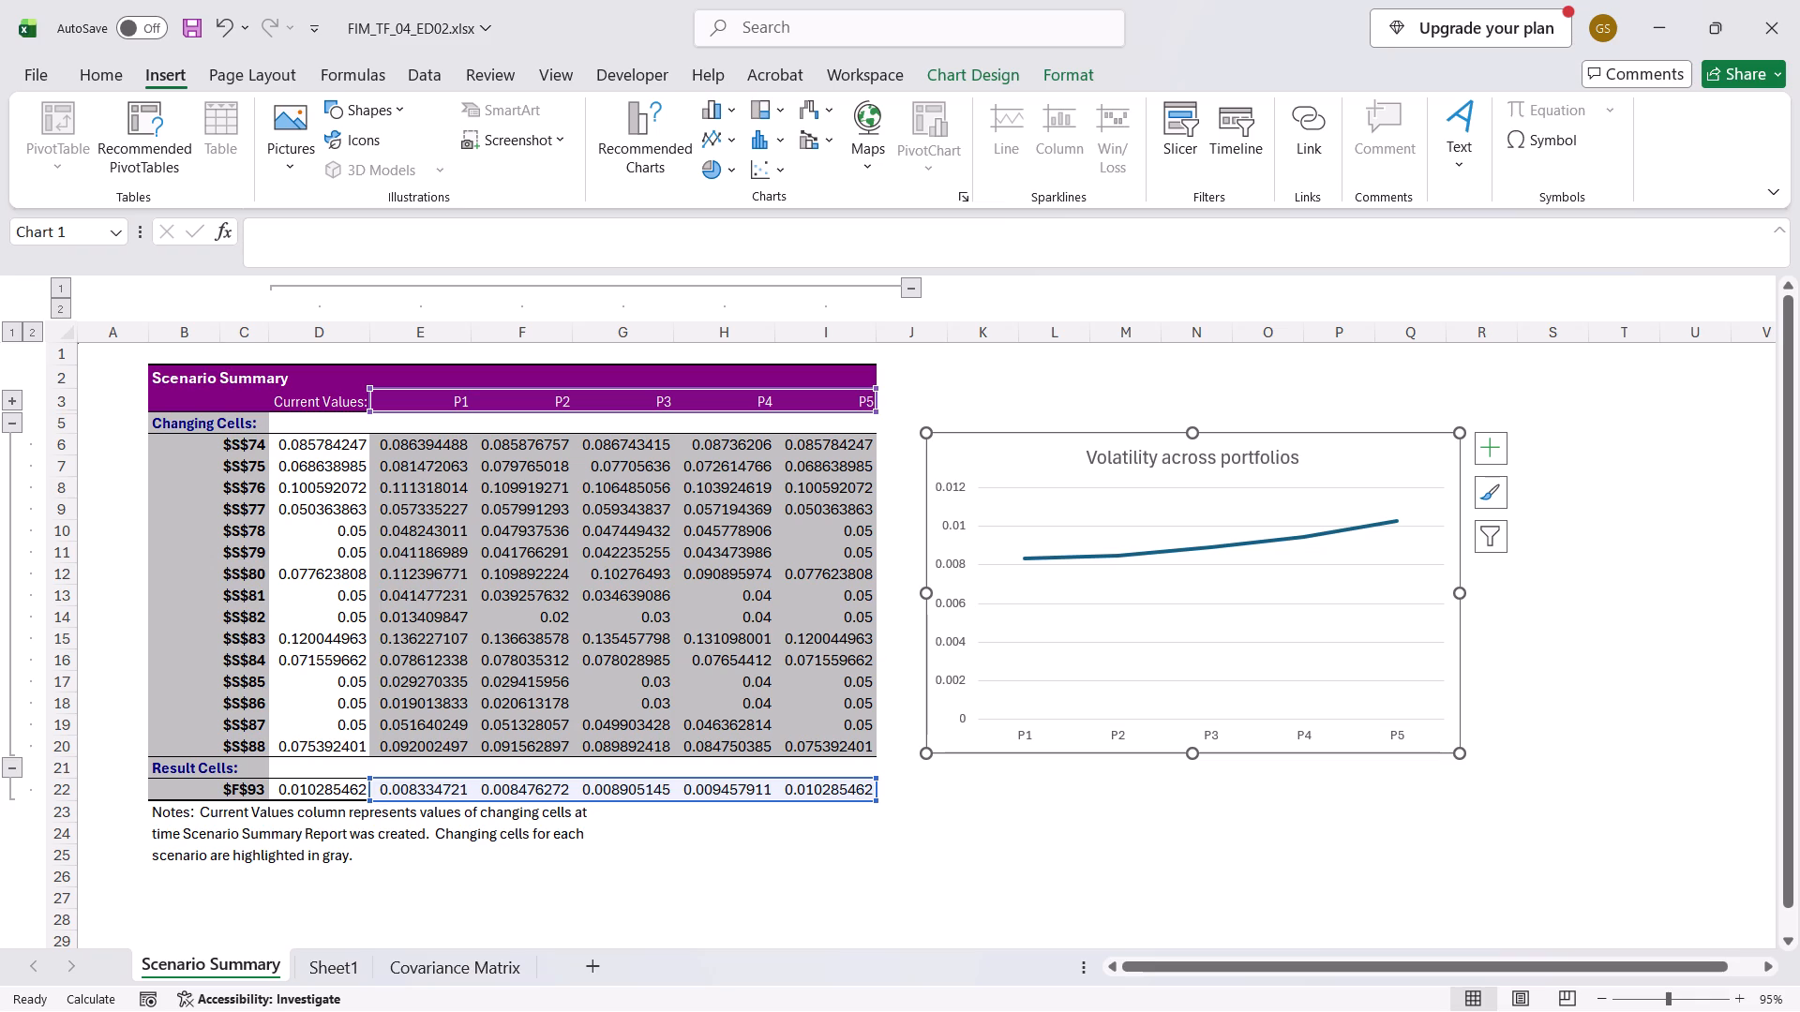
click(1359, 465)
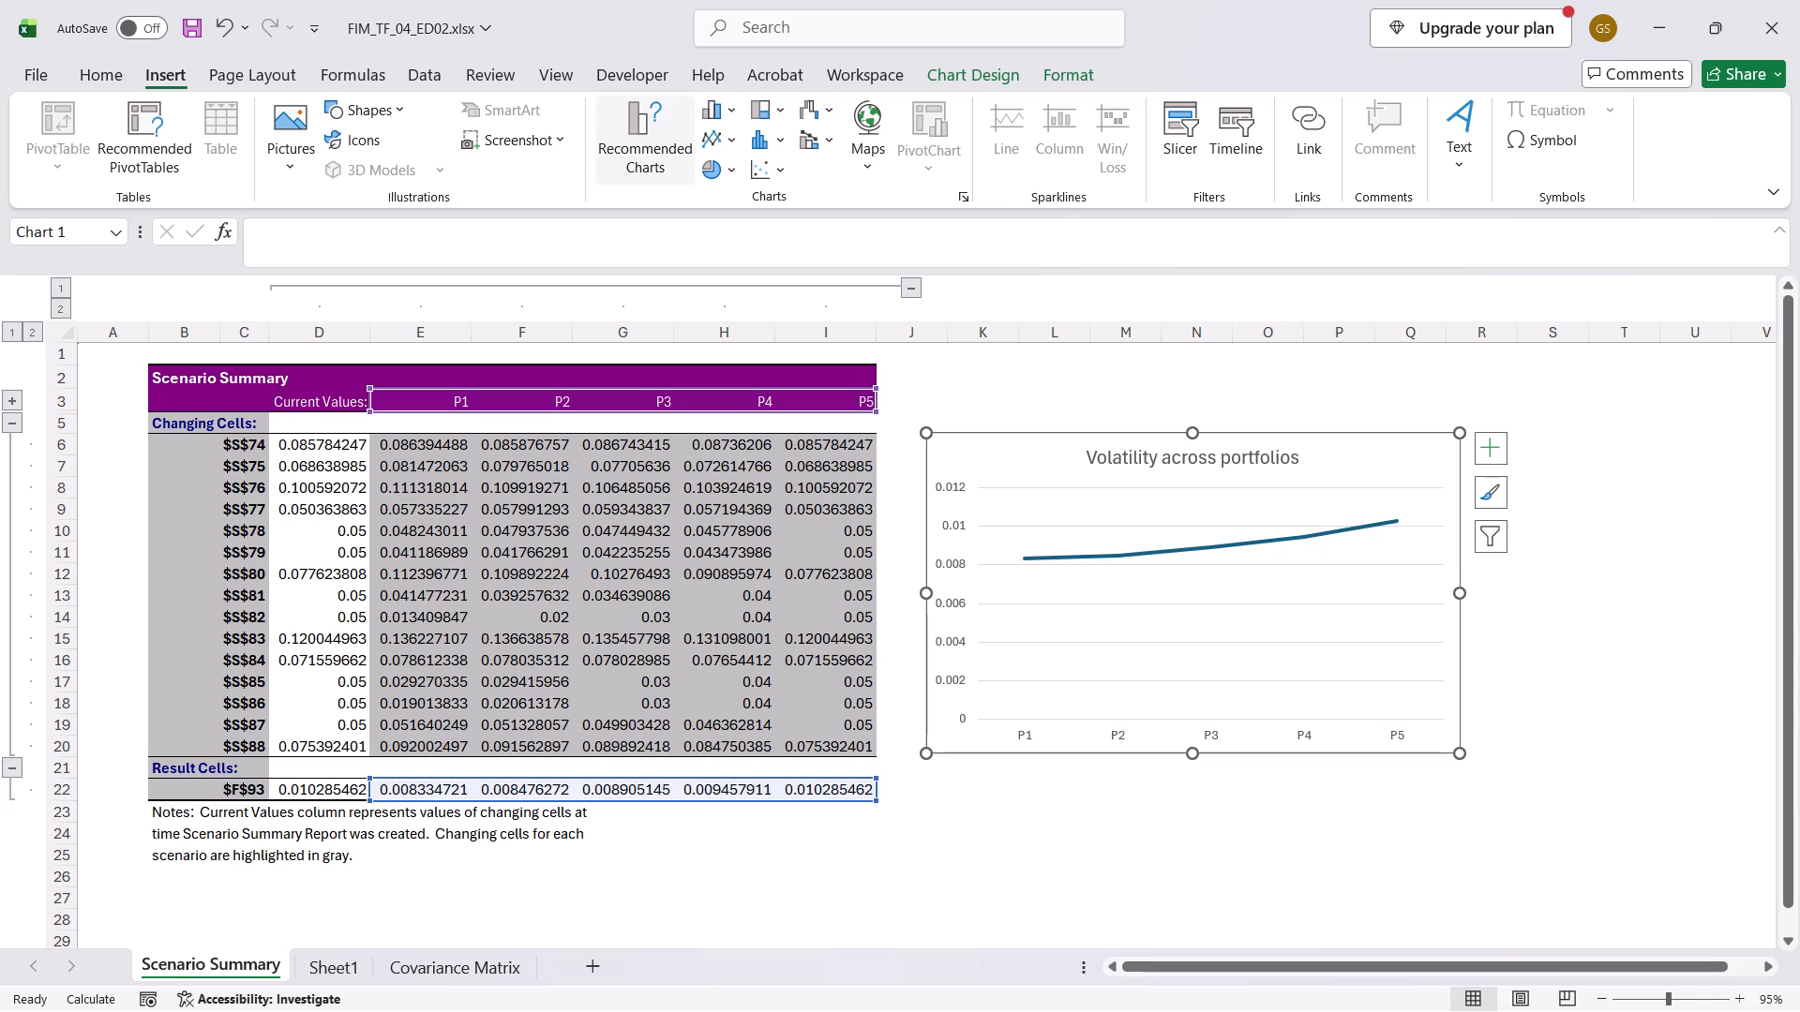
click(652, 151)
key(Escape)
click(722, 149)
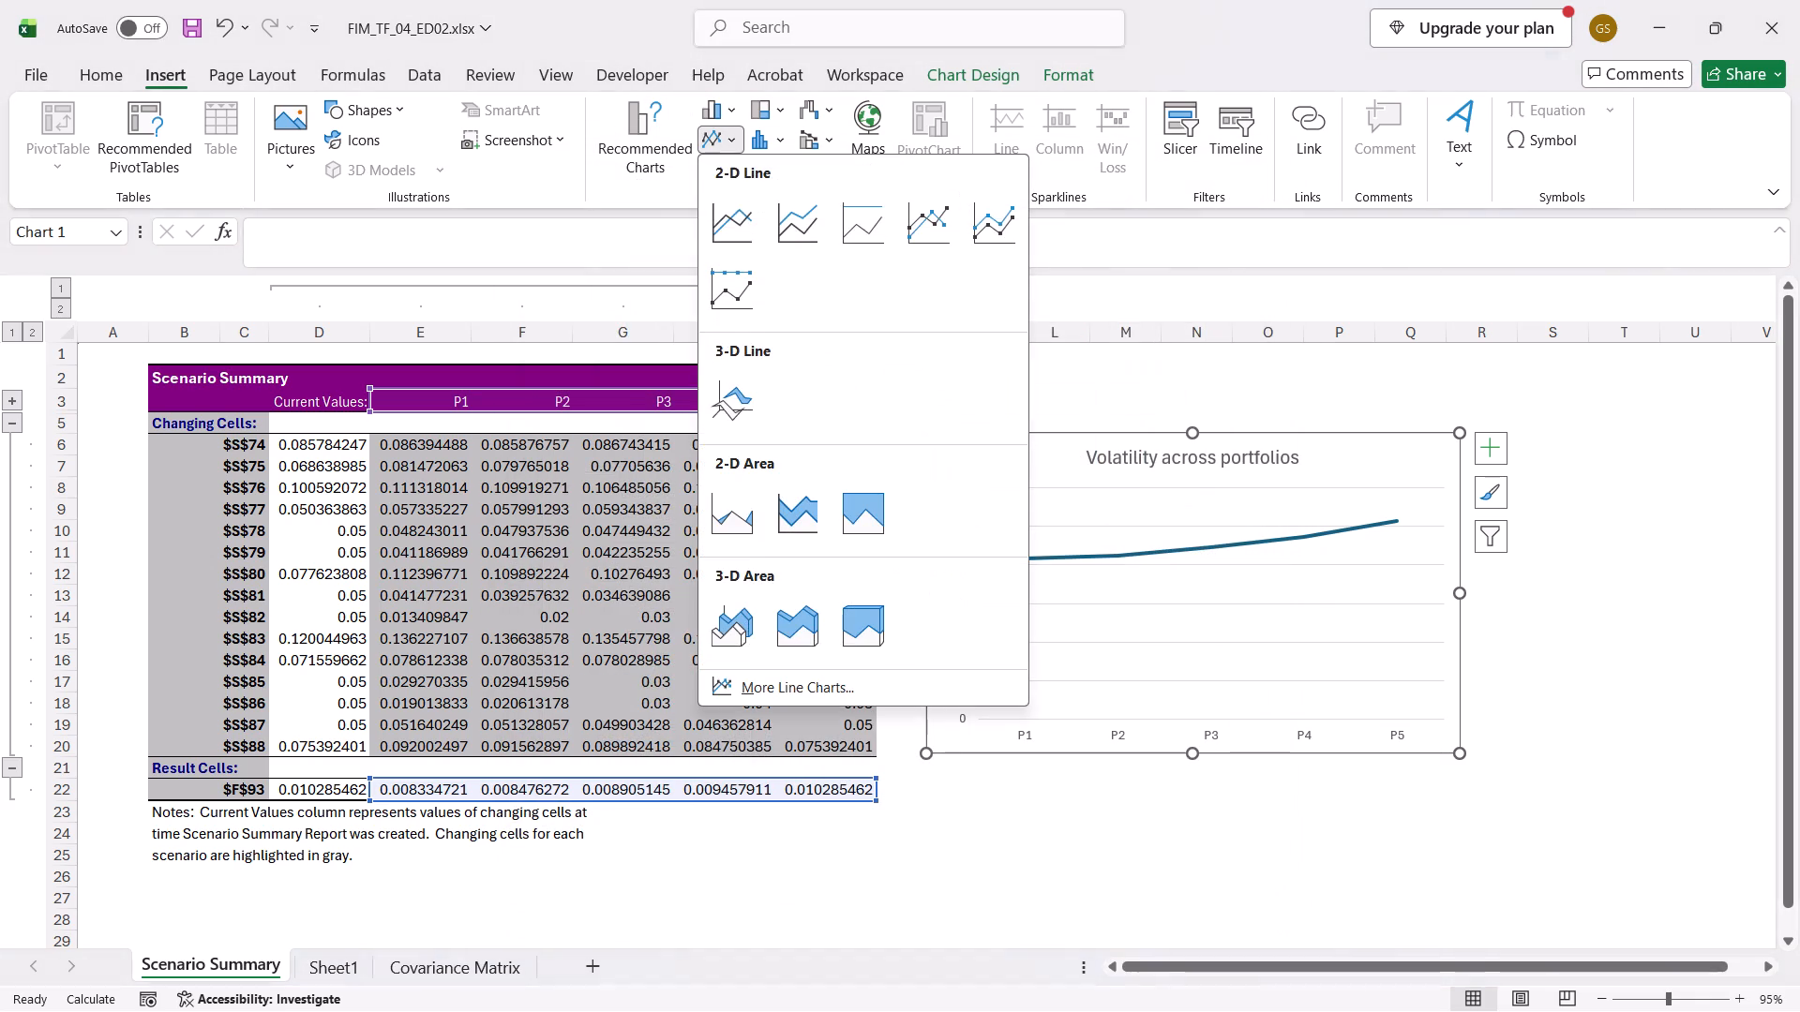
click(916, 235)
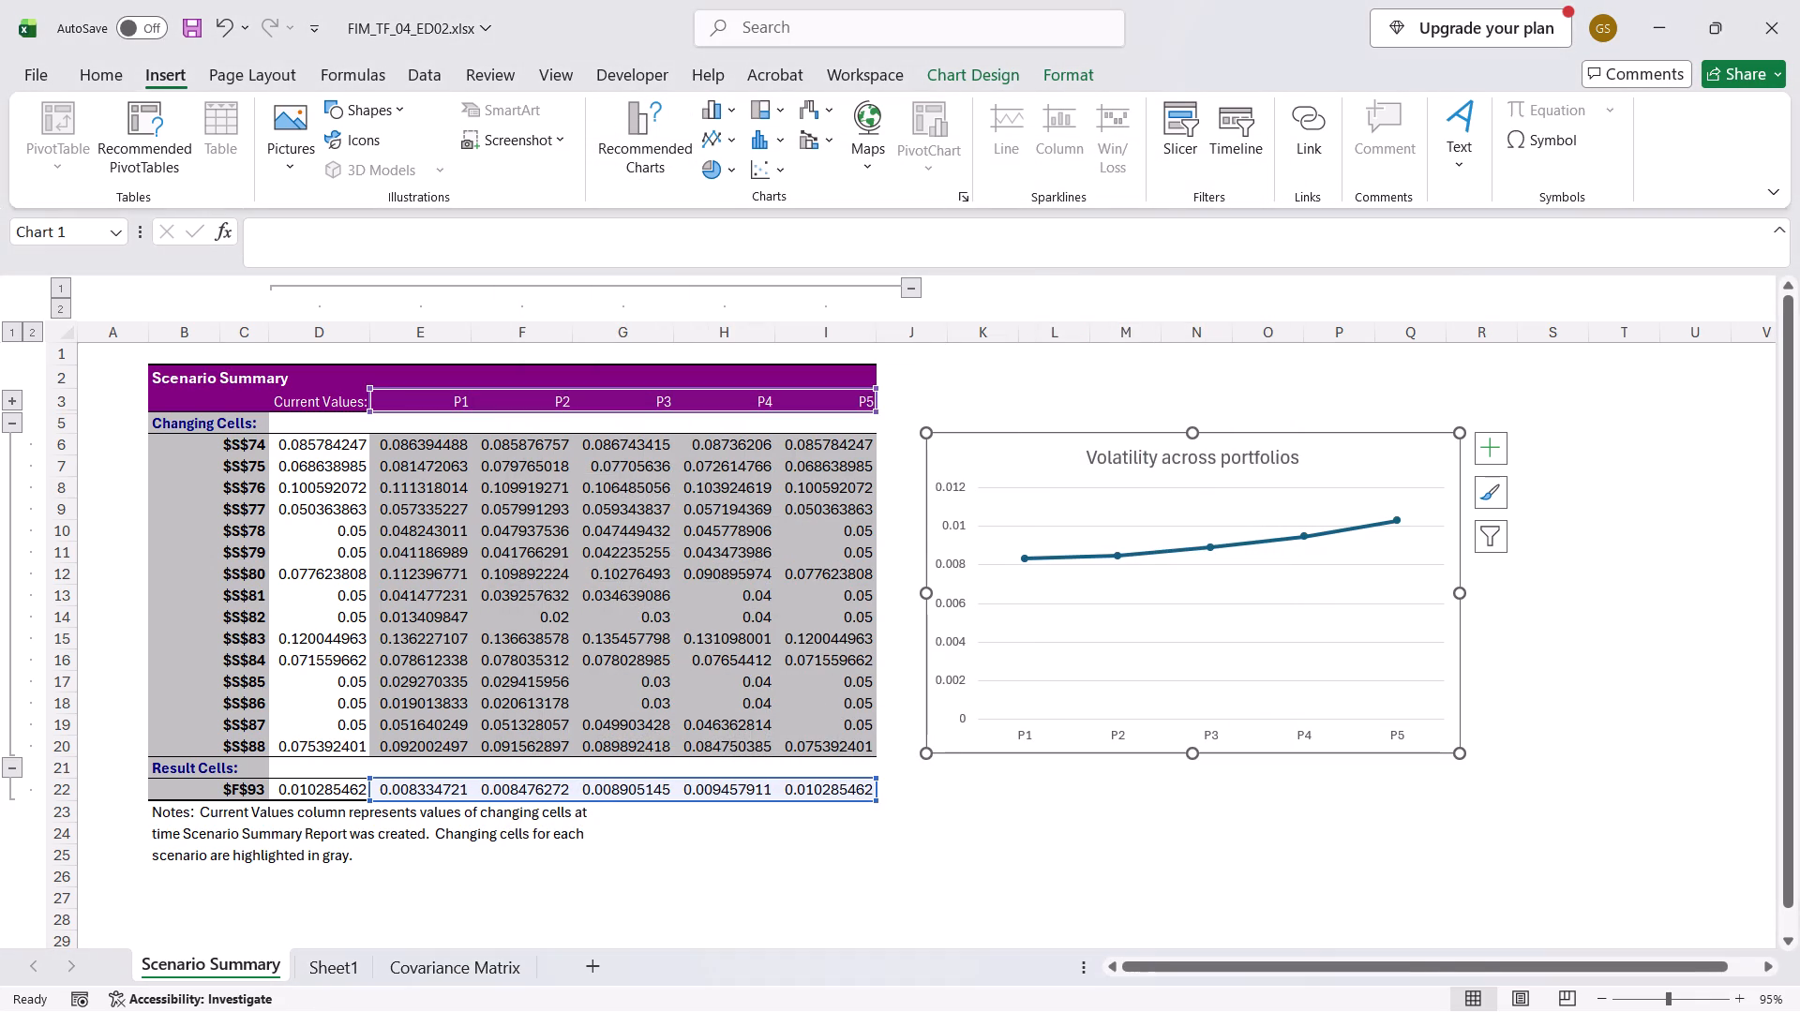
click(1365, 819)
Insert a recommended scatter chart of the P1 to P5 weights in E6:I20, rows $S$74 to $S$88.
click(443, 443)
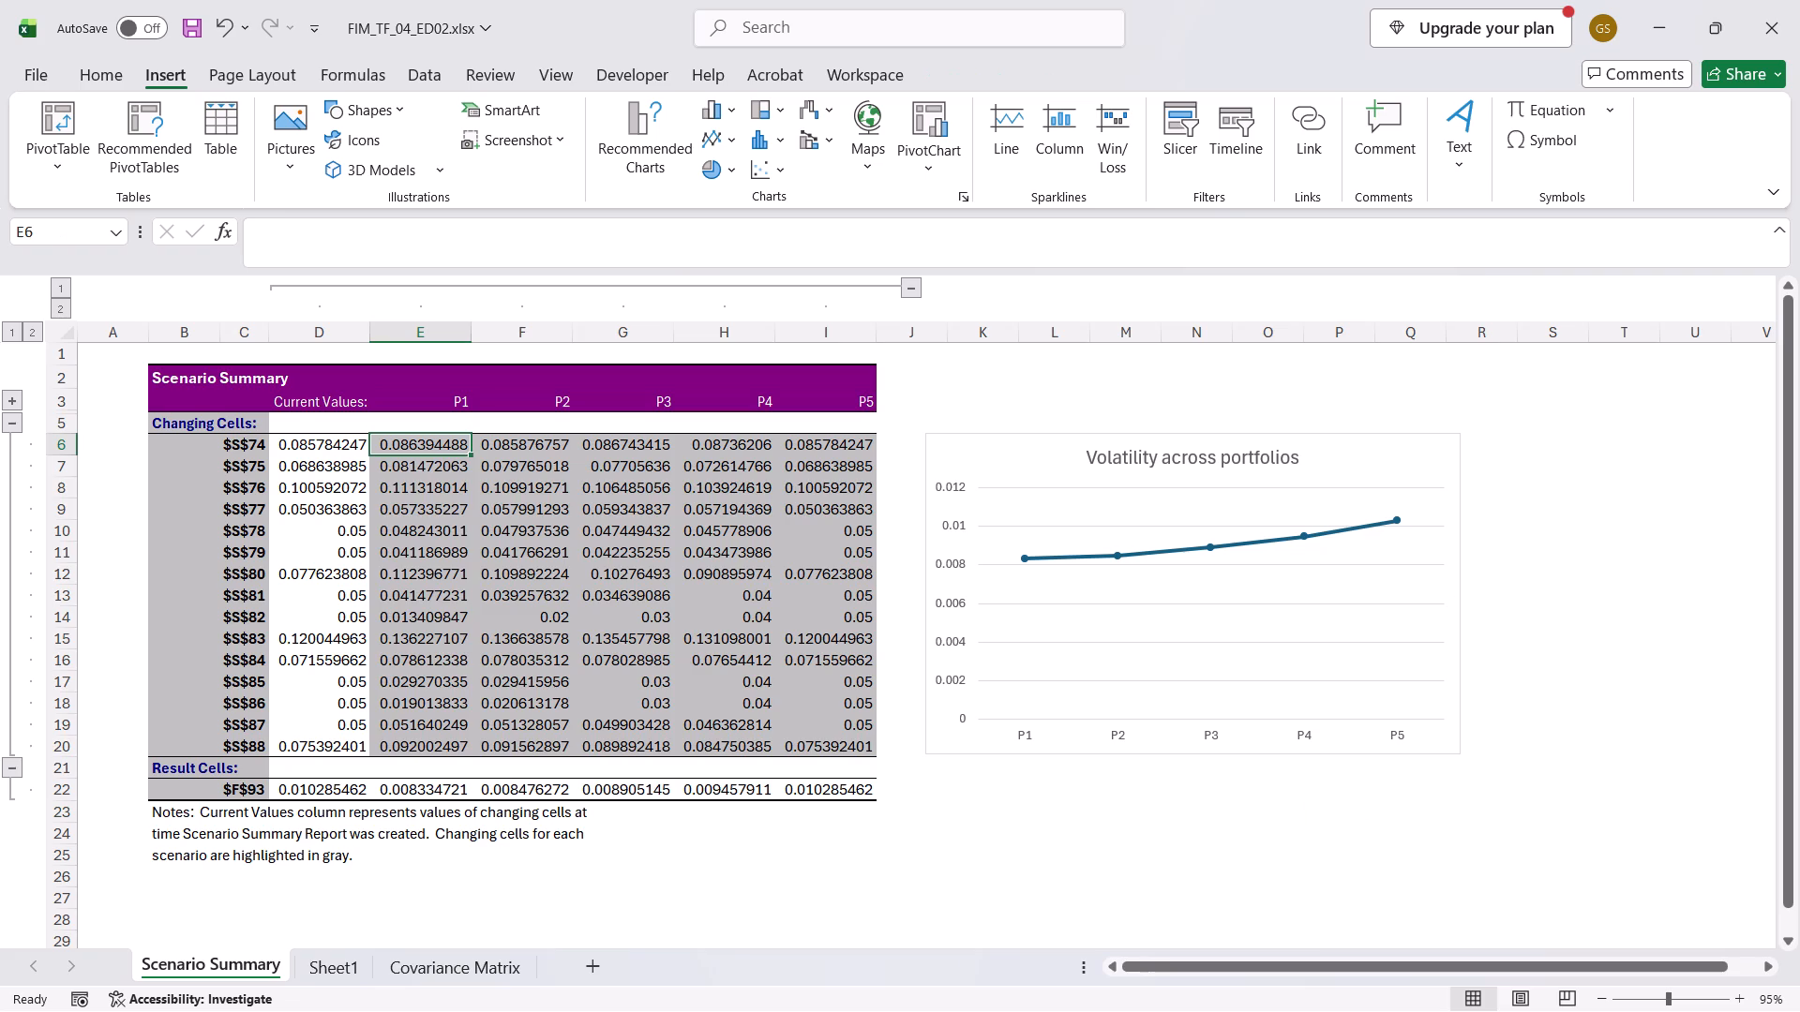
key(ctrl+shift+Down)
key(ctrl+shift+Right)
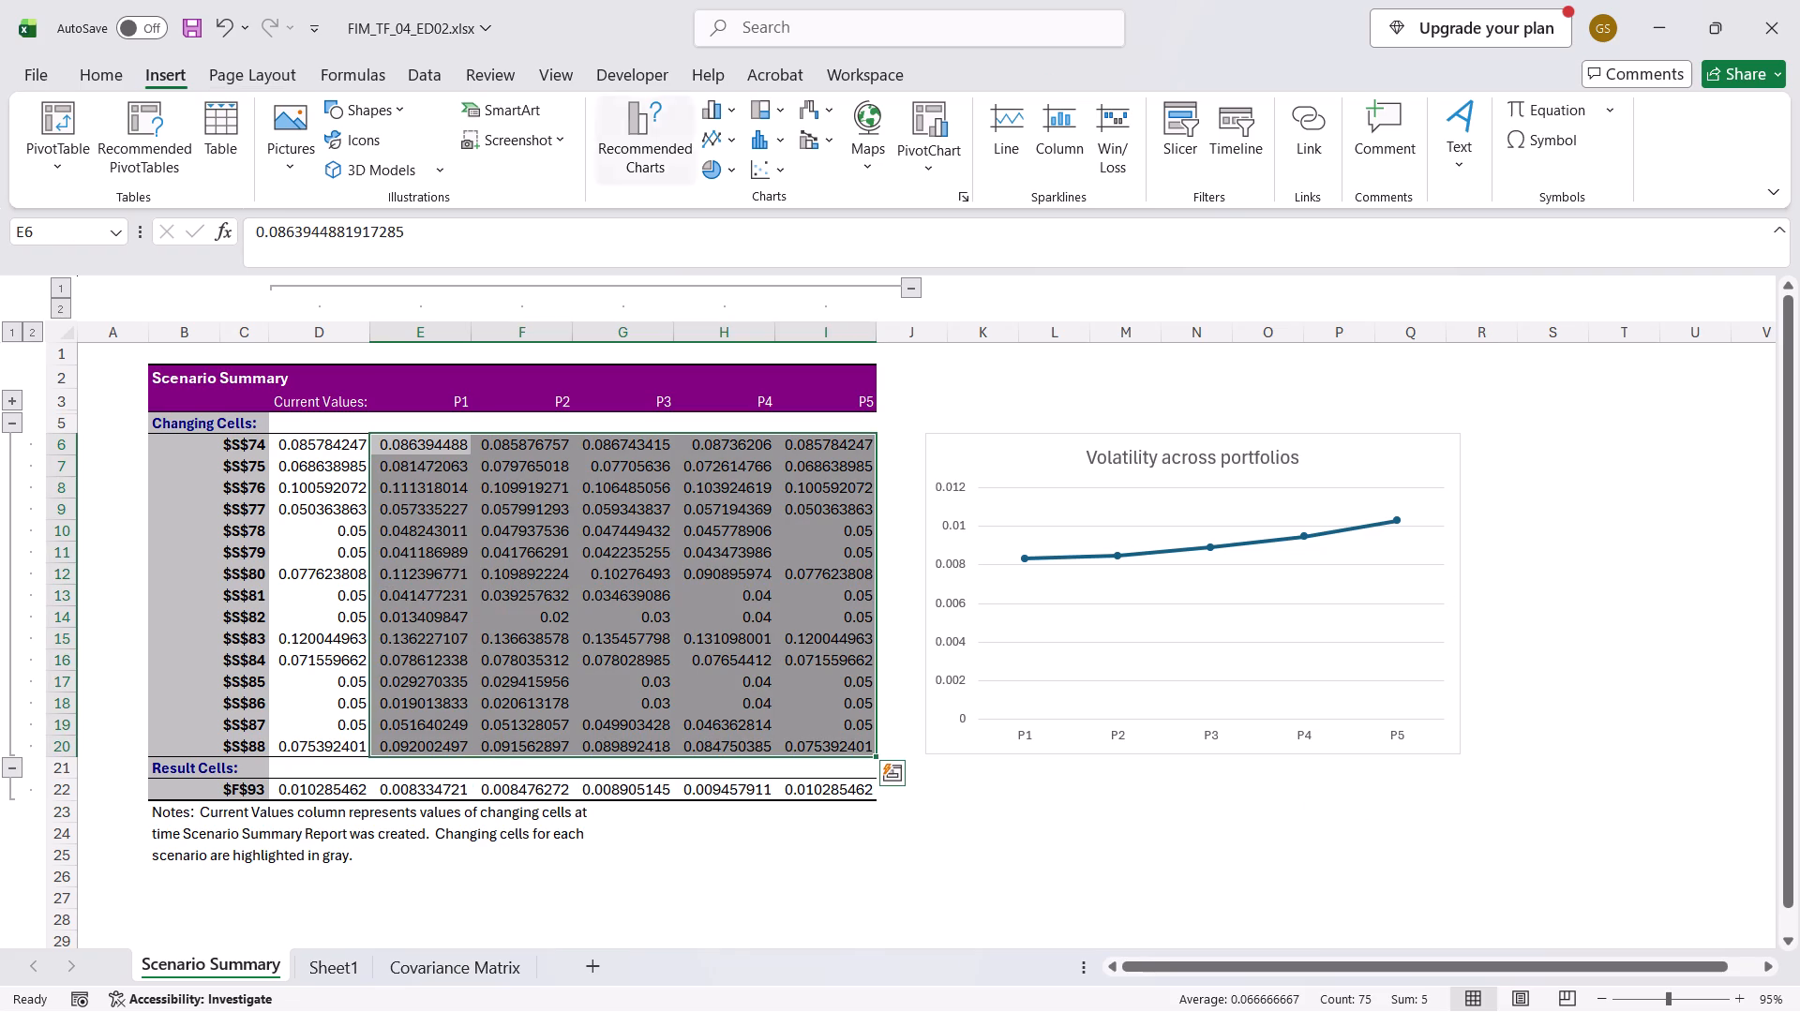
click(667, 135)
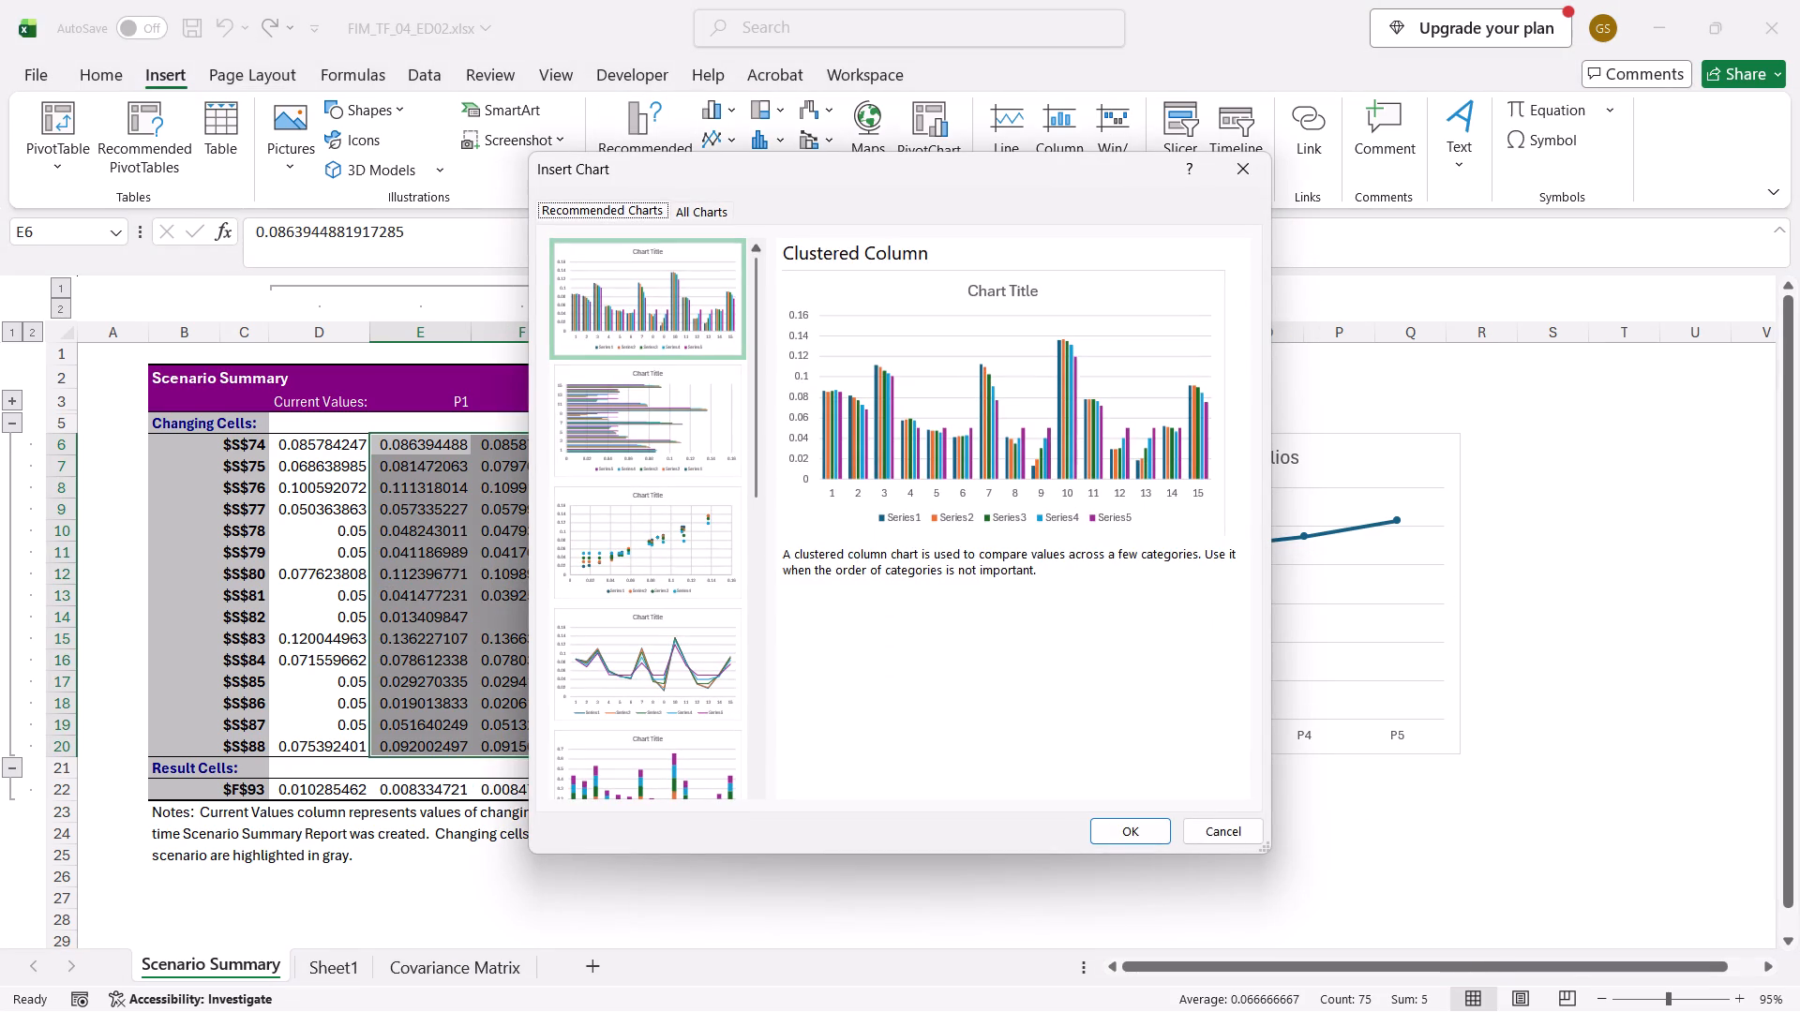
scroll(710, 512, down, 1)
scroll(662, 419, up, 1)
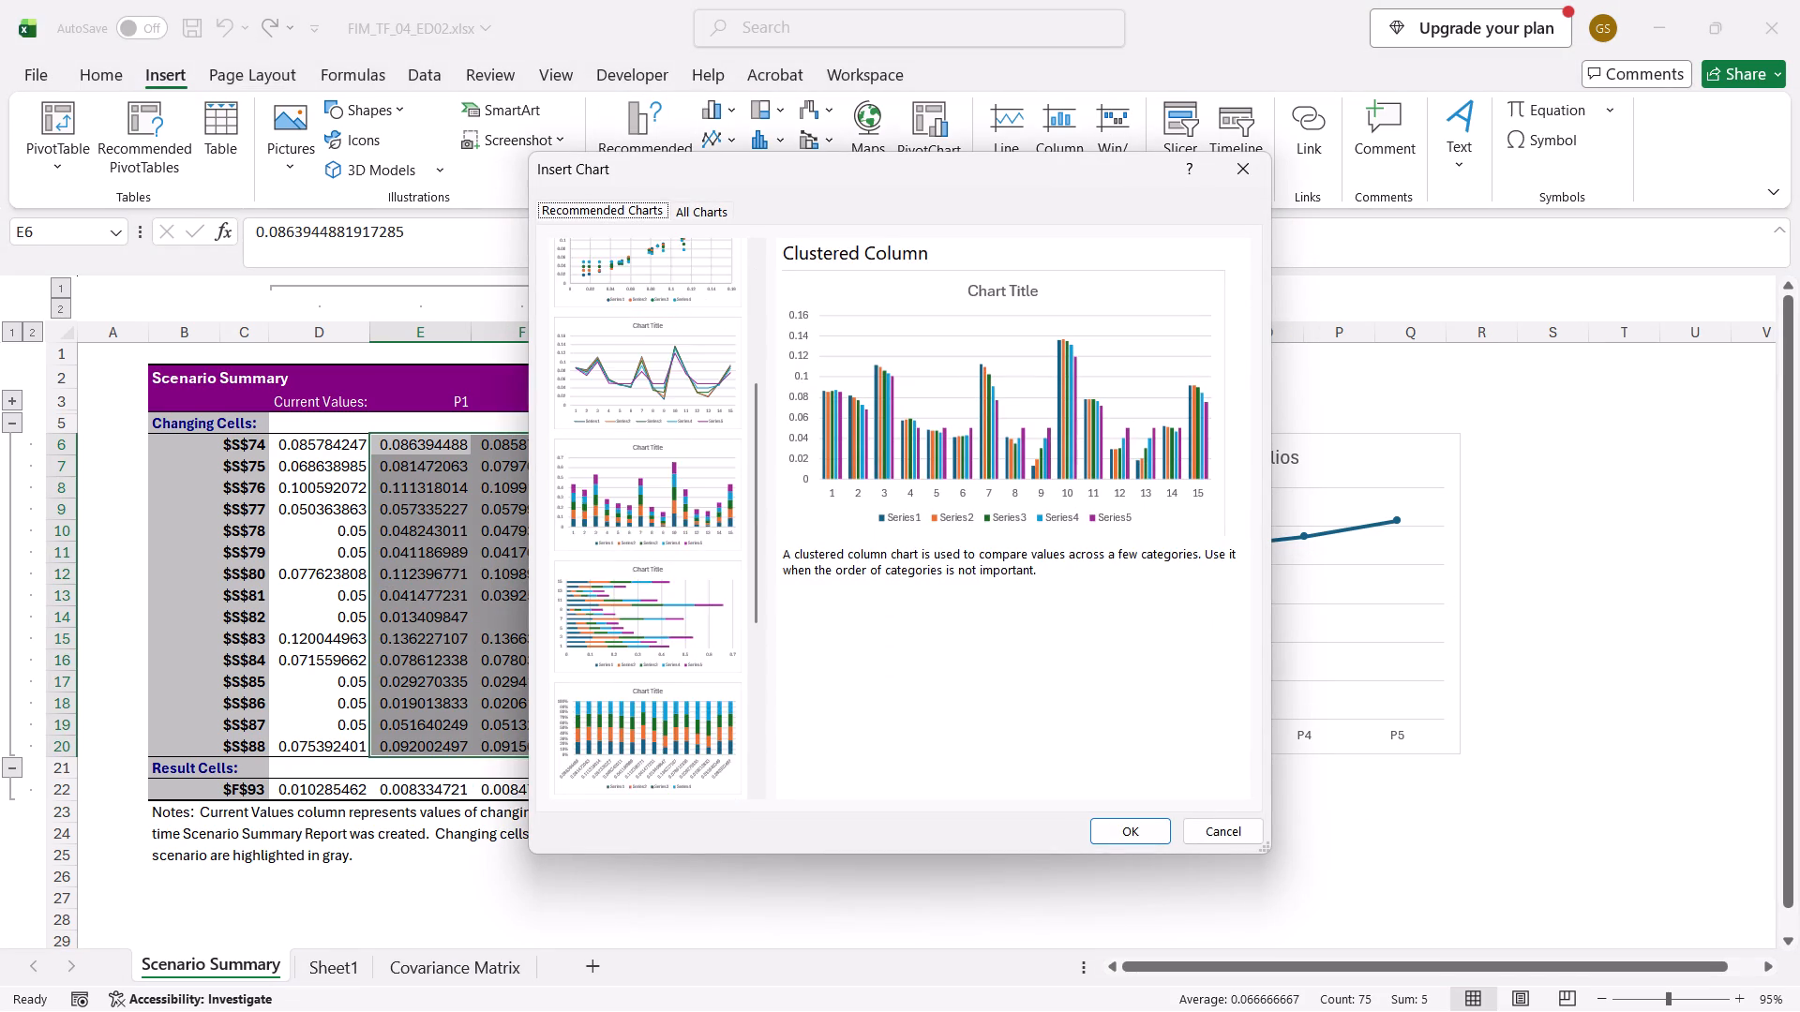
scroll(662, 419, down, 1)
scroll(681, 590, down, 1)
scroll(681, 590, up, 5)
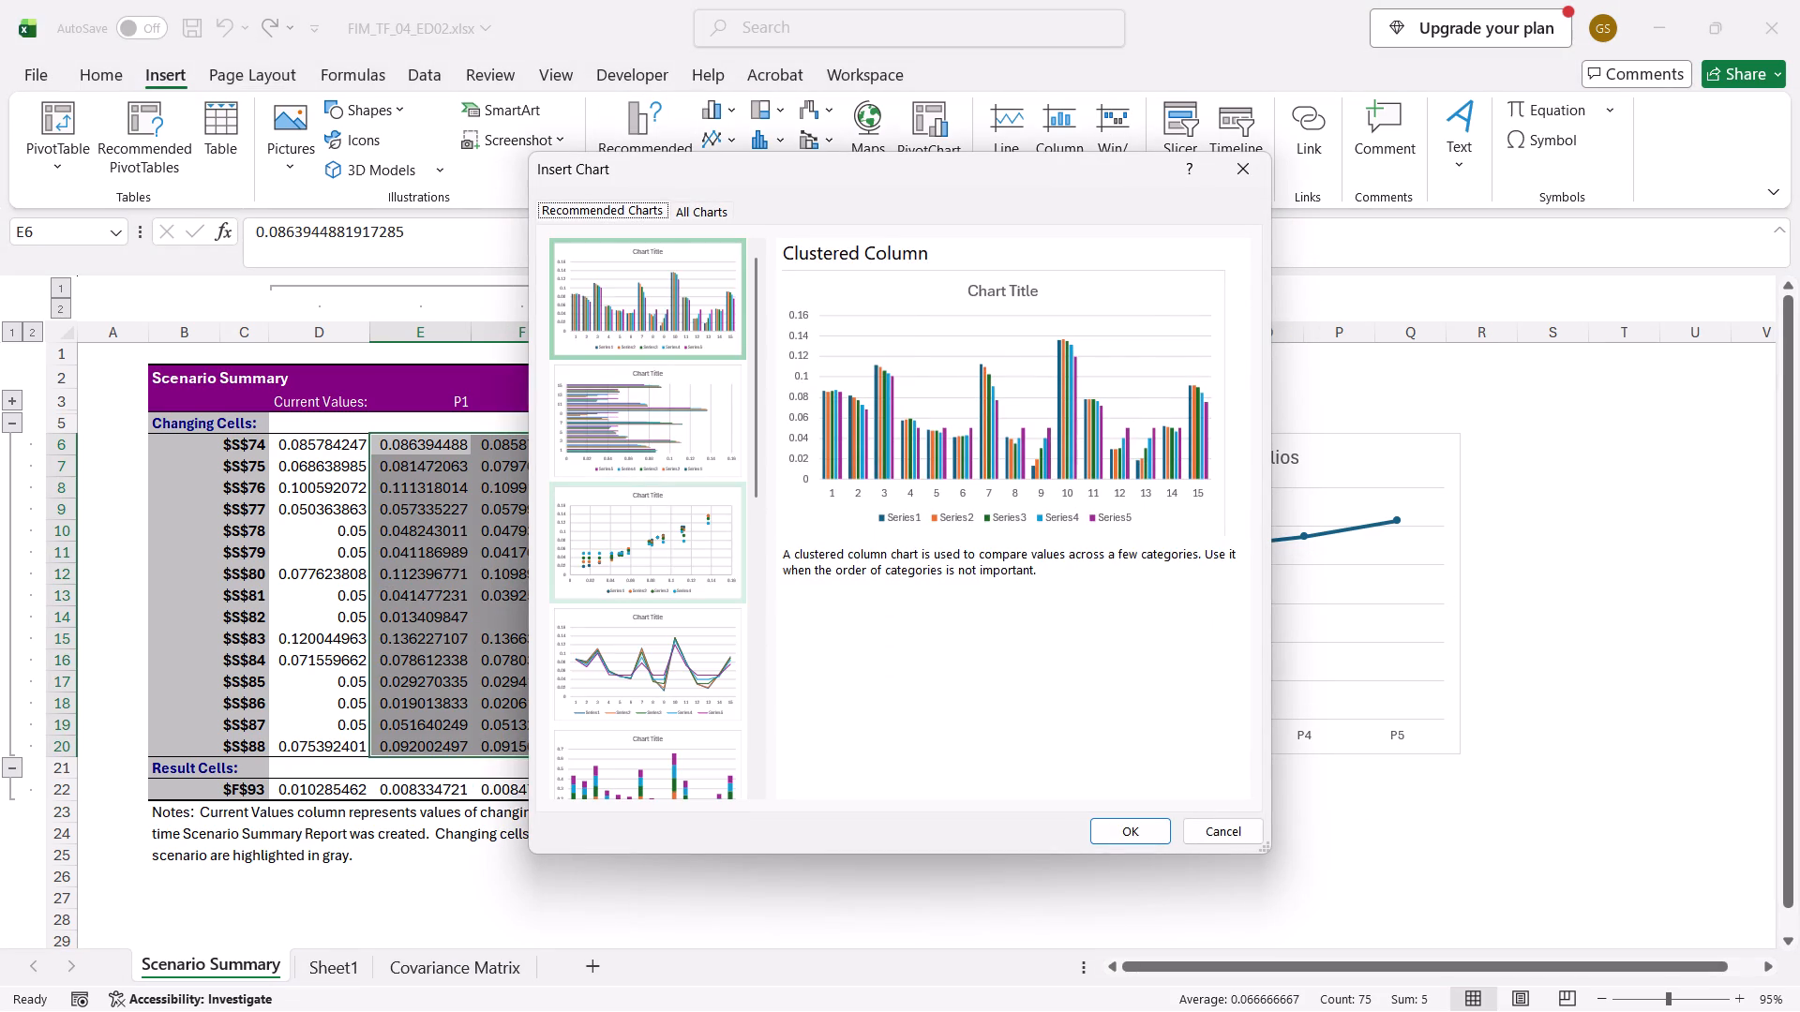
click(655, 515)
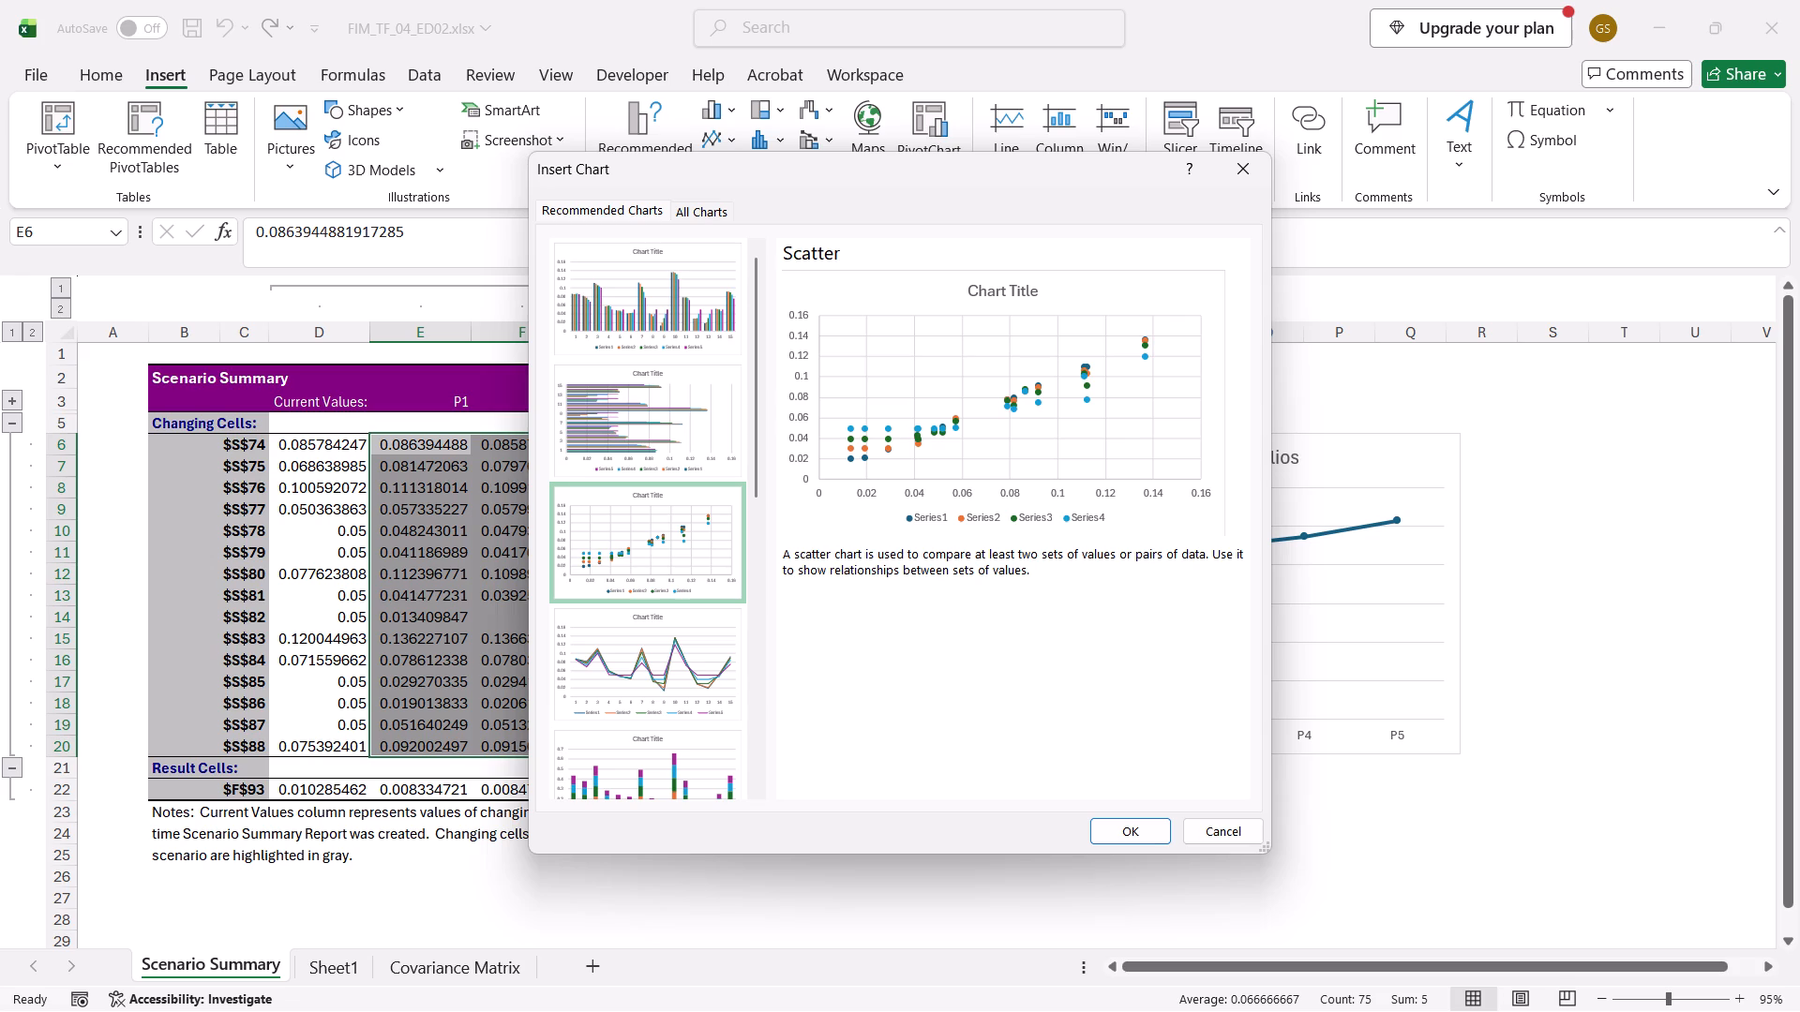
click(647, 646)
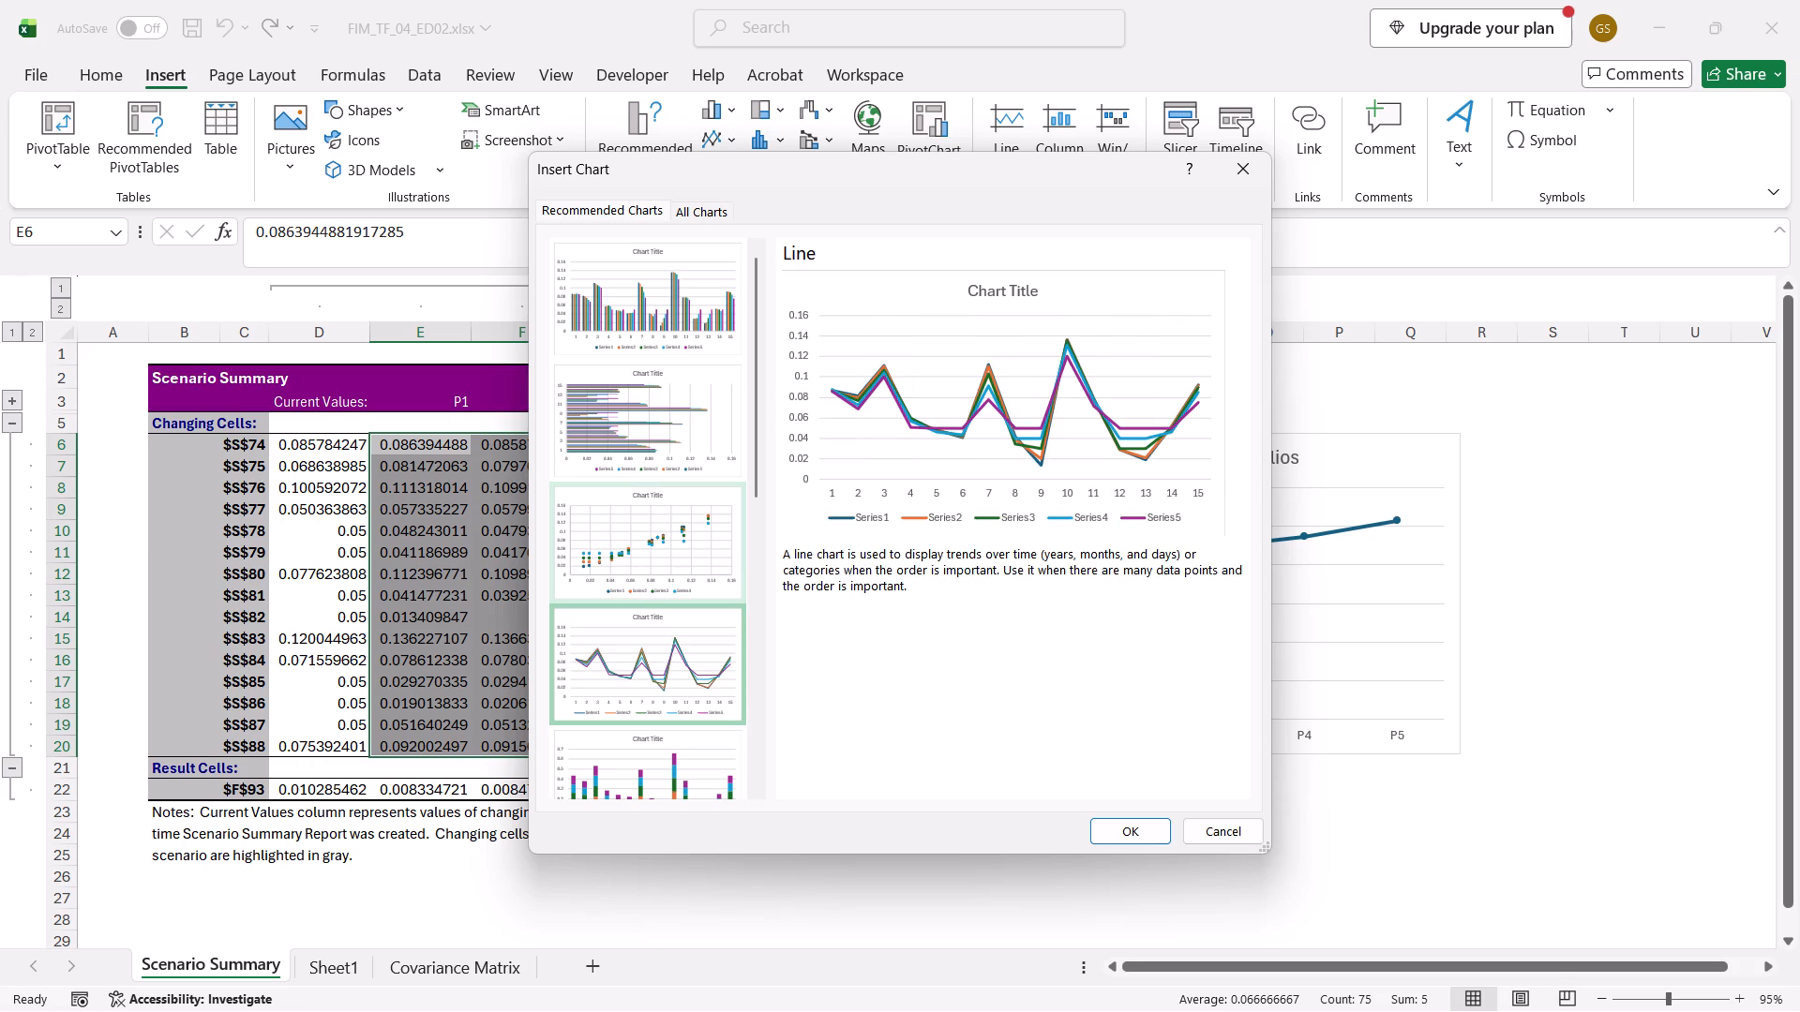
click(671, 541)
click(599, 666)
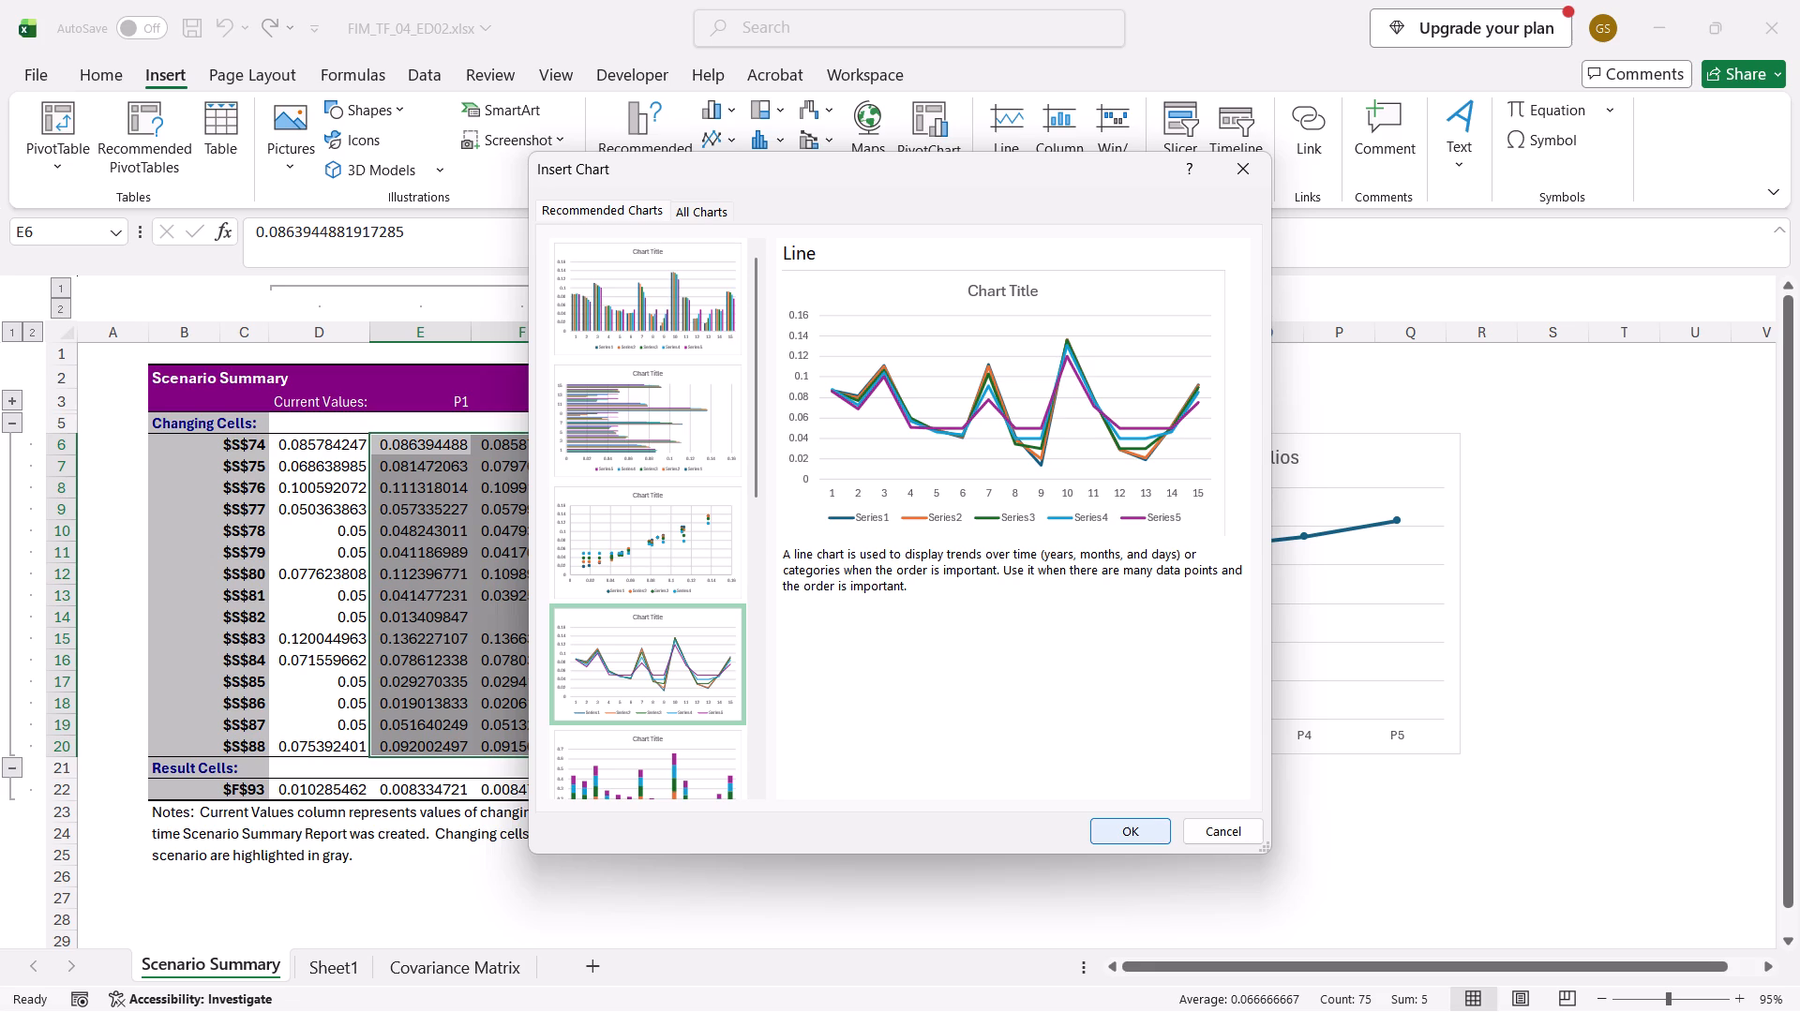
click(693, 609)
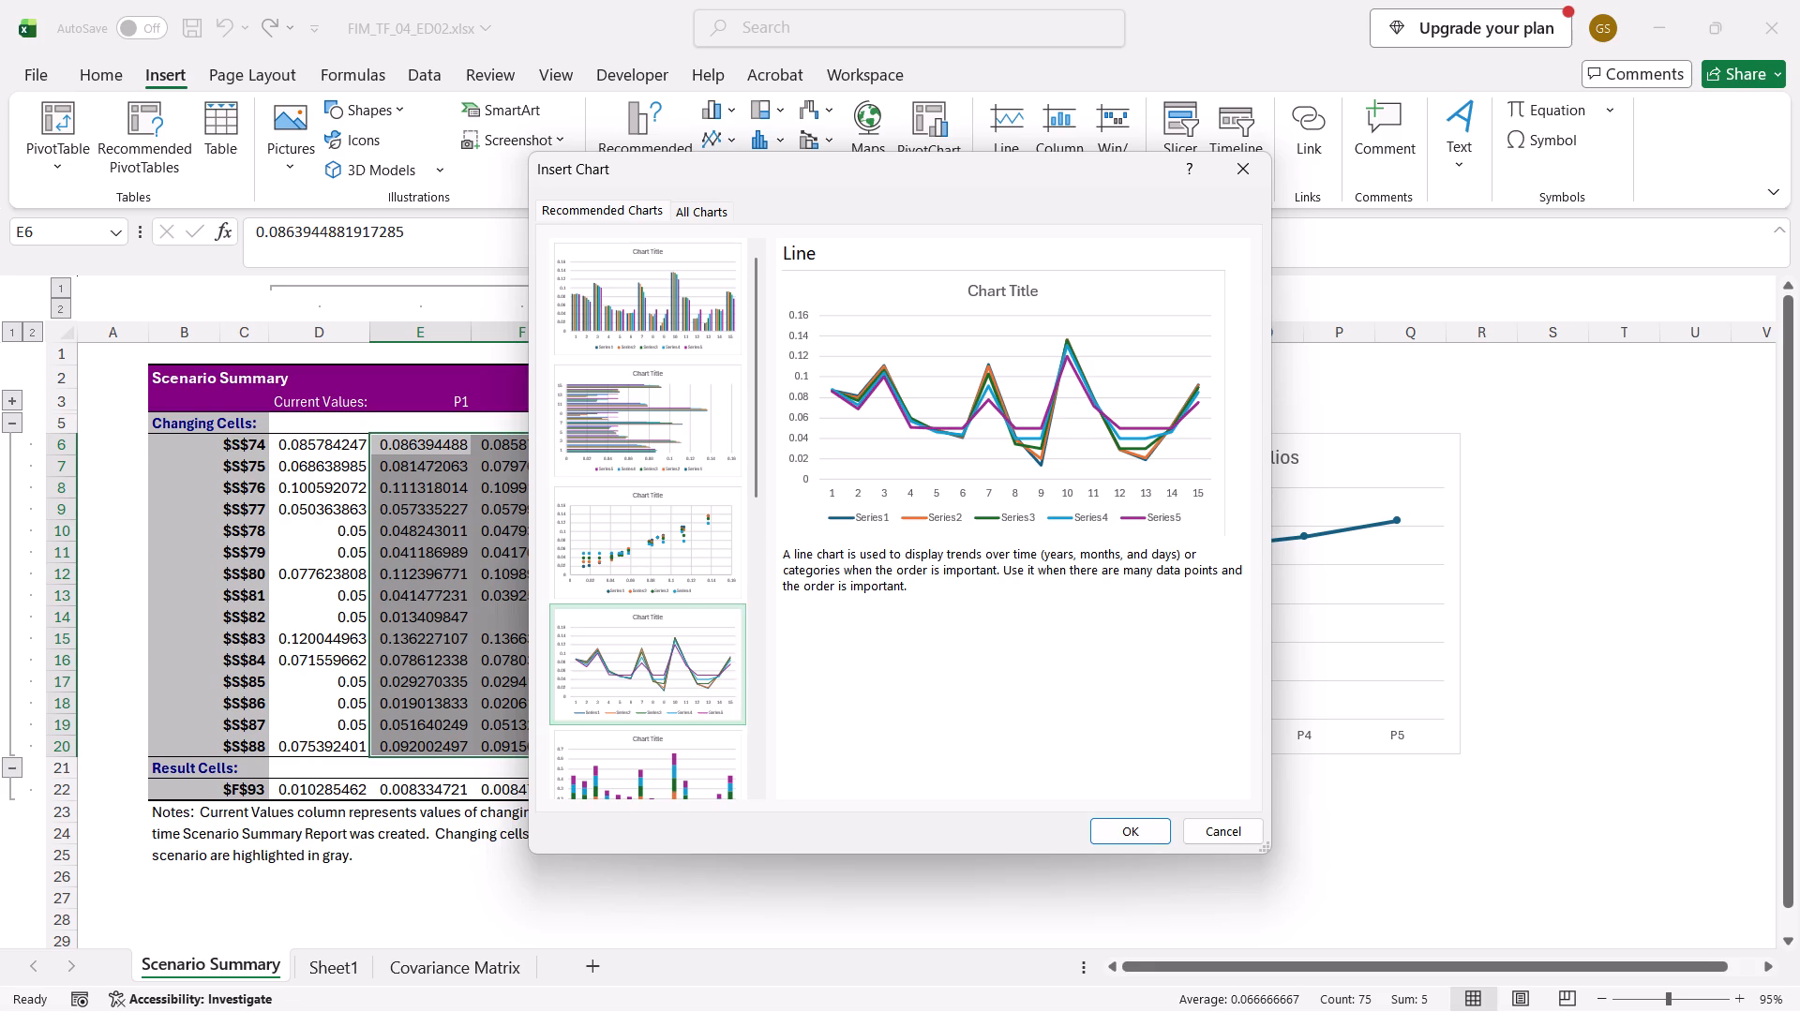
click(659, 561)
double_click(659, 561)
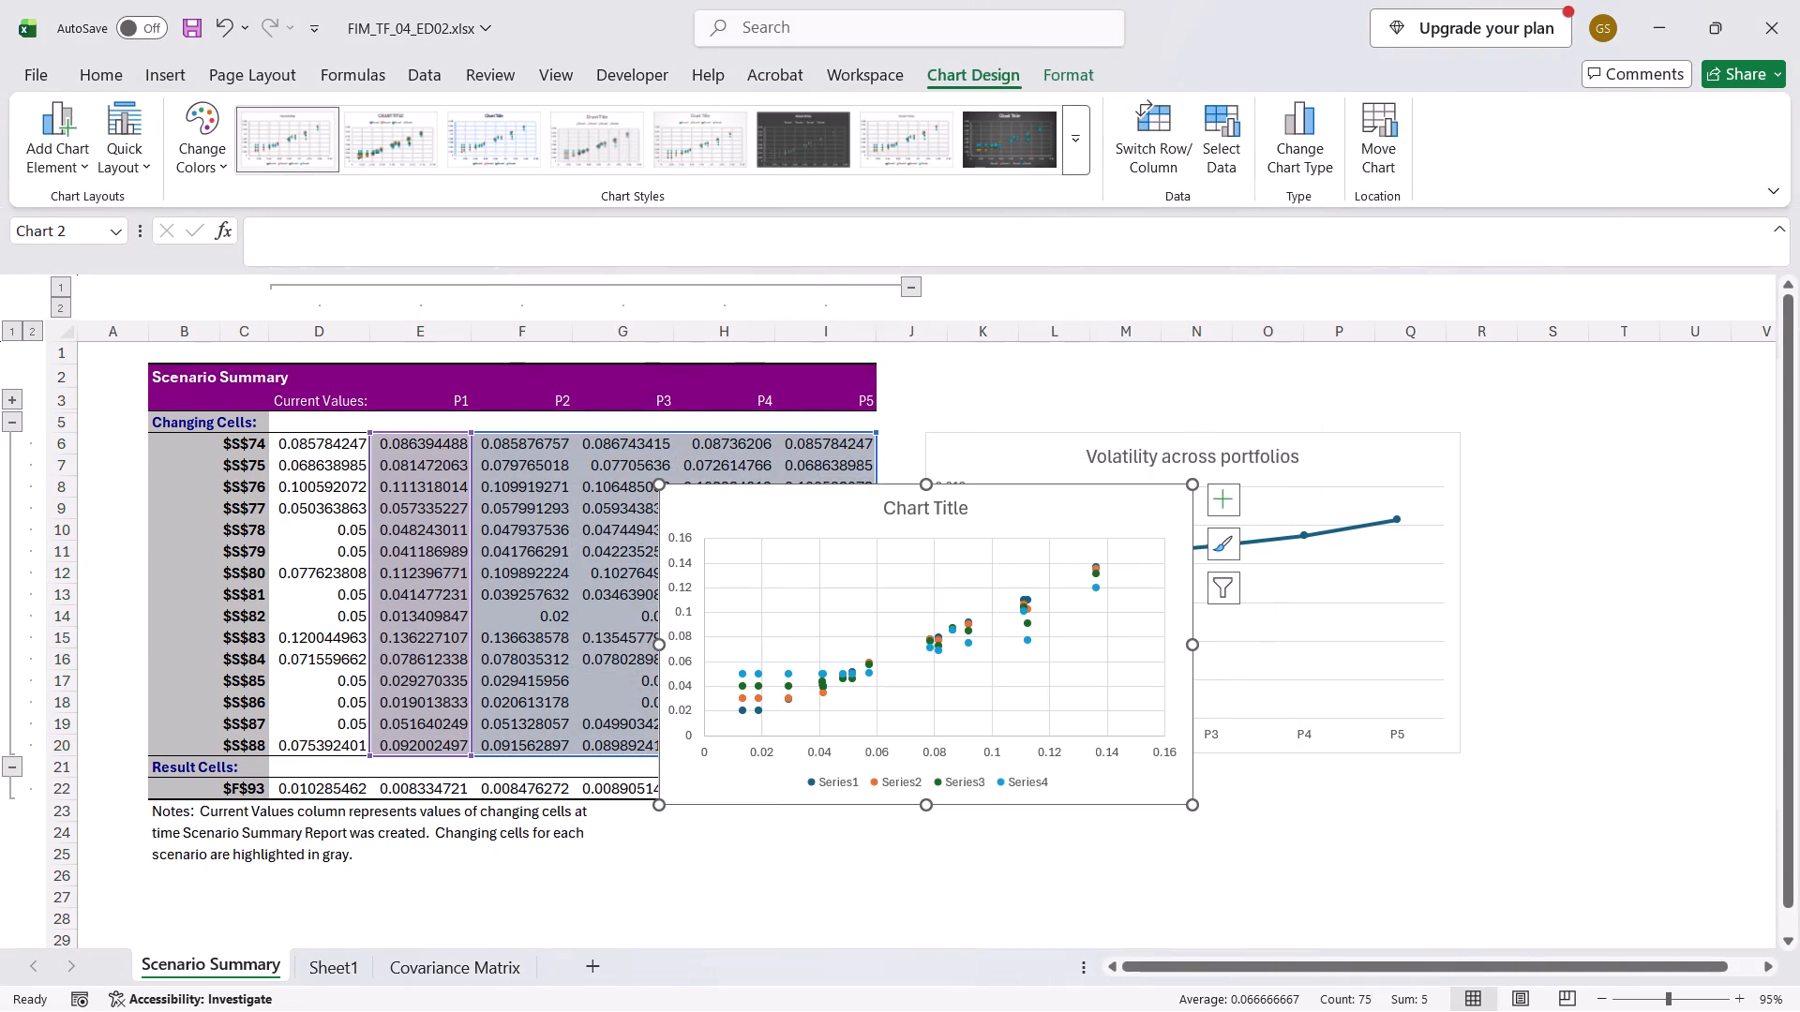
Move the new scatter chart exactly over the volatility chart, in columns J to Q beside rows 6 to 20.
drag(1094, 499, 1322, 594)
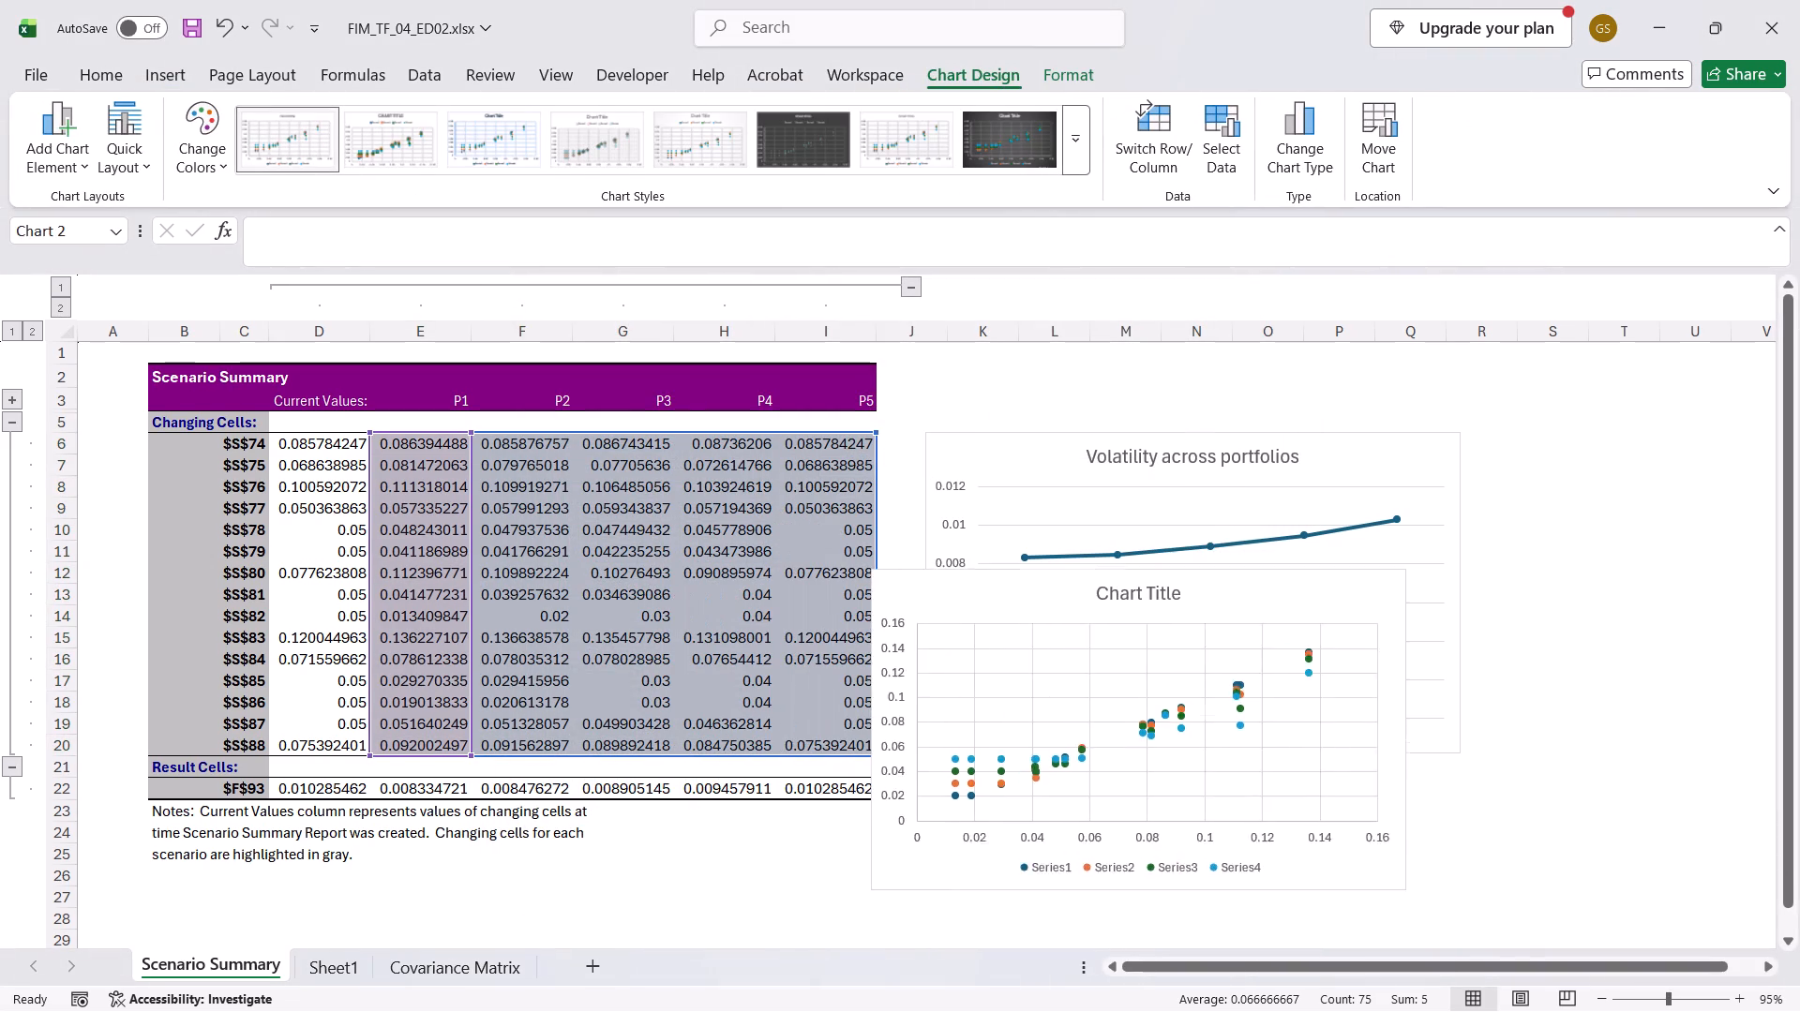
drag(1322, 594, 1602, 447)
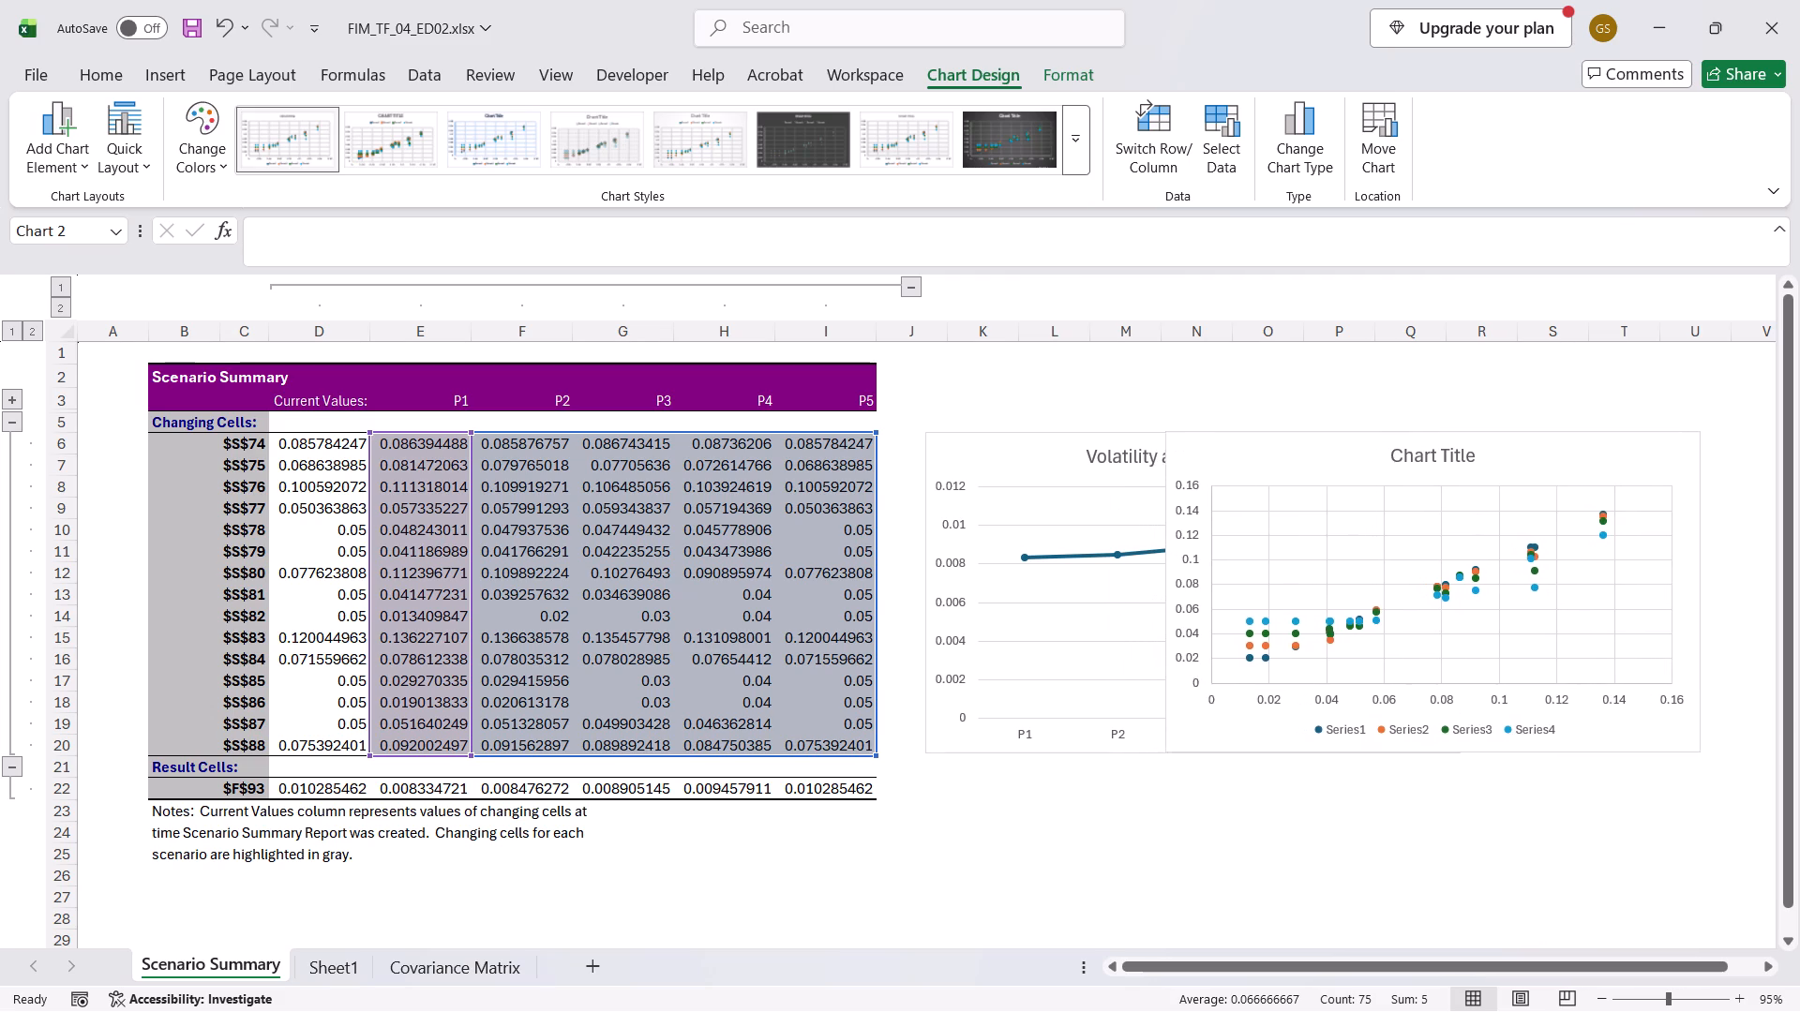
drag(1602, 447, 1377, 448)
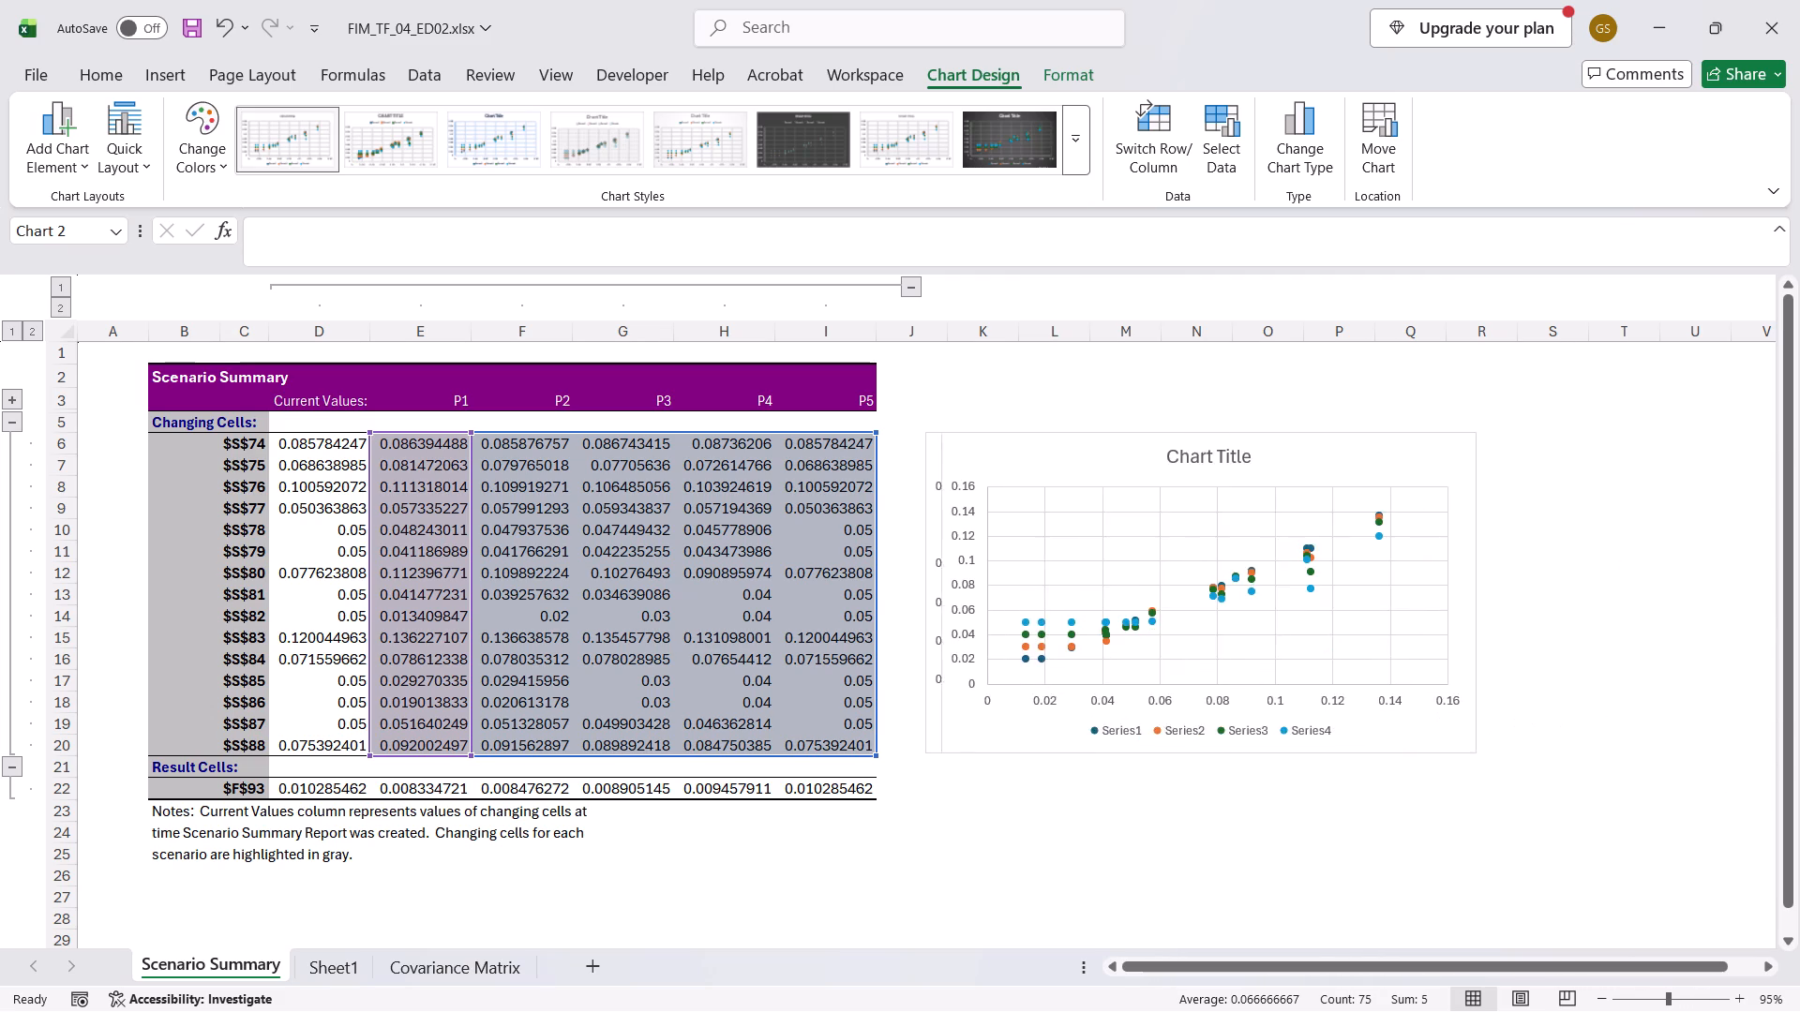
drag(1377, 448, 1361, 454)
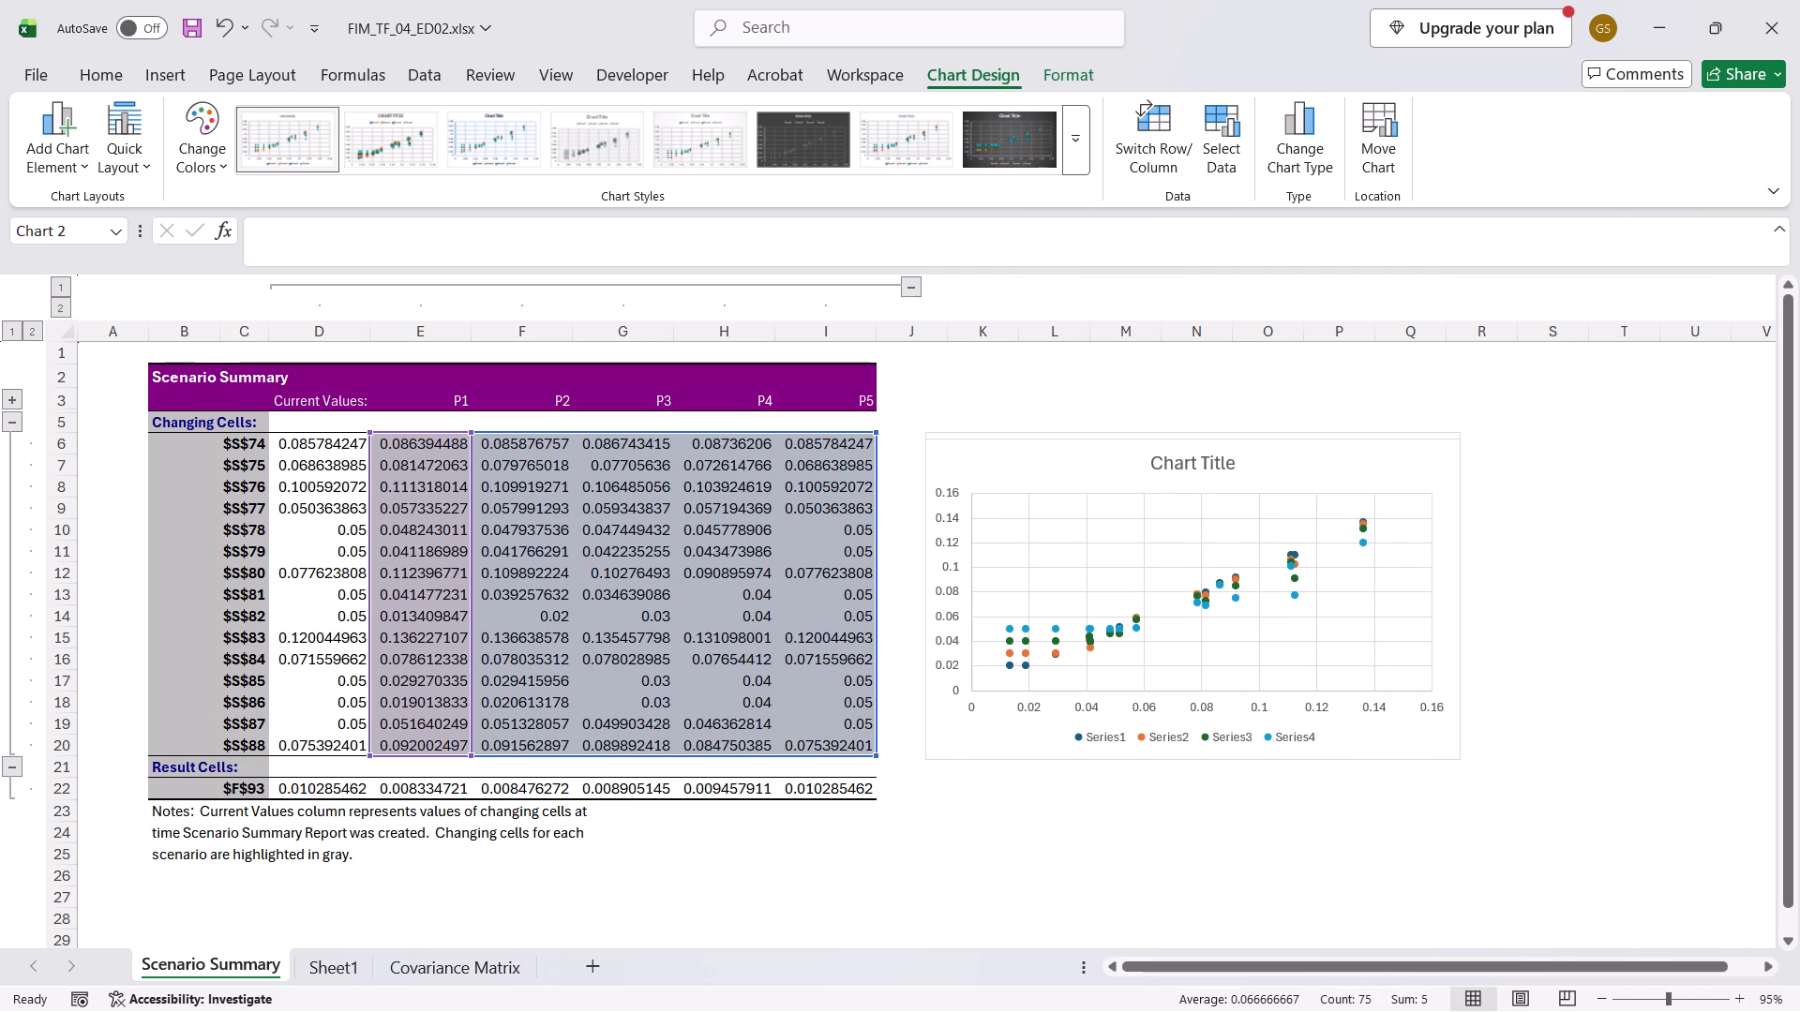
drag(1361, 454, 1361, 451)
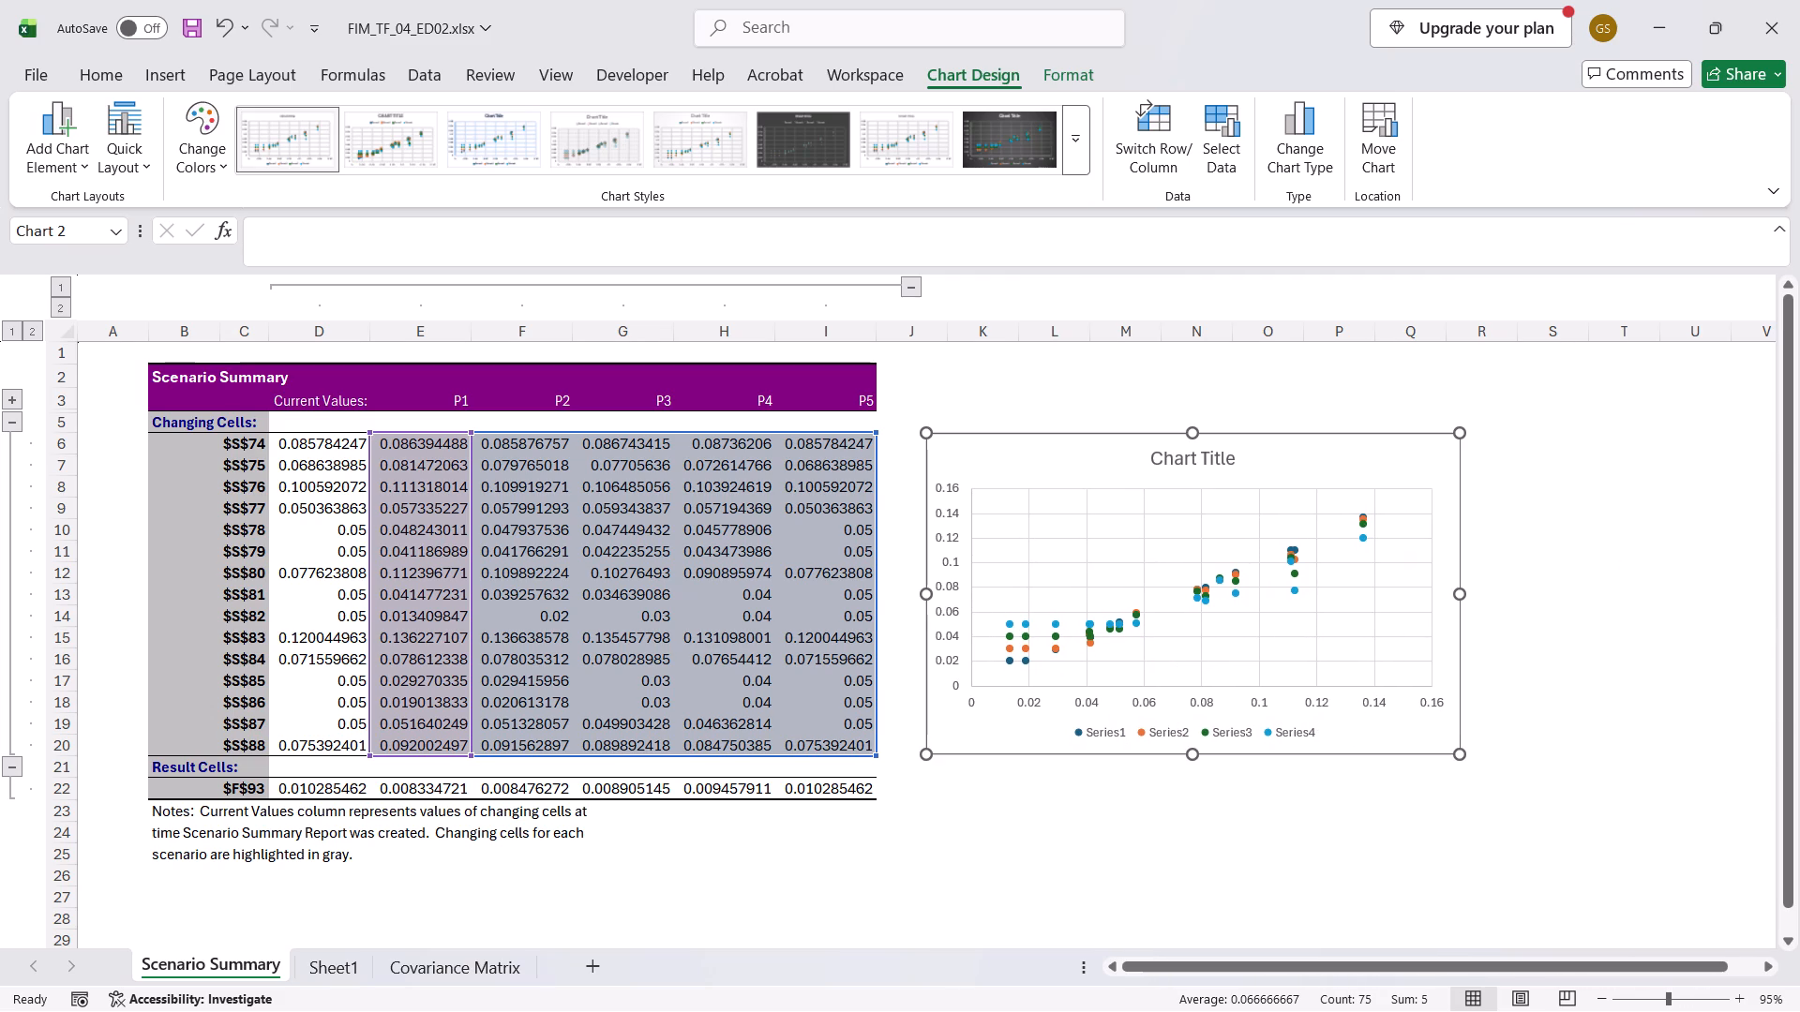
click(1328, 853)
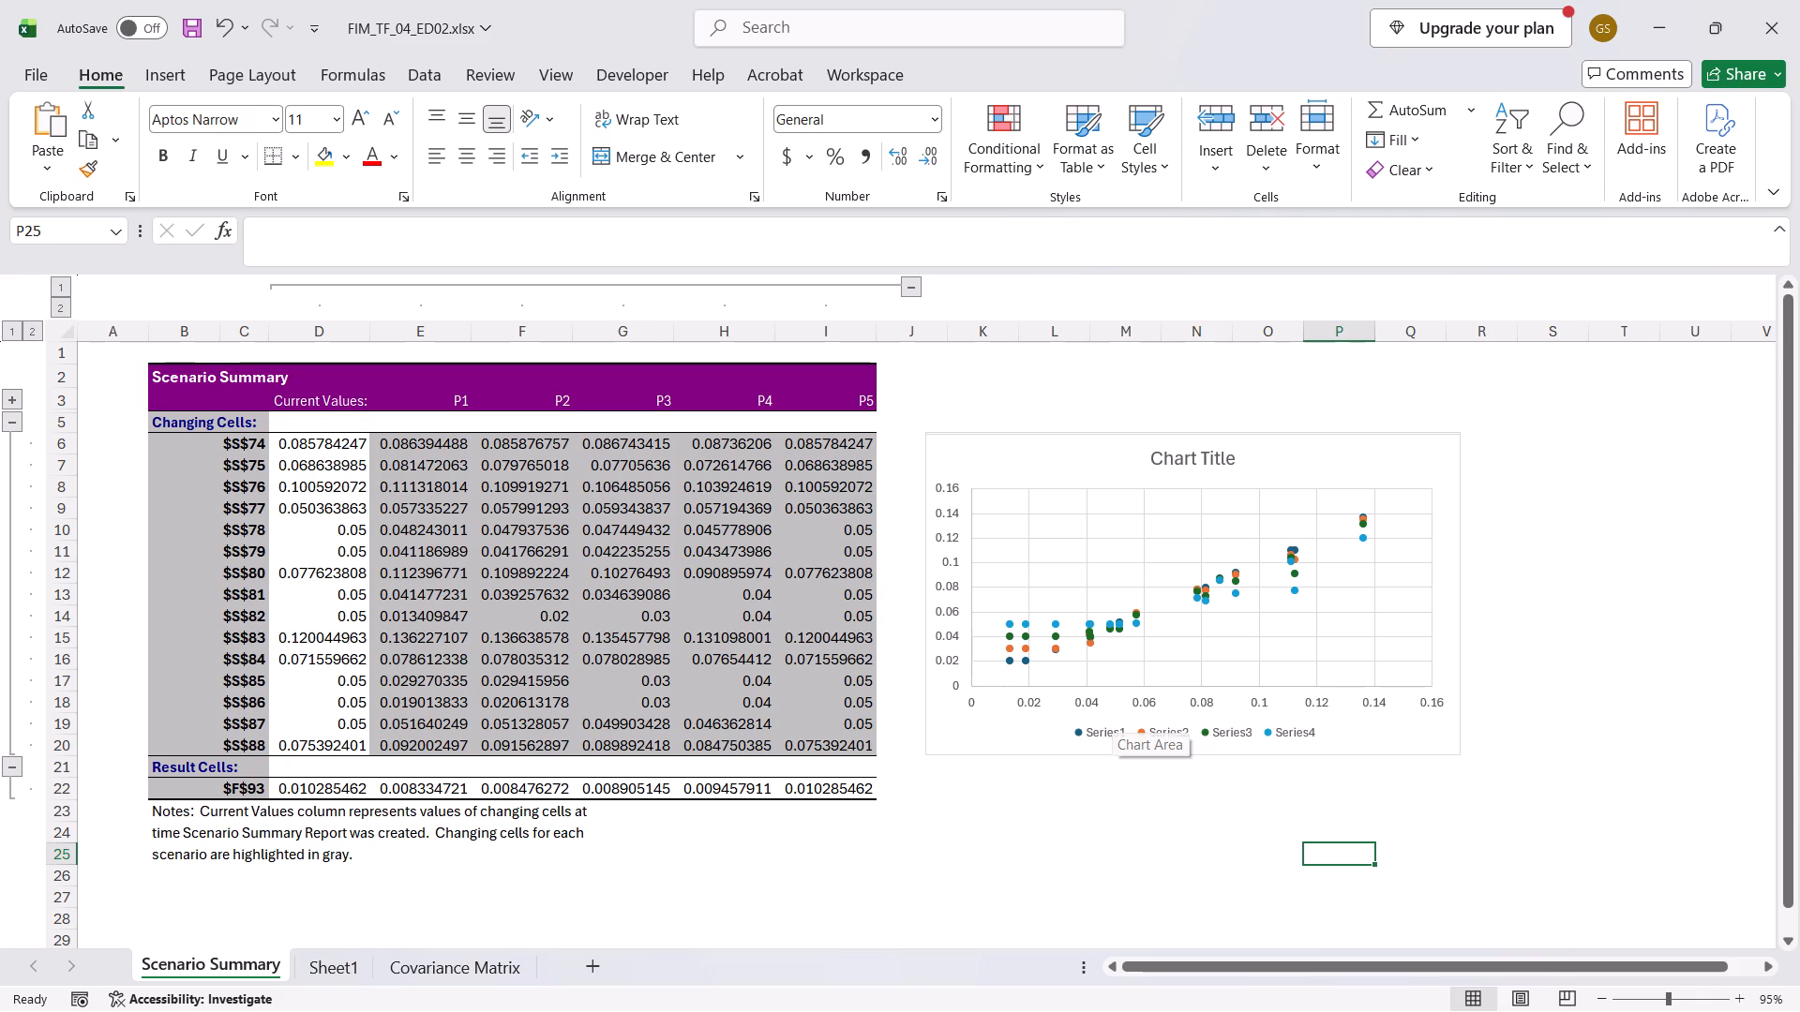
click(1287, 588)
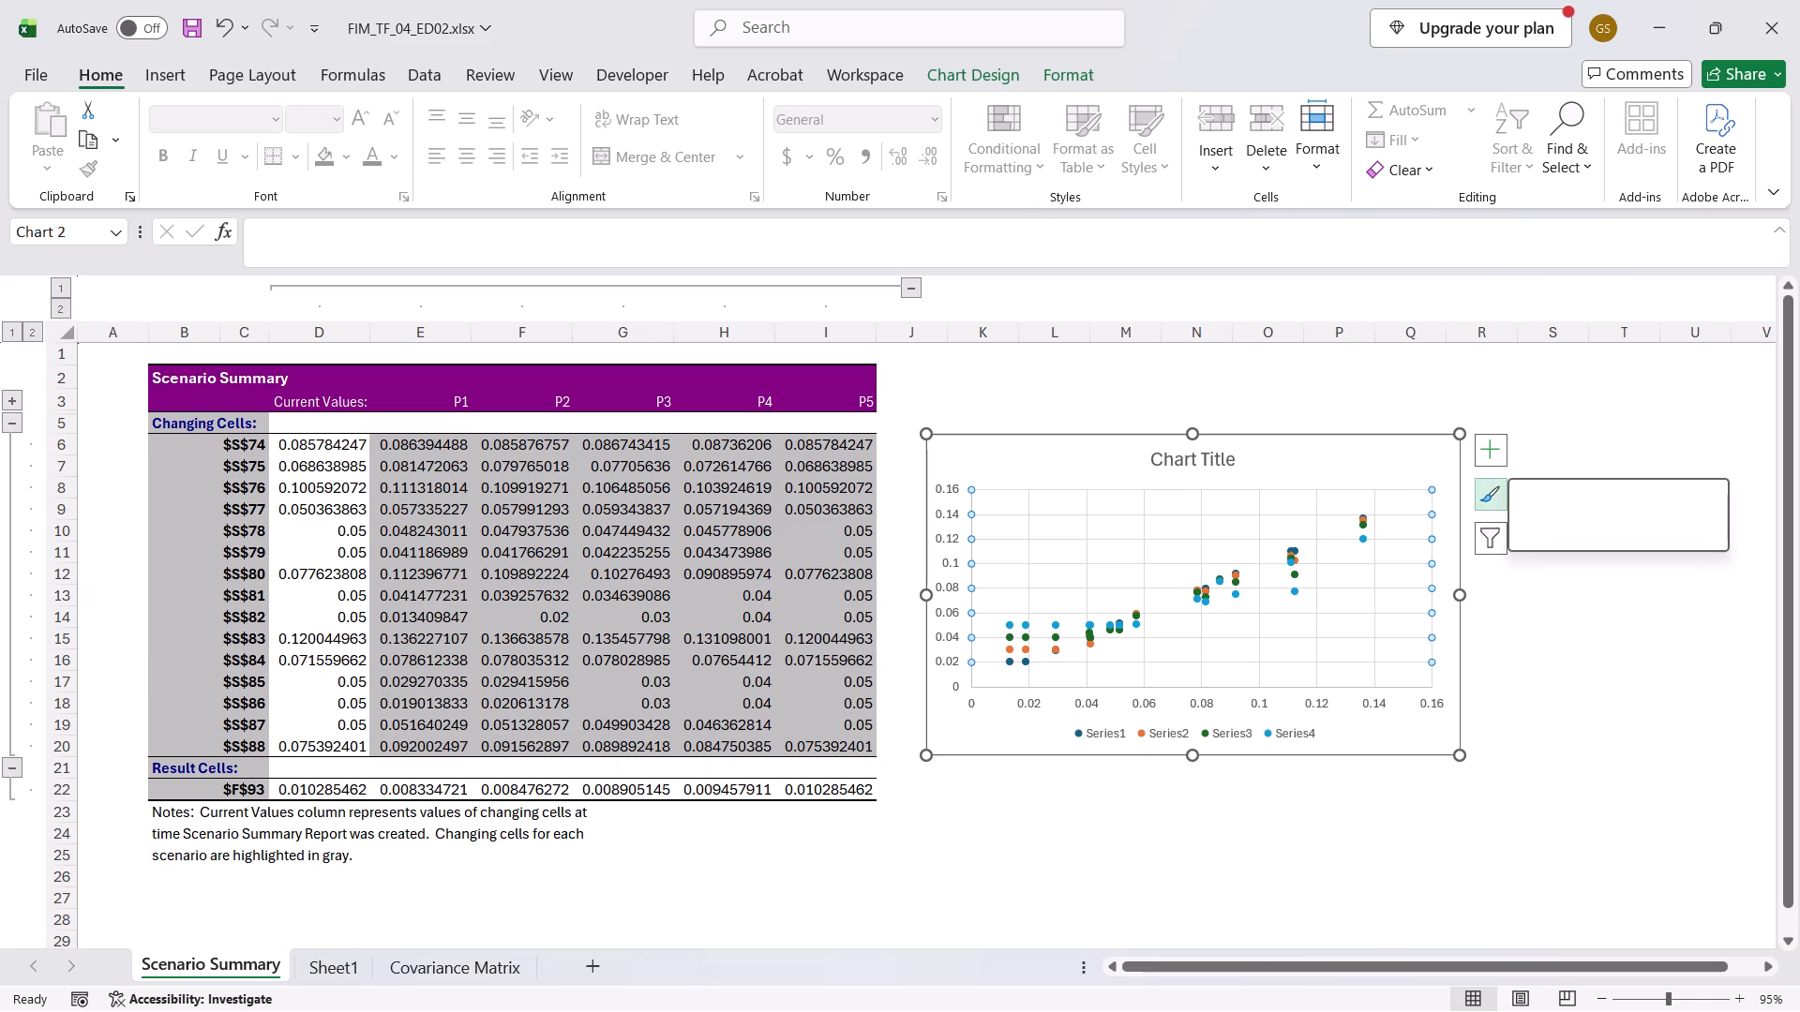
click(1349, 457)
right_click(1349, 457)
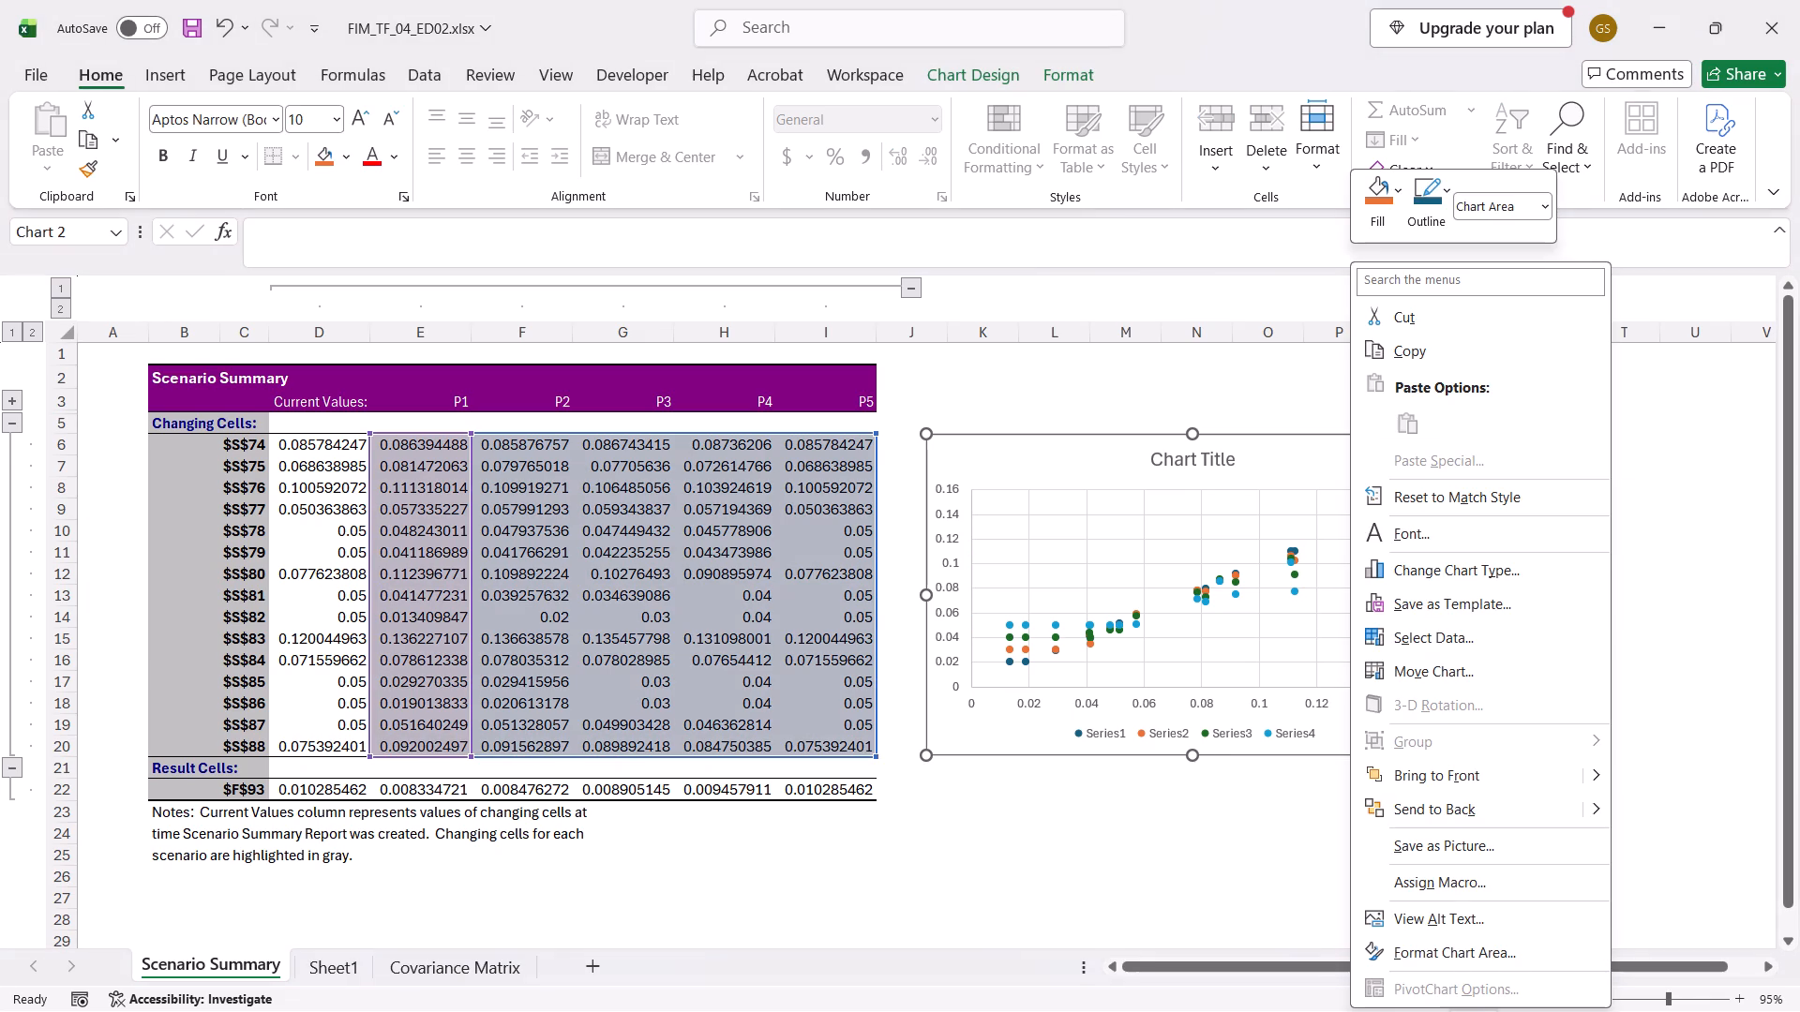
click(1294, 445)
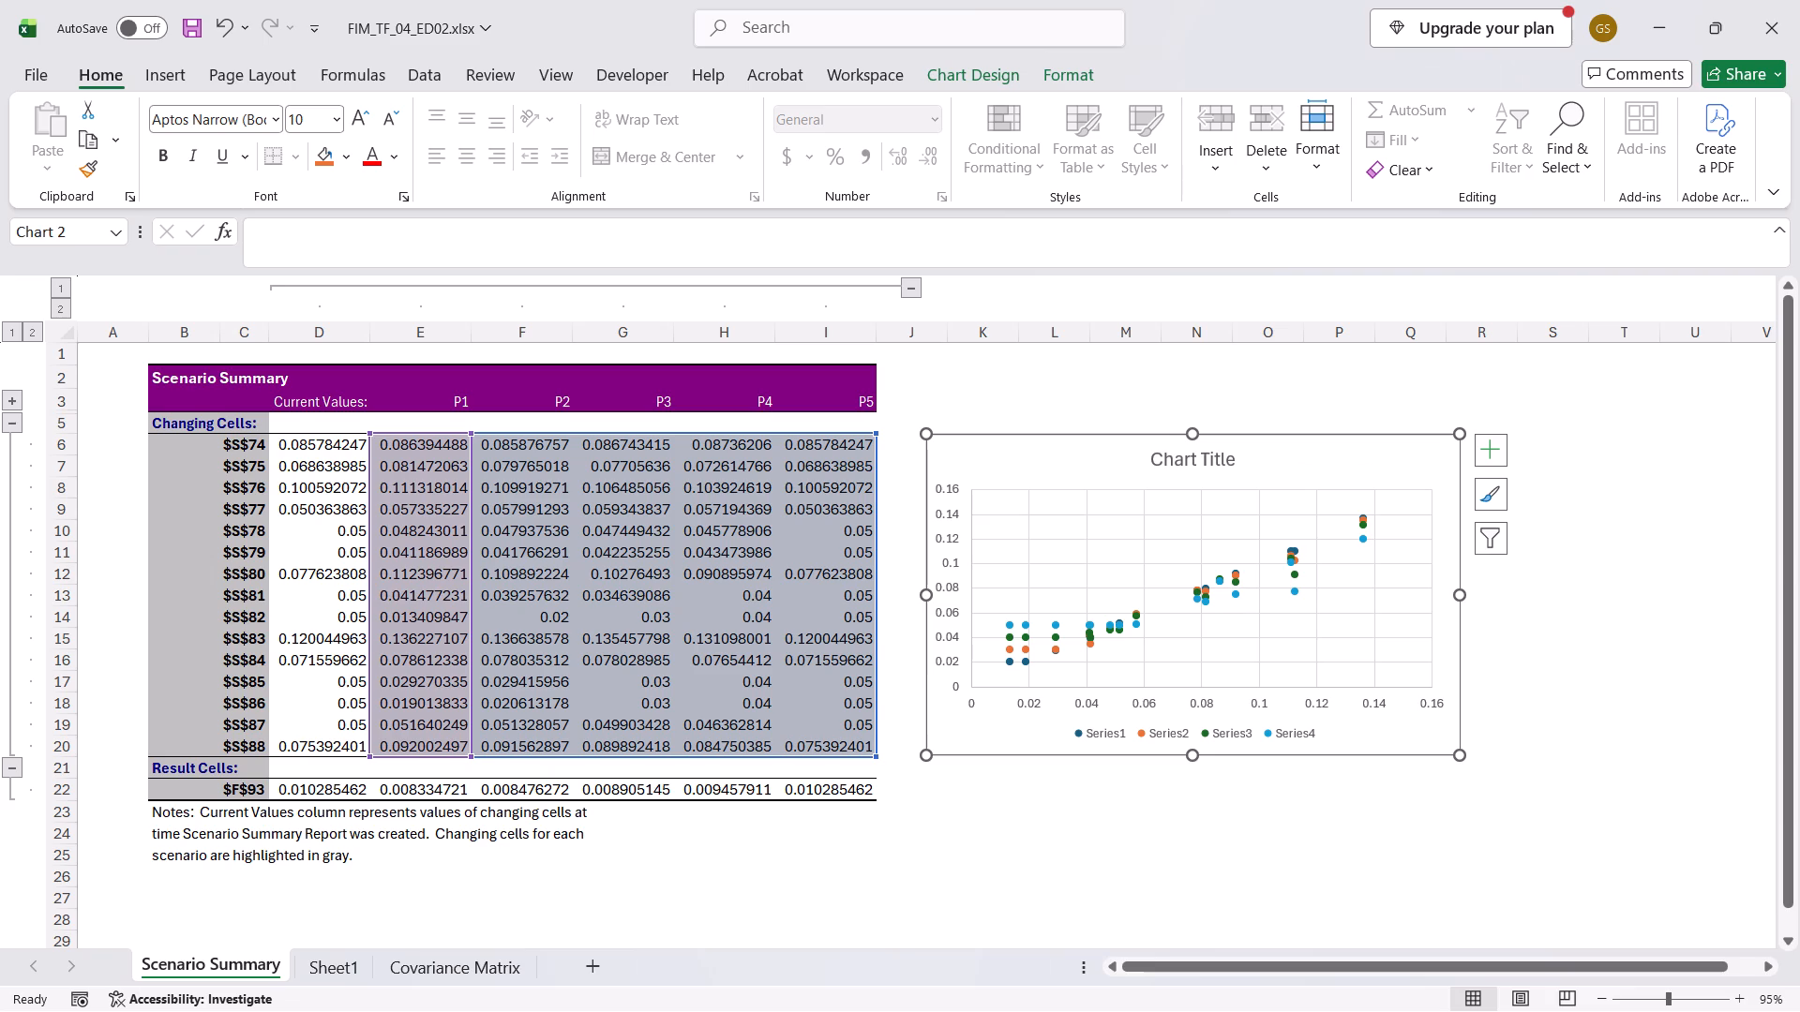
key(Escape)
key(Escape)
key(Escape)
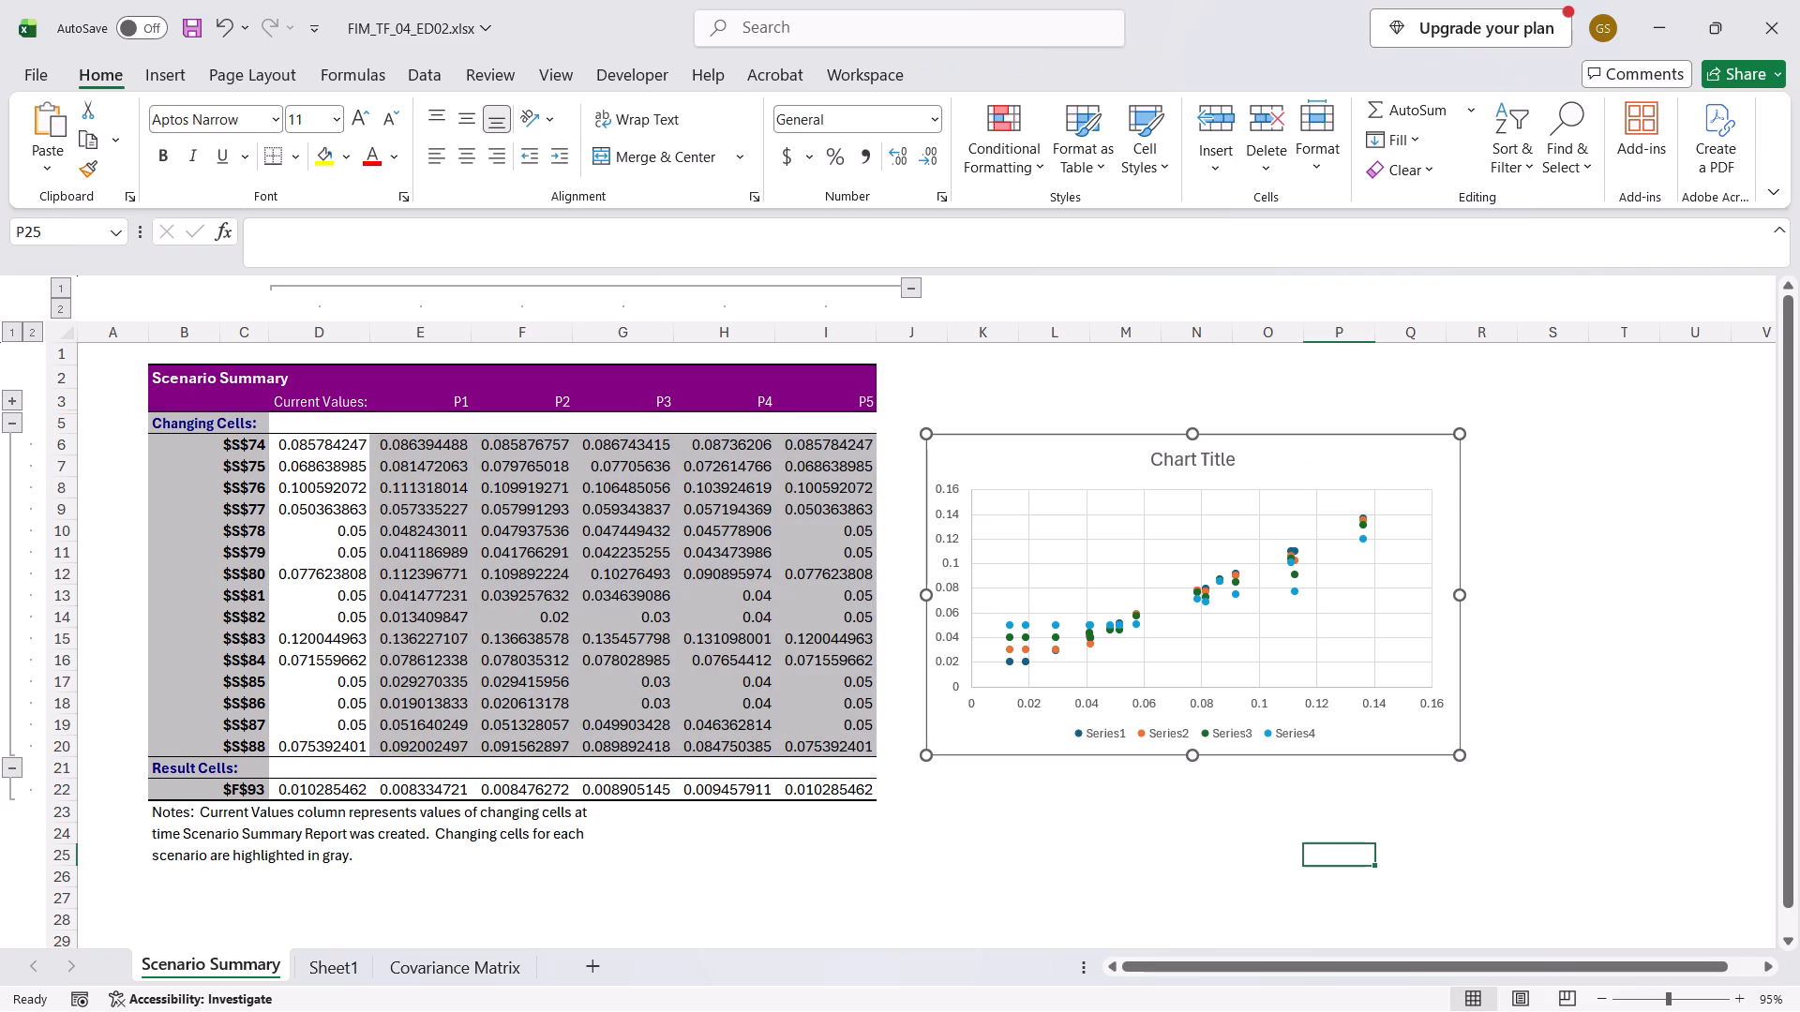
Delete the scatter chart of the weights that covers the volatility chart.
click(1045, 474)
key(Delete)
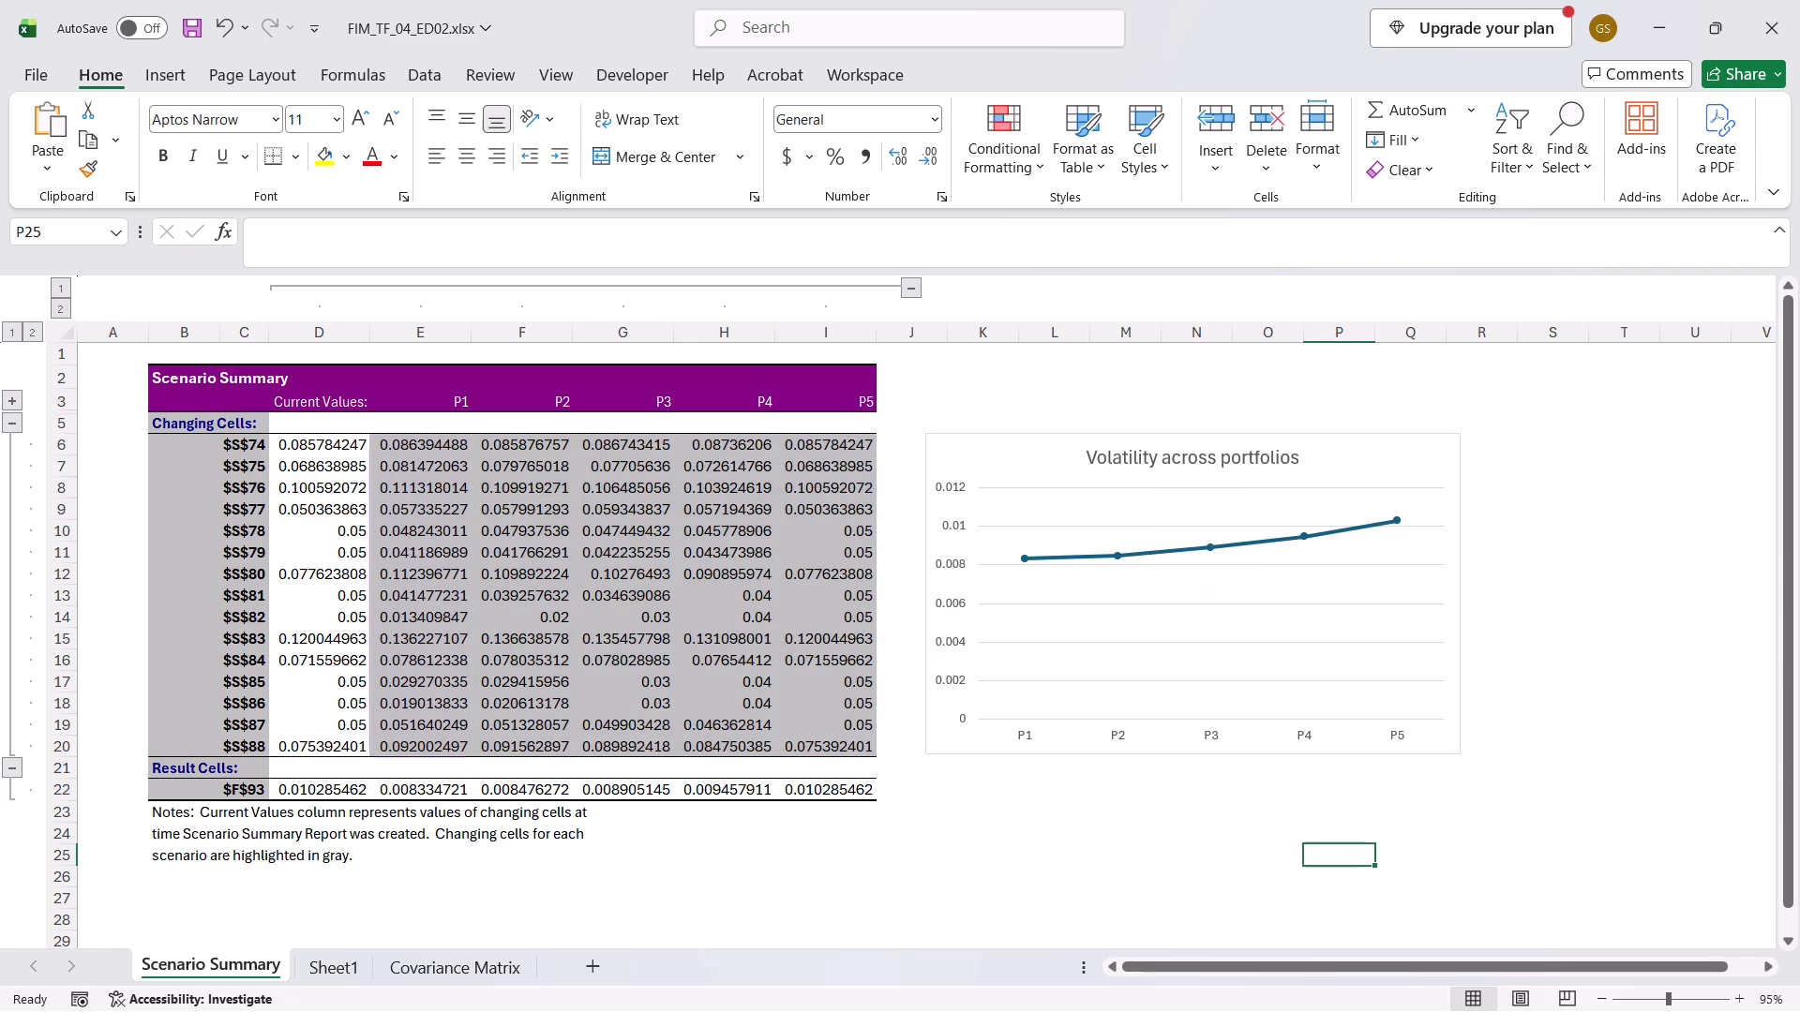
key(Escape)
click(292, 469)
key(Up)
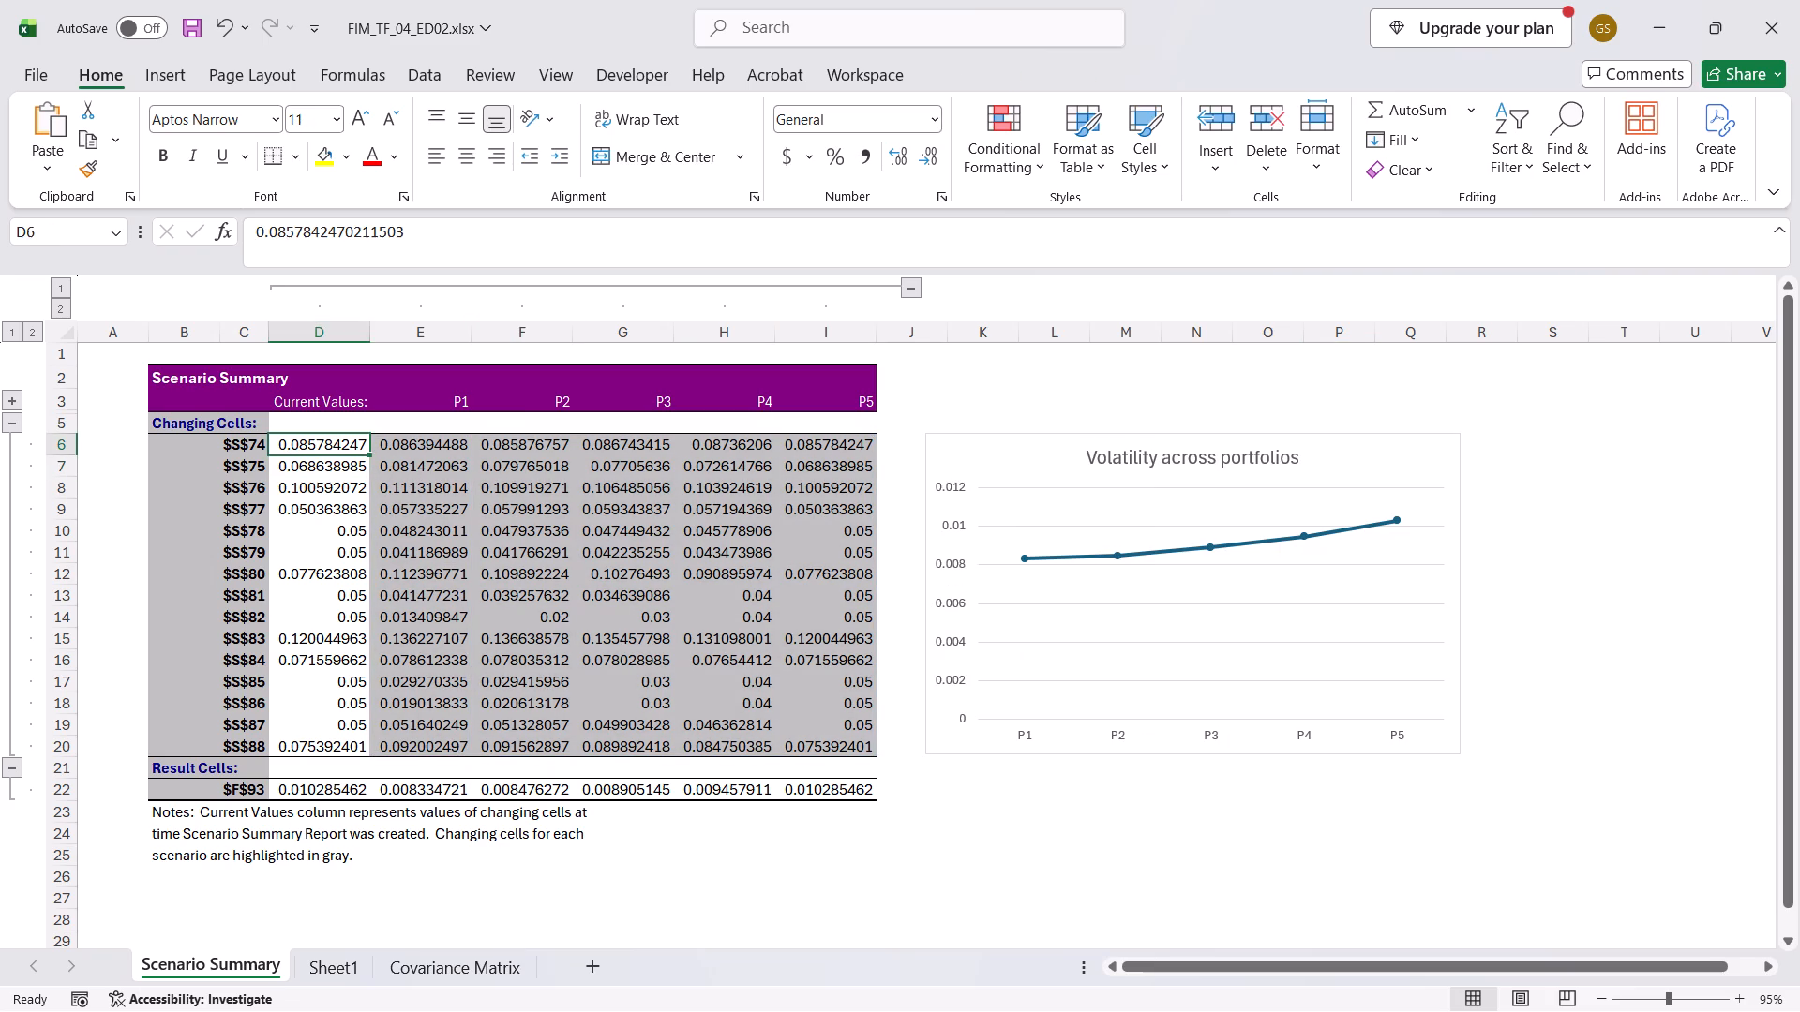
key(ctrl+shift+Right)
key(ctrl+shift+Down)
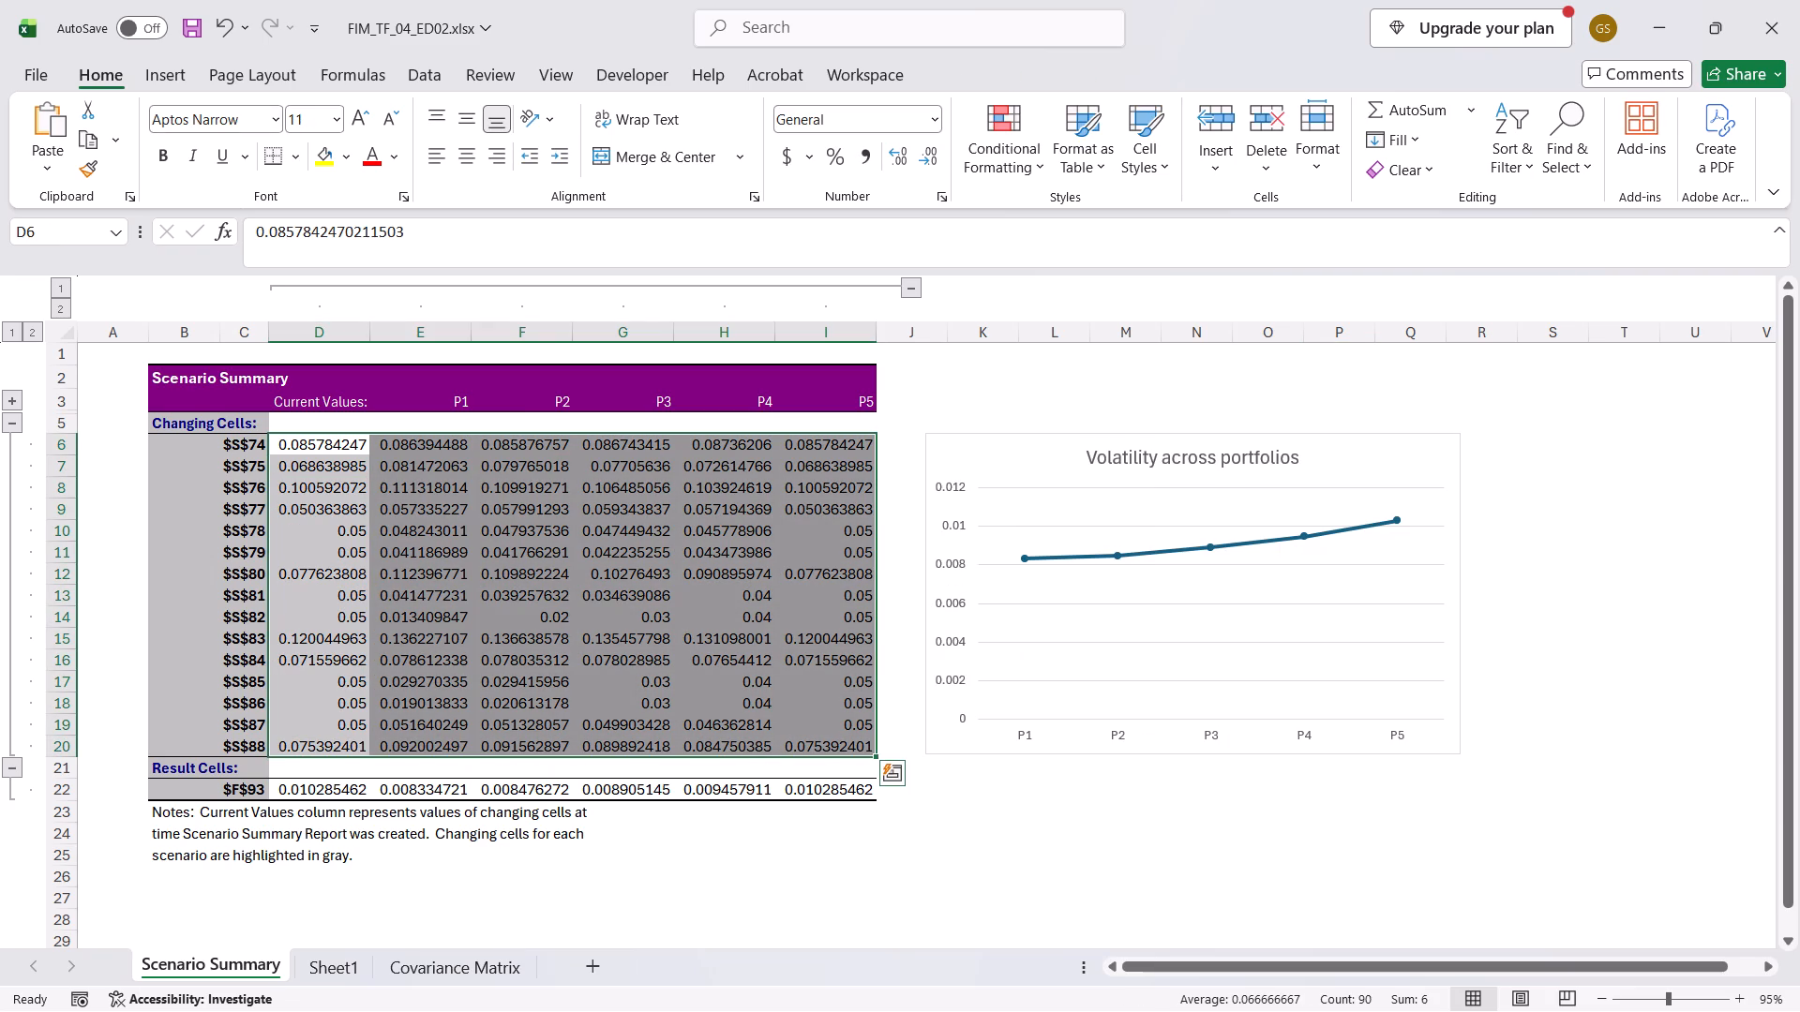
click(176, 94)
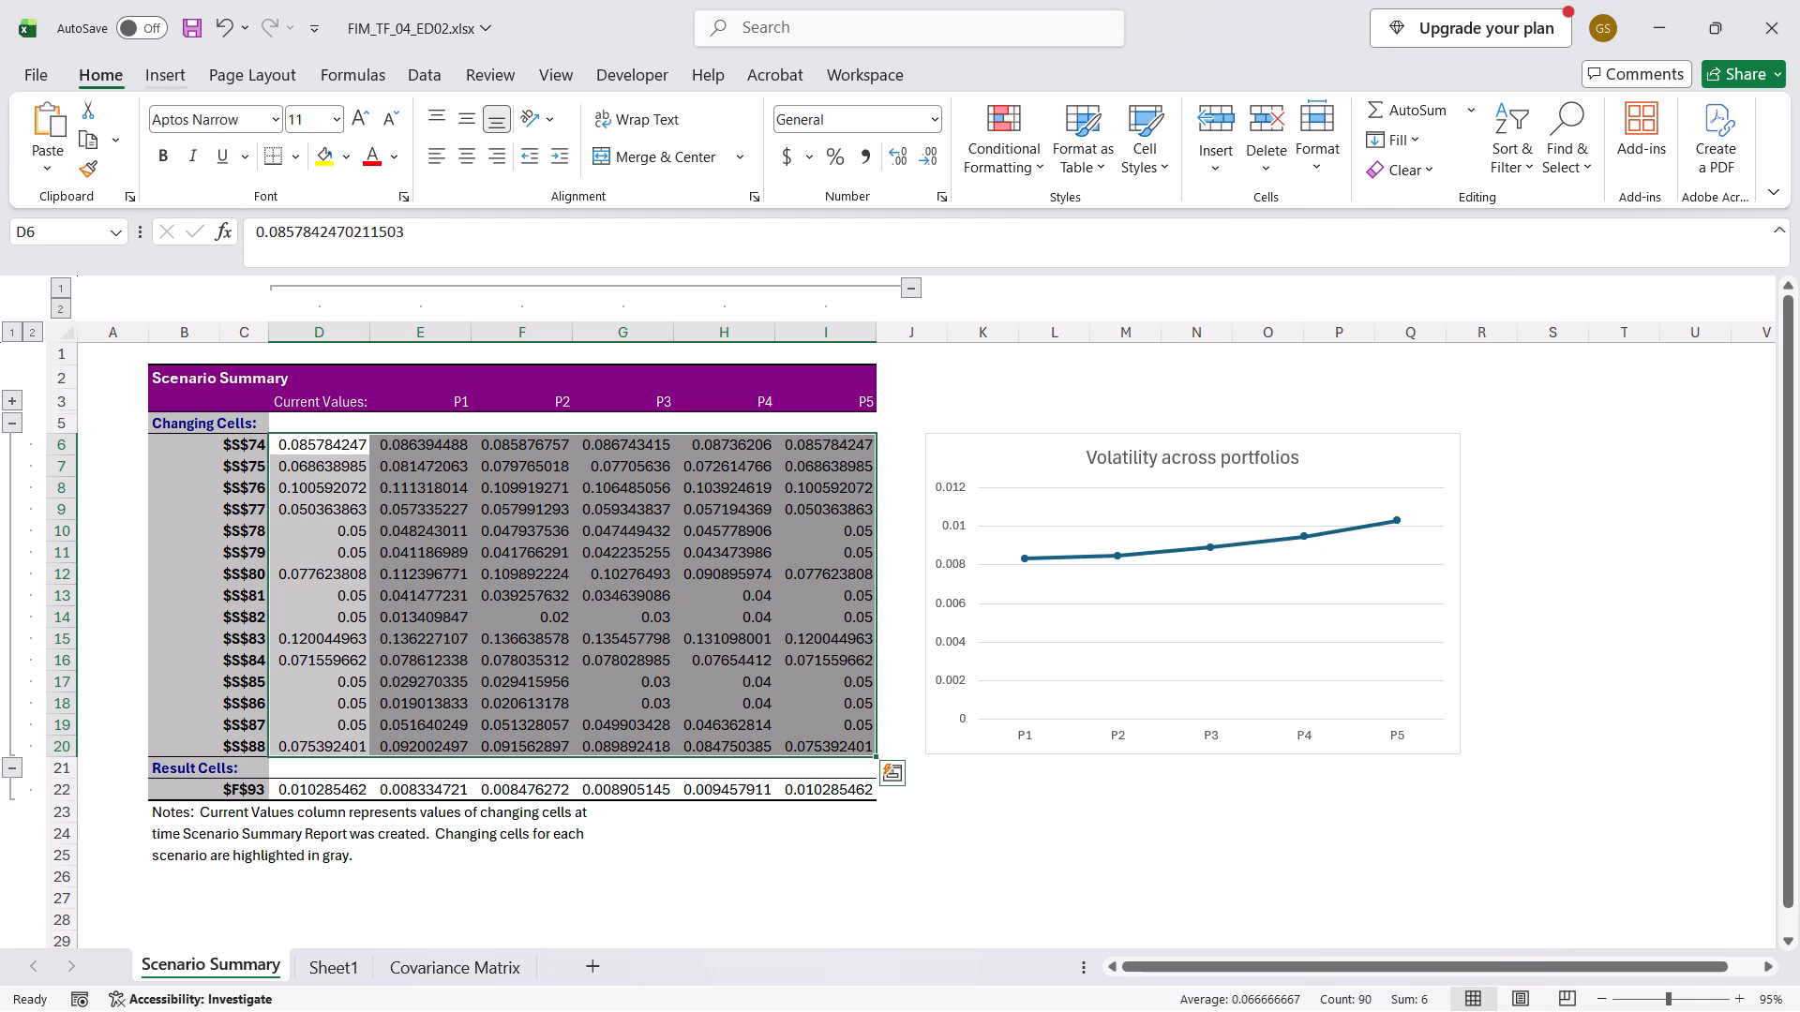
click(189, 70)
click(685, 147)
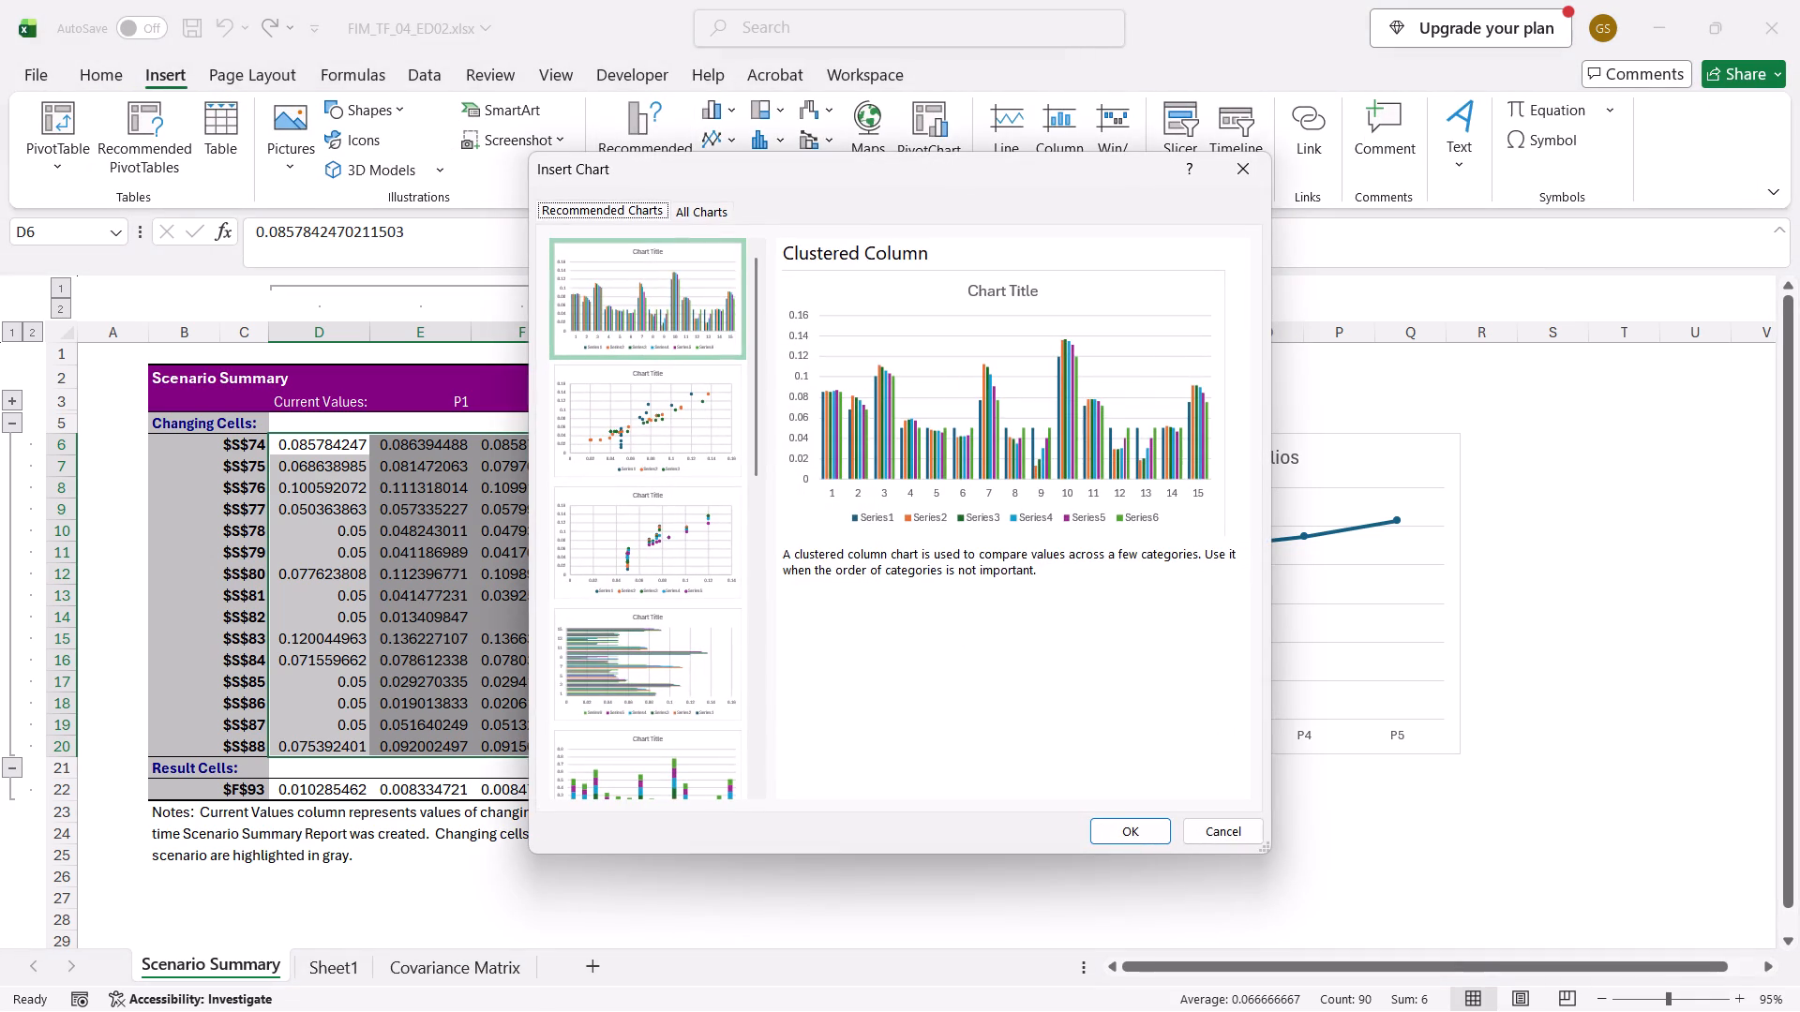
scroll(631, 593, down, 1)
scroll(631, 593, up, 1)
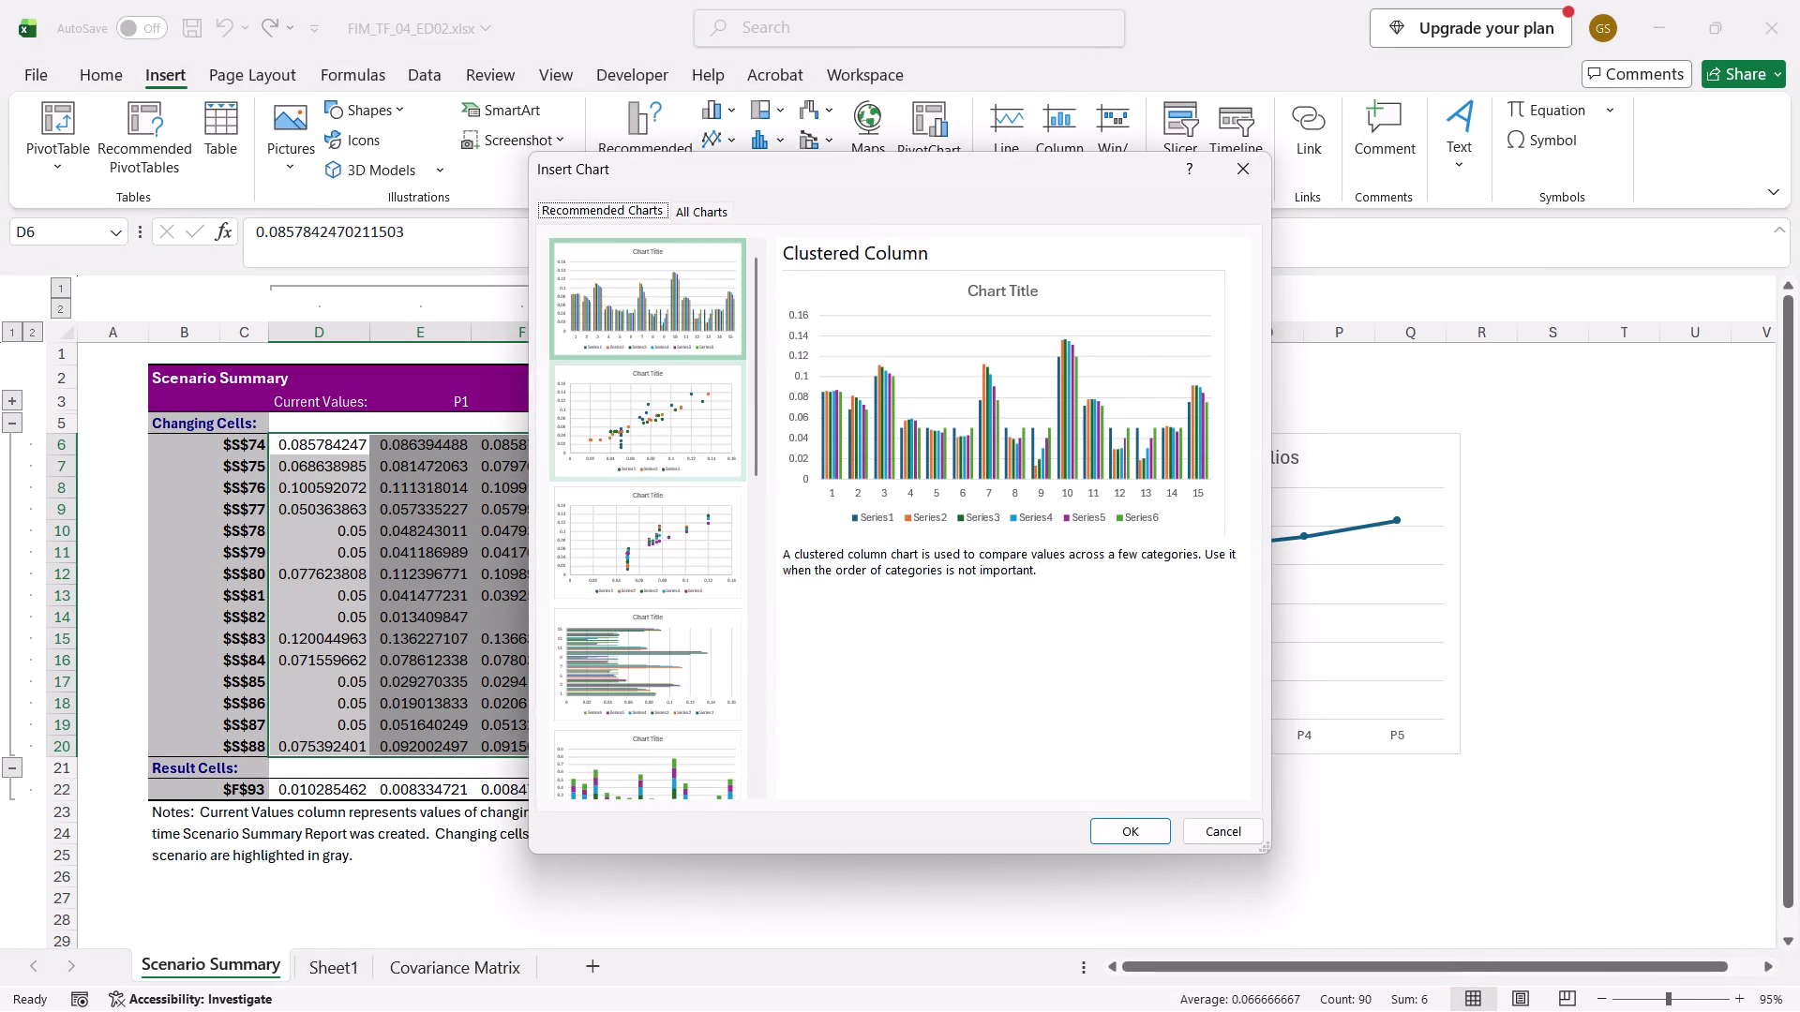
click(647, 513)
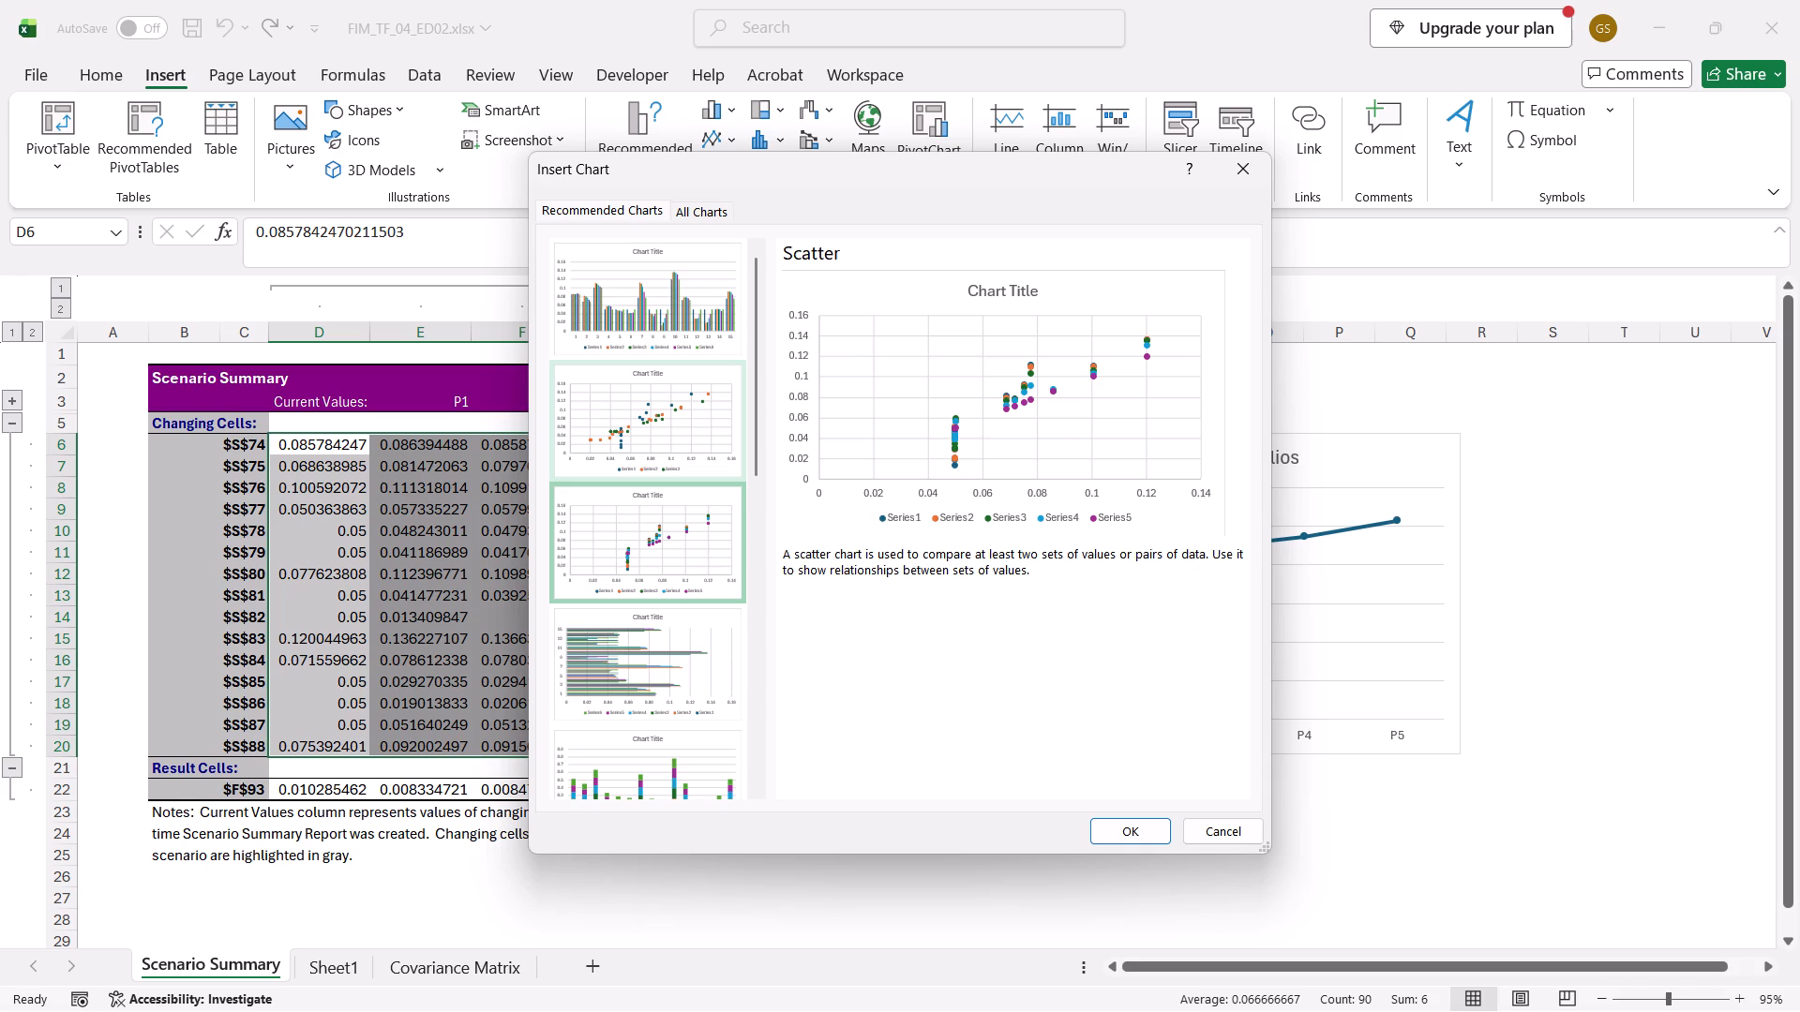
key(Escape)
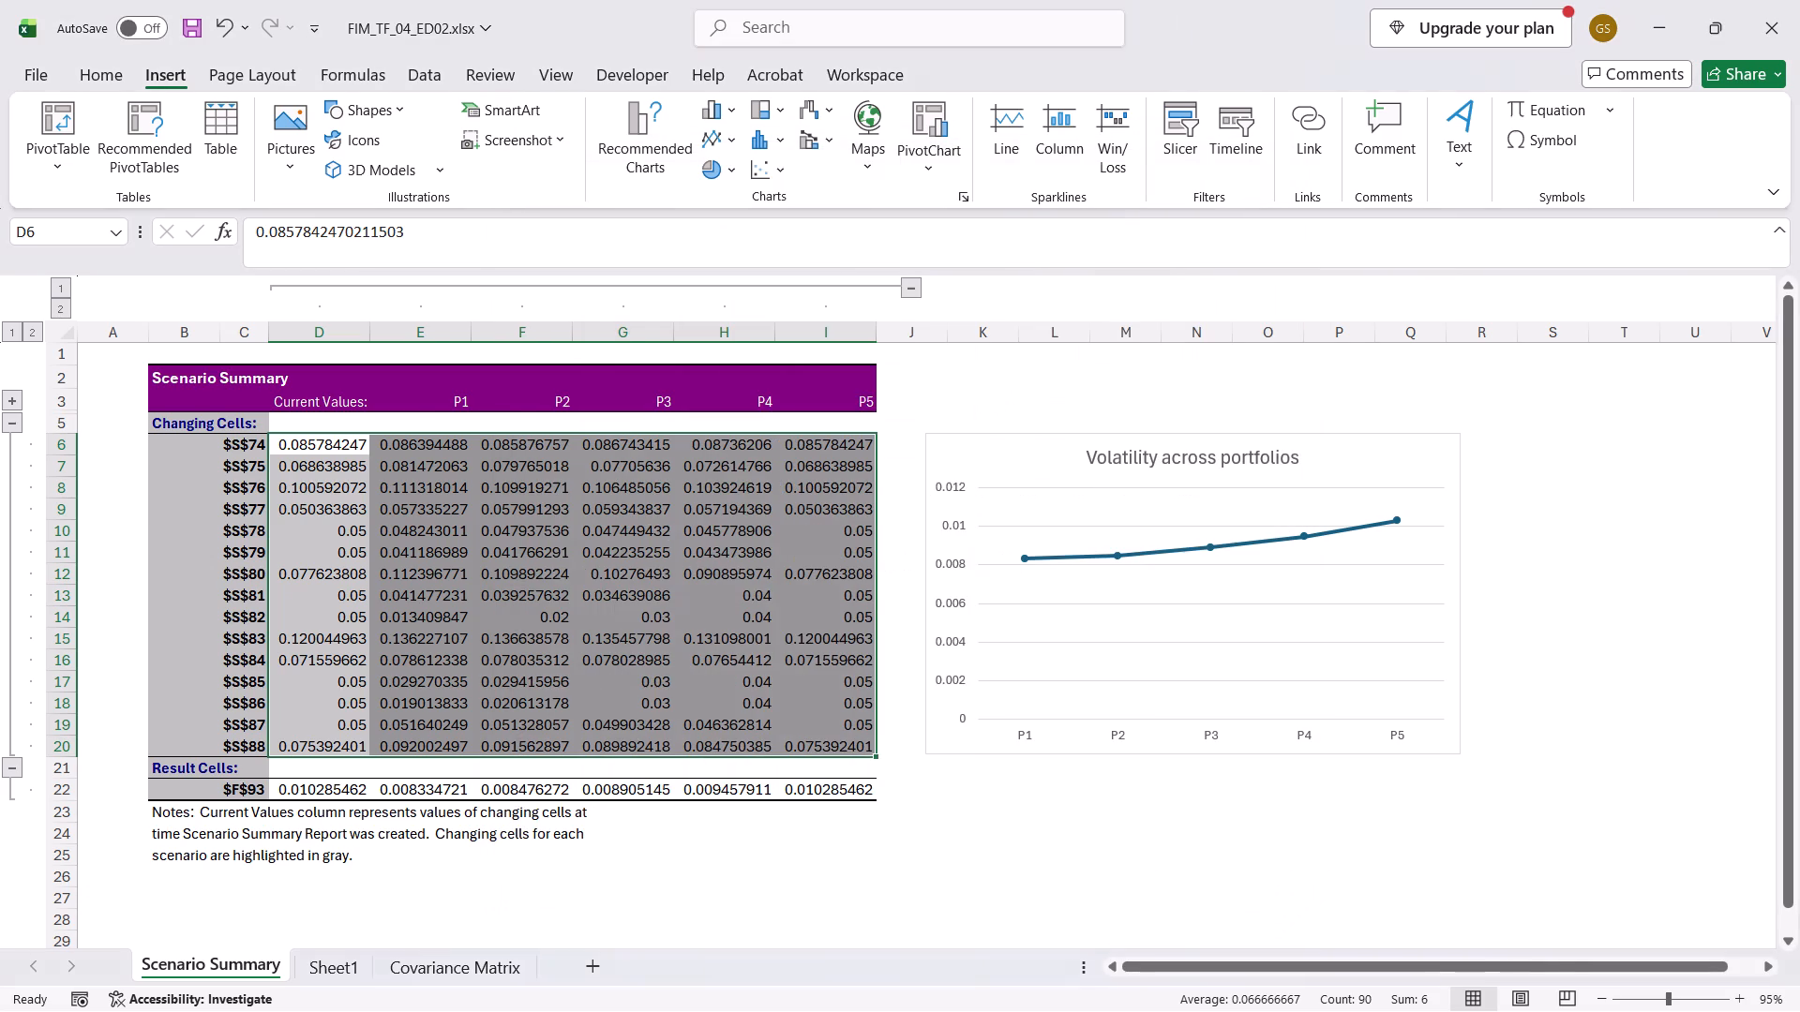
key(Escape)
Insert a blank row 23 between the $F$93 result row and the notes of the scenario summary.
click(782, 521)
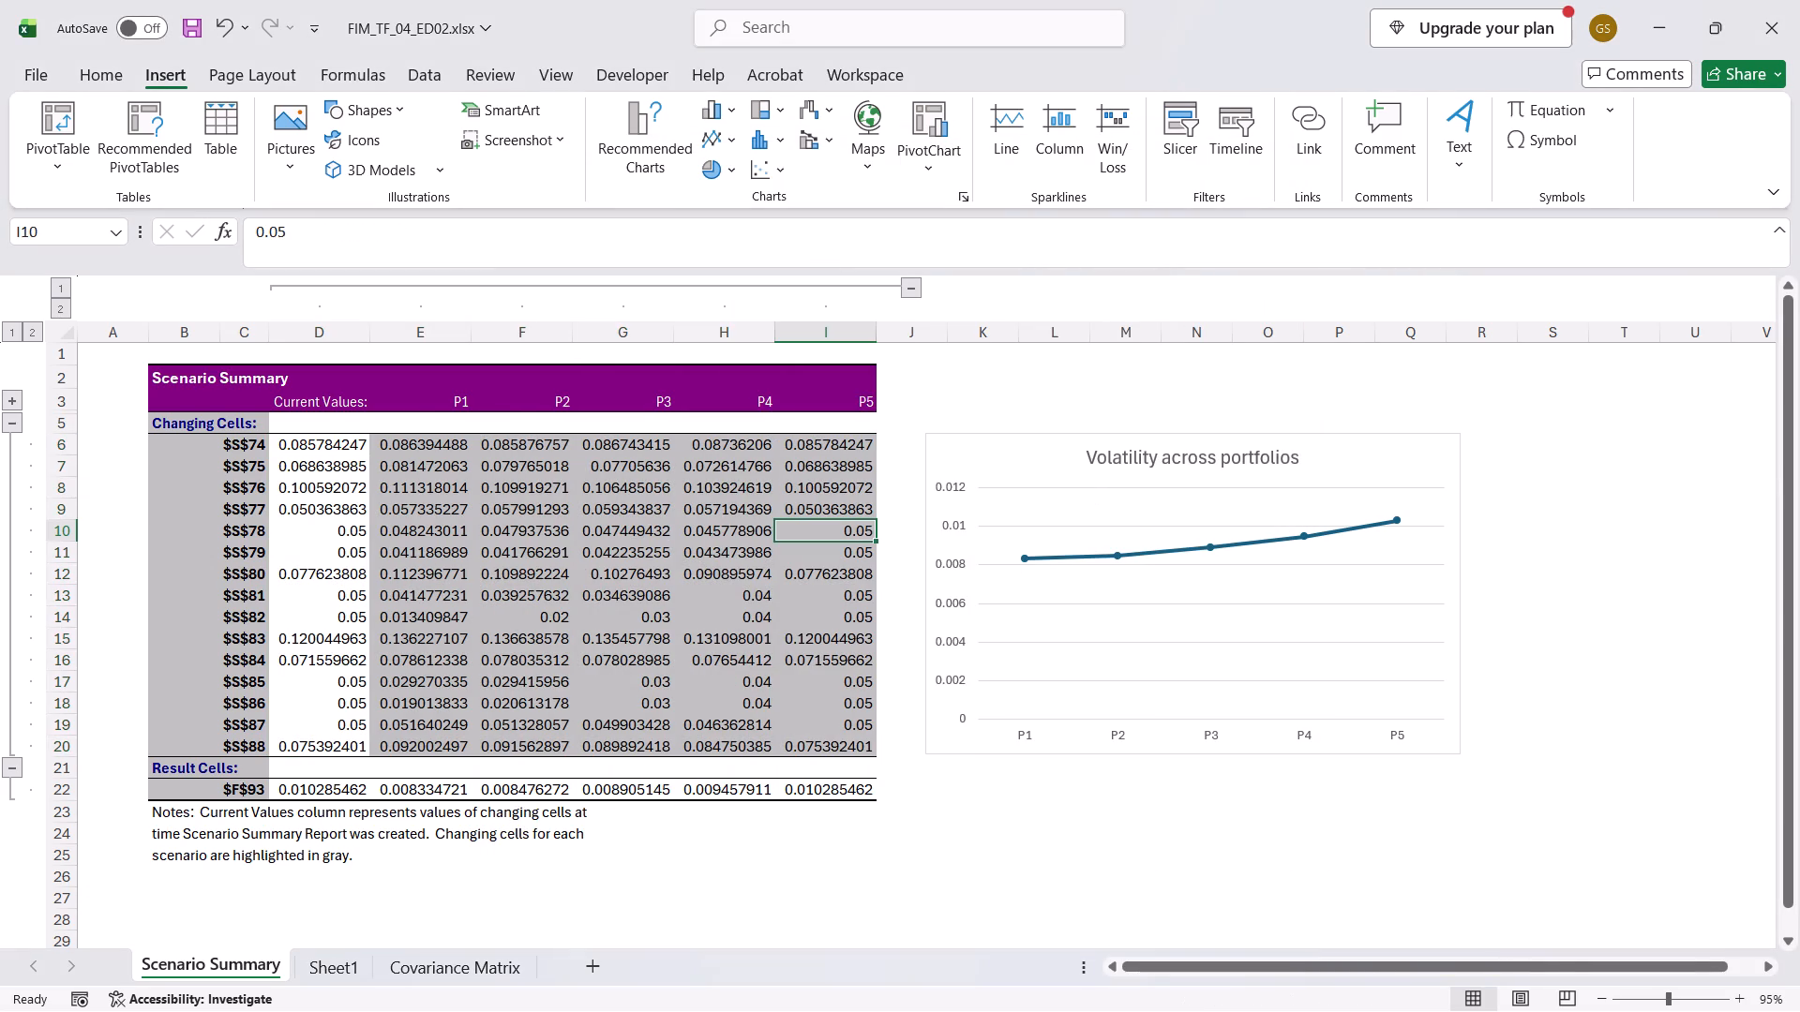
key(Left)
key(Left)
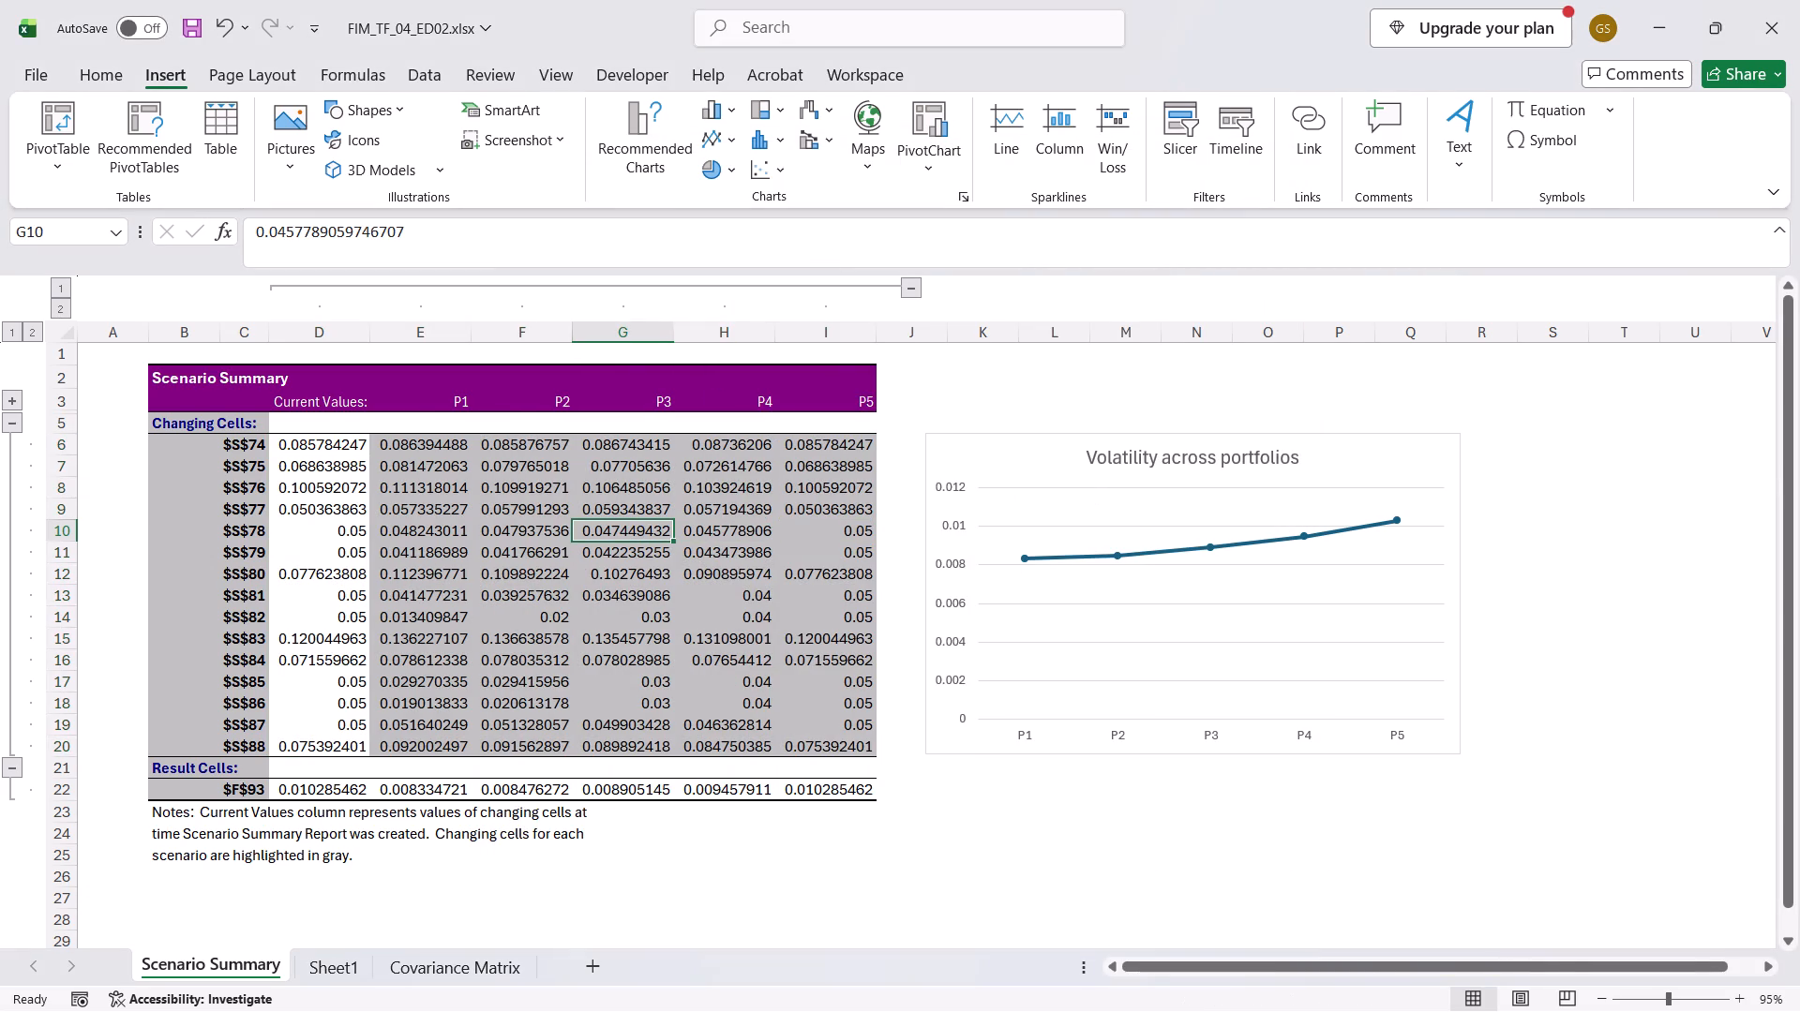
key(Down)
key(Down)
key(Down)
key(Down)
key(Down)
key(Down)
key(Down)
key(Down)
key(Down)
key(Down)
key(Down)
key(Down)
key(Down)
key(Down)
key(Down)
key(Down)
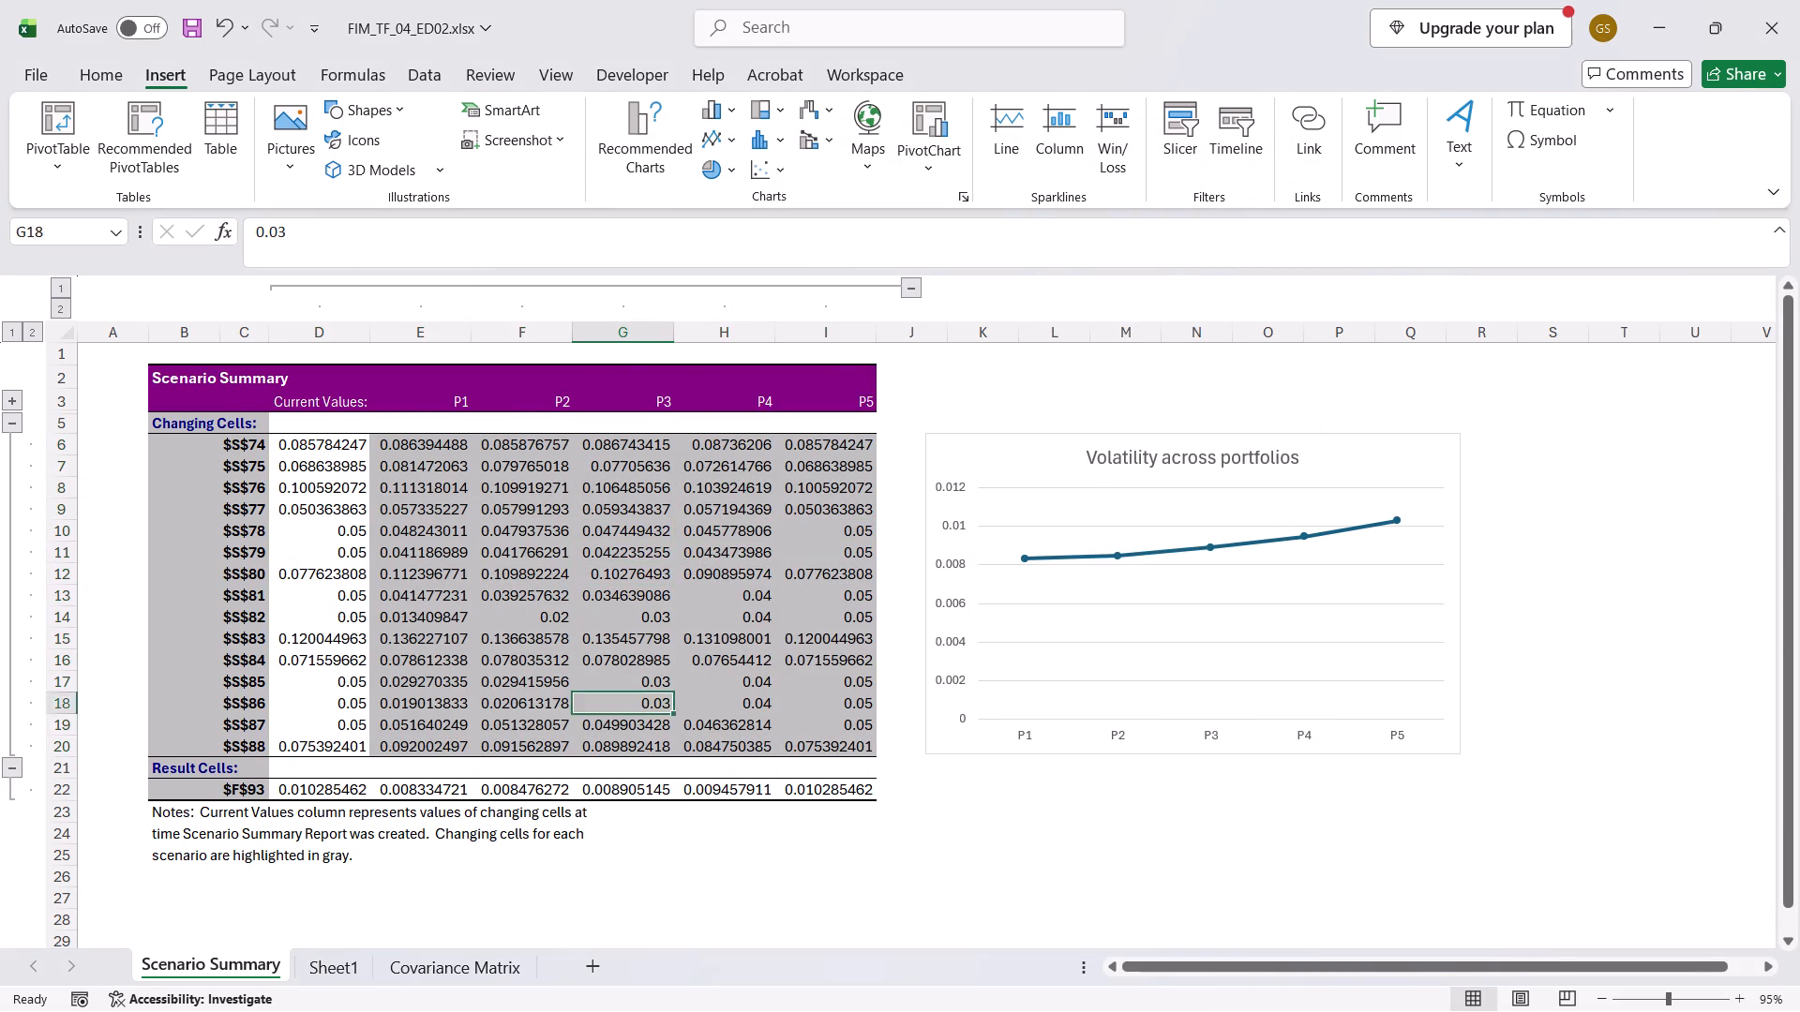
key(Left)
key(Up)
key(Left)
key(Up)
key(Up)
key(Left)
key(Up)
key(Down)
key(shift+space)
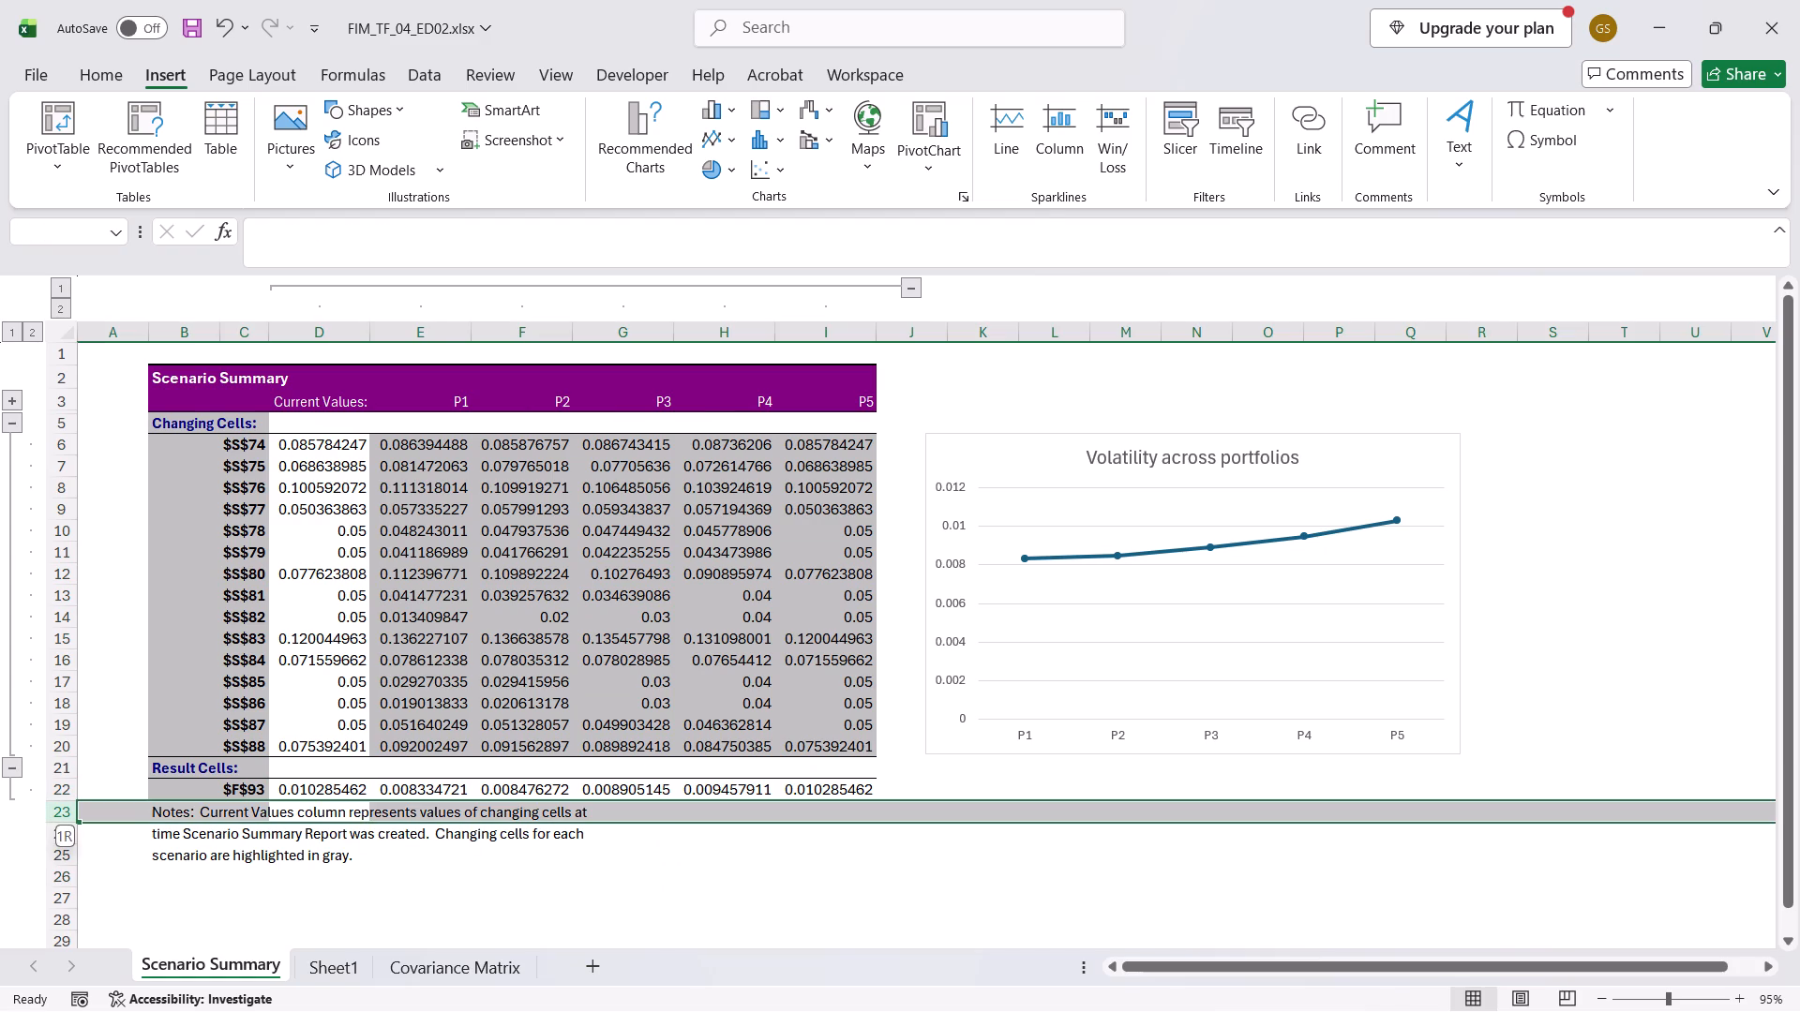
key(ctrl+shift+equal)
In D23, calculate the square root of the current-values result in D22 with =SQRT(D22).
key(Up)
key(Right)
key(Down)
key(Left)
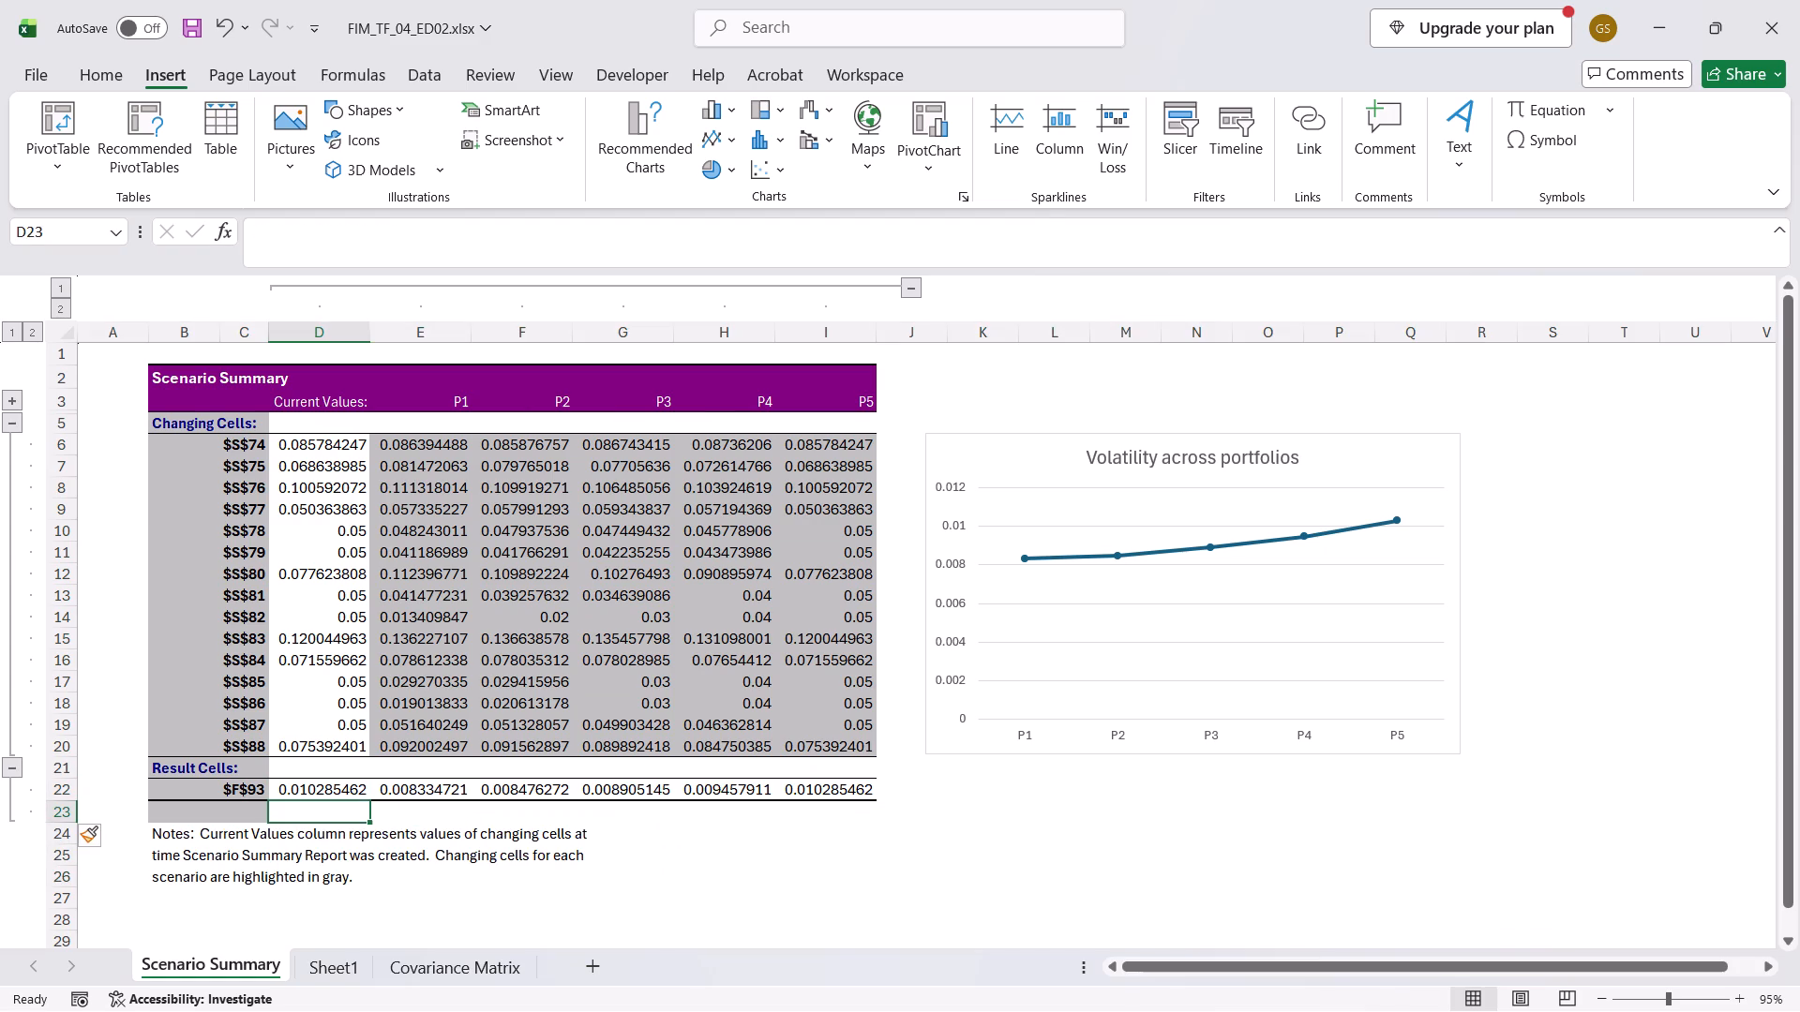
text(=sq)
key(Tab)
key(Up)
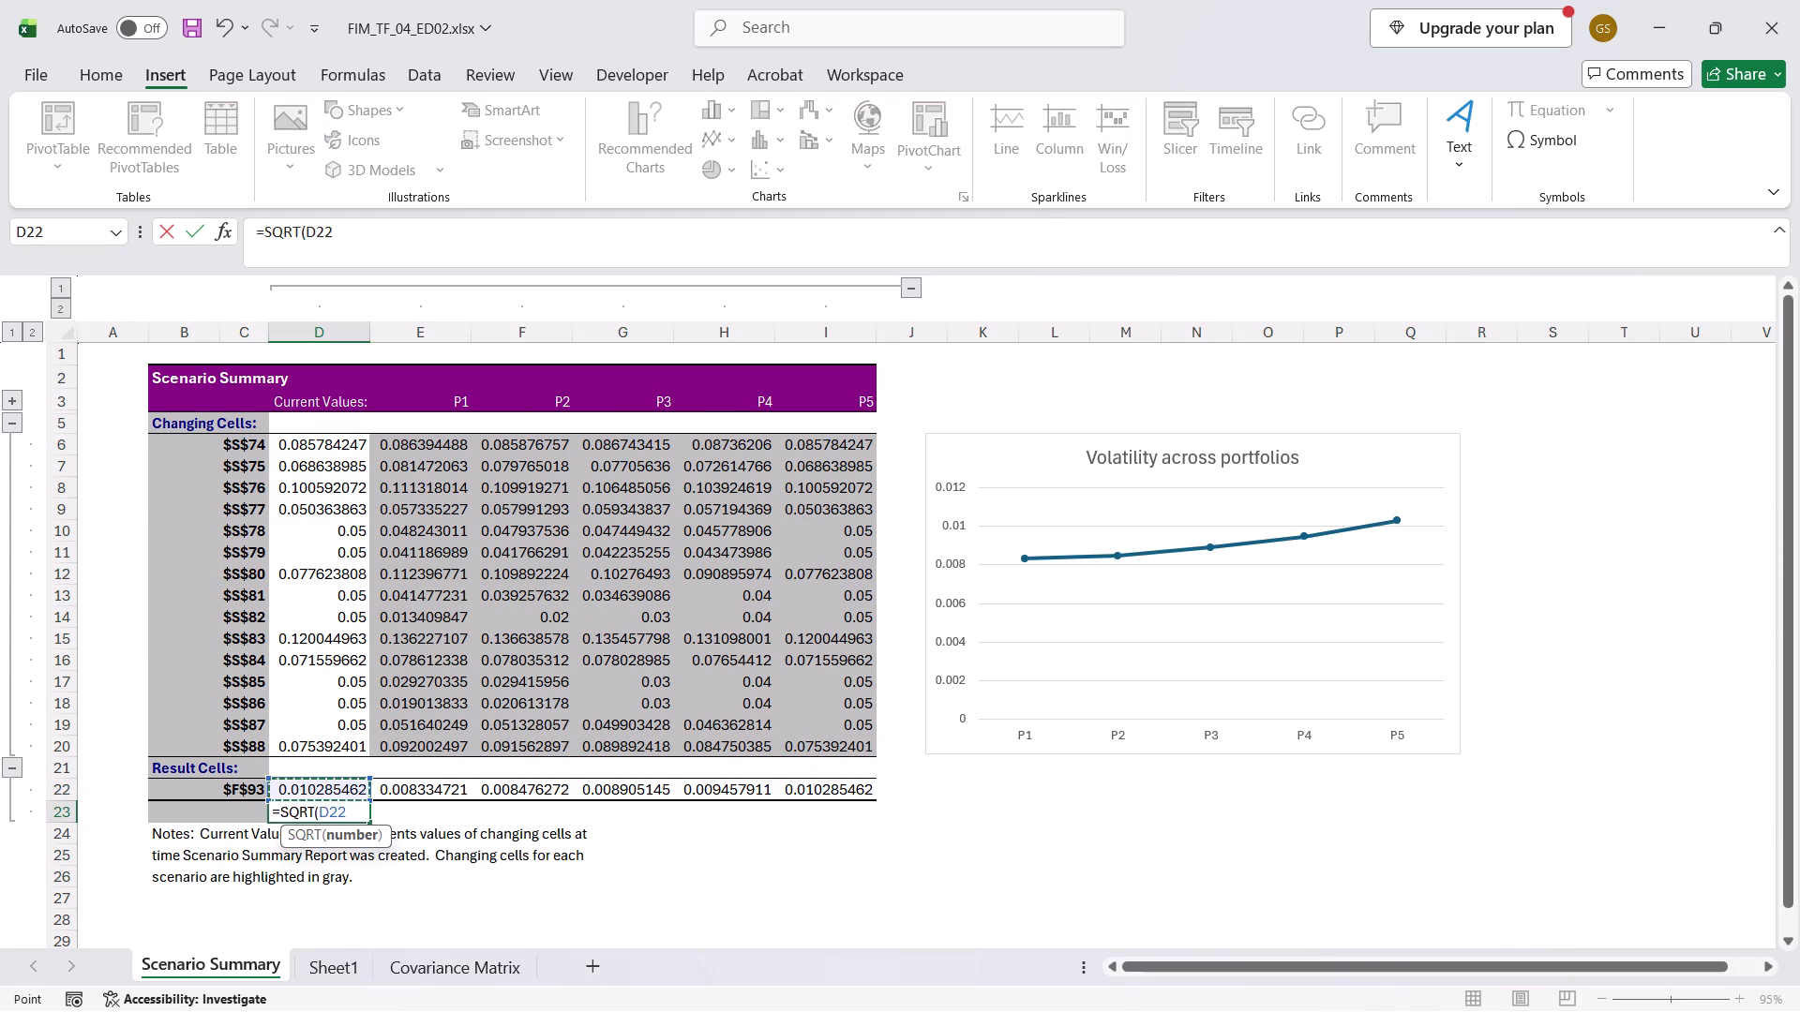
key(Return)
Fill the square-root formula from D23 across to I23, covering portfolios P1 to P5.
key(Up)
key(Down)
key(Up)
key(ctrl+Up)
key(ctrl+Right)
key(Down)
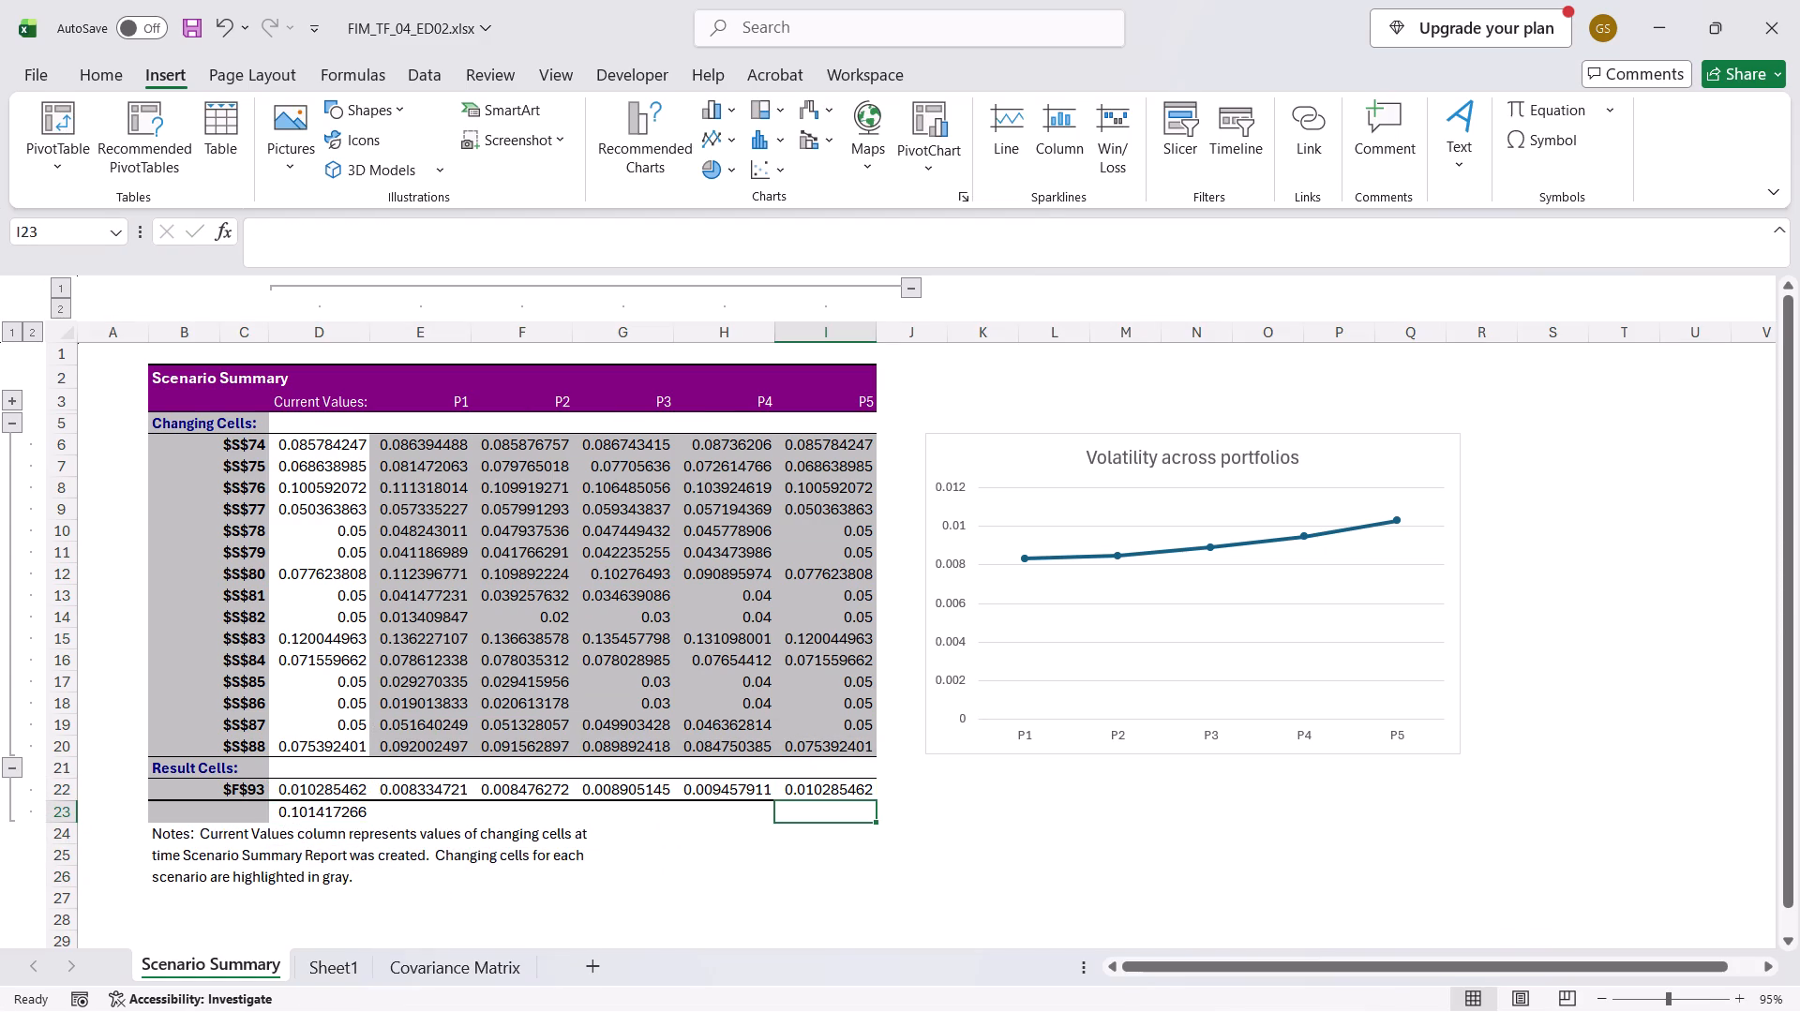
key(ctrl+shift+Left)
key(ctrl+r)
key(Down)
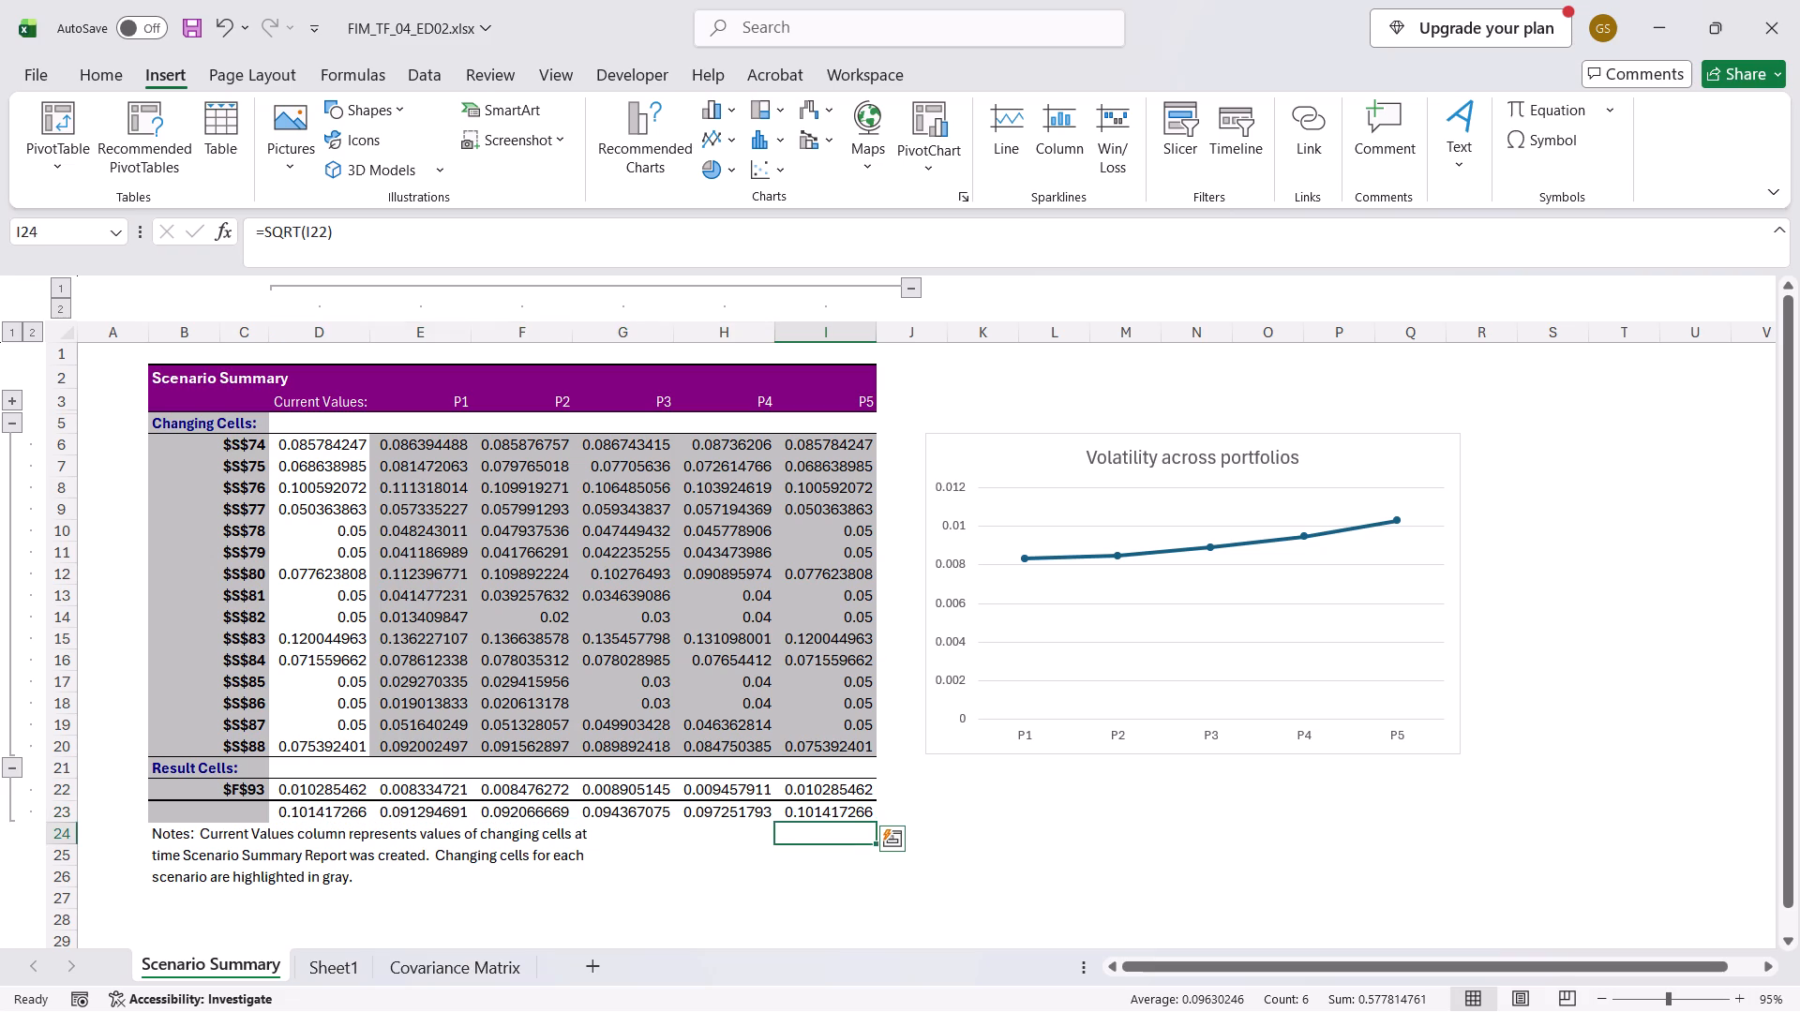
key(Up)
key(Up)
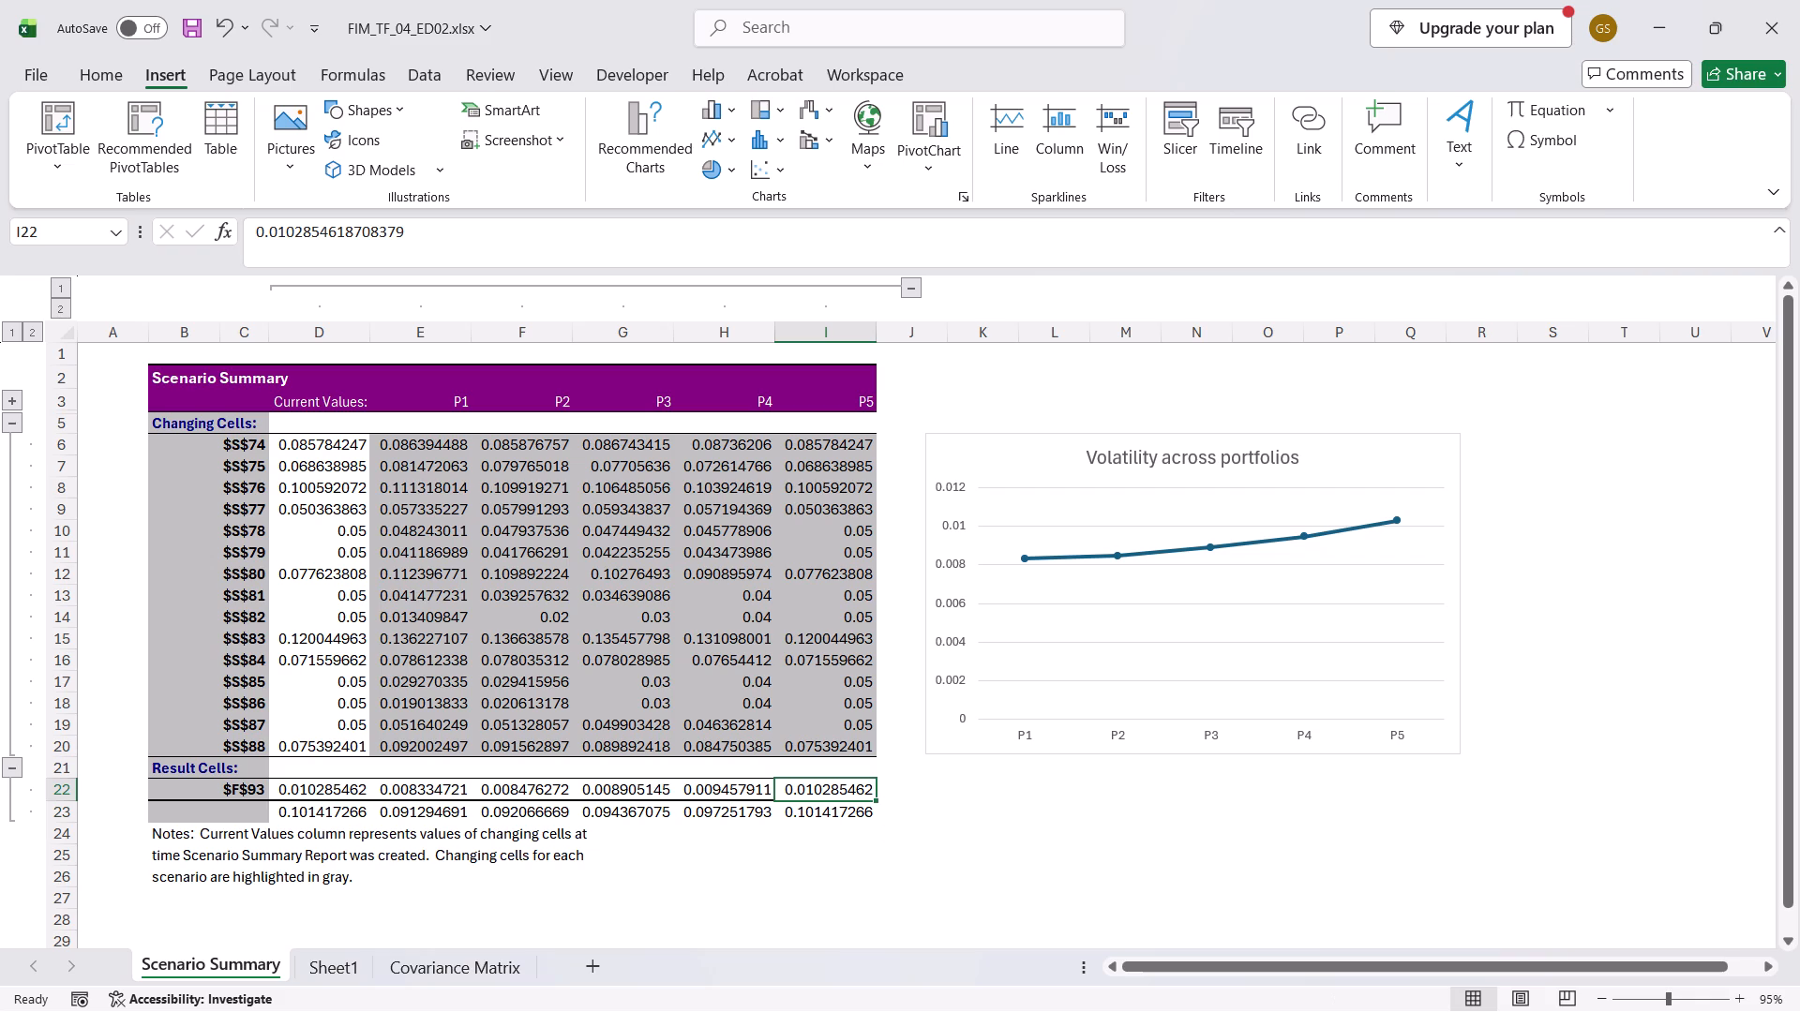
Label the new square-root row "SD" in C23.
click(782, 521)
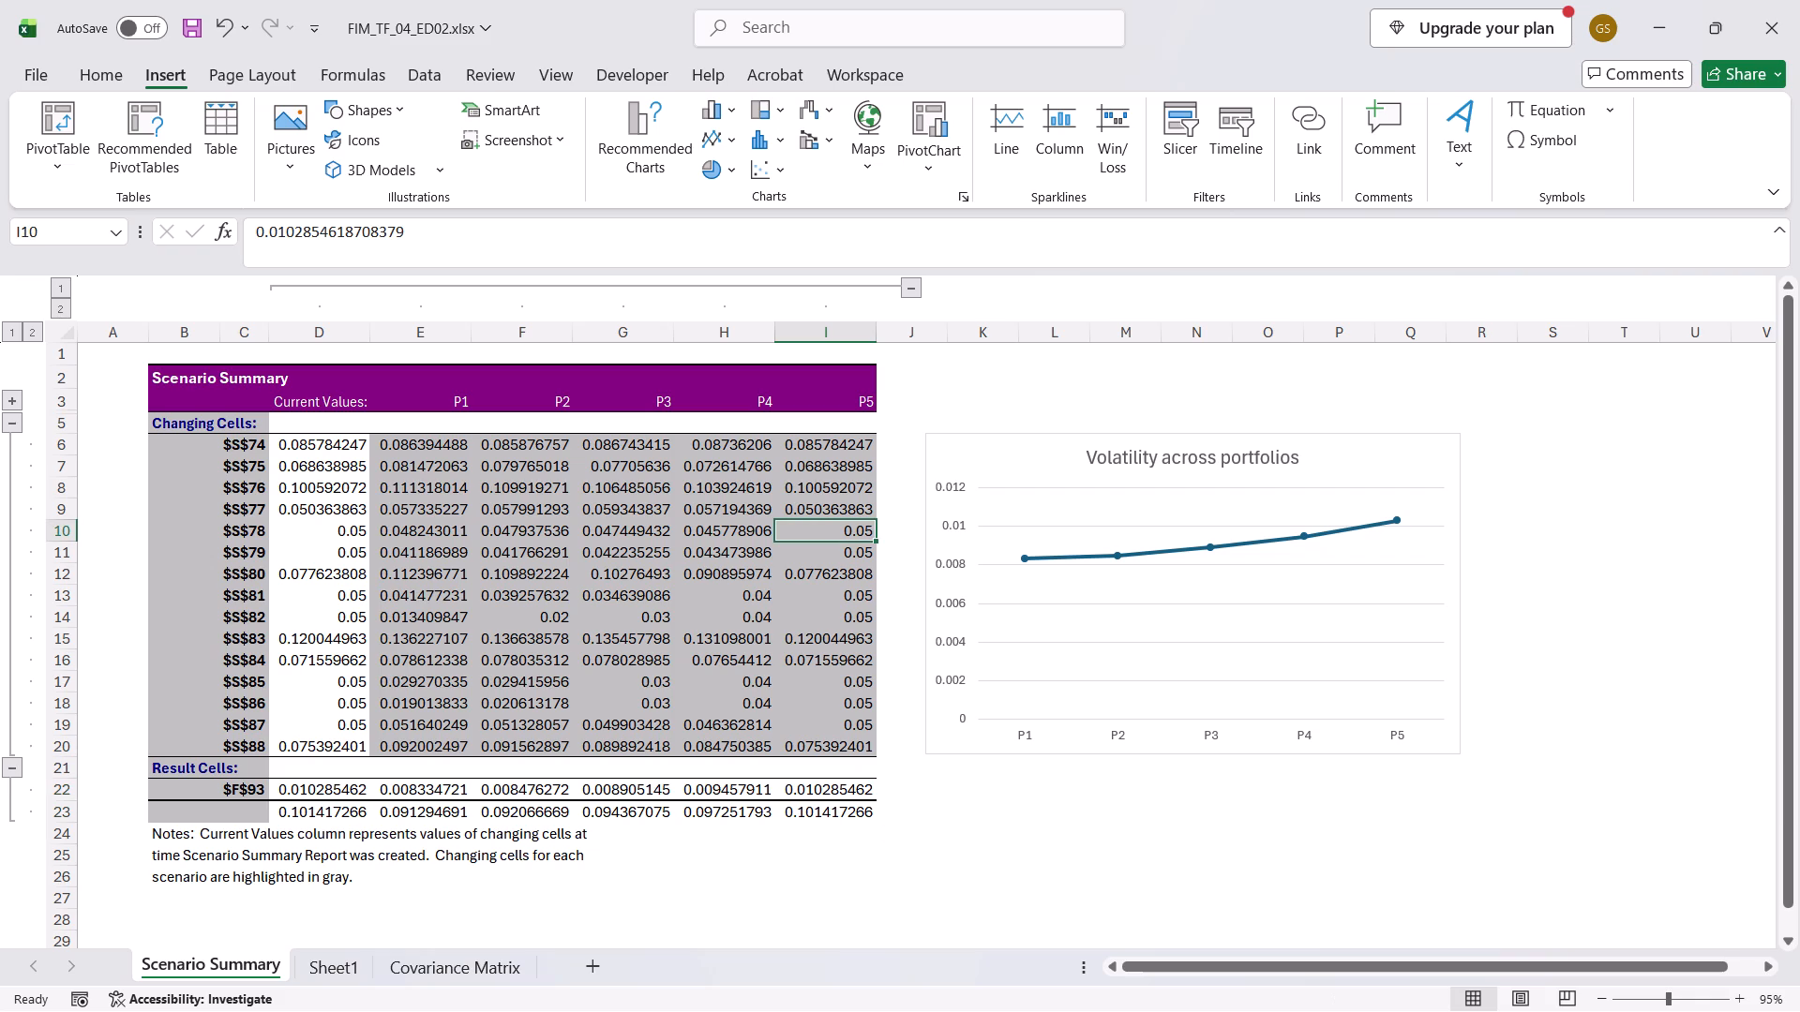
click(782, 521)
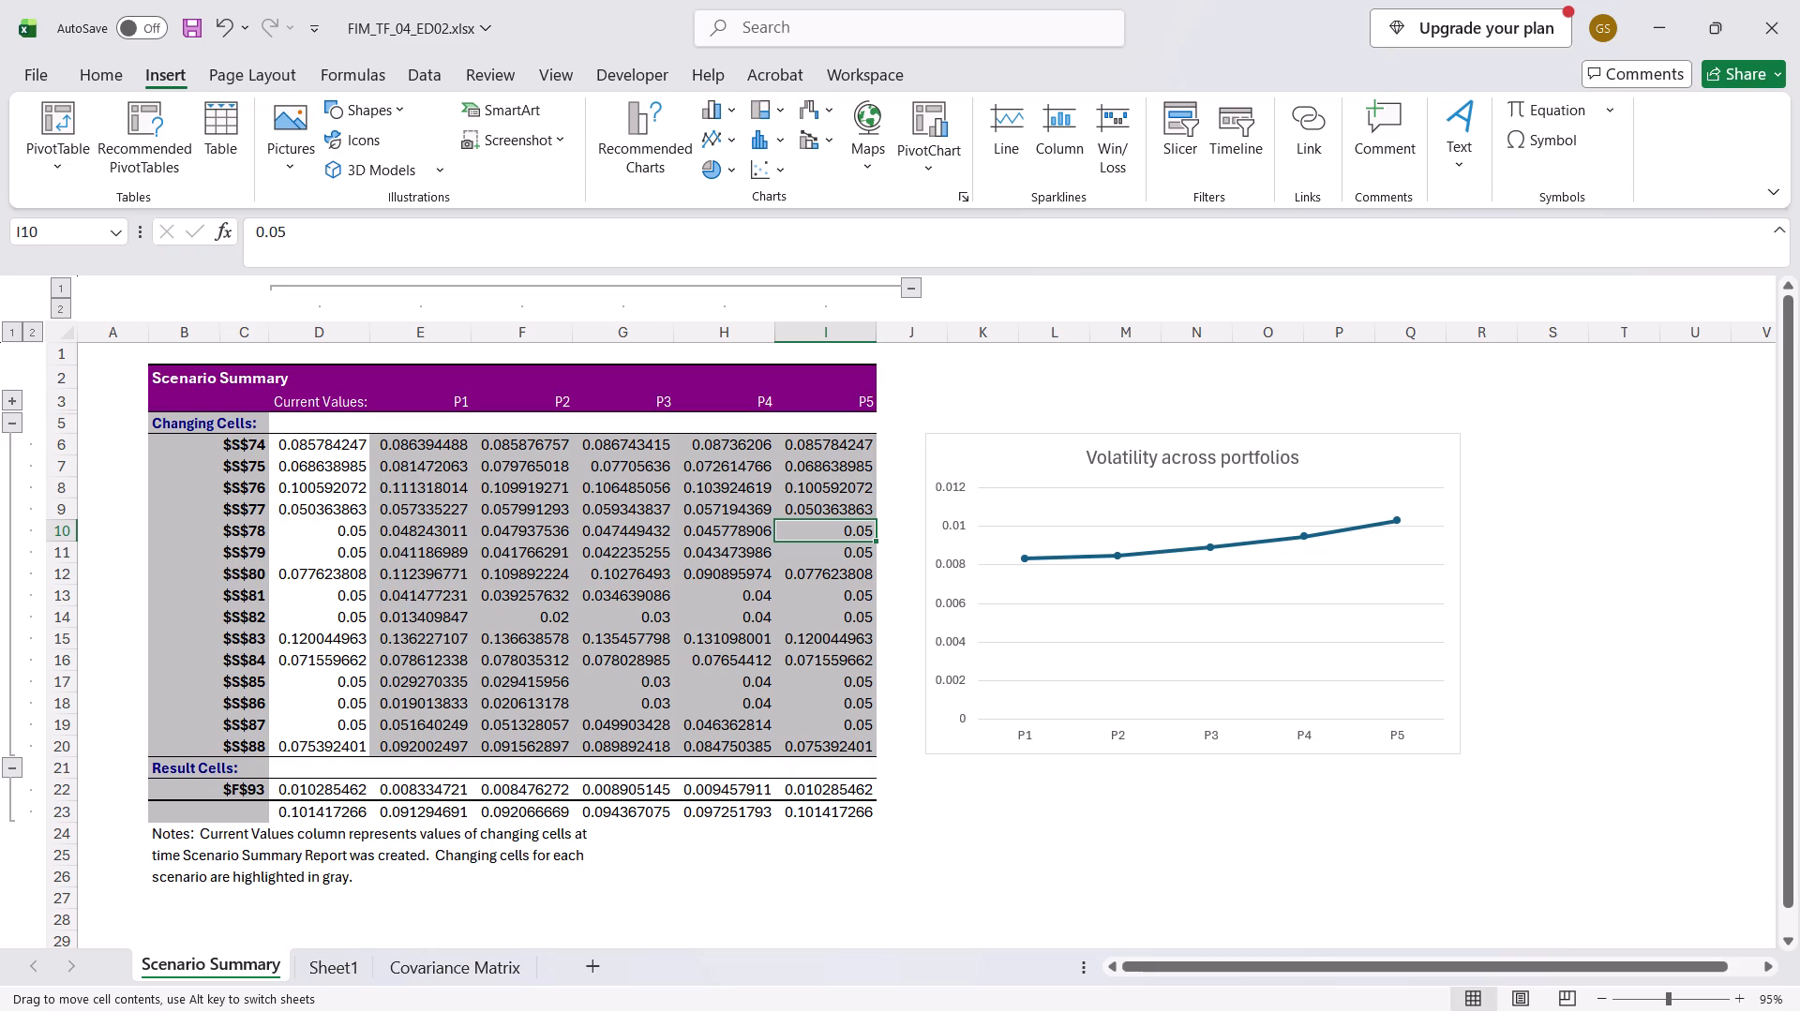
click(263, 804)
text(SD)
key(Return)
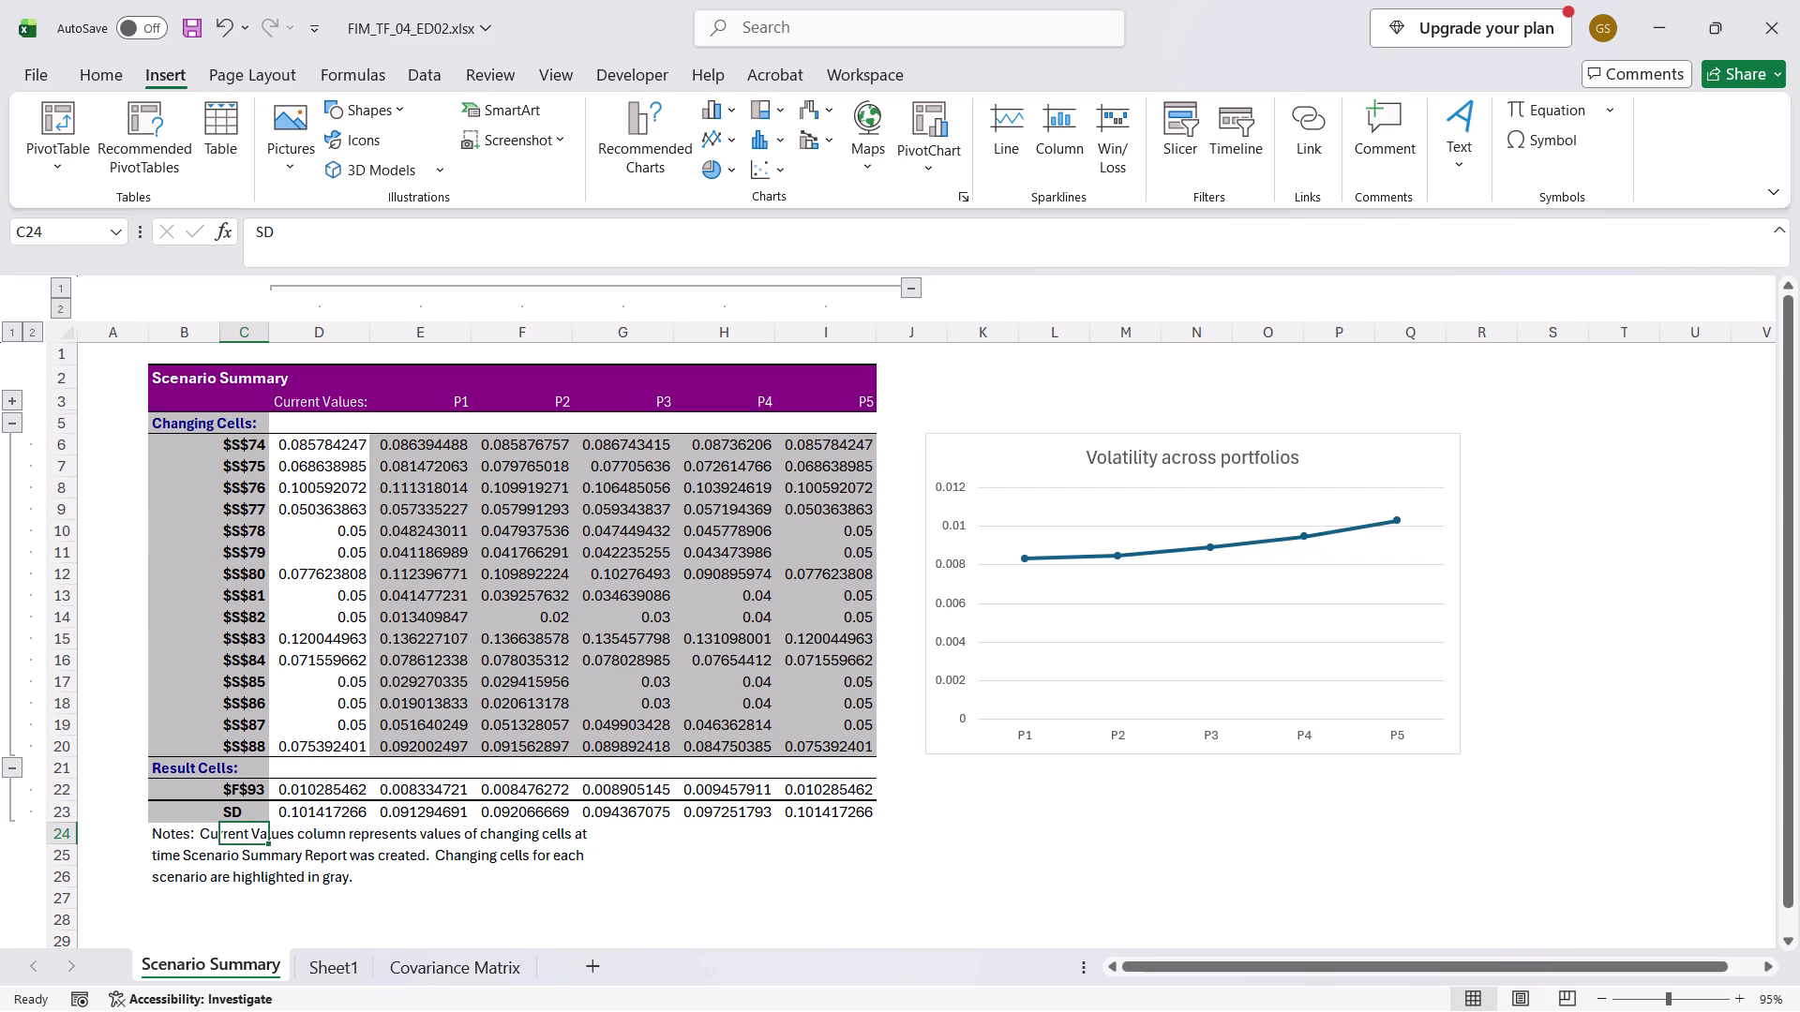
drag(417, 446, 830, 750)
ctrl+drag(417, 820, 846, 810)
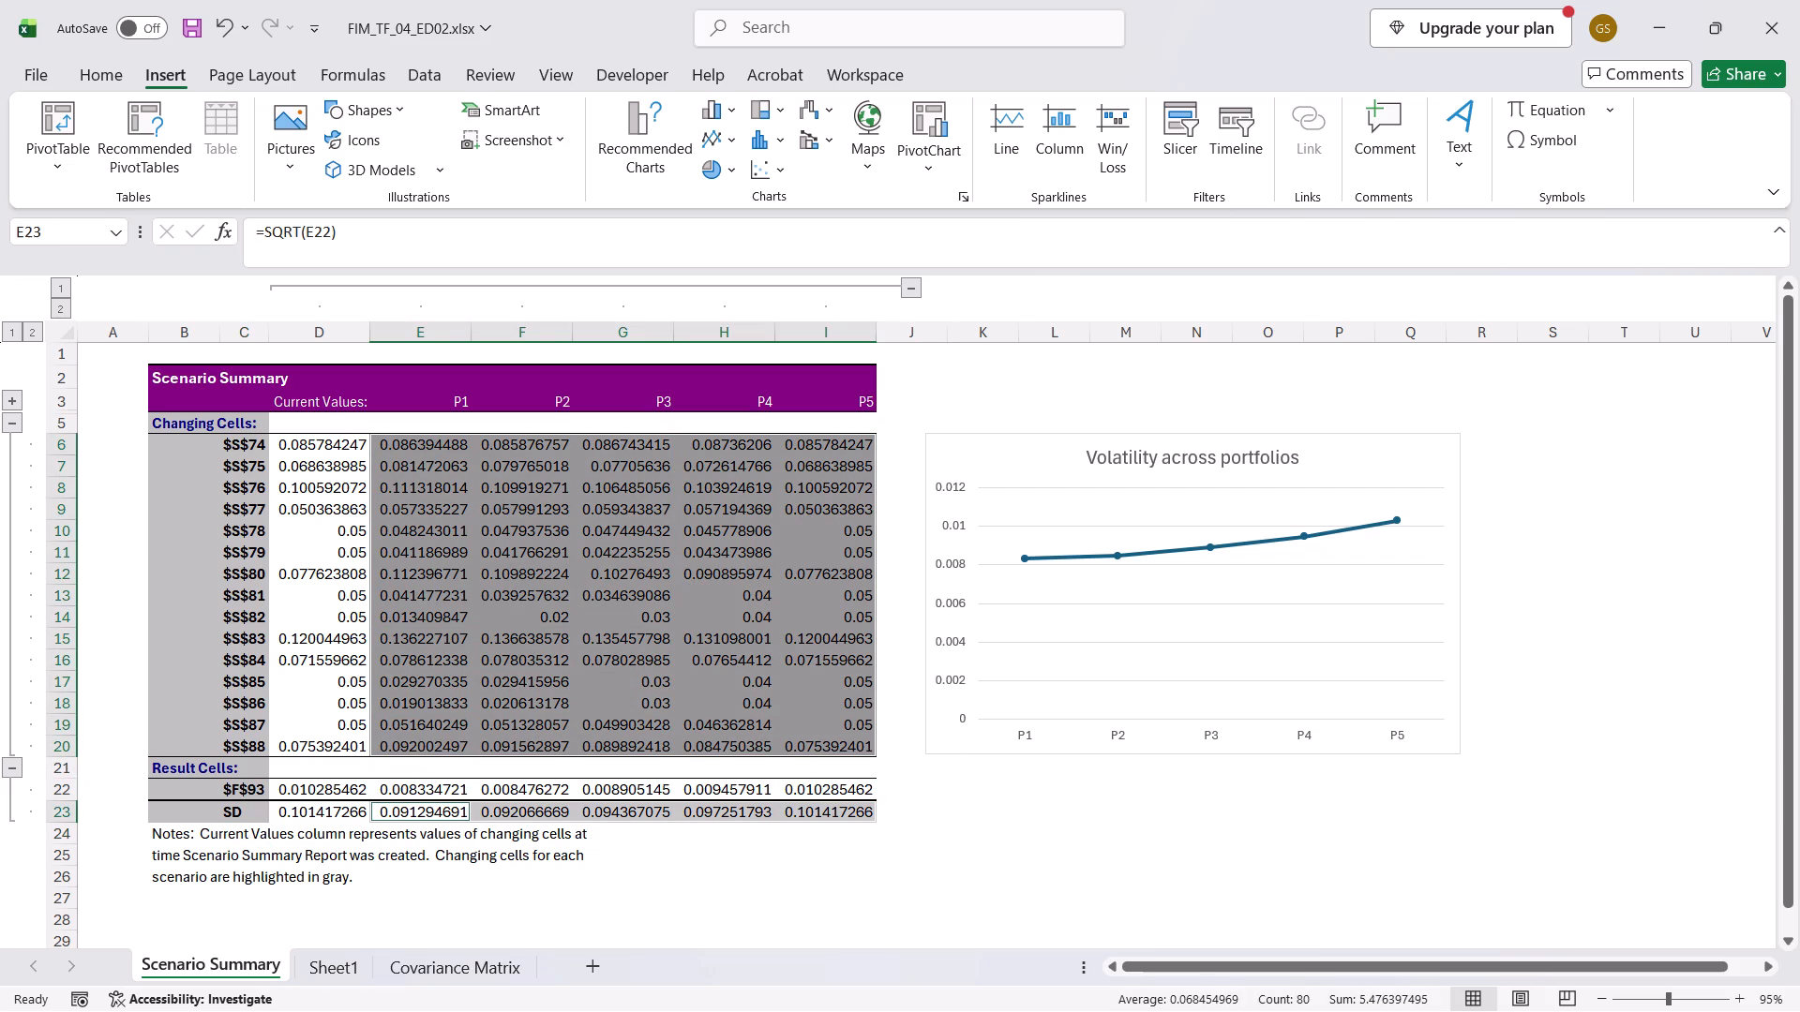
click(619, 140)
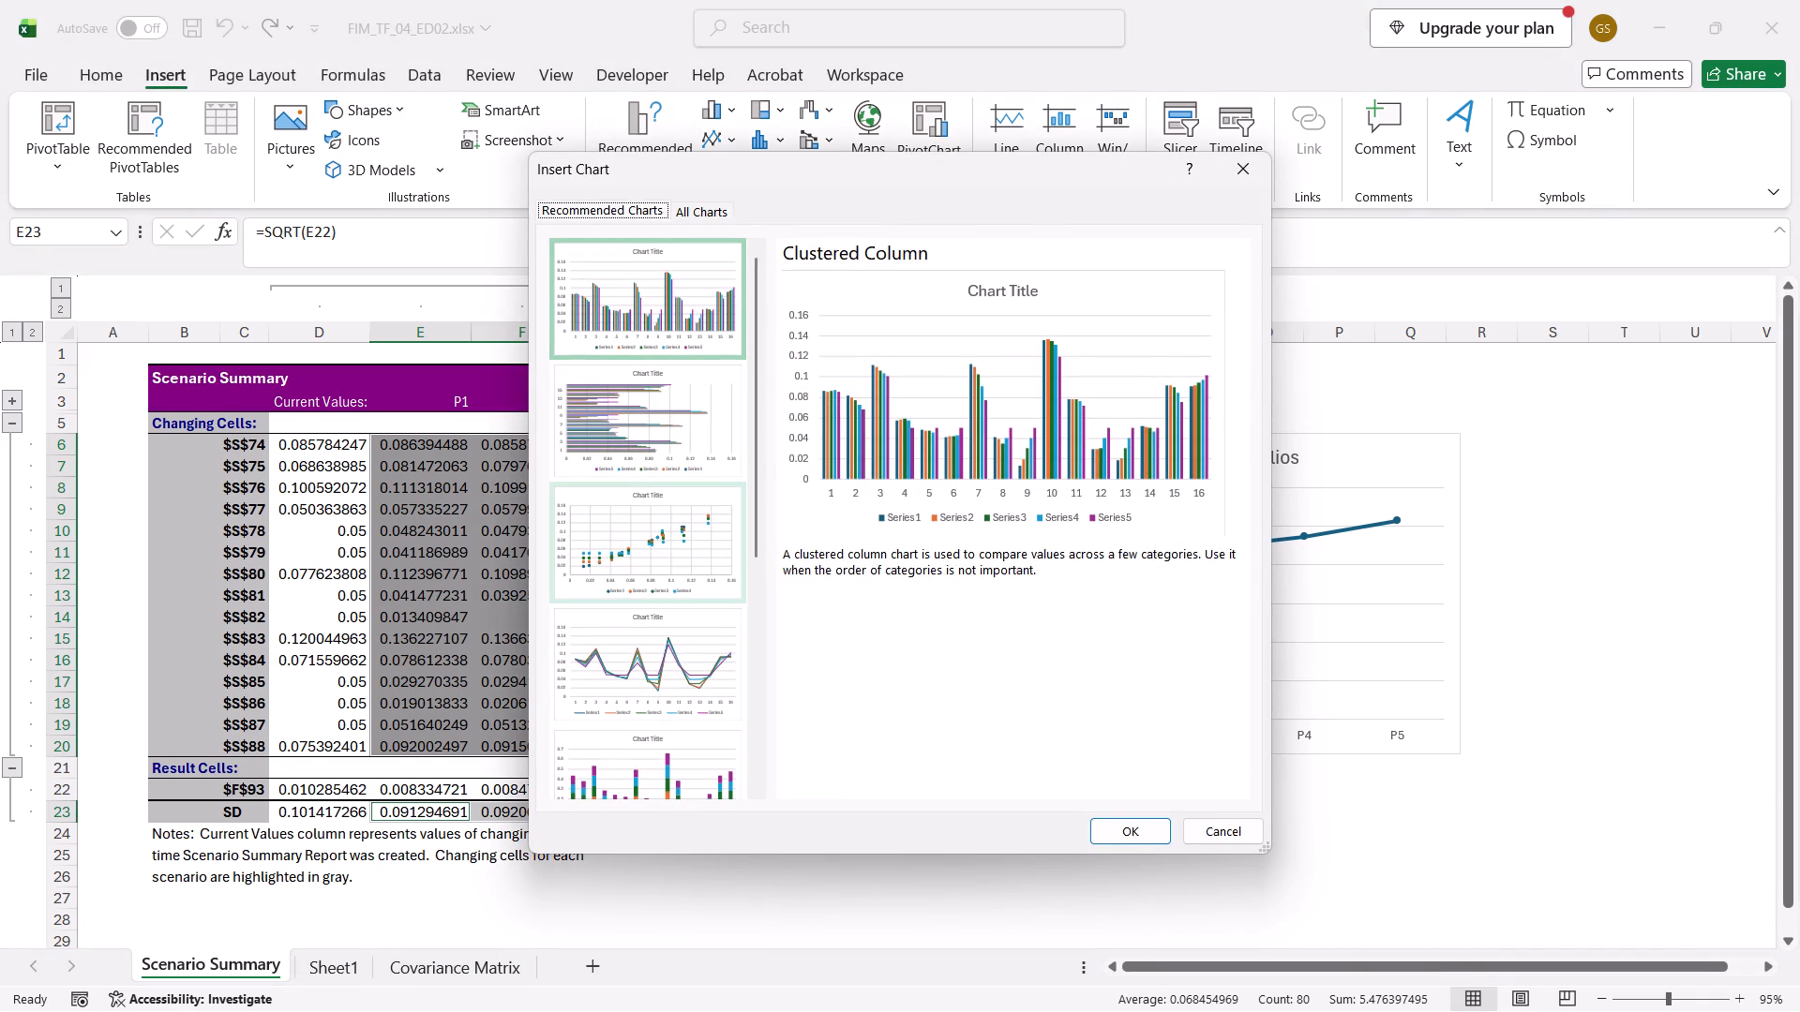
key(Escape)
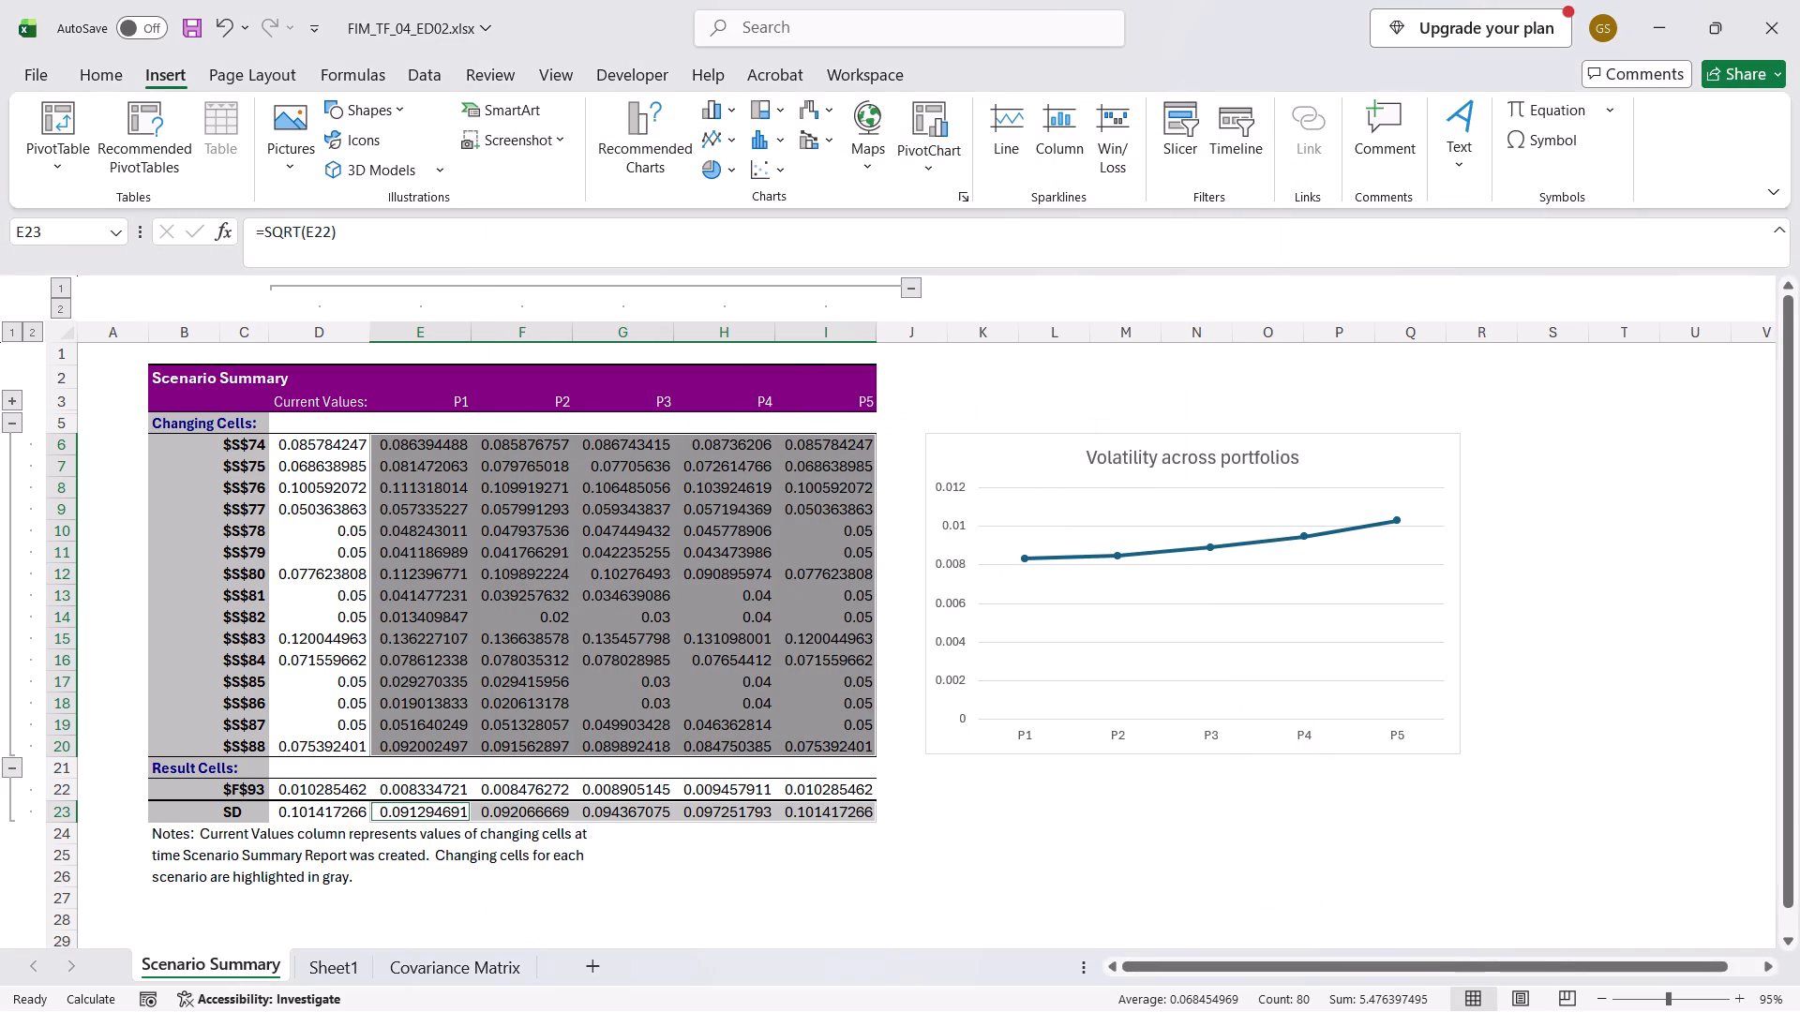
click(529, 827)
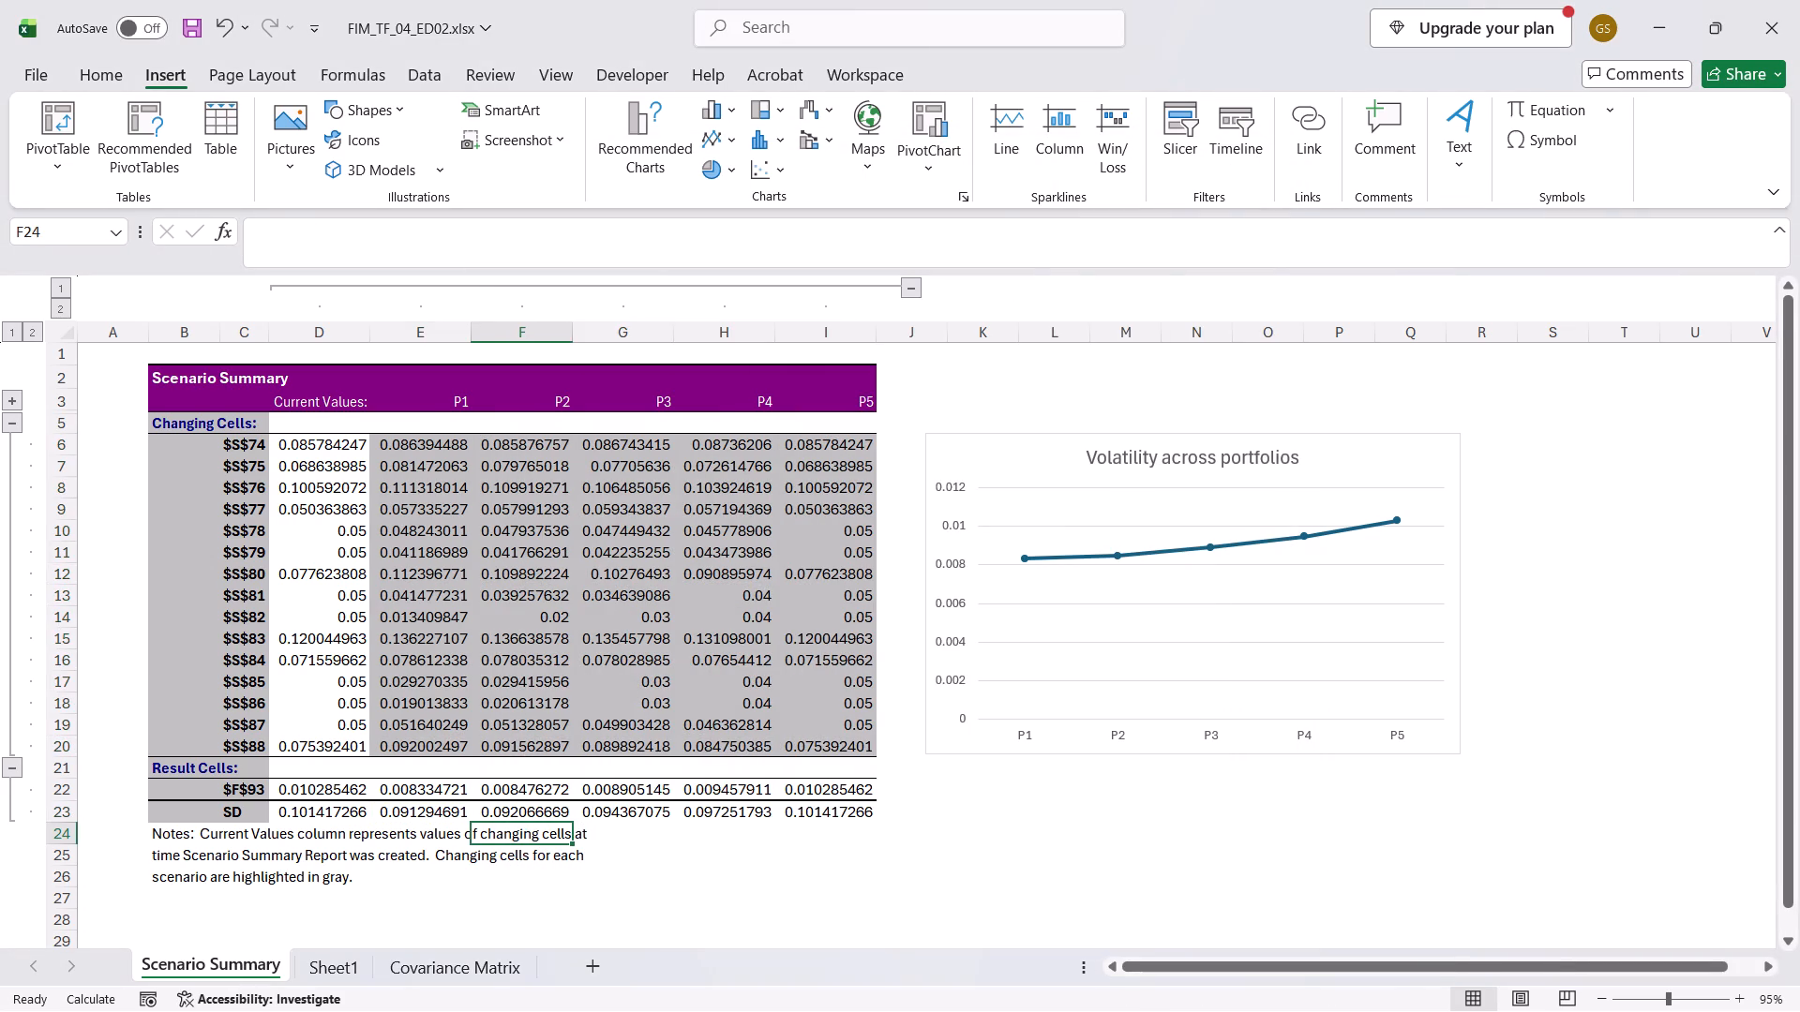
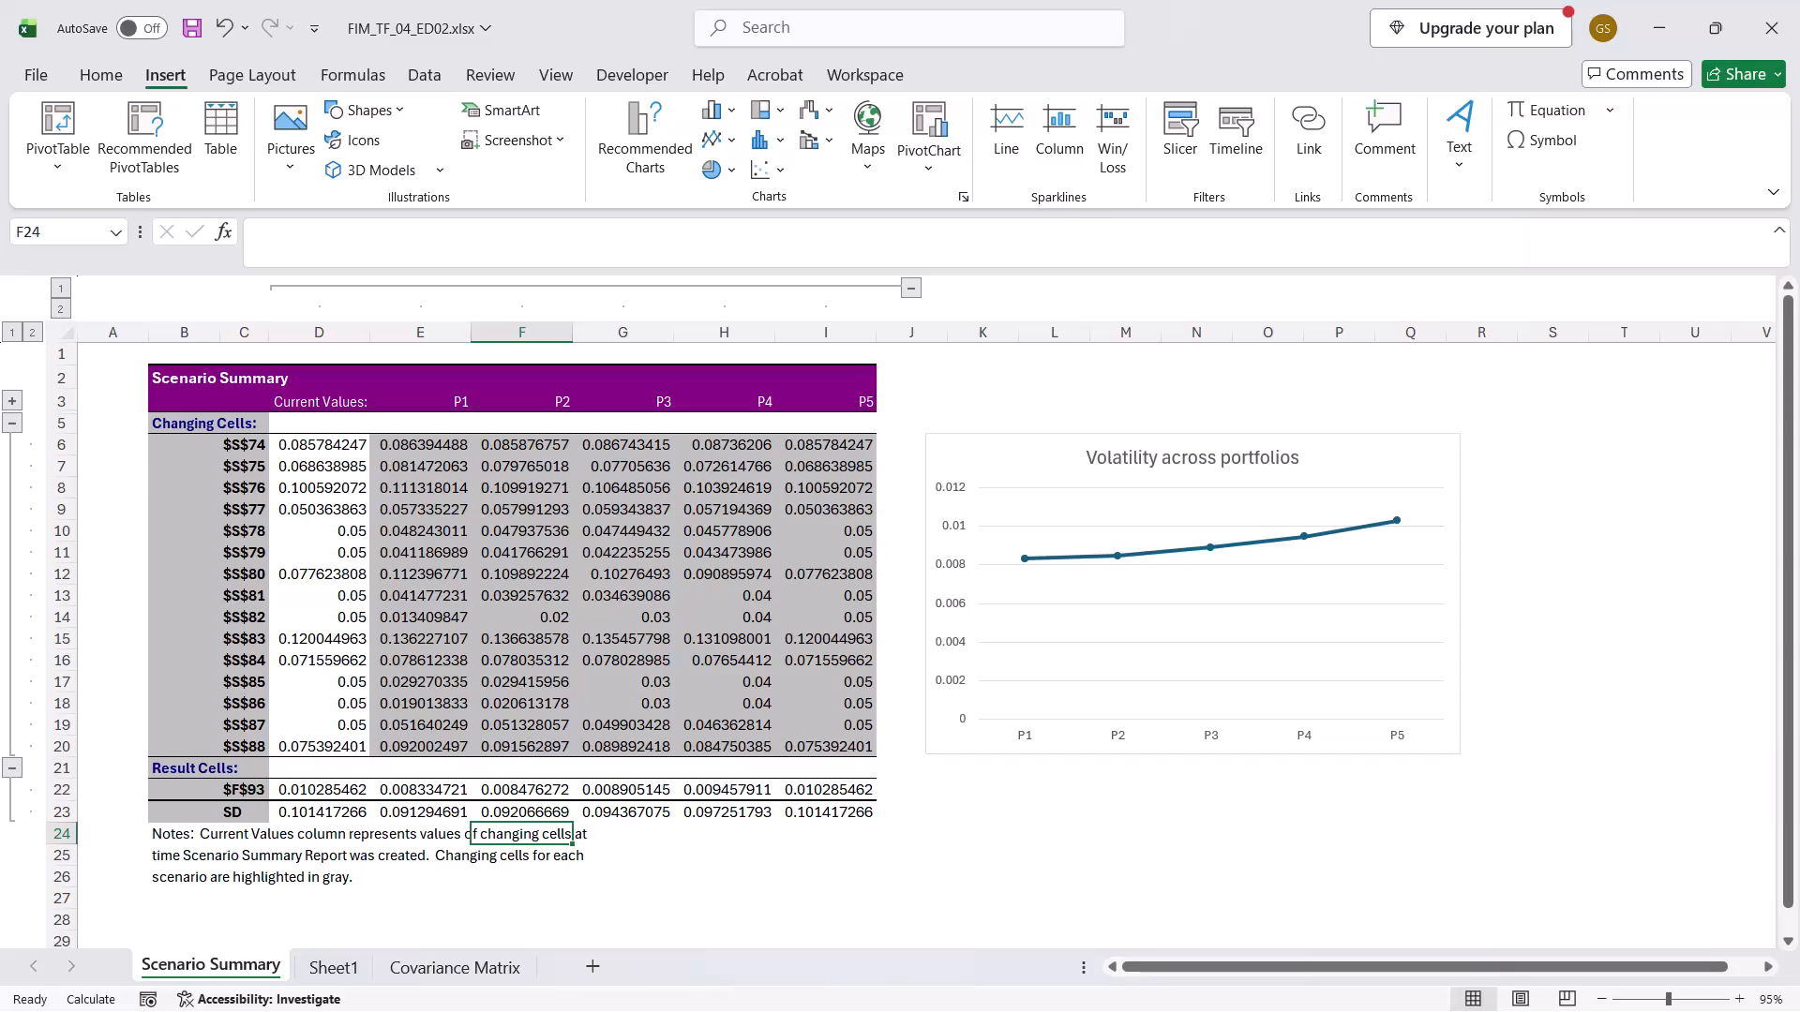
Inspect the square-root formula in the current-values SD cell D23 of the scenario summary without changing it.
click(323, 820)
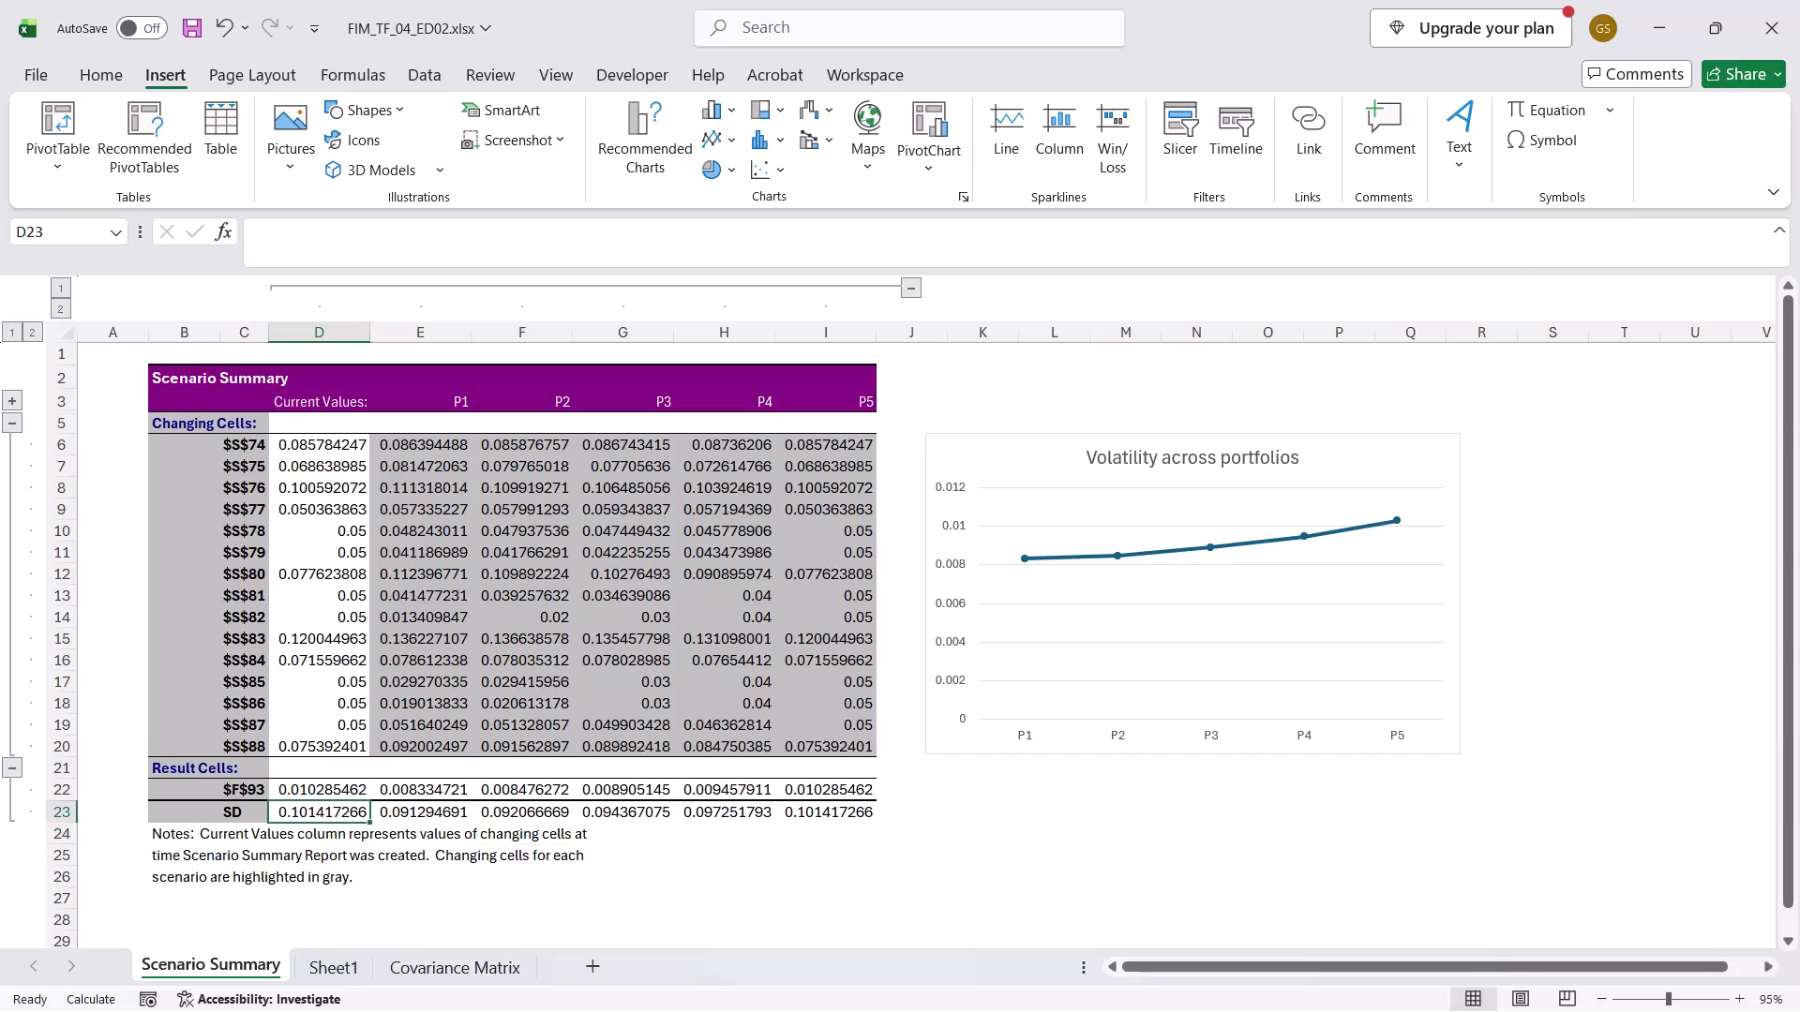
key(F2)
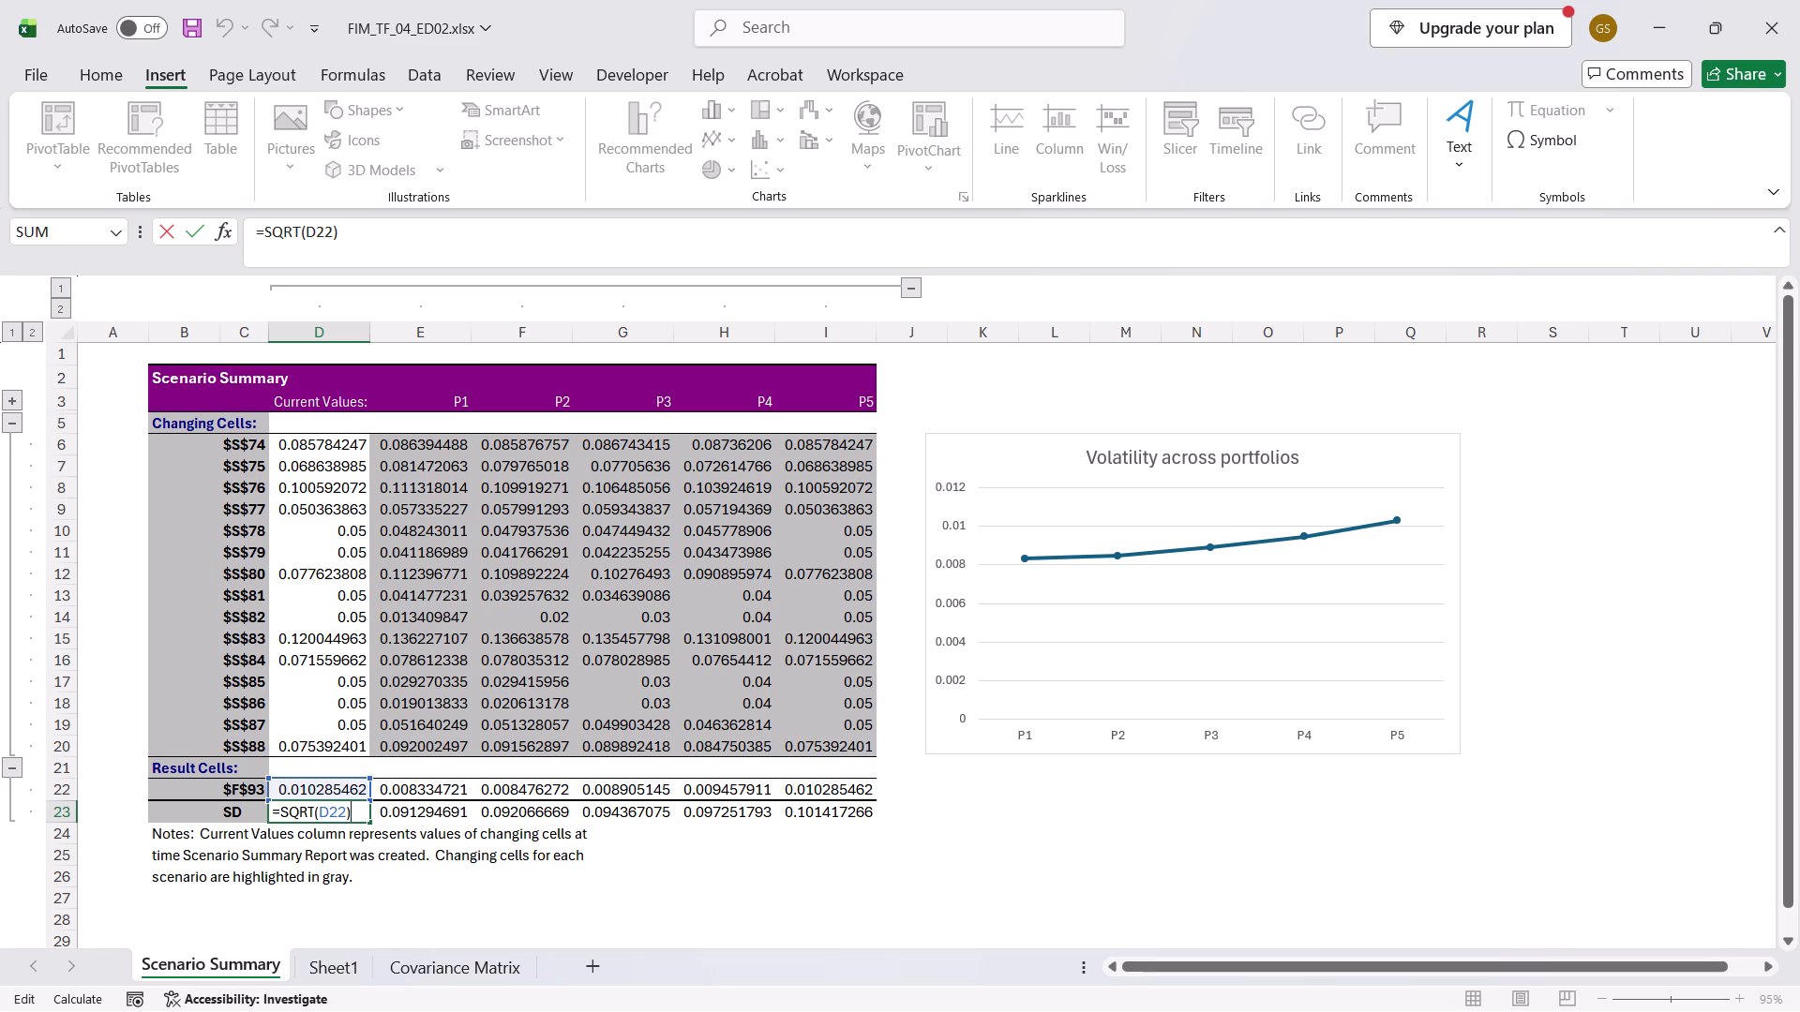
click(478, 448)
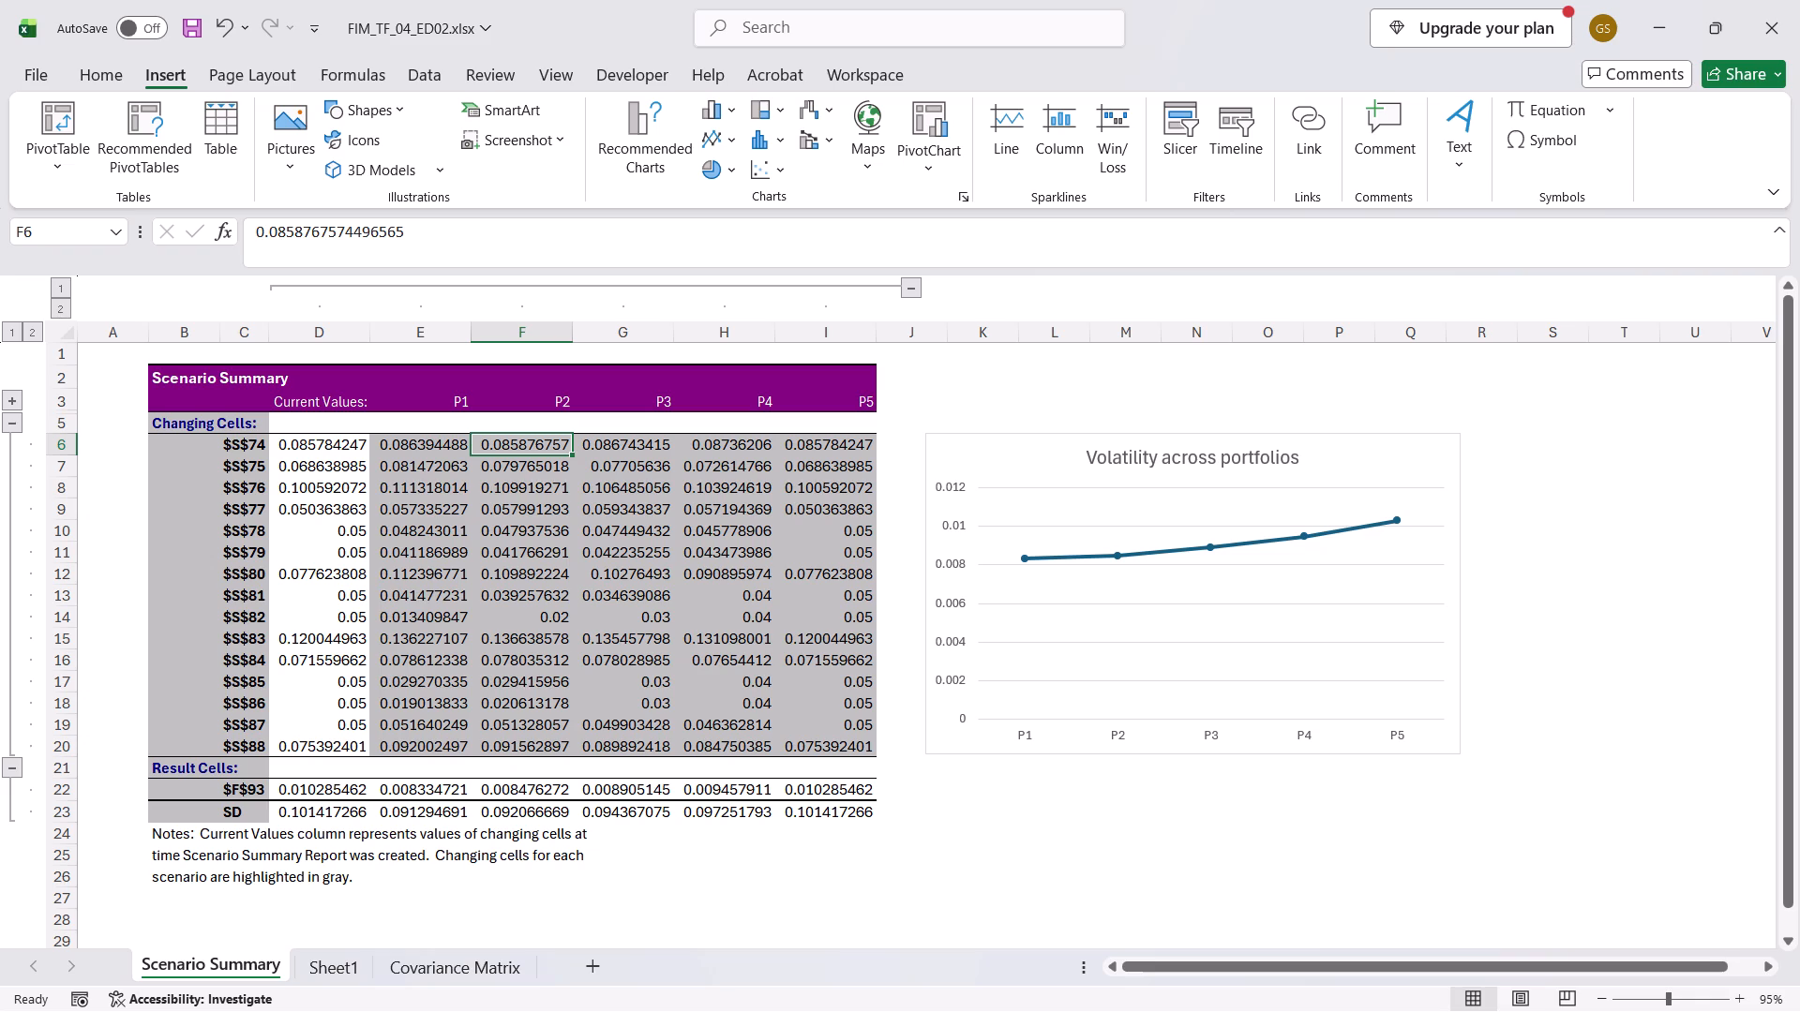